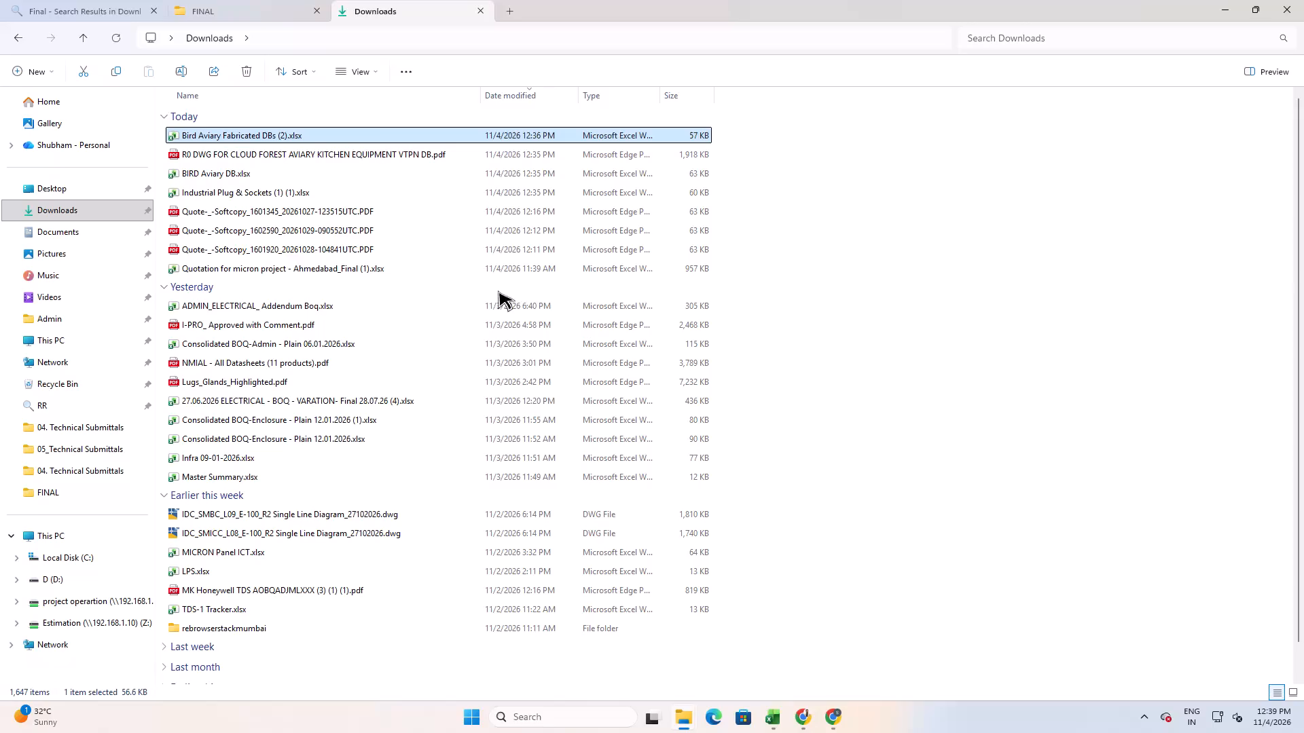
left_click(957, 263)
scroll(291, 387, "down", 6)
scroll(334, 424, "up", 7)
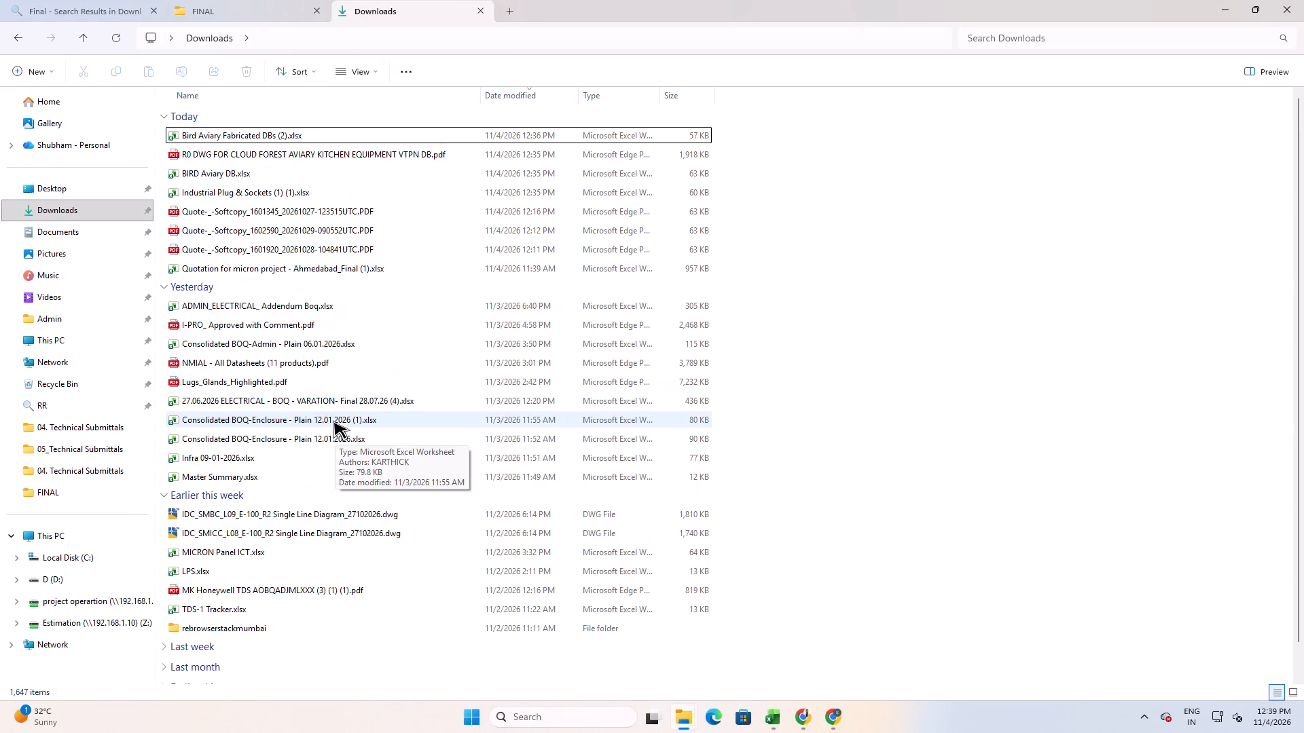
Switch to the CABLE TRAY WITH HILTI ACCESSORIES BOQ workbook and examine the Cable Tray Beam subtotal, profit and total formulas on HILTI SUPPORT RA.
key("alt+Tab")
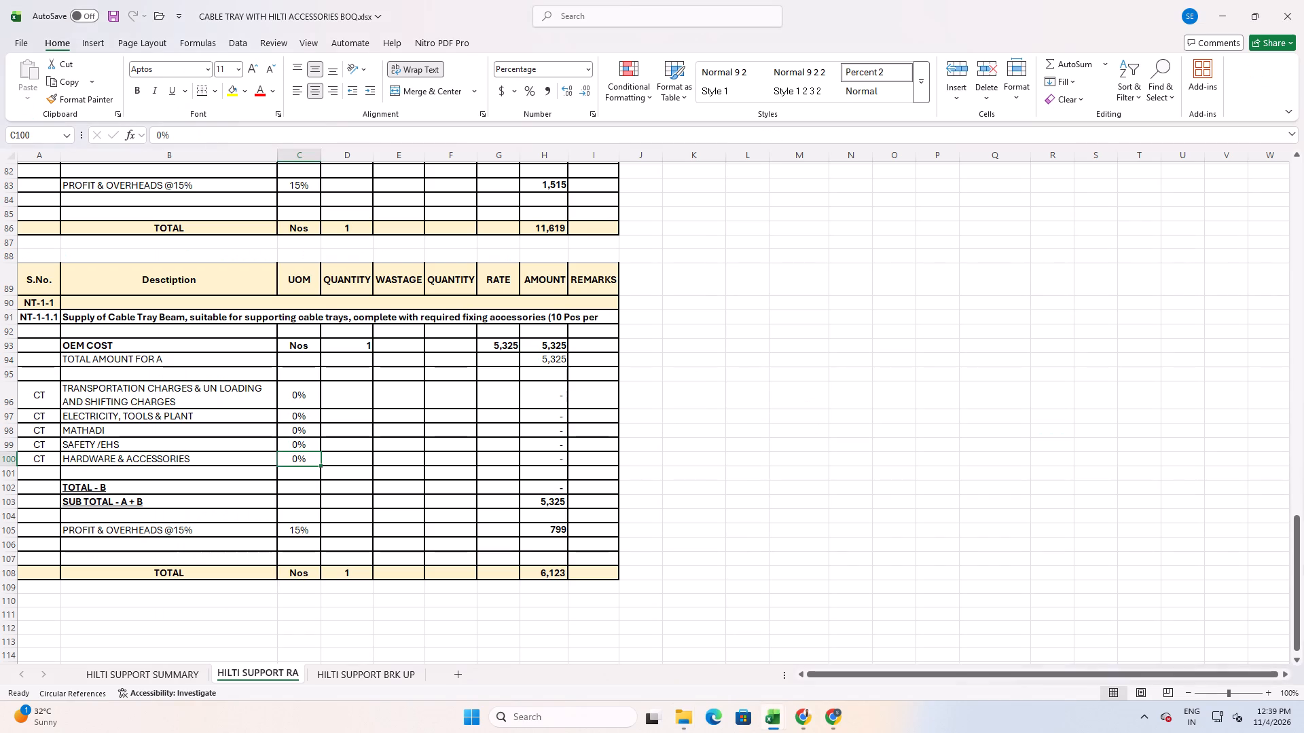
left_click(145, 677)
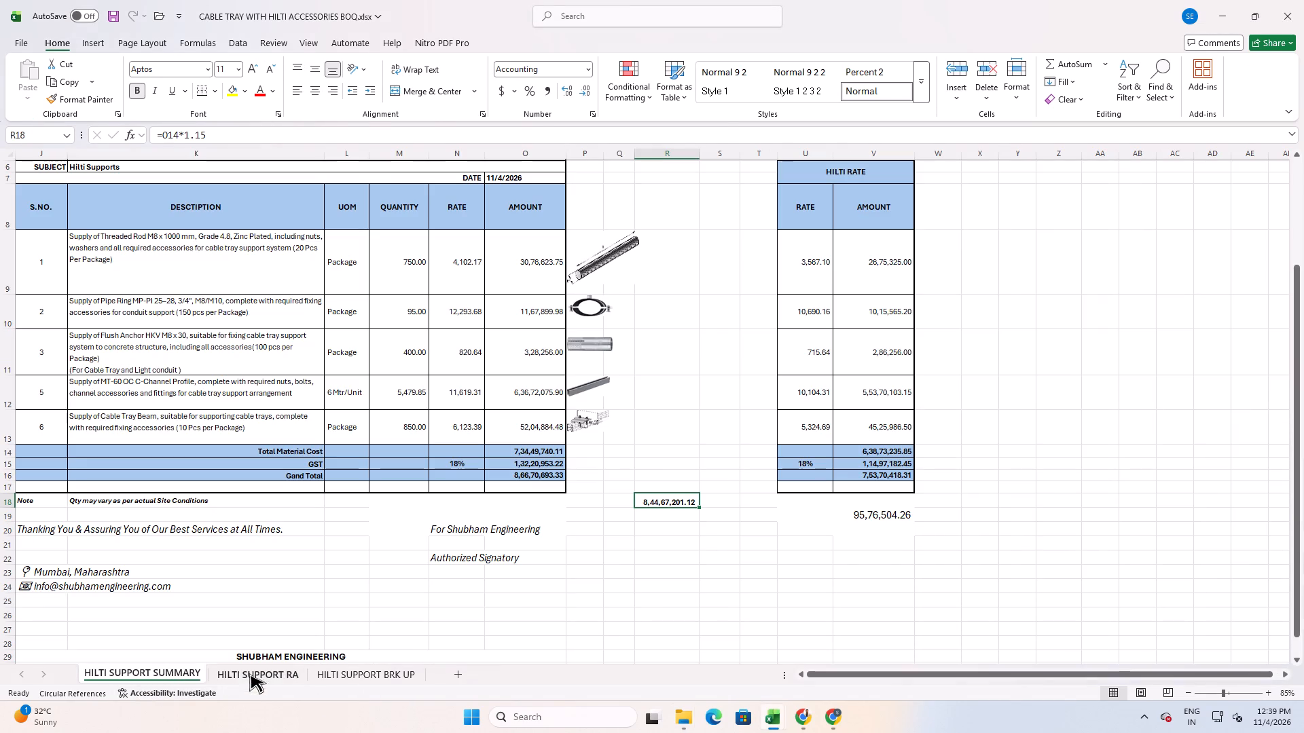
scroll(829, 567, "up", 2)
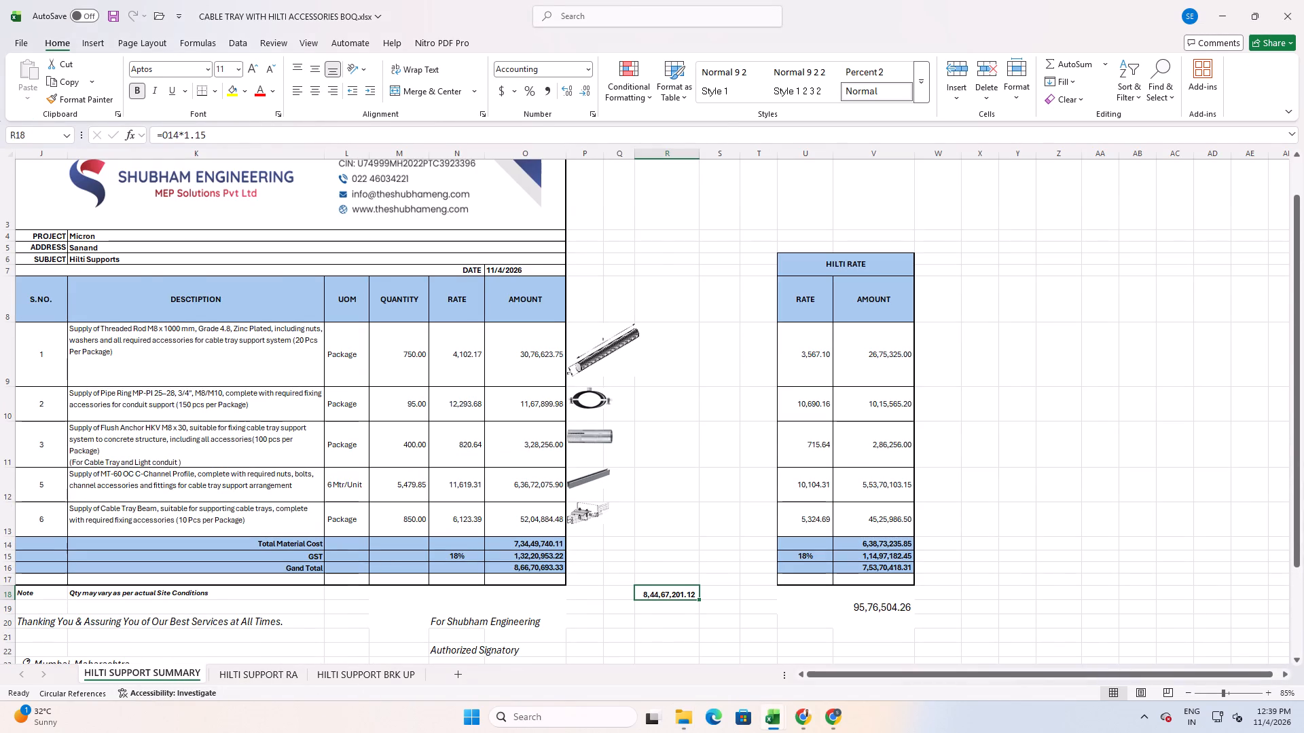
left_click(252, 671)
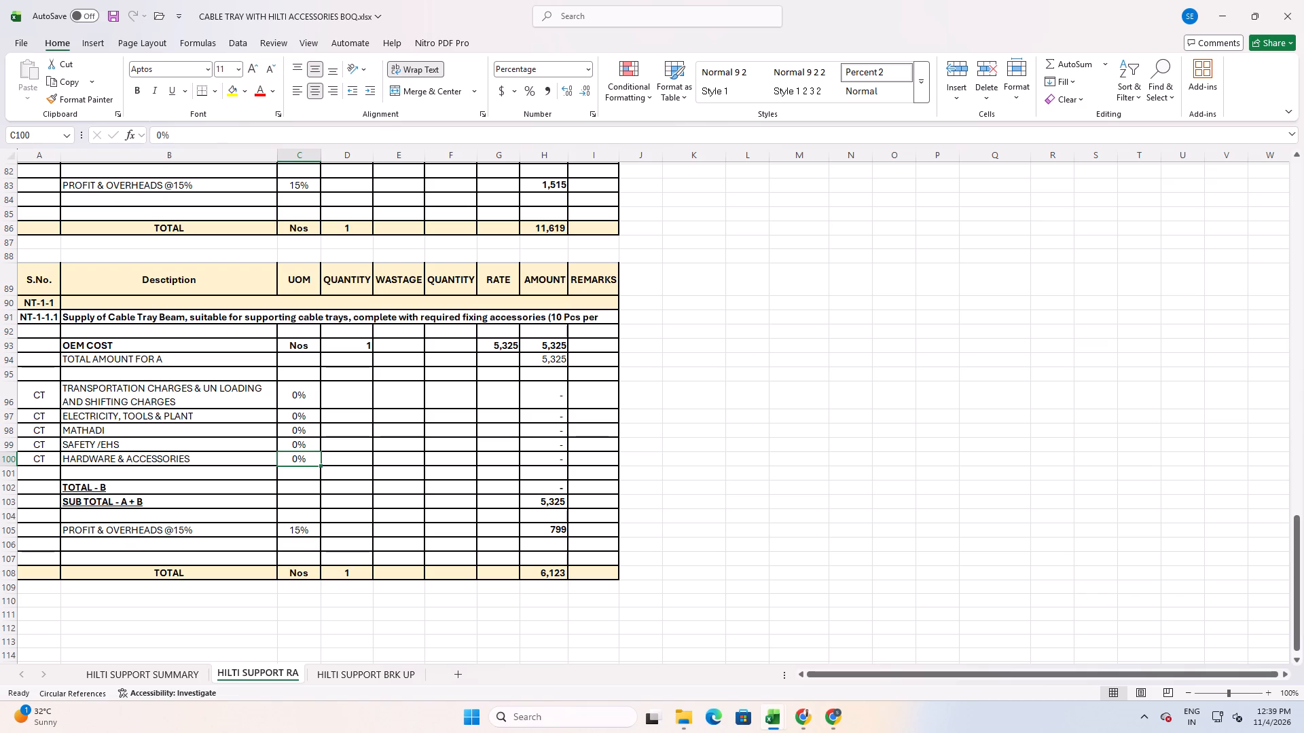
double_click(562, 530)
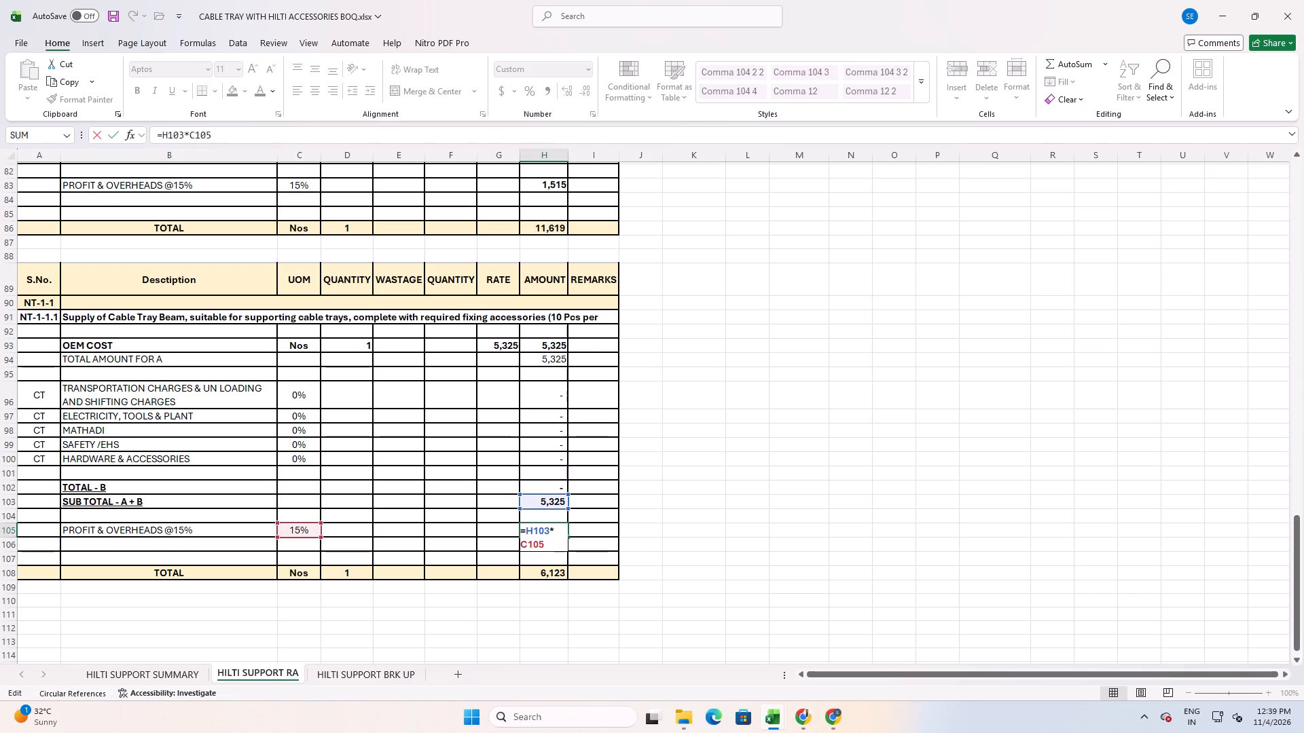
key("Escape")
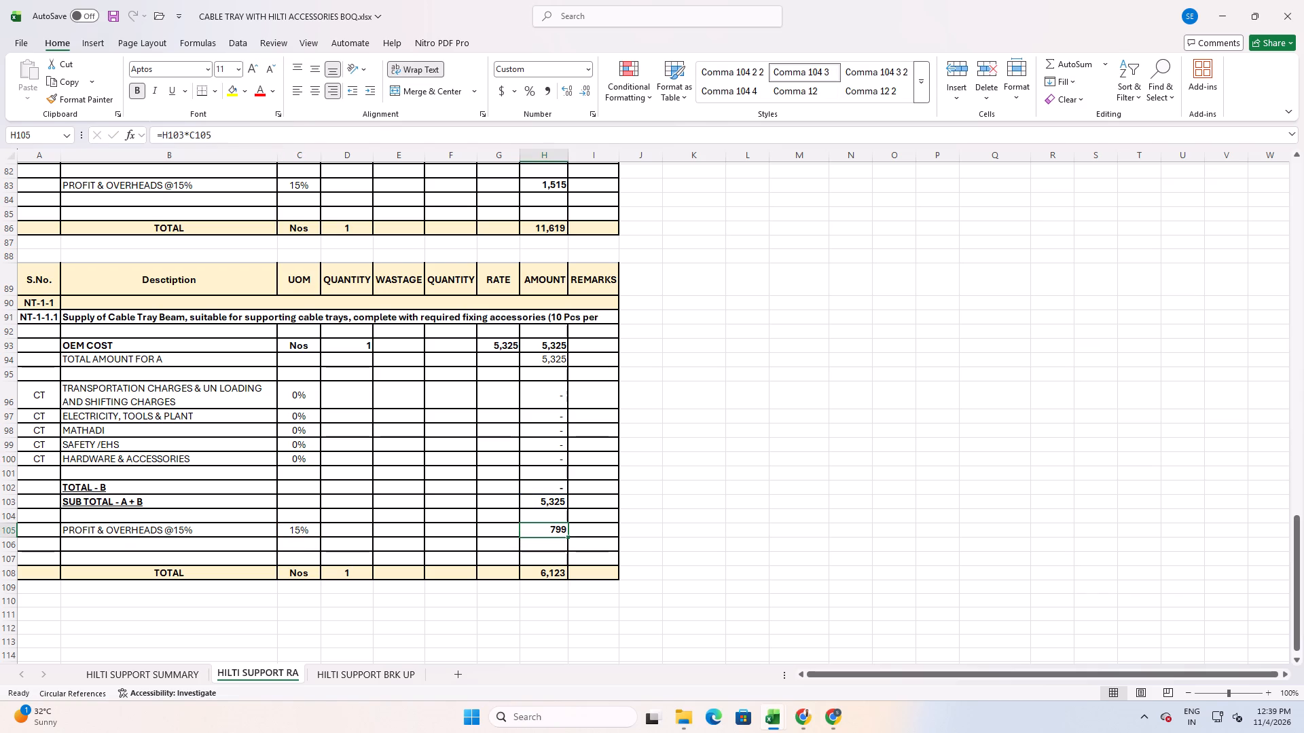
double_click(547, 502)
key("Escape")
double_click(550, 529)
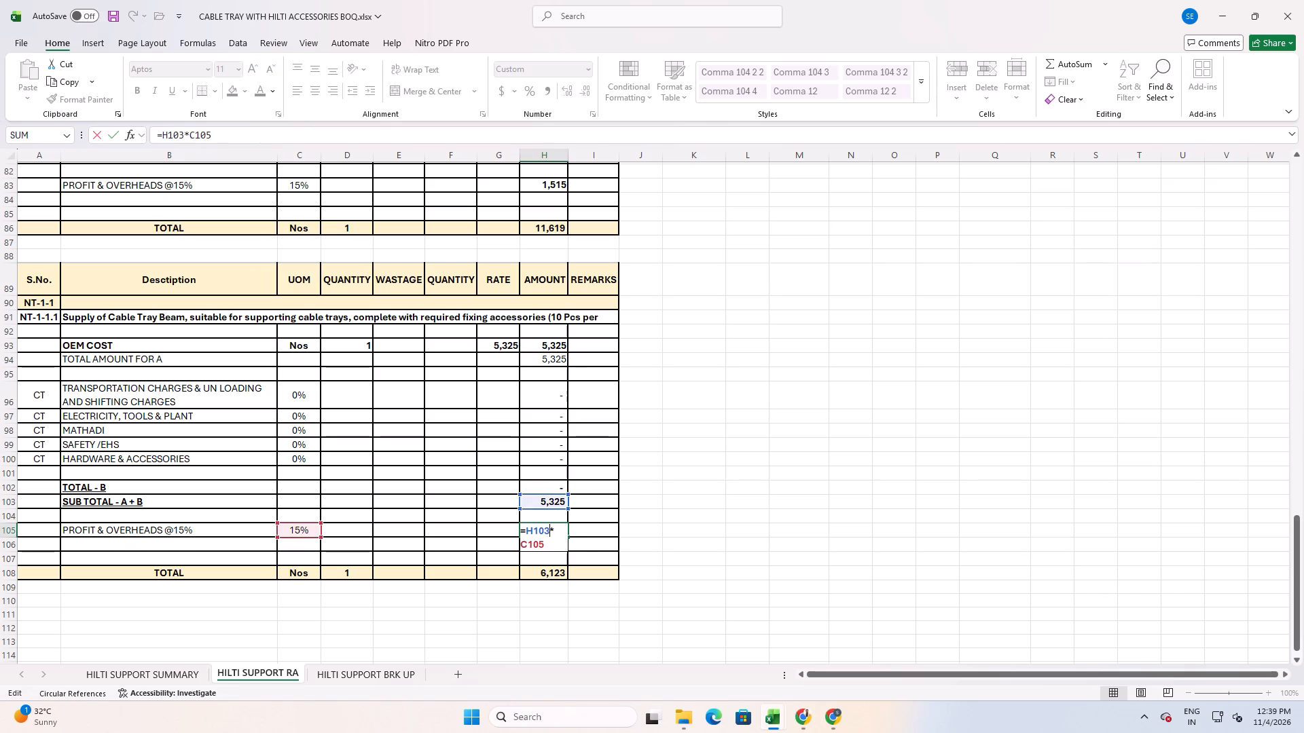
key("Escape")
left_click(552, 576)
double_click(554, 573)
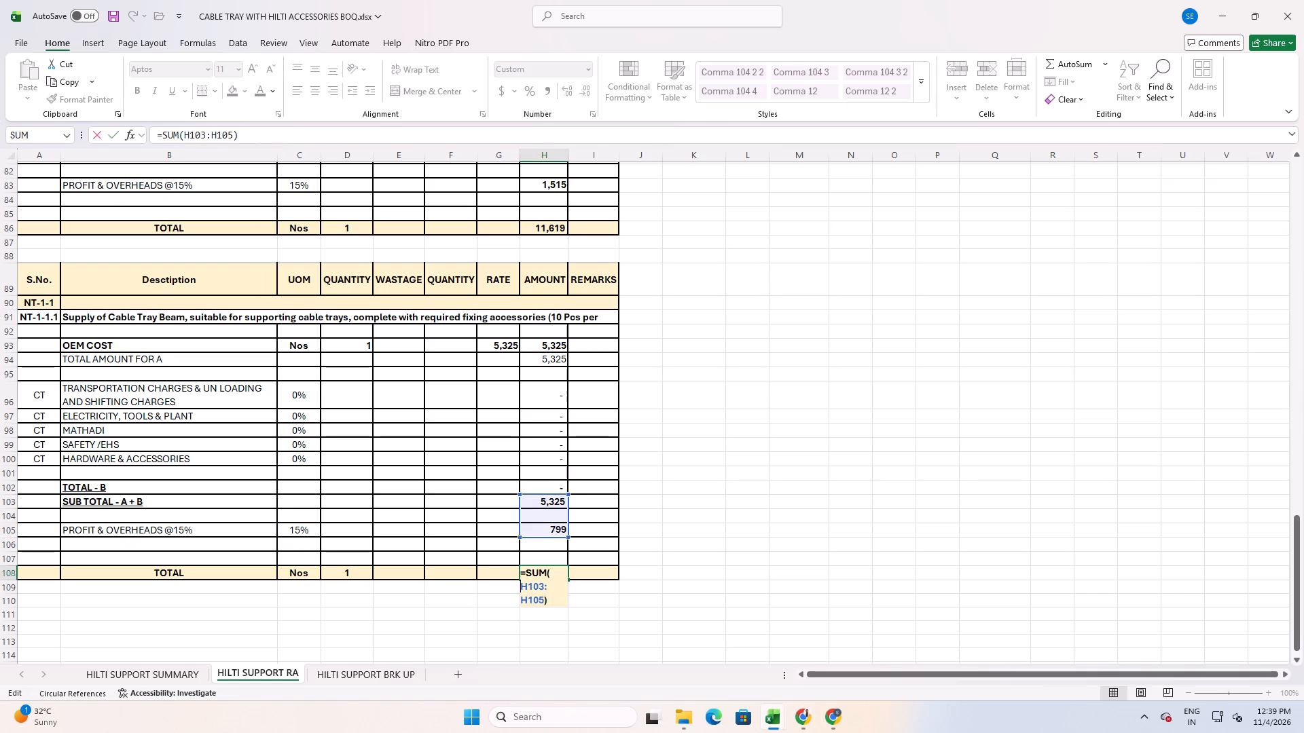
key("Escape")
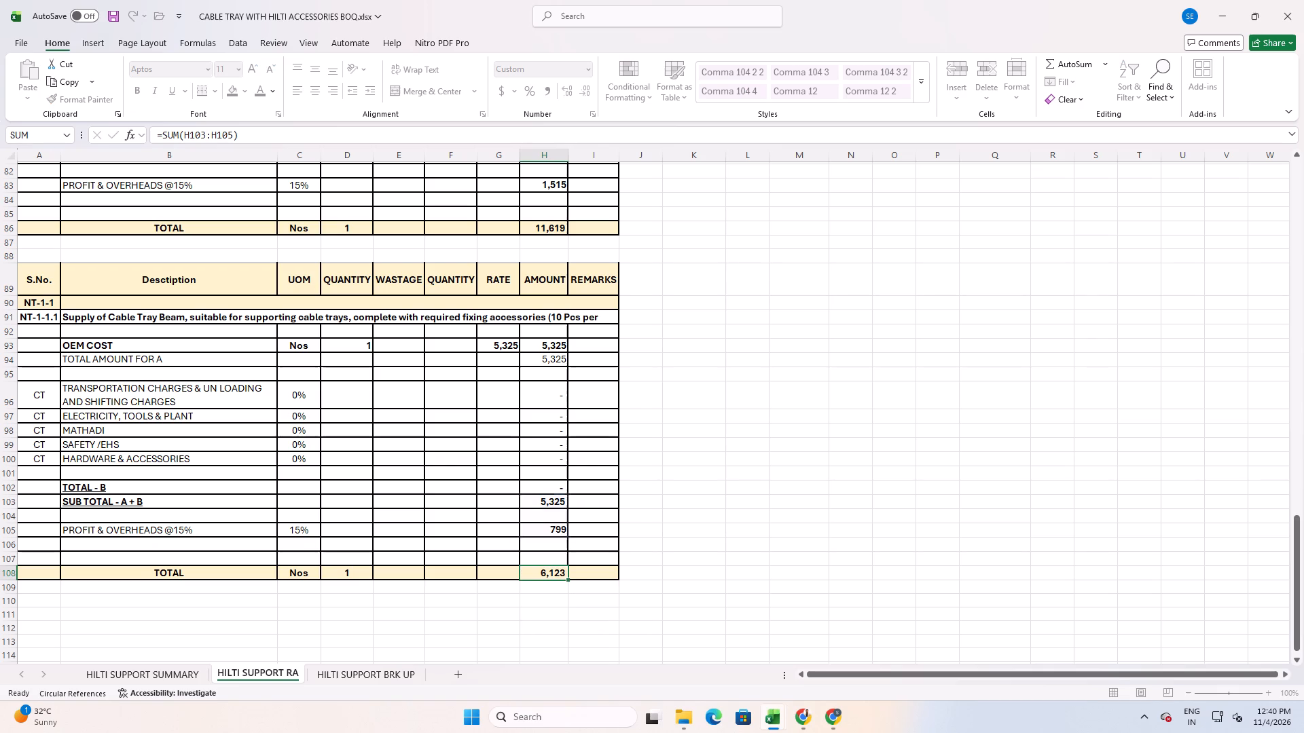
double_click(564, 531)
key("Escape")
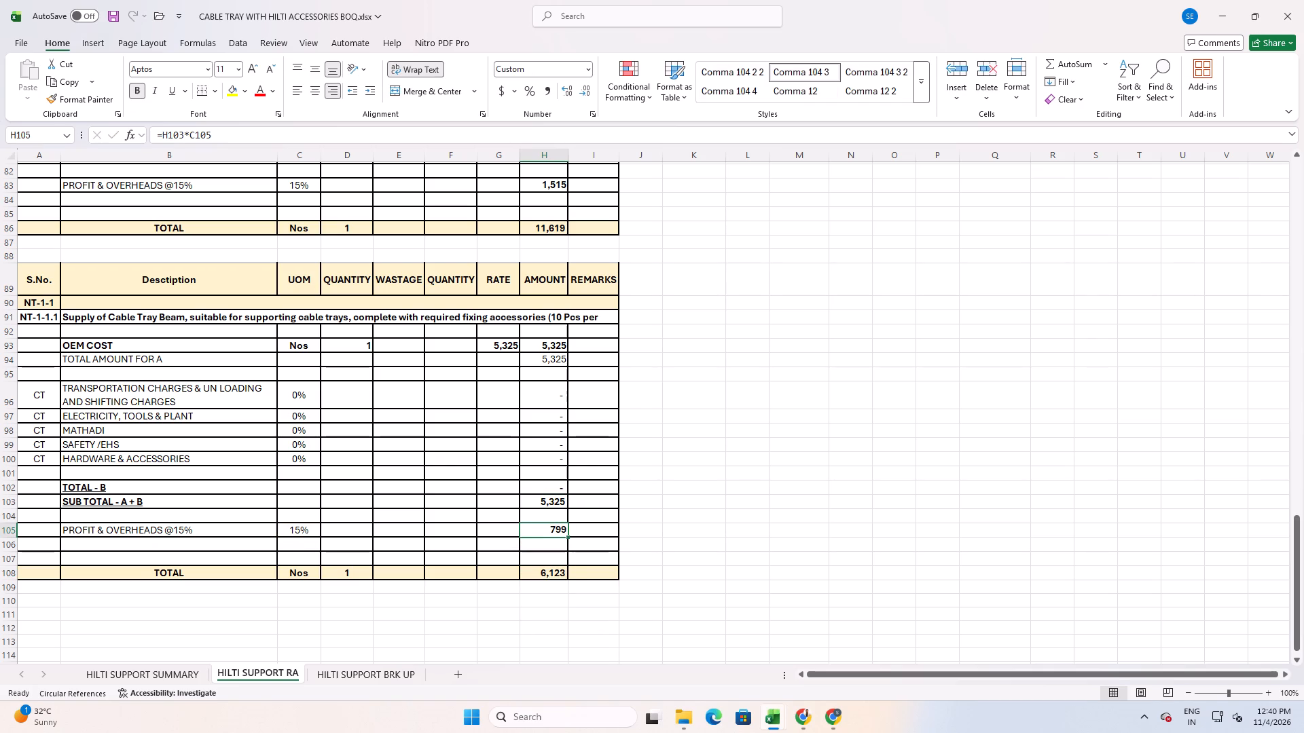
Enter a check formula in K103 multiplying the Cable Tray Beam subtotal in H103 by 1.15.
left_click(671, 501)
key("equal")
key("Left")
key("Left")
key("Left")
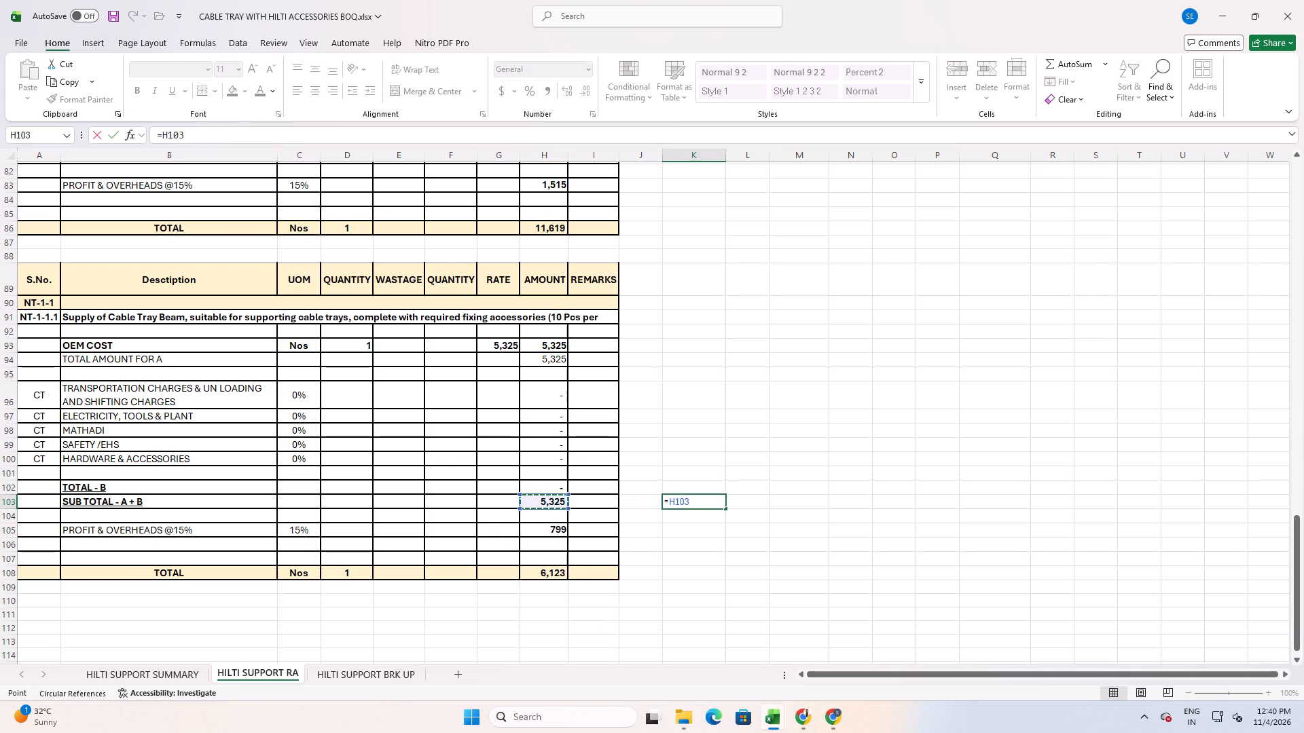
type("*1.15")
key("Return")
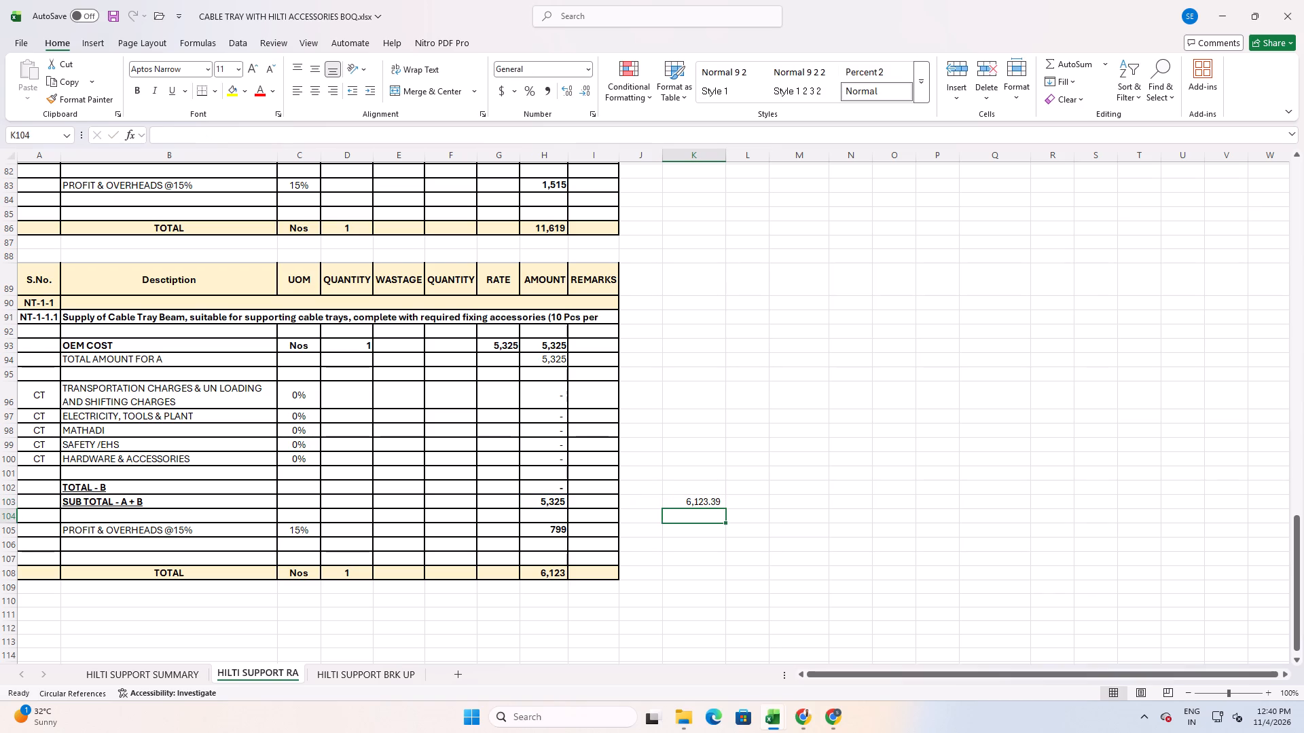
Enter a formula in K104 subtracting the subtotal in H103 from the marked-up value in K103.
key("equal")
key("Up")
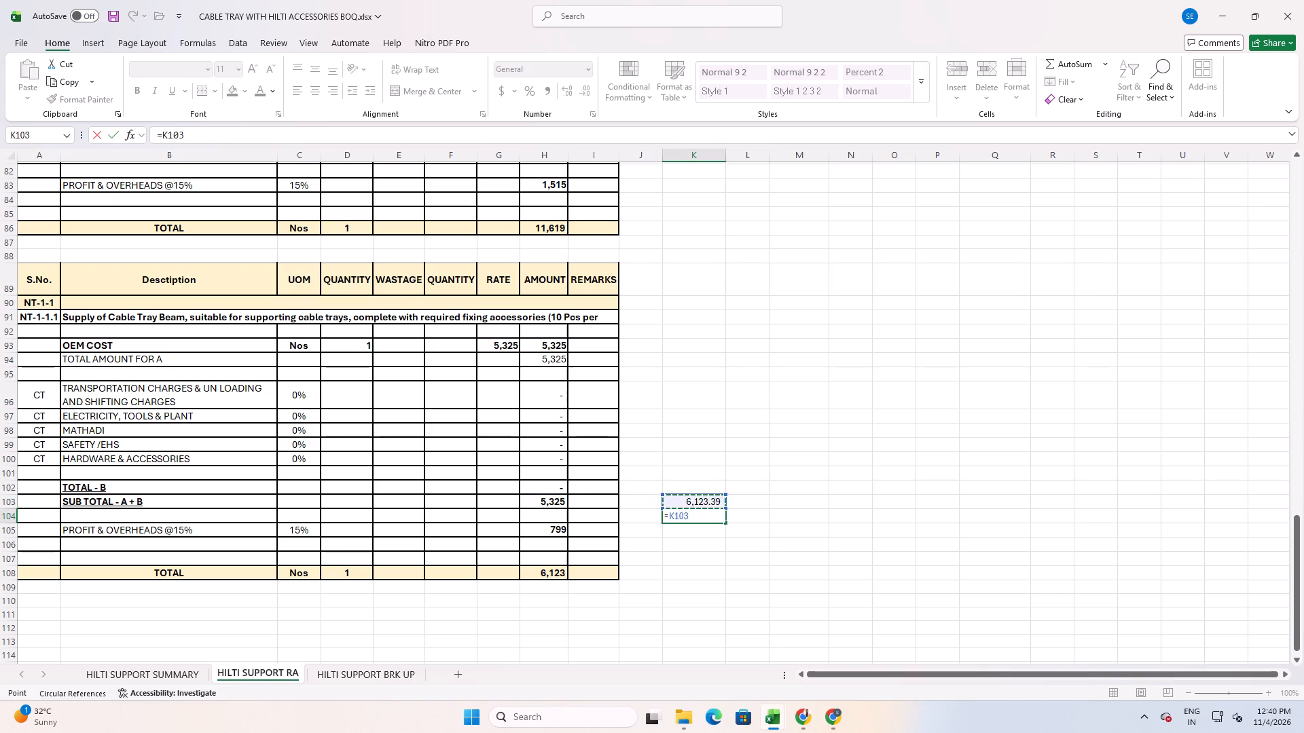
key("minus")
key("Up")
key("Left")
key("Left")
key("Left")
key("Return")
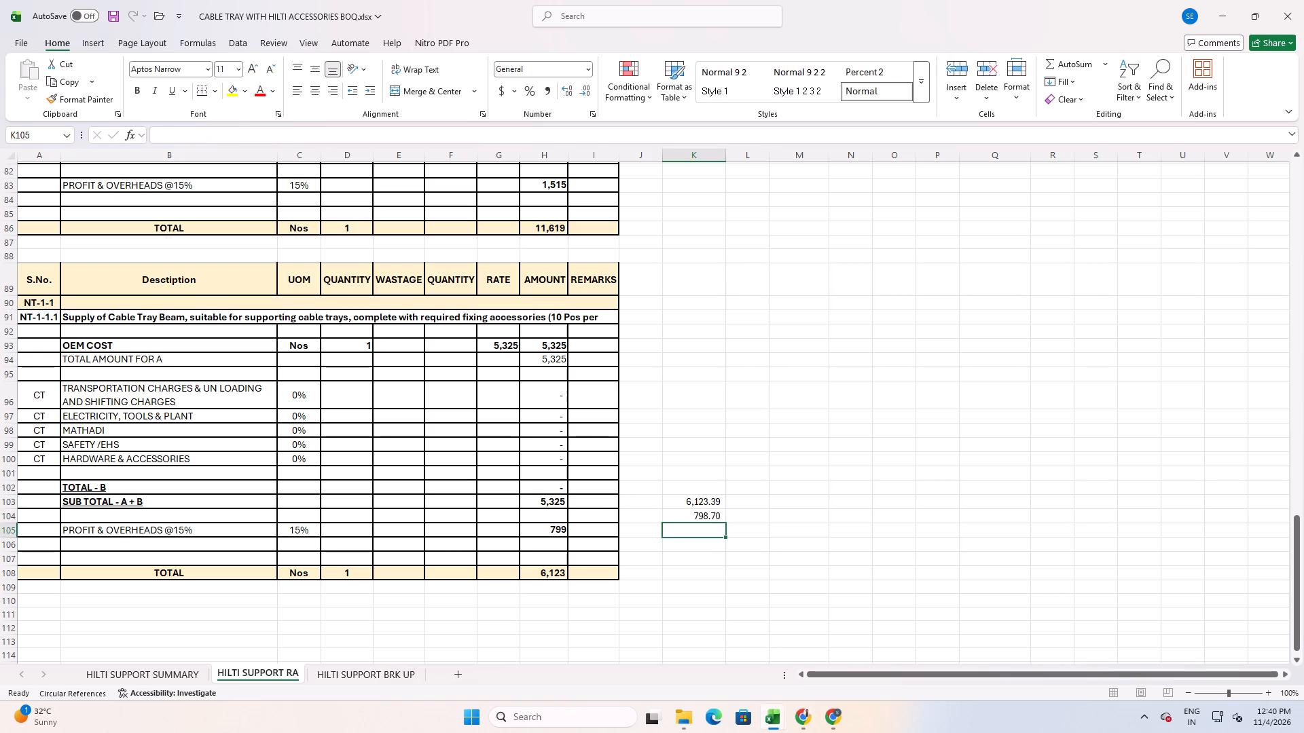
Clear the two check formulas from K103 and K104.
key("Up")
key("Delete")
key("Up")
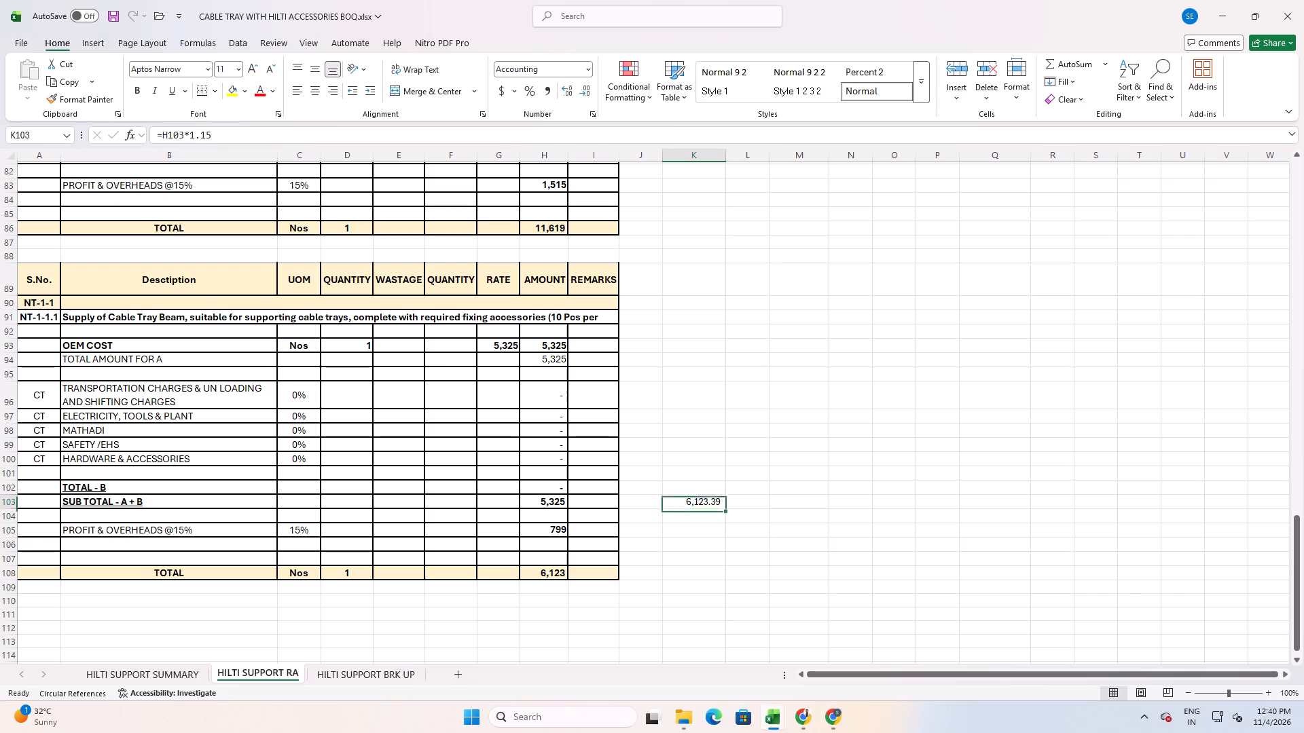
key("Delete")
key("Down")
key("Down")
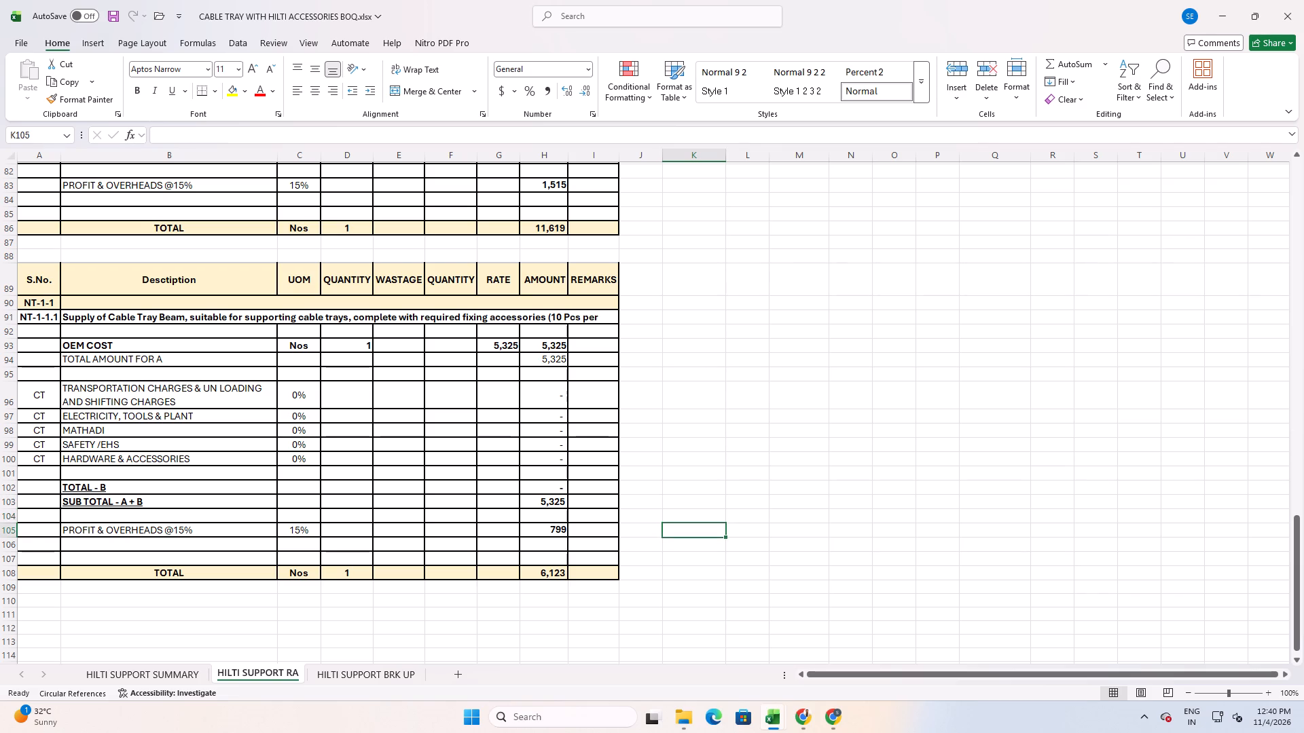
On the HILTI SUPPORT SUMMARY sheet, check the sums of the Hilti rates in U9:U13 and the quoted rates in N9:N13.
scroll(767, 544, "up", 3)
scroll(655, 540, "up", 2)
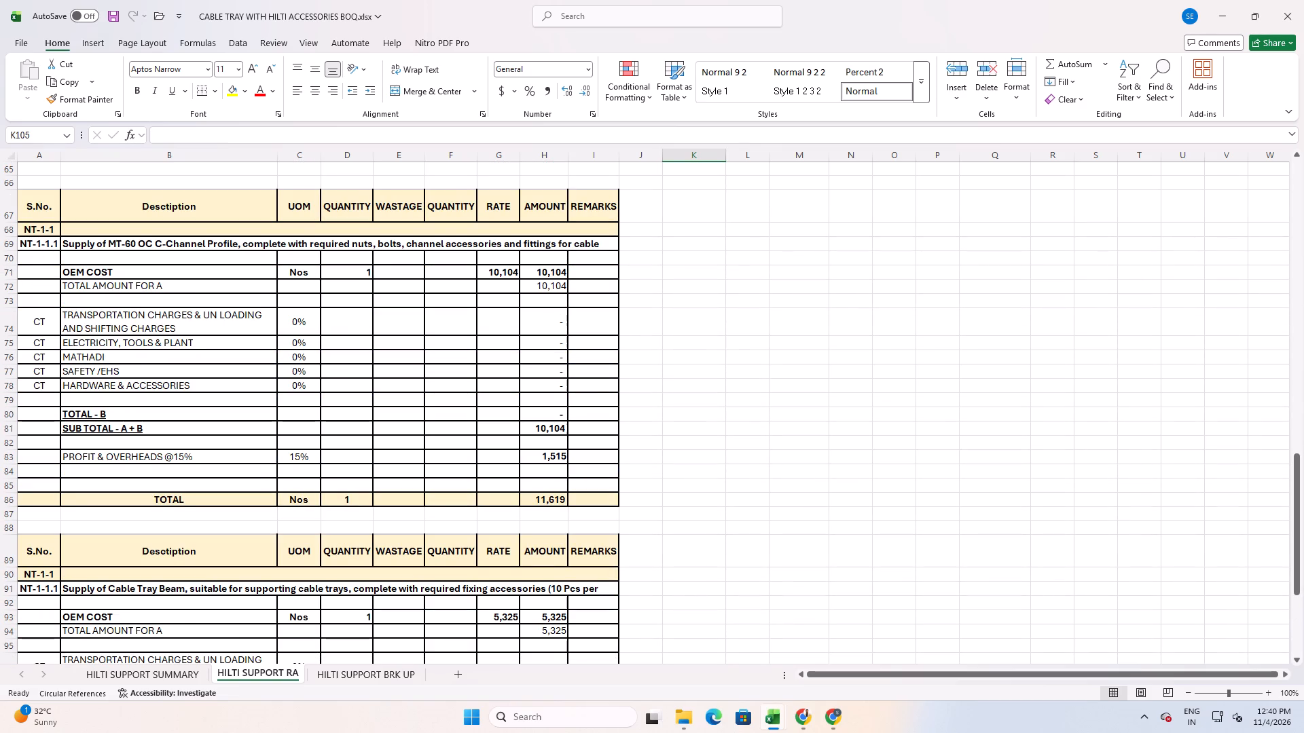
left_click(175, 669)
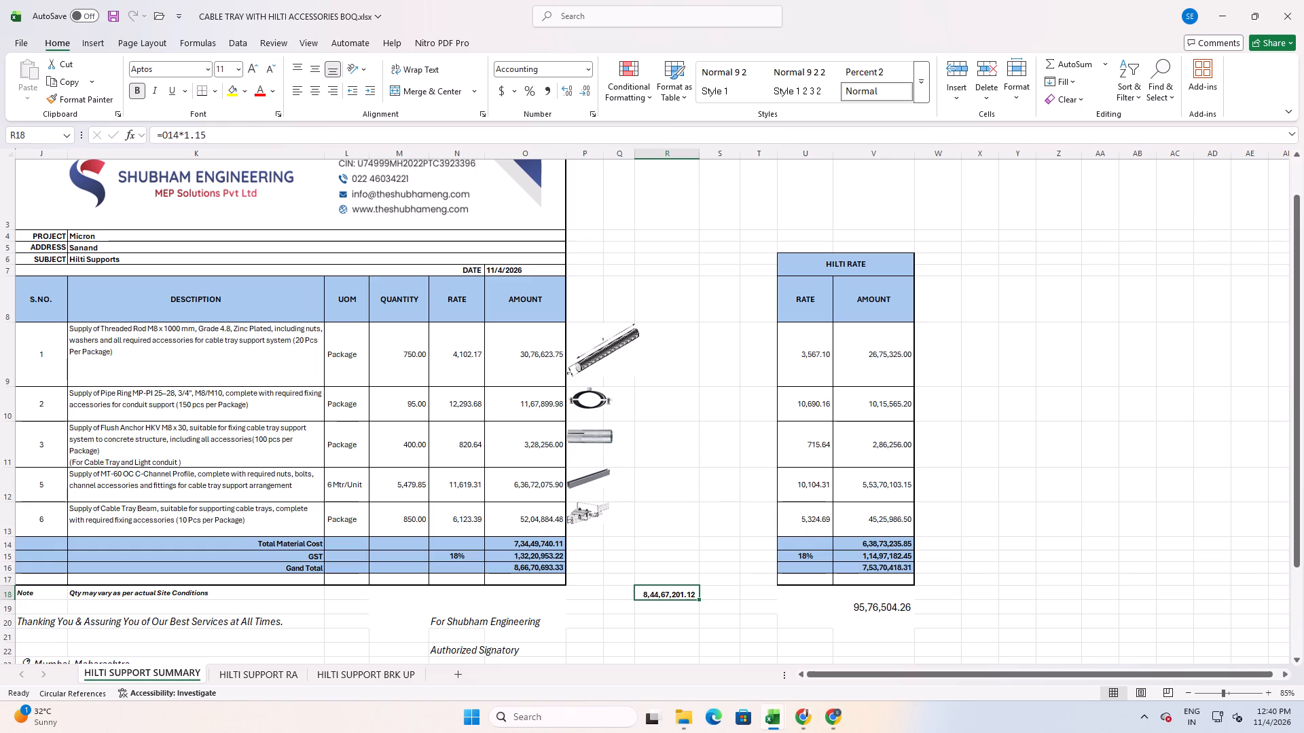
left_click_drag(803, 370, 804, 374)
left_click_drag(804, 374, 821, 528)
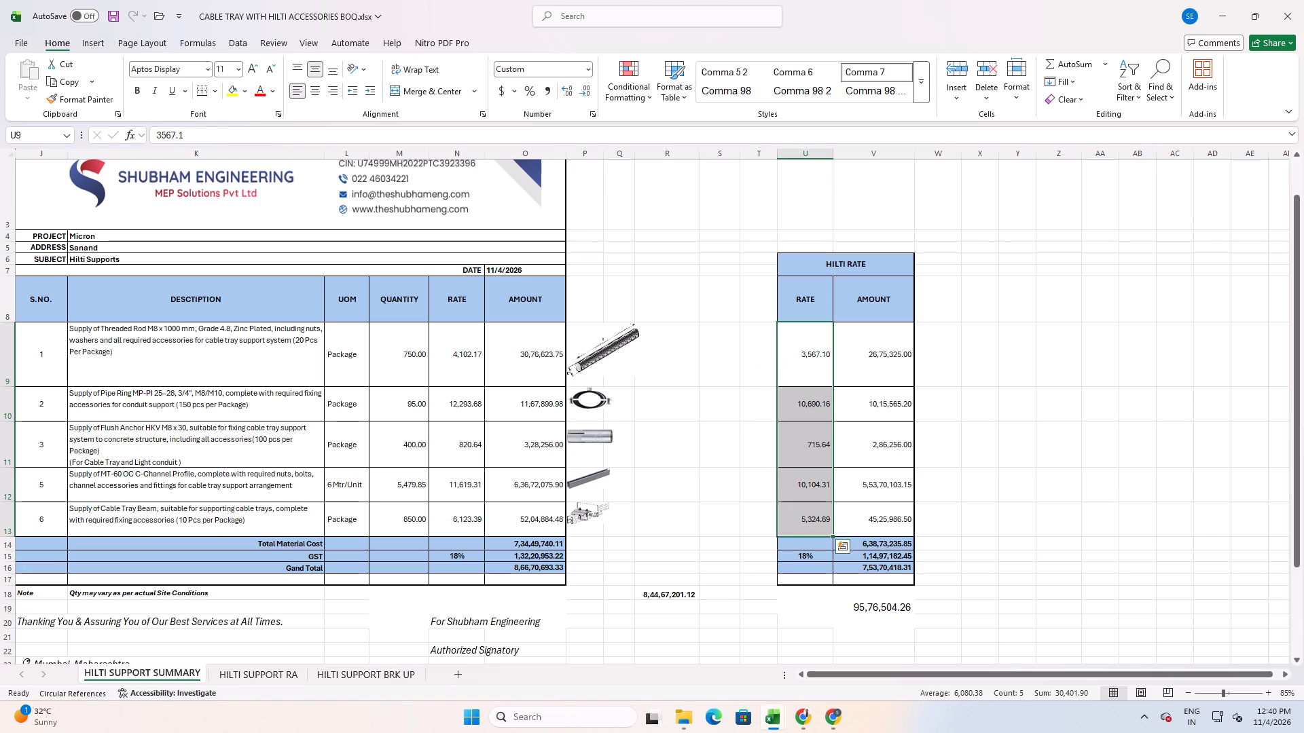
left_click_drag(464, 373, 469, 469)
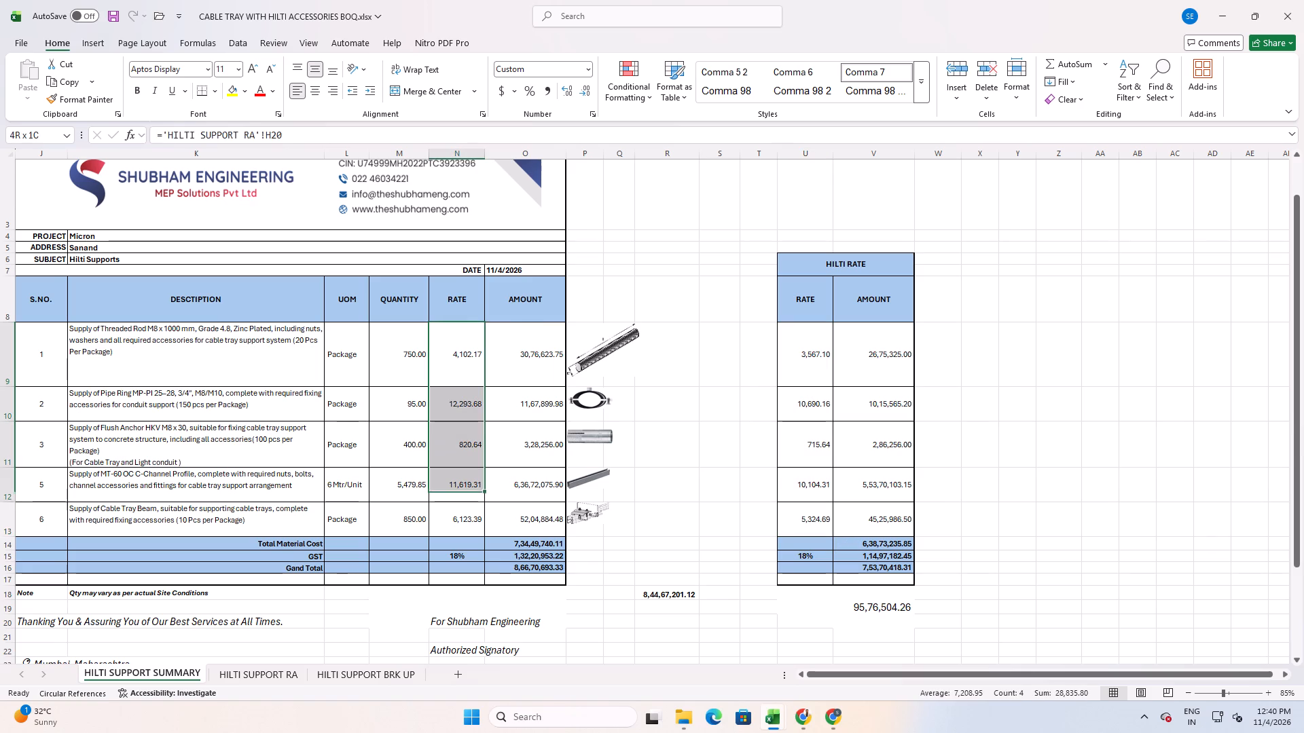
left_click_drag(469, 469, 459, 524)
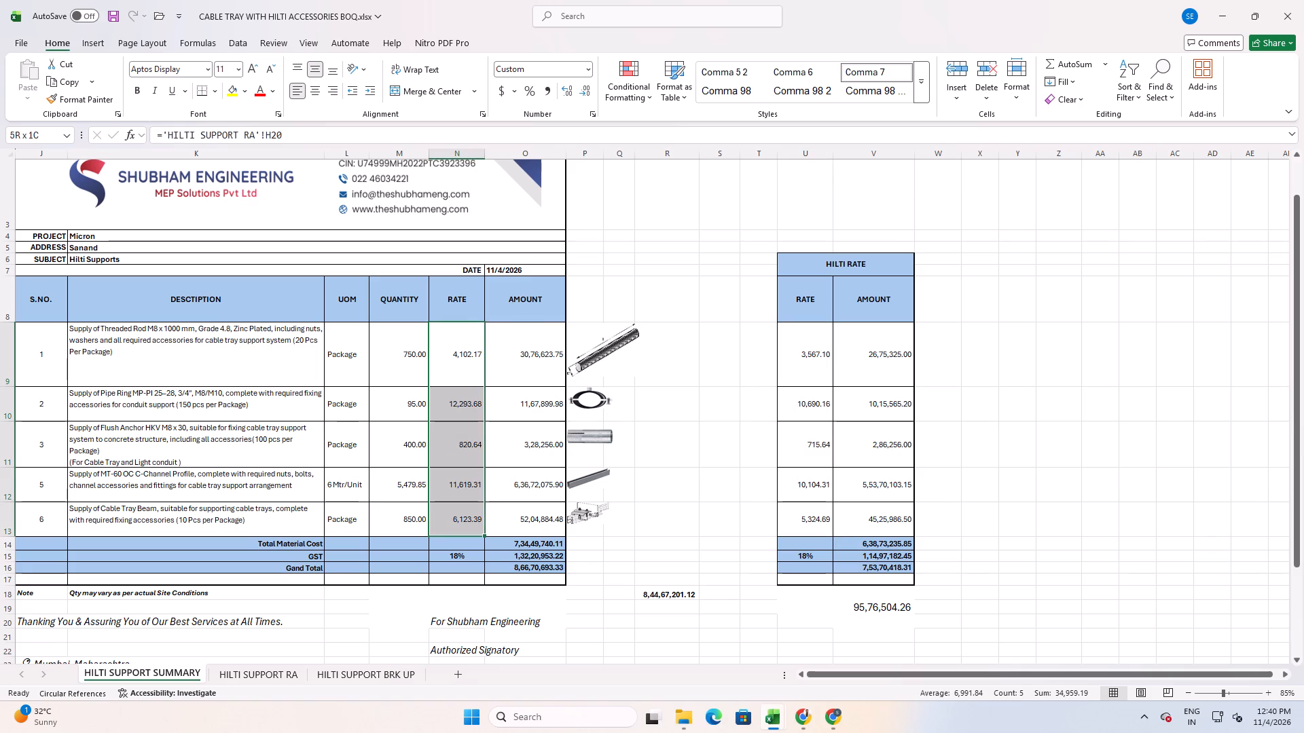
left_click_drag(459, 524, 459, 525)
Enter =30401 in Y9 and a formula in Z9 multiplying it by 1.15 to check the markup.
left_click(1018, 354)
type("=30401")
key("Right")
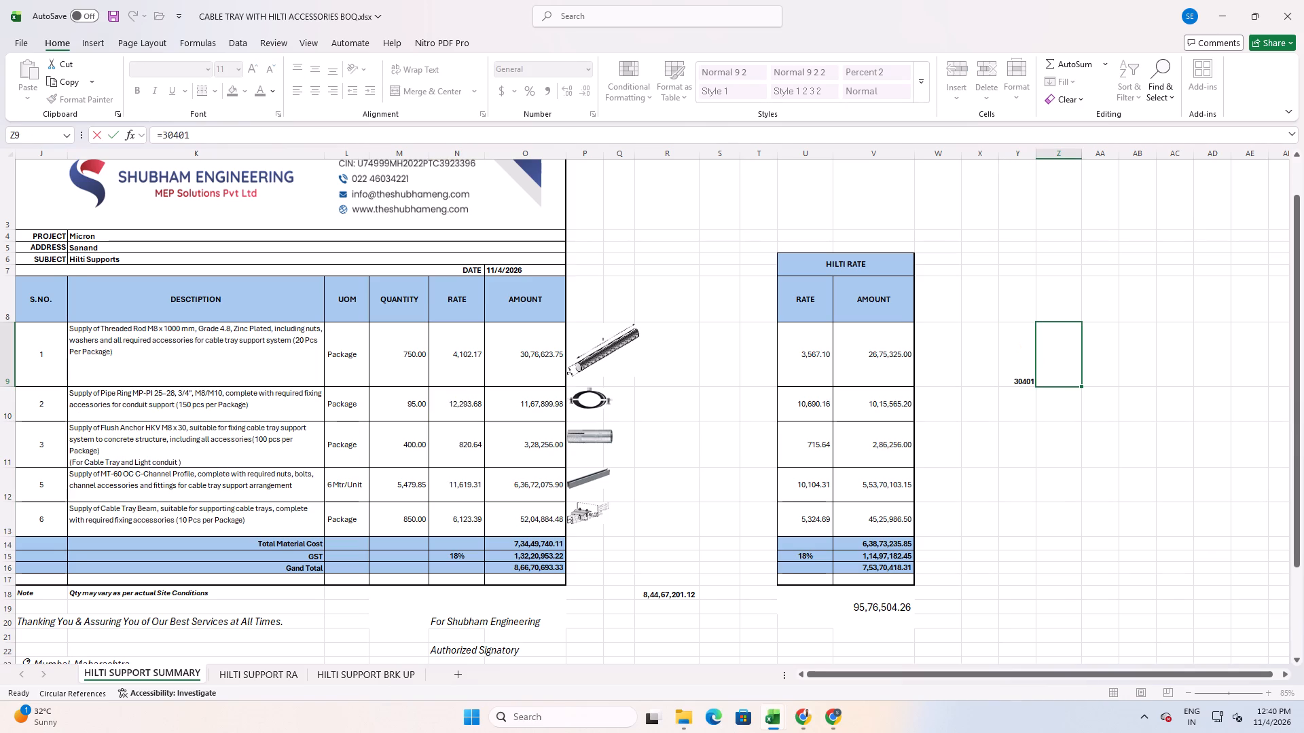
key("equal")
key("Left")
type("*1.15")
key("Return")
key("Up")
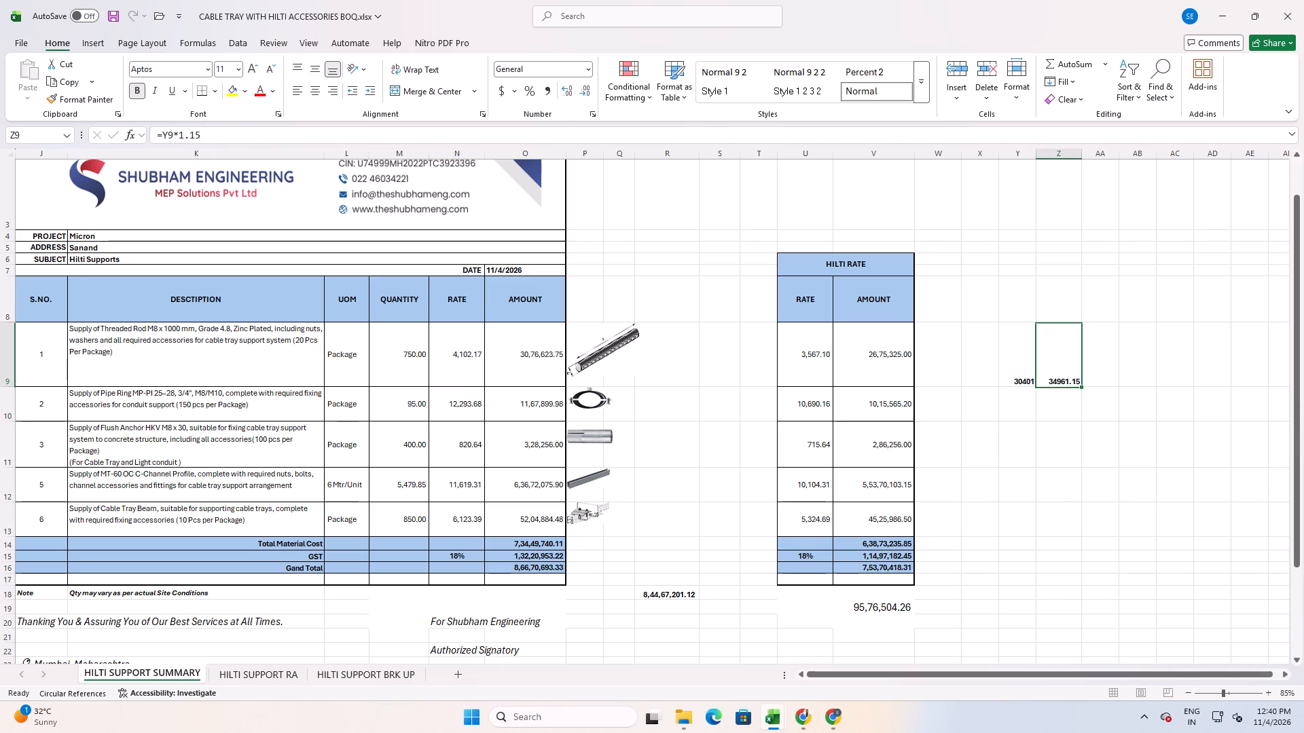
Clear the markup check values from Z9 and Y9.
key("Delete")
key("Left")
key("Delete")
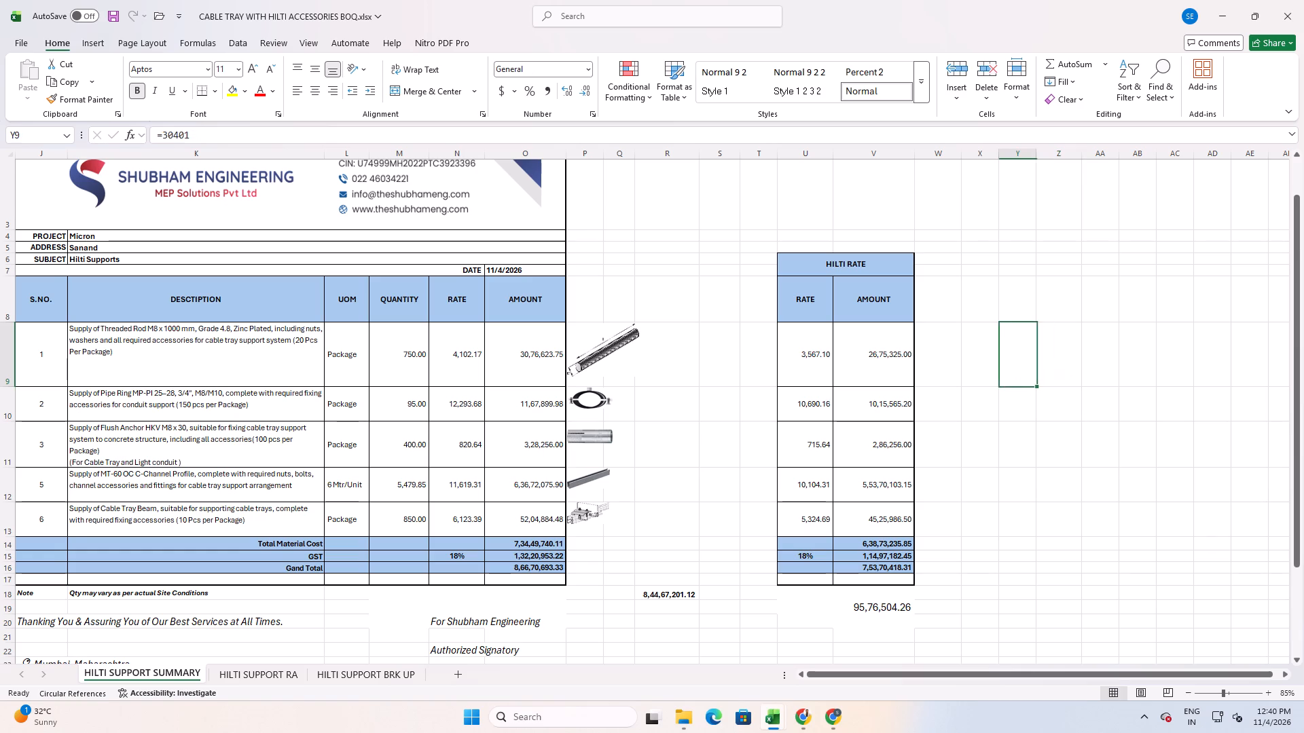
Delete the material cost difference formula in V19 below the Hilti rate table.
key("Down")
key("Left")
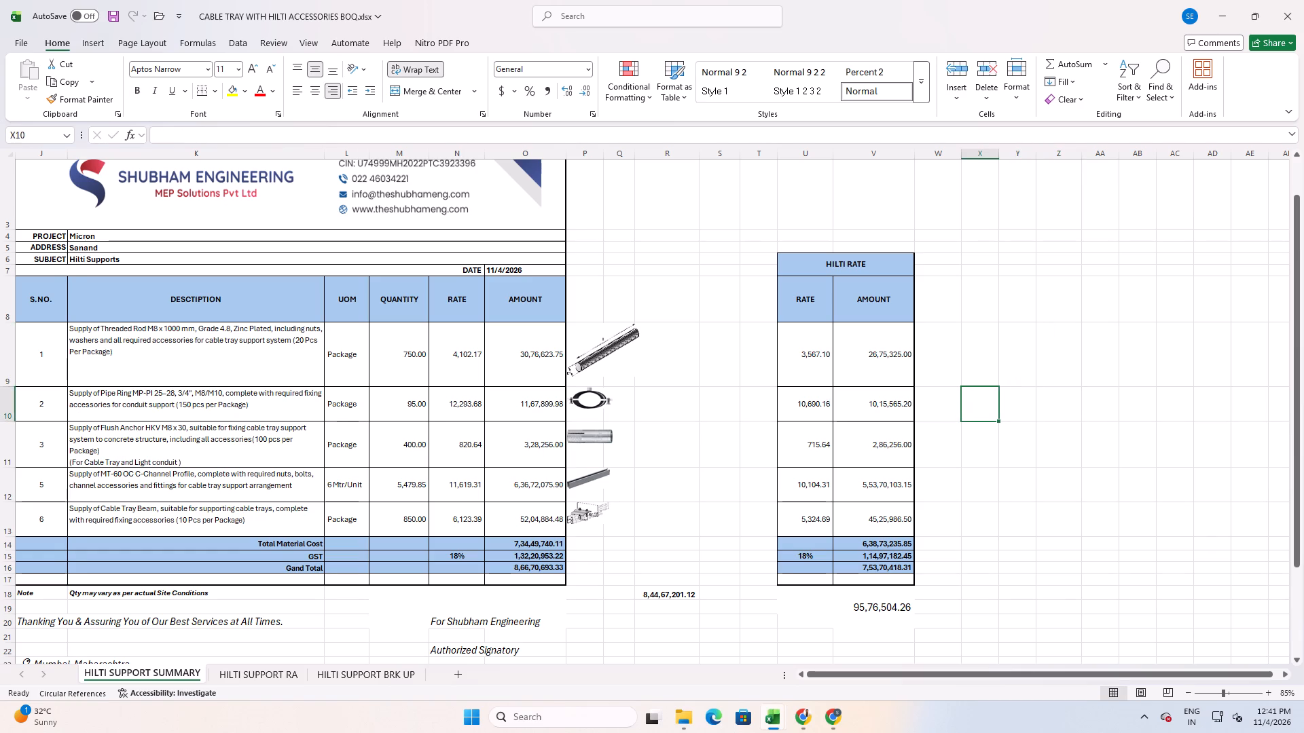
key("Down")
key("Down")
key("Down")
key("Down")
key("Down")
key("Down")
key("Down")
key("Down")
key("Down")
key("Left")
key("Left")
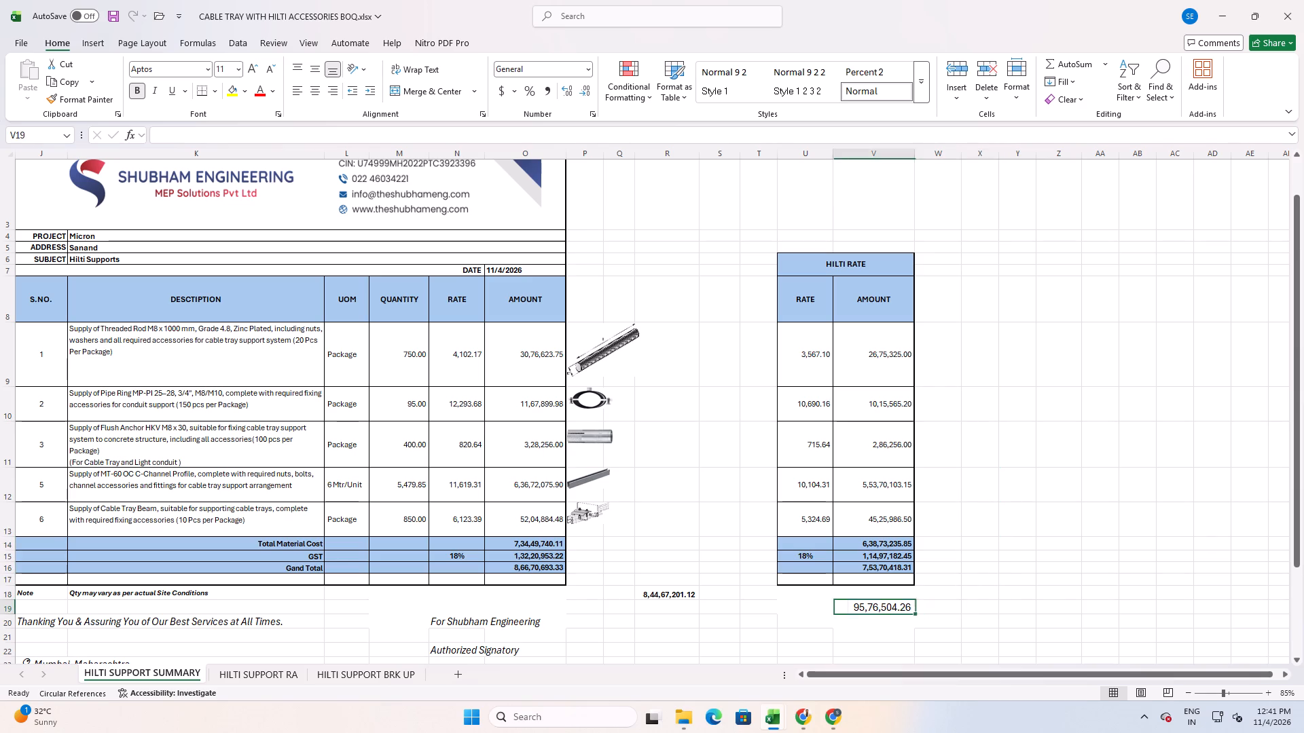
key("Left")
key("Right")
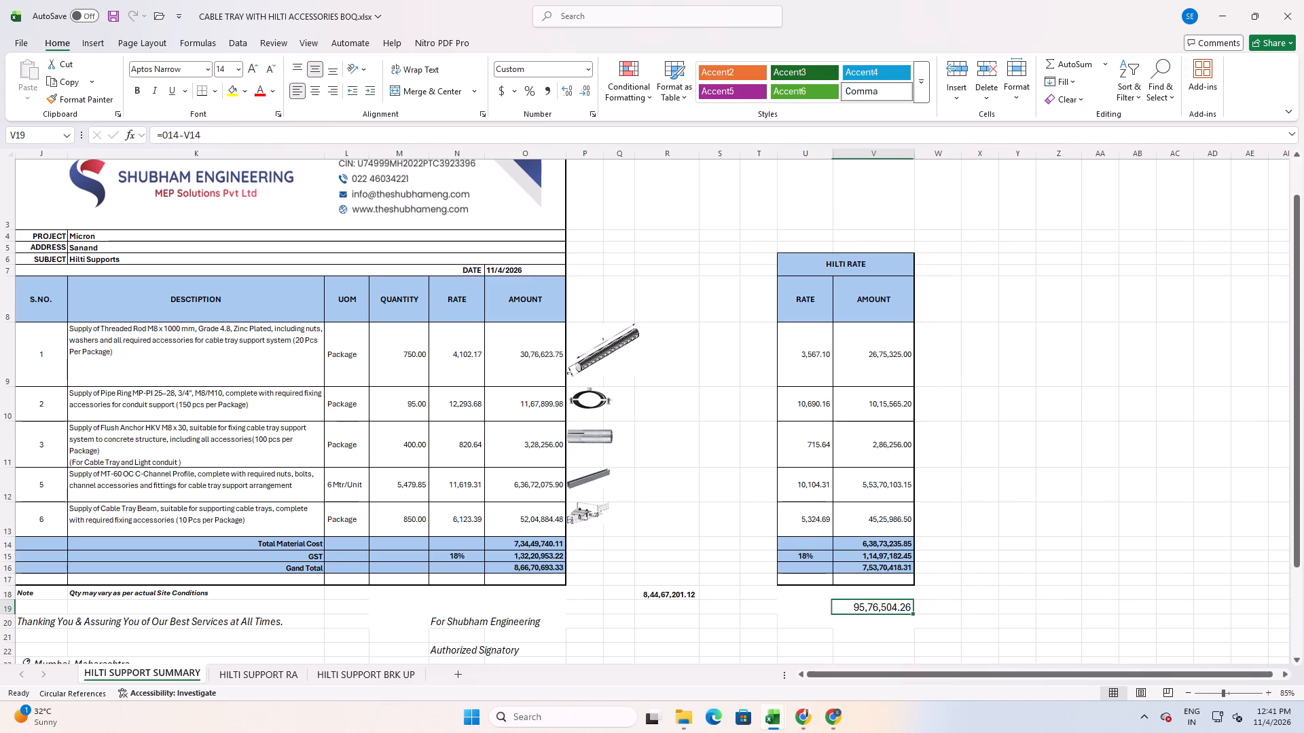
key("Delete")
Delete the =O14*1.15 formula in R18 beside the quotation table.
key("Left")
key("Left")
key("Left")
key("Left")
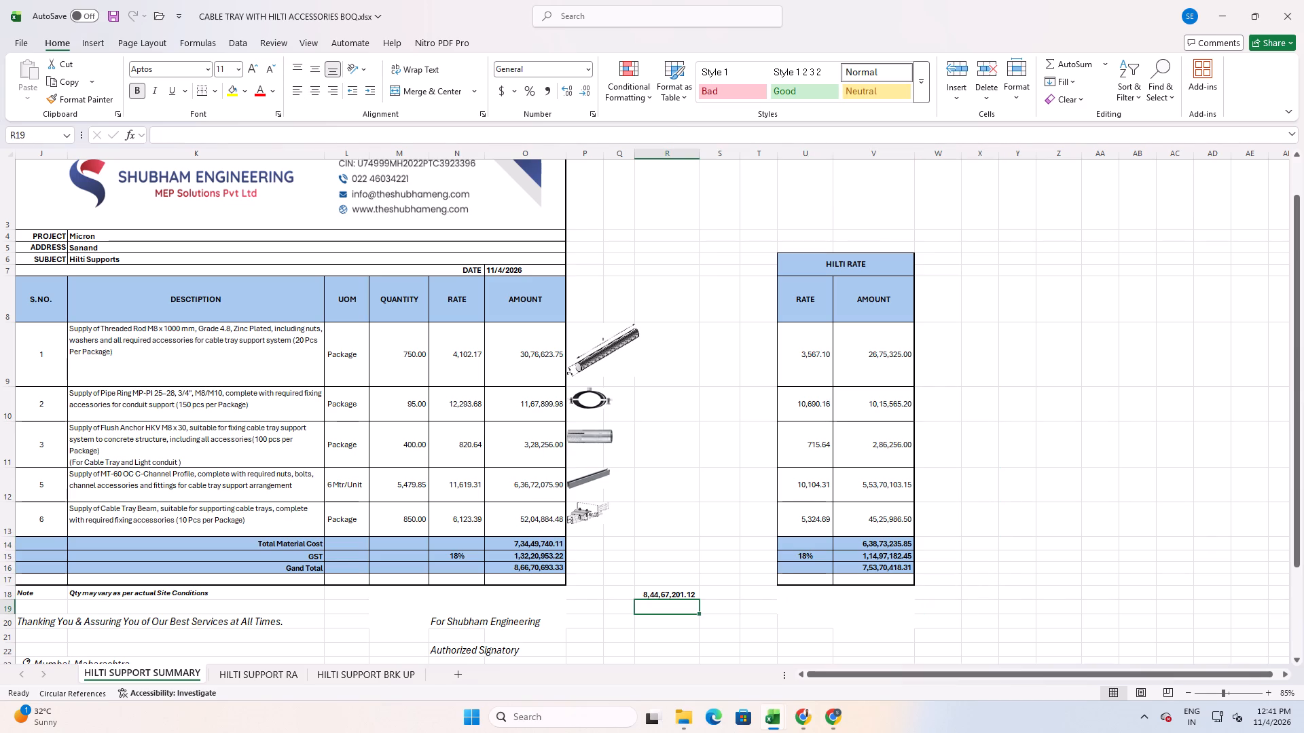
key("Up")
key("Delete")
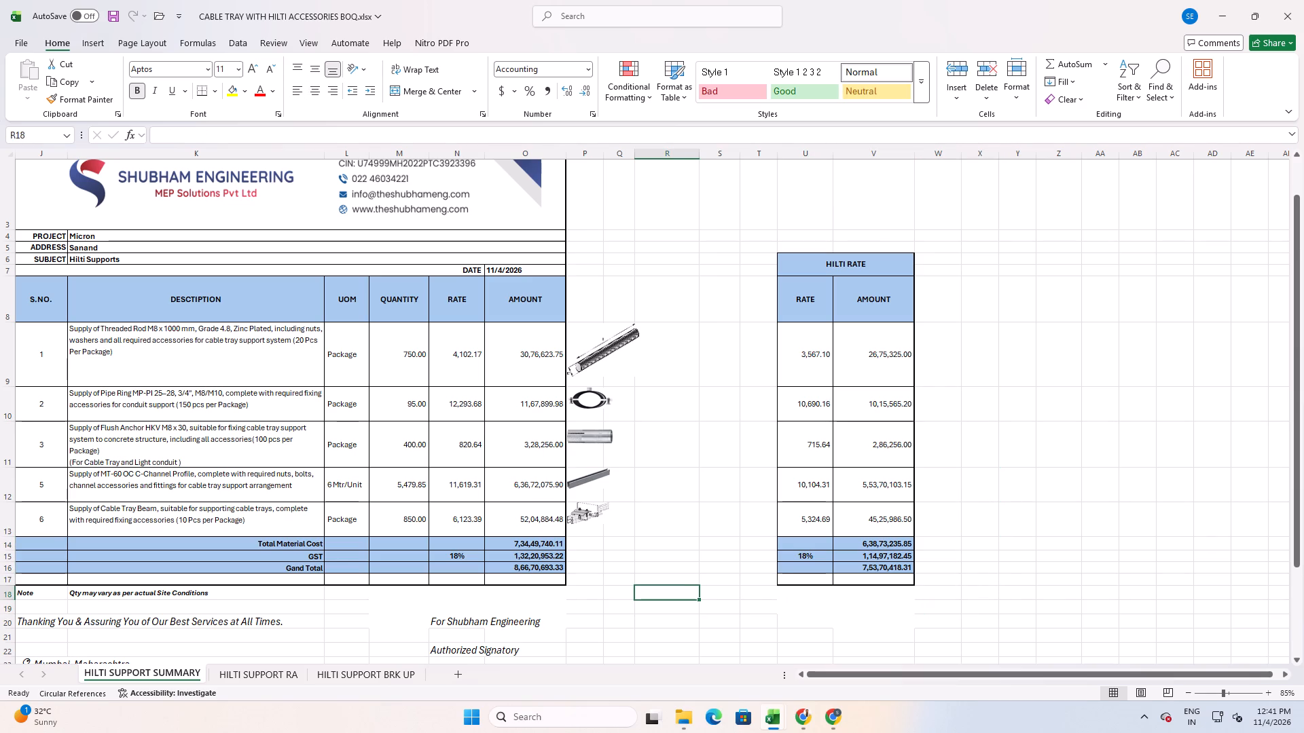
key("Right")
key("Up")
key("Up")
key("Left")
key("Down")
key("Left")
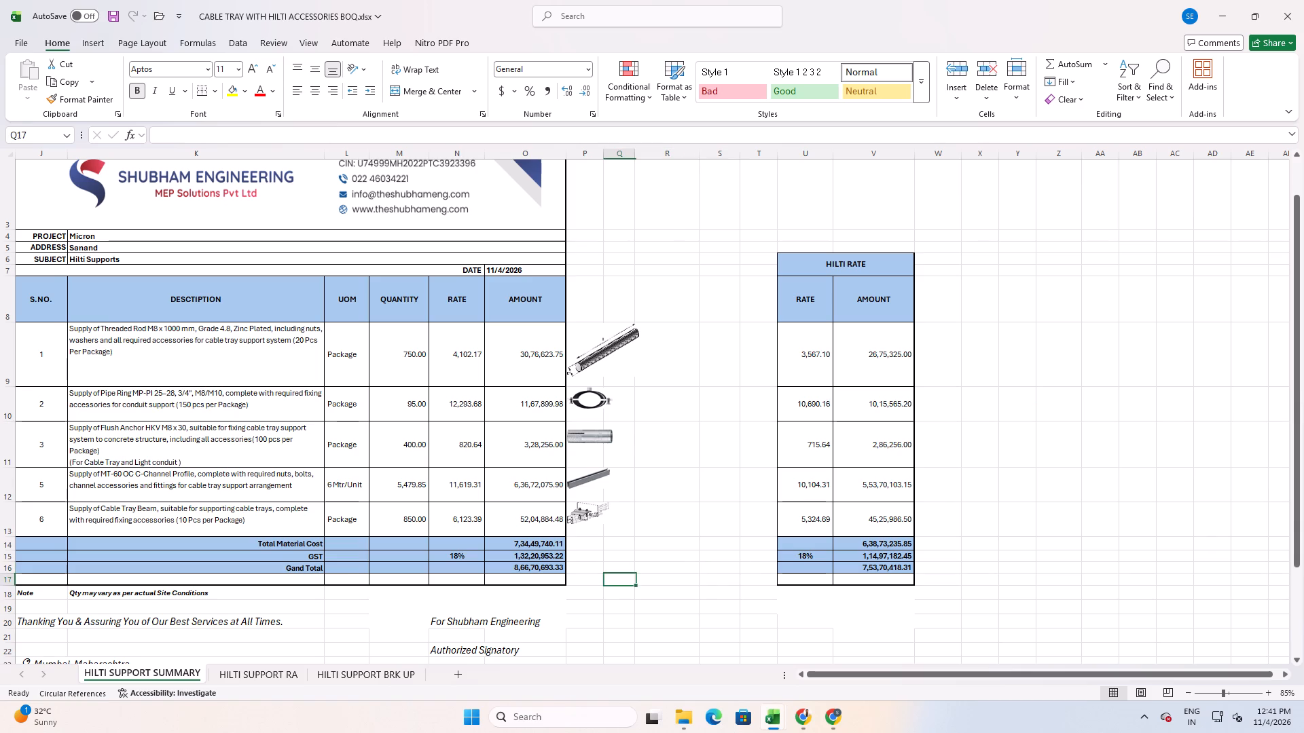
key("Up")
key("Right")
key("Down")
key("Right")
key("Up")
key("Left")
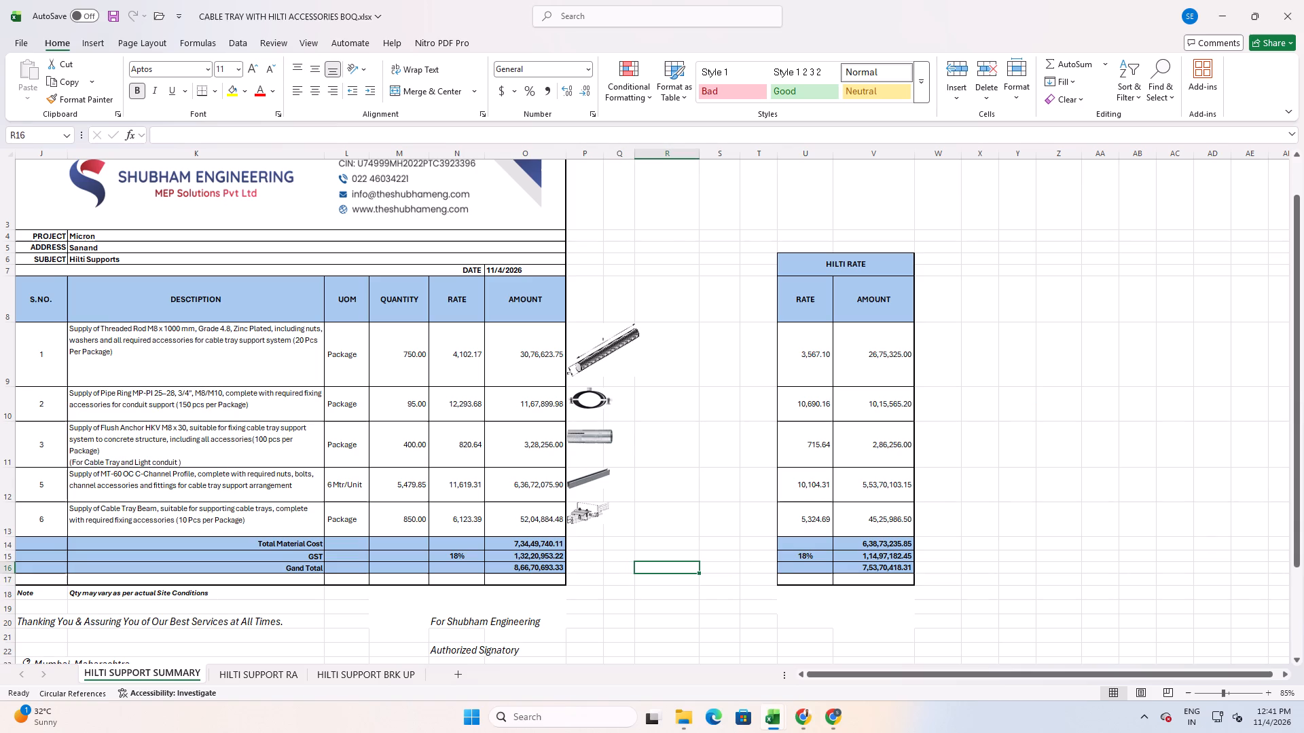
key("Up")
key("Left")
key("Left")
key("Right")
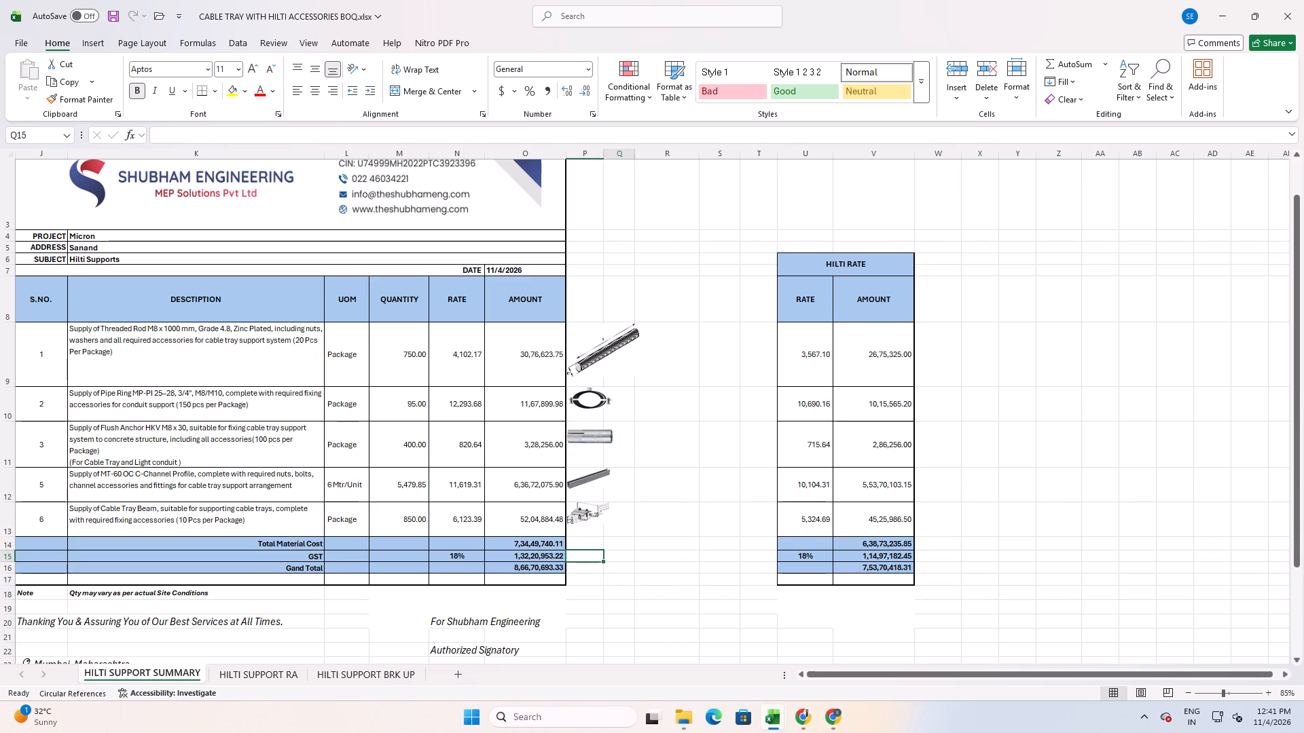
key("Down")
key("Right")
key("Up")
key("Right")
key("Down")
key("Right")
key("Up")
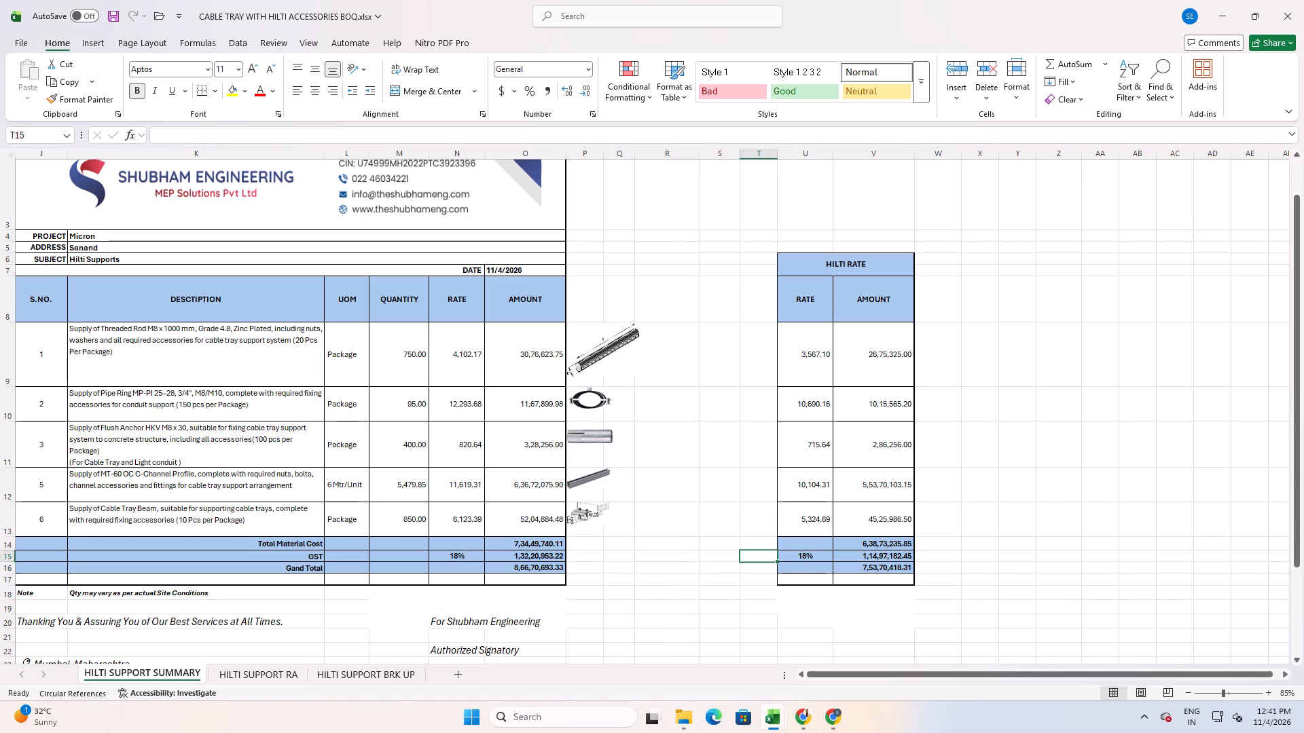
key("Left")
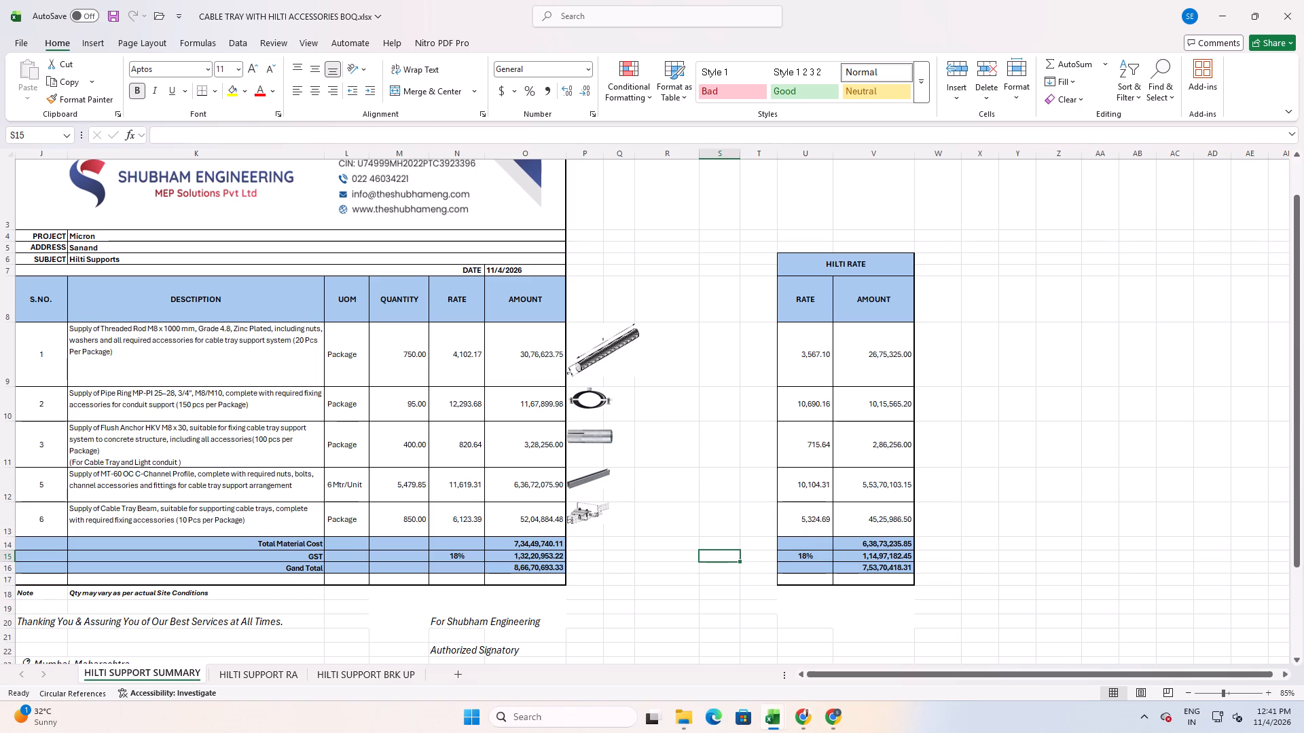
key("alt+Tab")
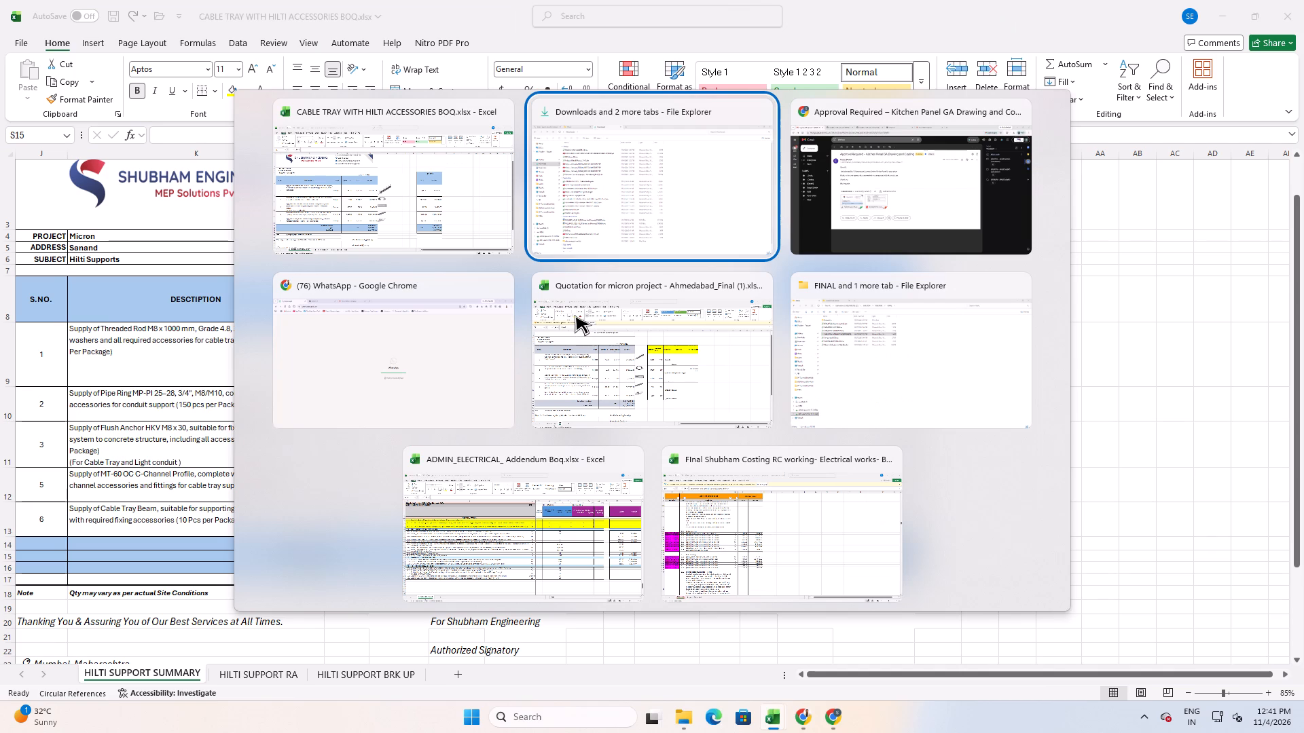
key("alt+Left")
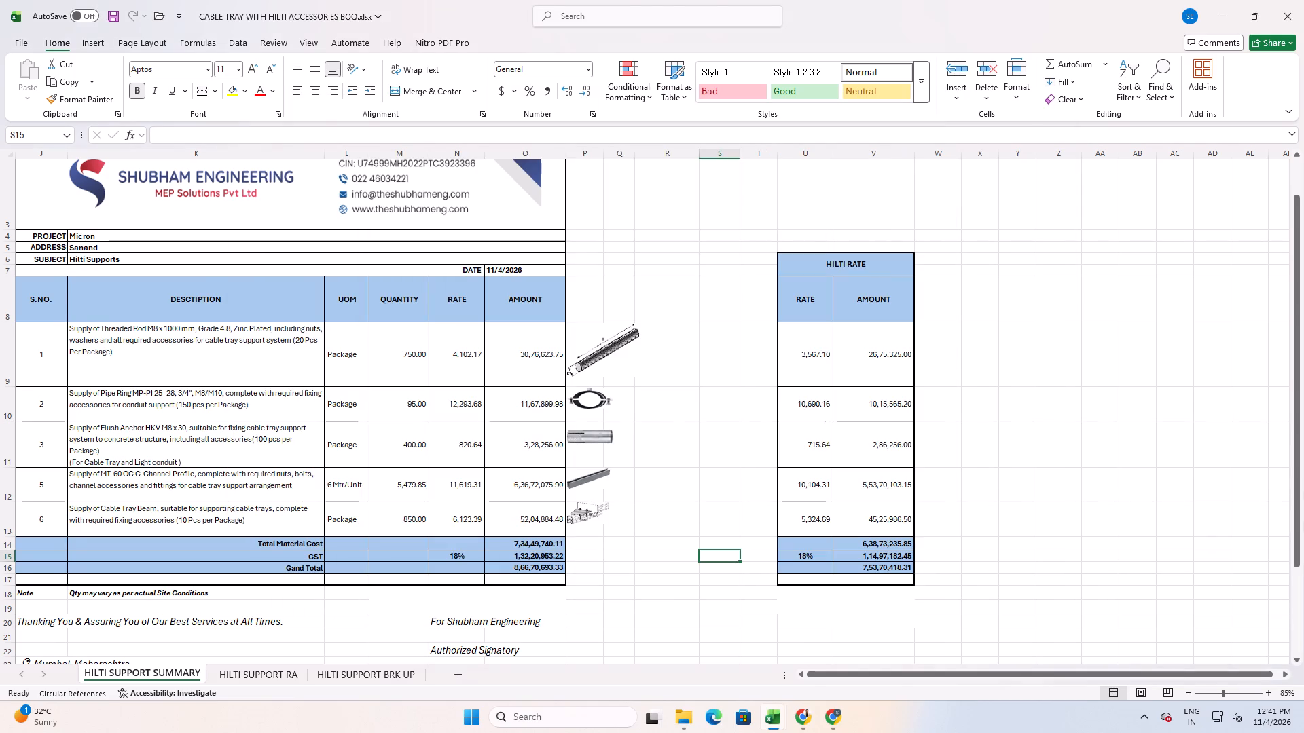
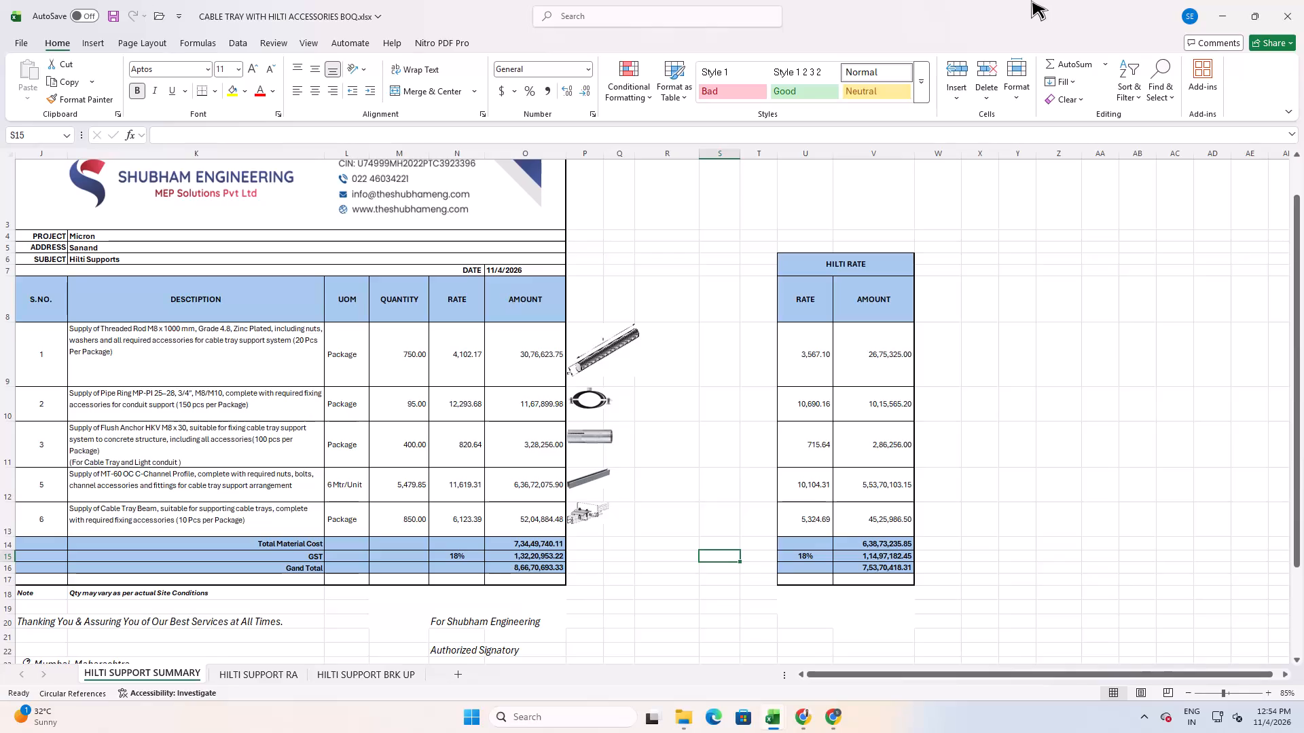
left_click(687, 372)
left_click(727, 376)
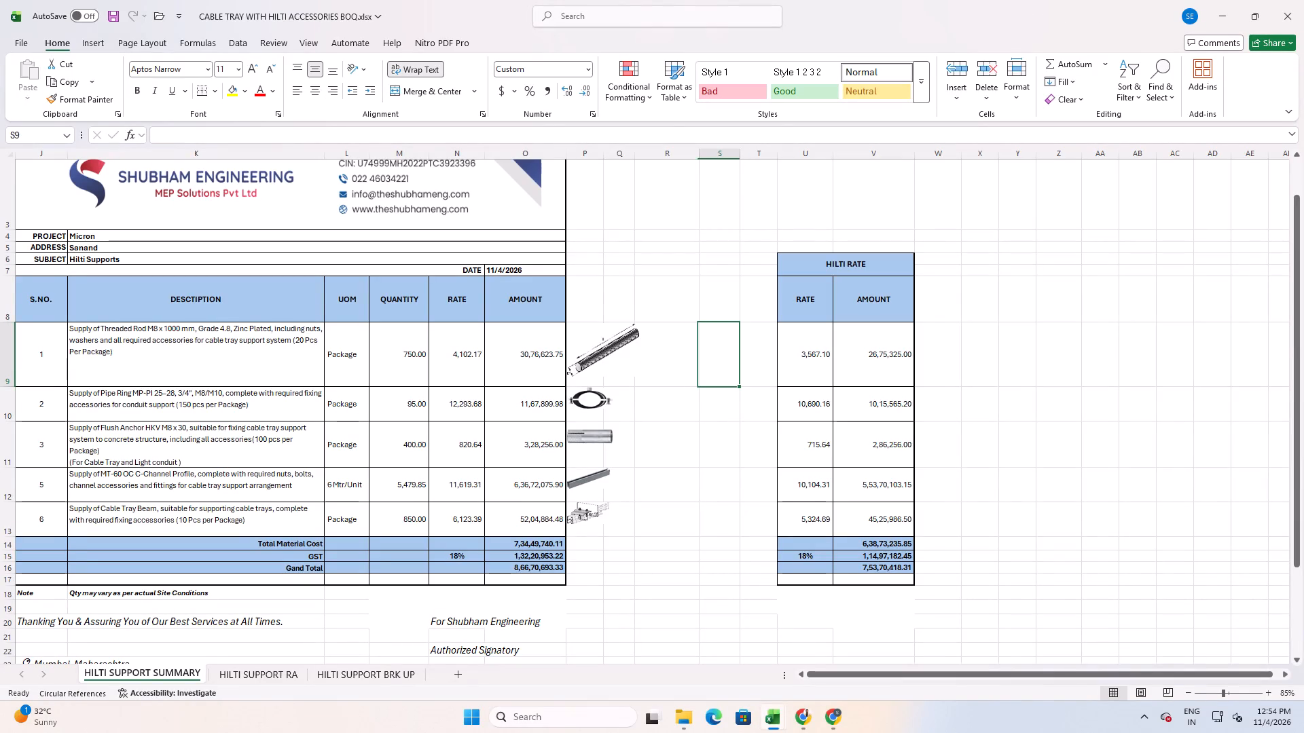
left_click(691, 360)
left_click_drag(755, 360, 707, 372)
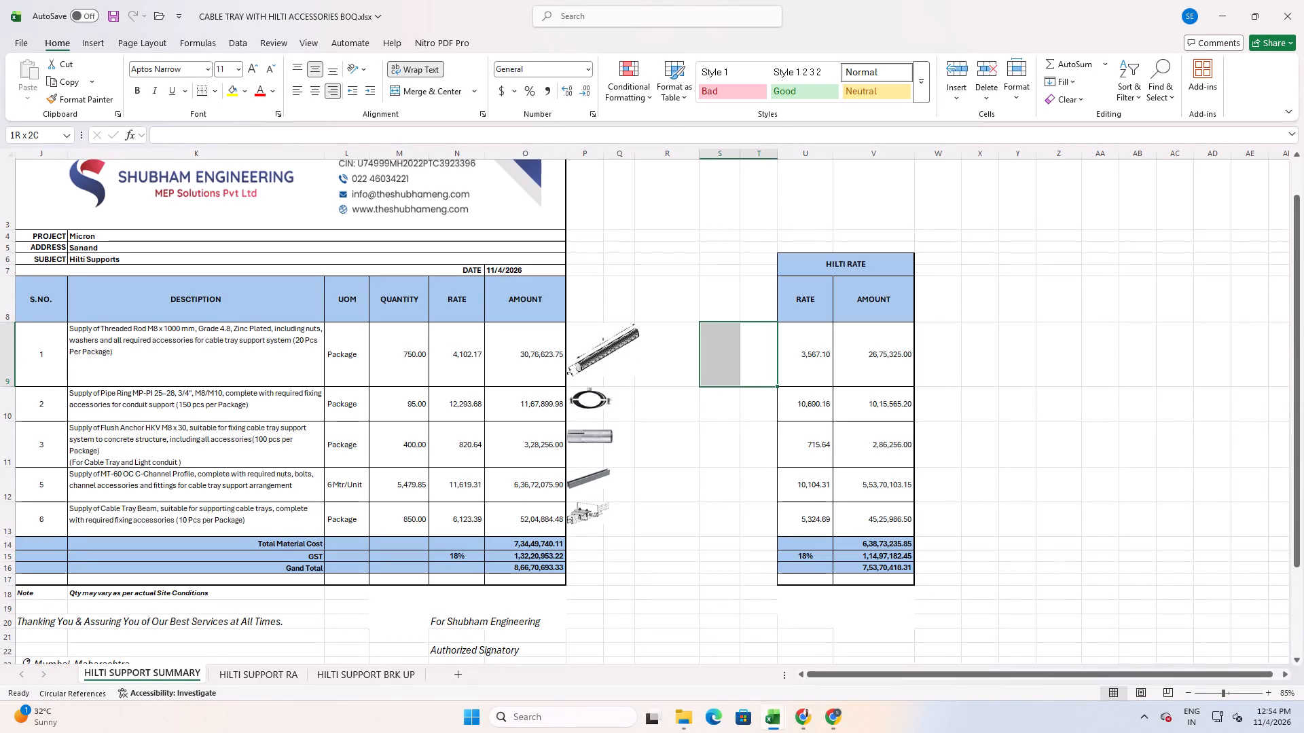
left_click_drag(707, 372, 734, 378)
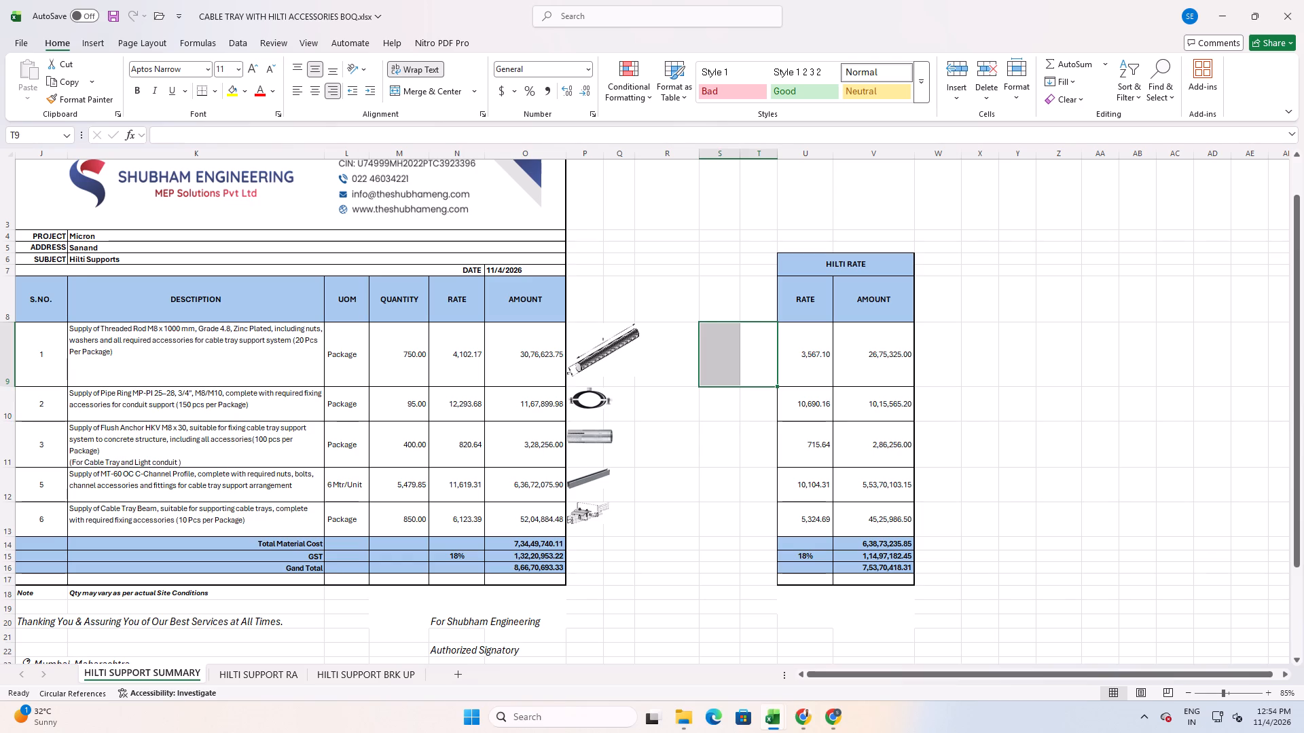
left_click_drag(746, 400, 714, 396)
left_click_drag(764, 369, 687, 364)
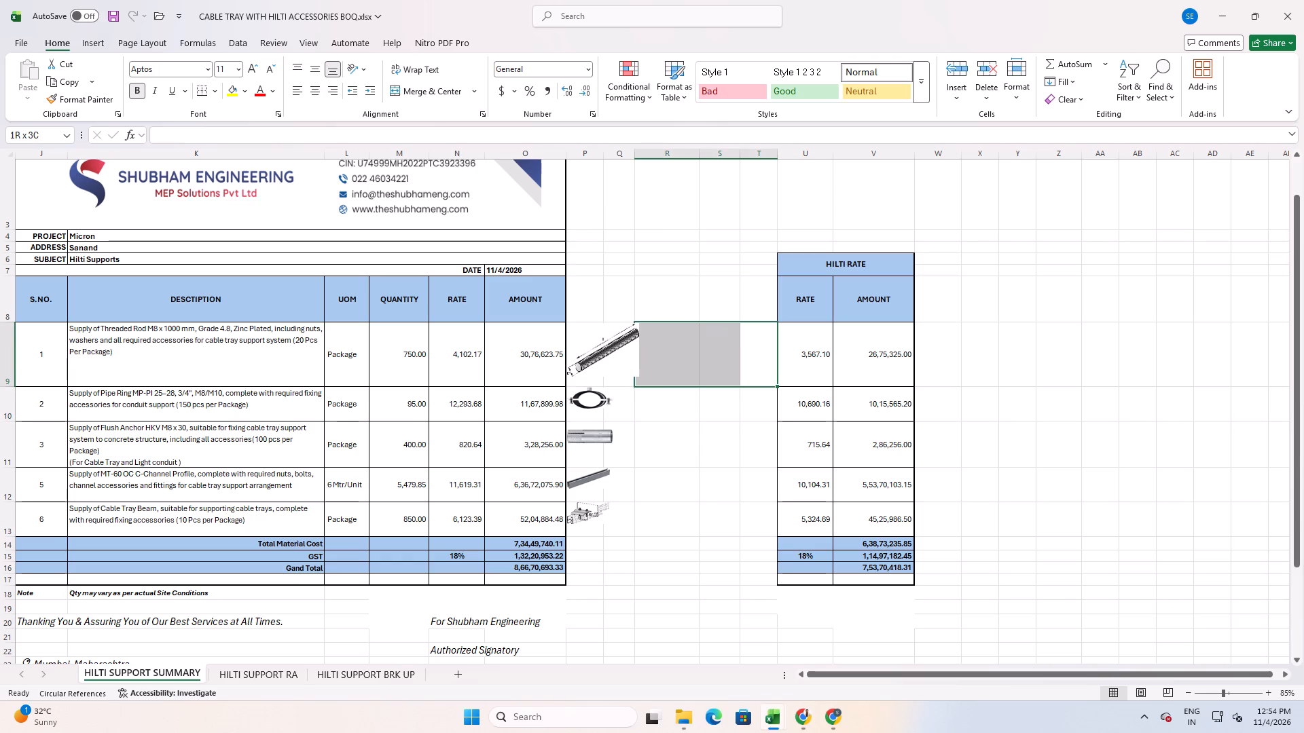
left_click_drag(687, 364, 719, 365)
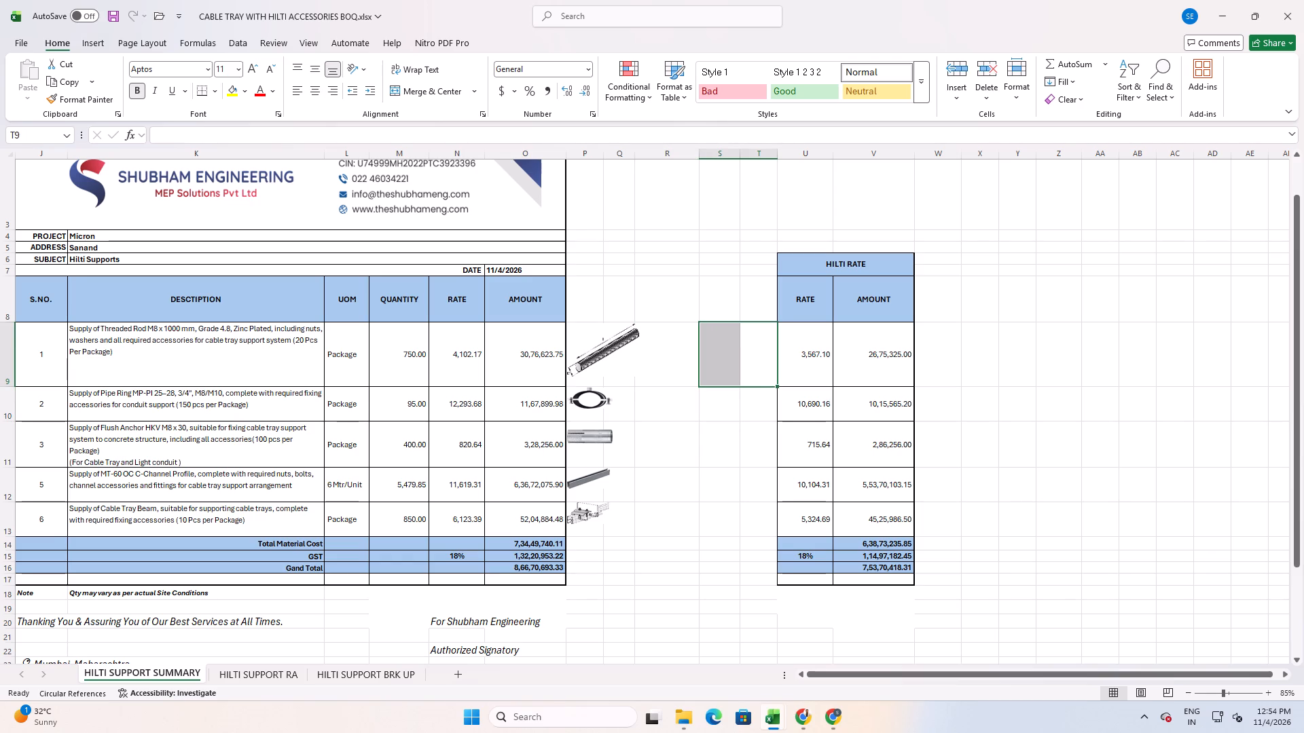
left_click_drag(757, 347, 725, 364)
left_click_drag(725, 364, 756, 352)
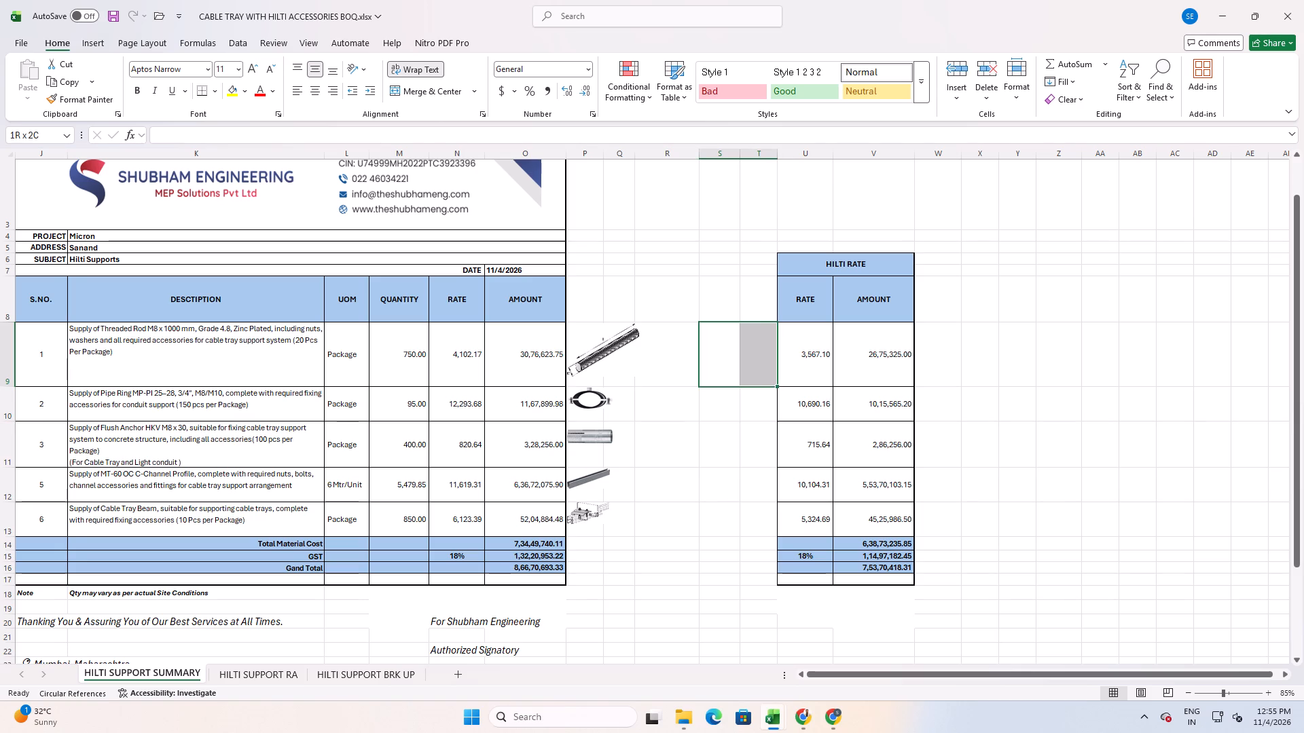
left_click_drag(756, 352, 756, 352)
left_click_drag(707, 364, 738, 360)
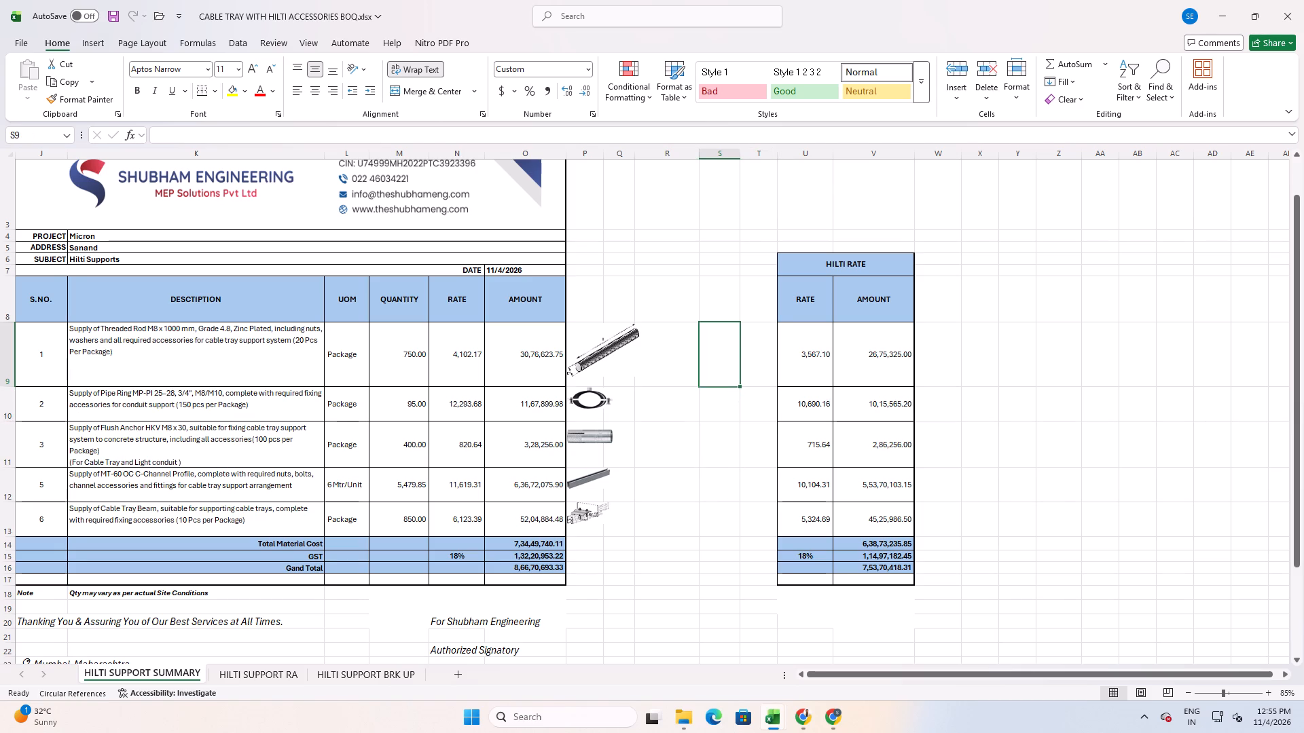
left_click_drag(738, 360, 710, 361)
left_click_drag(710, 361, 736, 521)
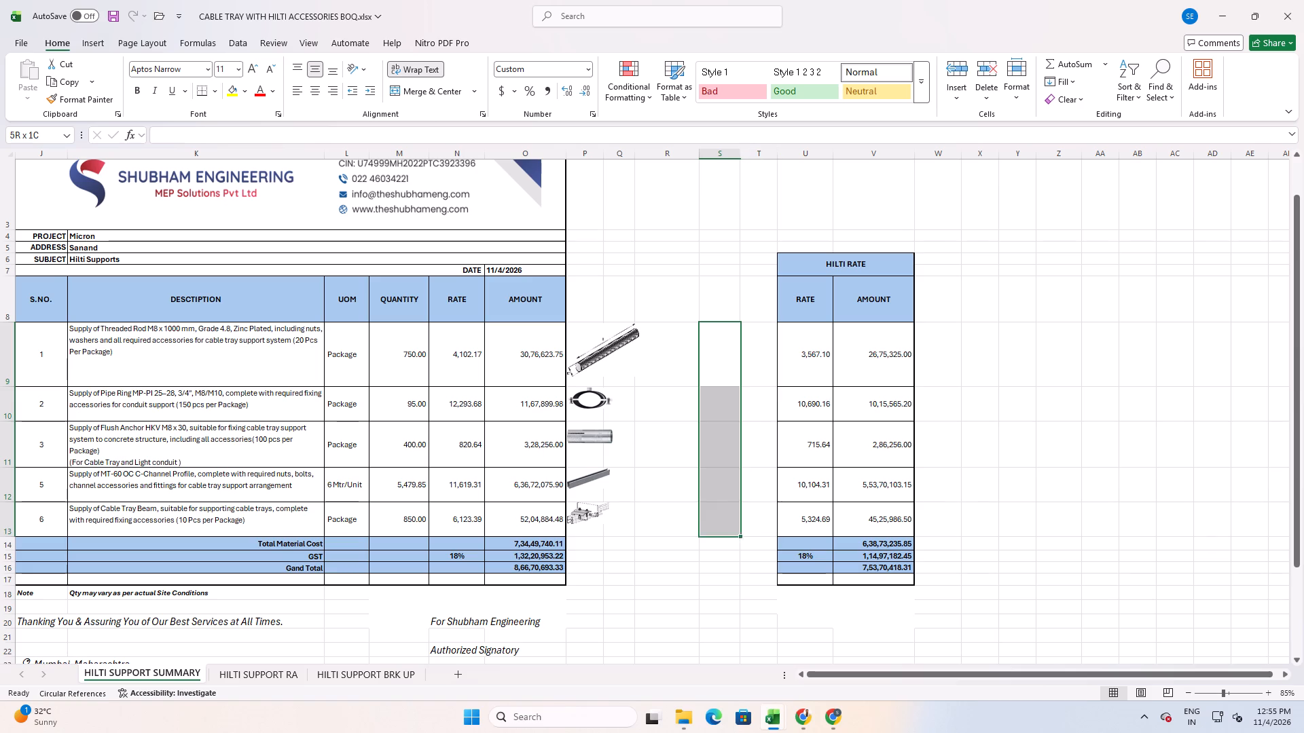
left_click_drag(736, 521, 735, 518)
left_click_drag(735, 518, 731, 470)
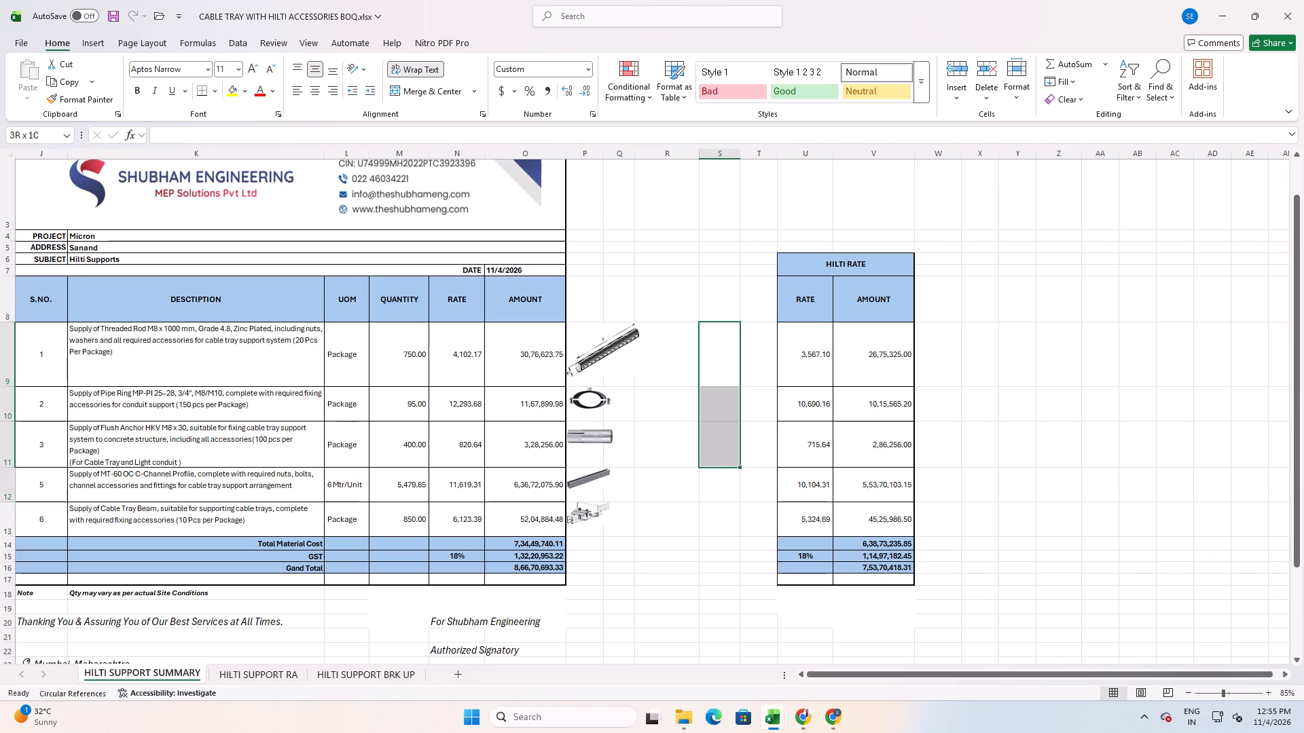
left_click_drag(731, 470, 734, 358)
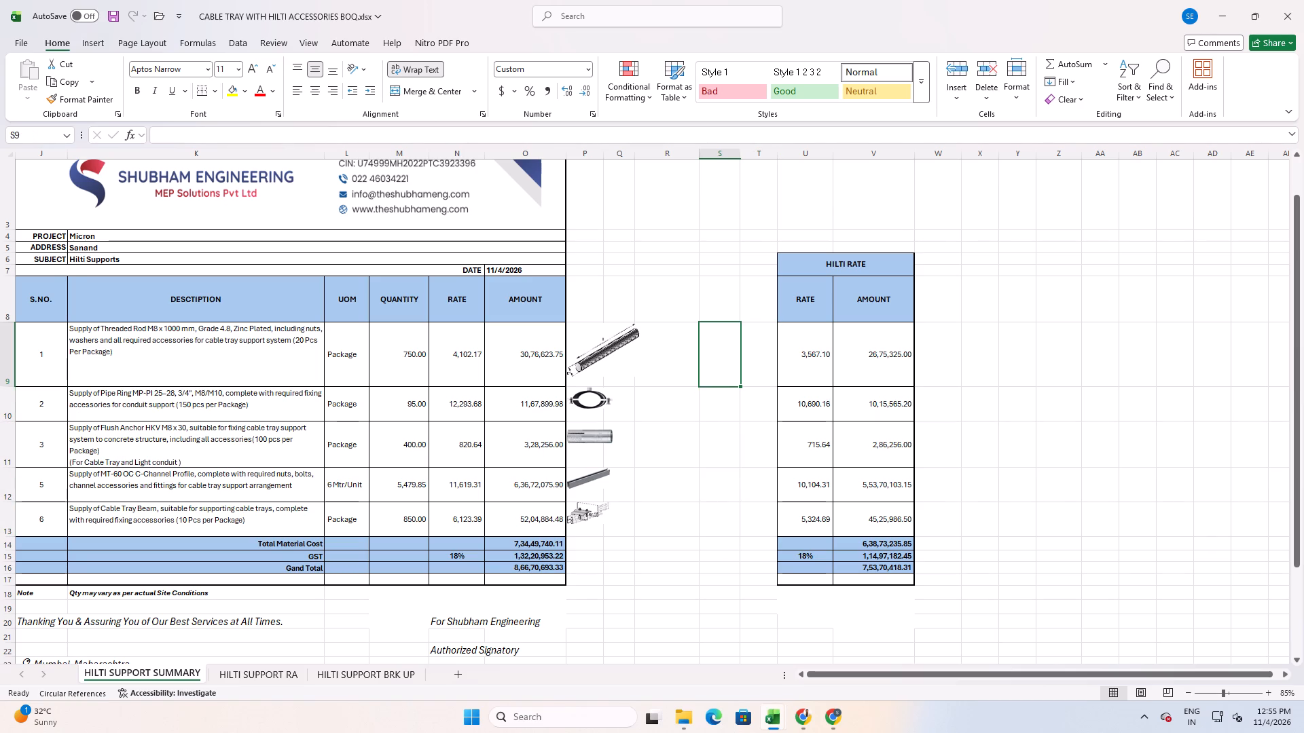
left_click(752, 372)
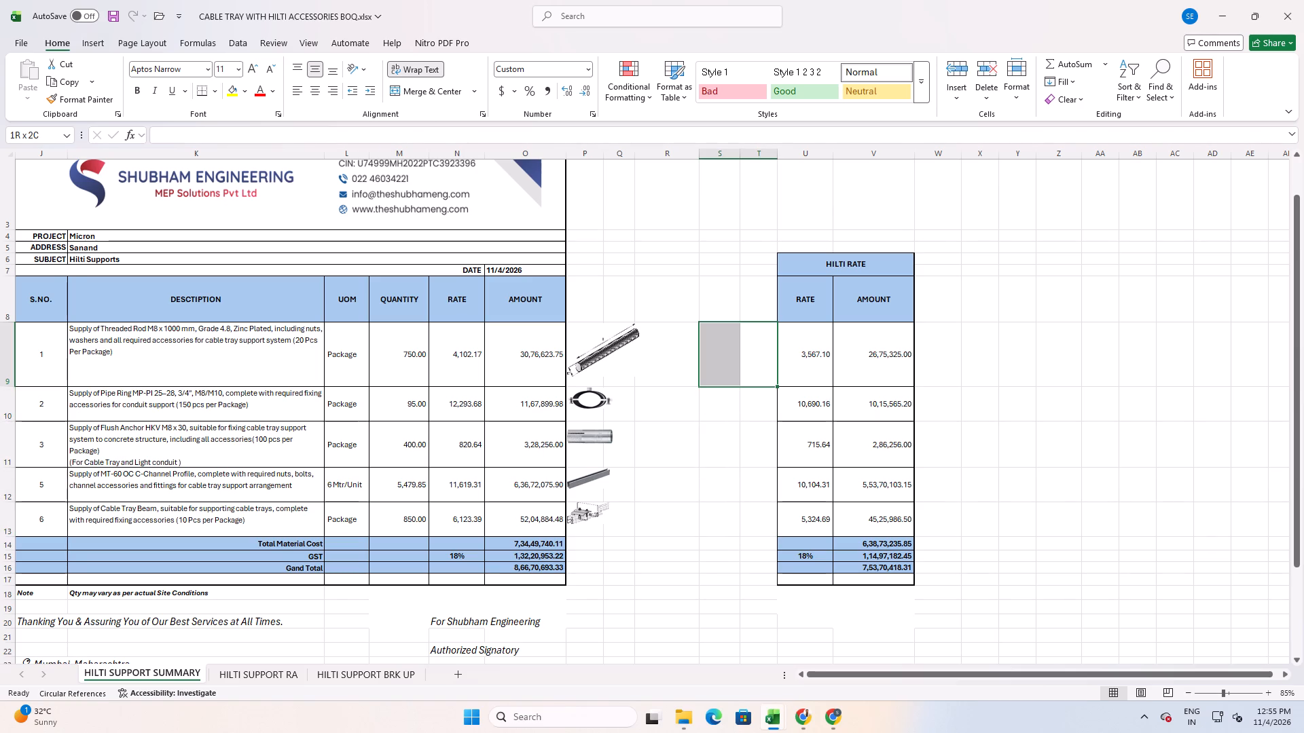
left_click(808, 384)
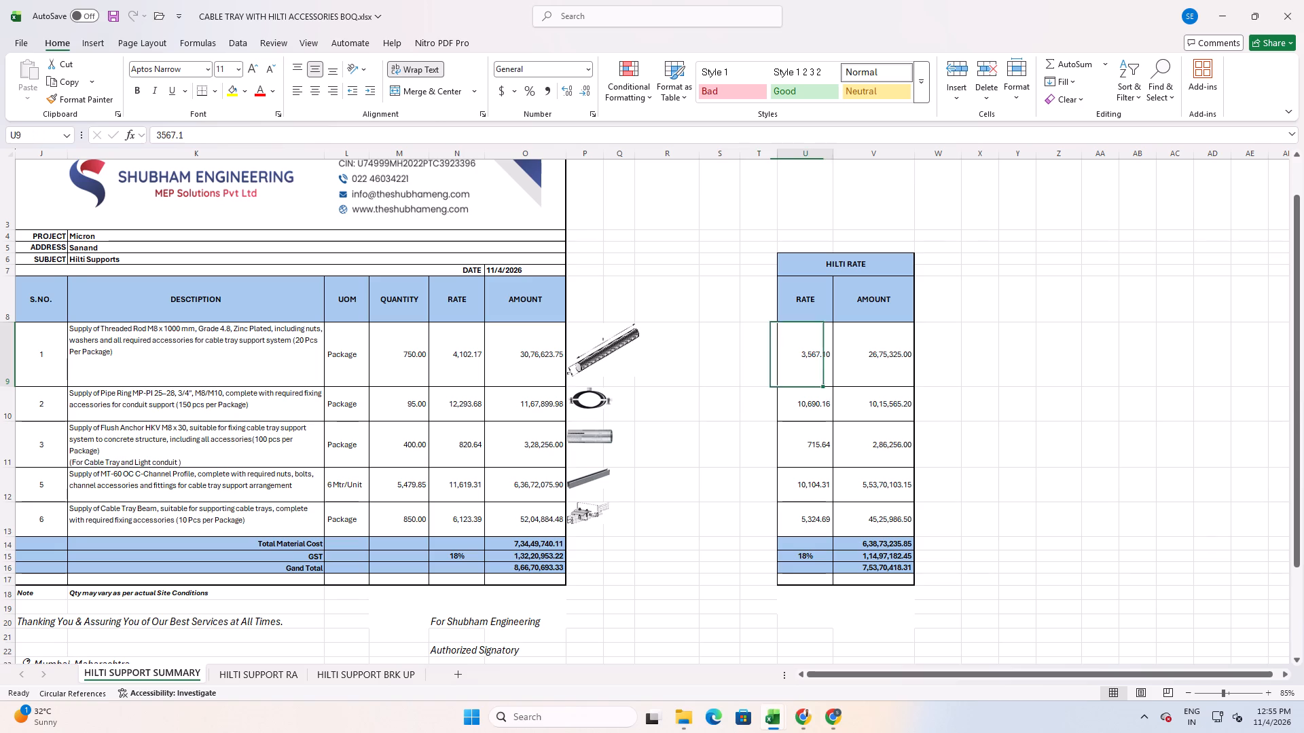
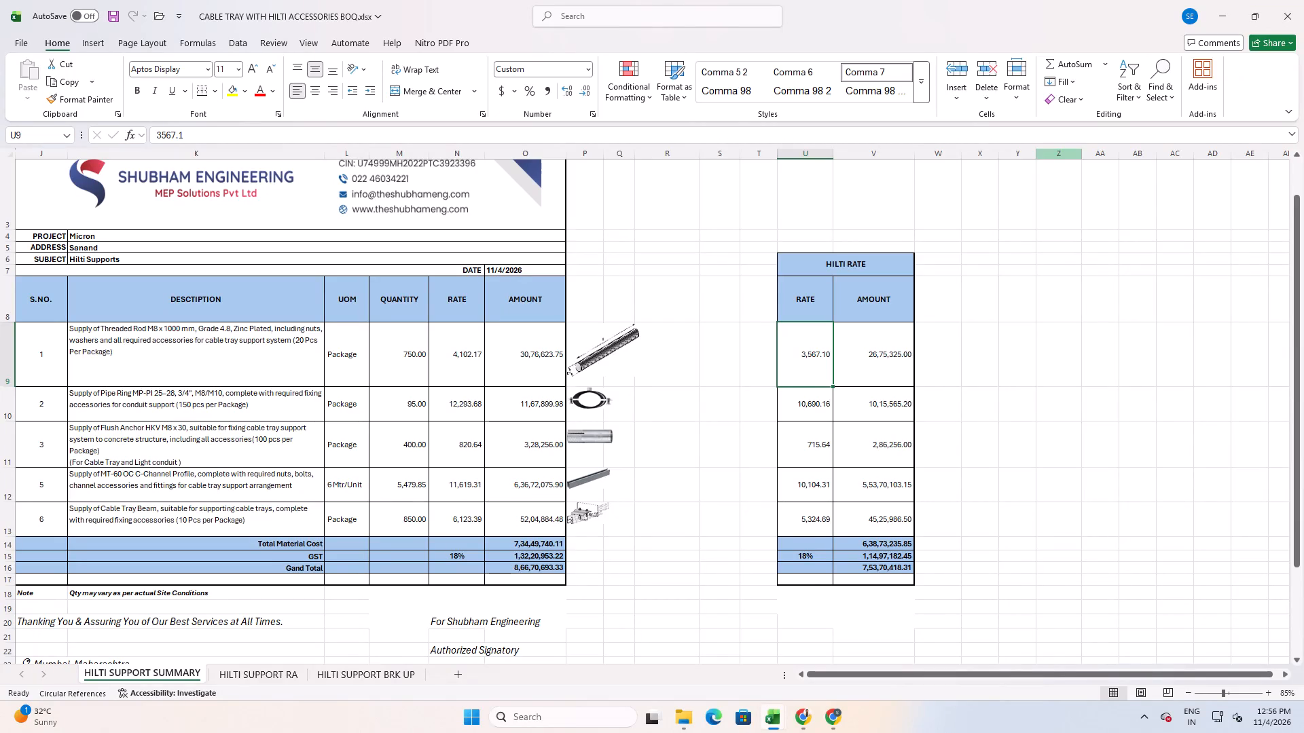
Save the cable tray BOQ workbook.
left_click(939, 219)
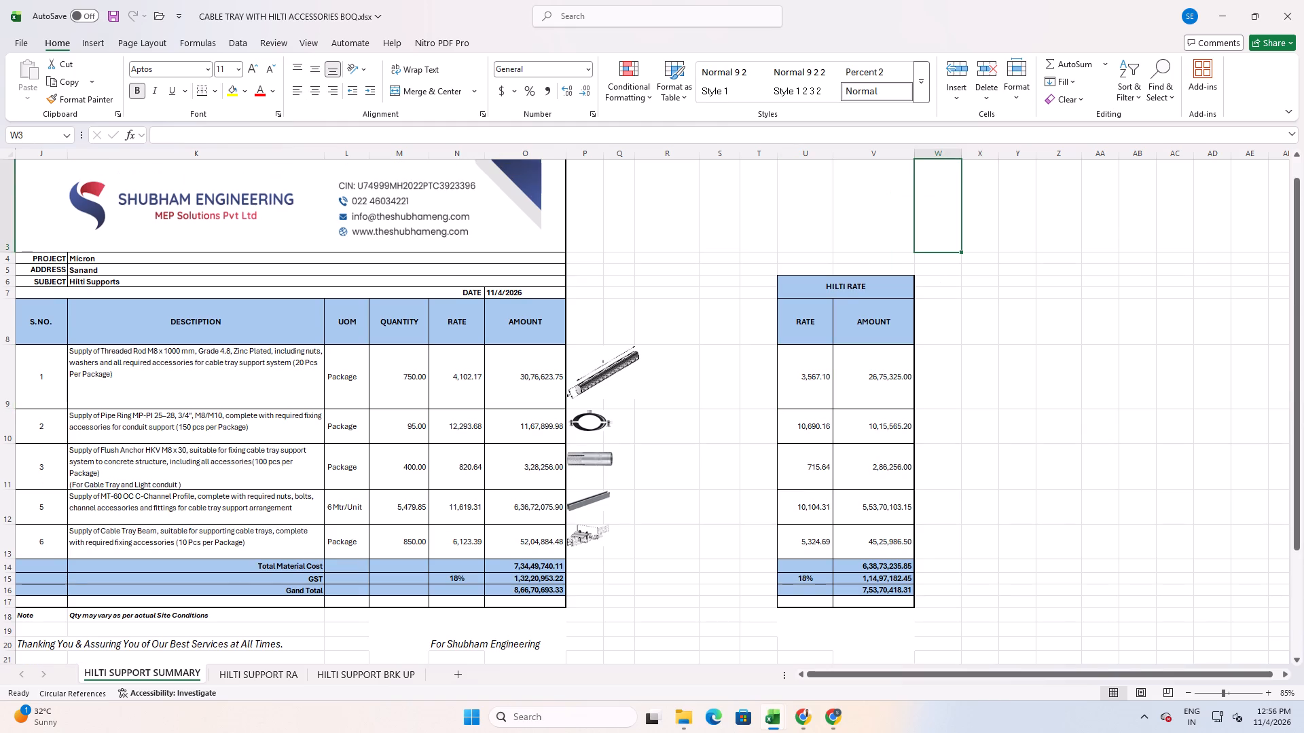
scroll(540, 499, "down", 1)
key("ctrl+s")
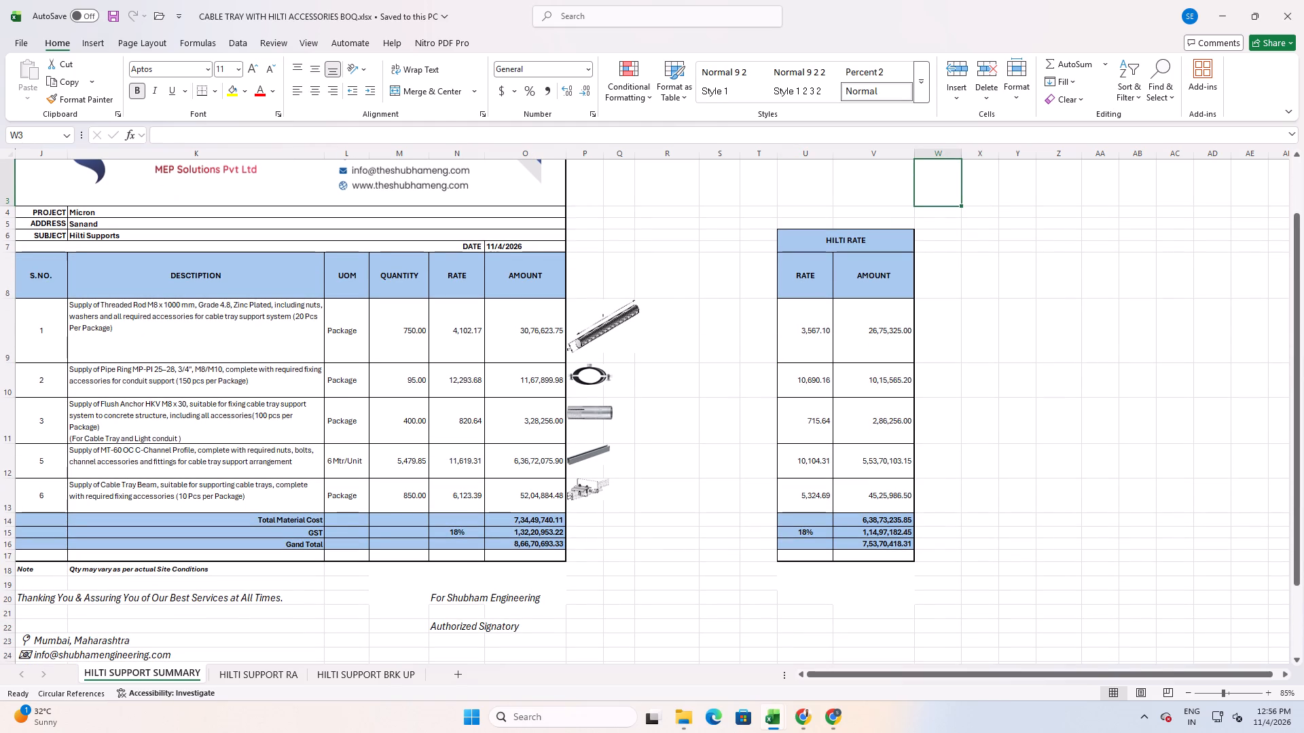
Clear the GST and grand total cells (U15:V16) in the HILTI RATE block of the summary.
left_click_drag(803, 532, 865, 546)
key("Delete")
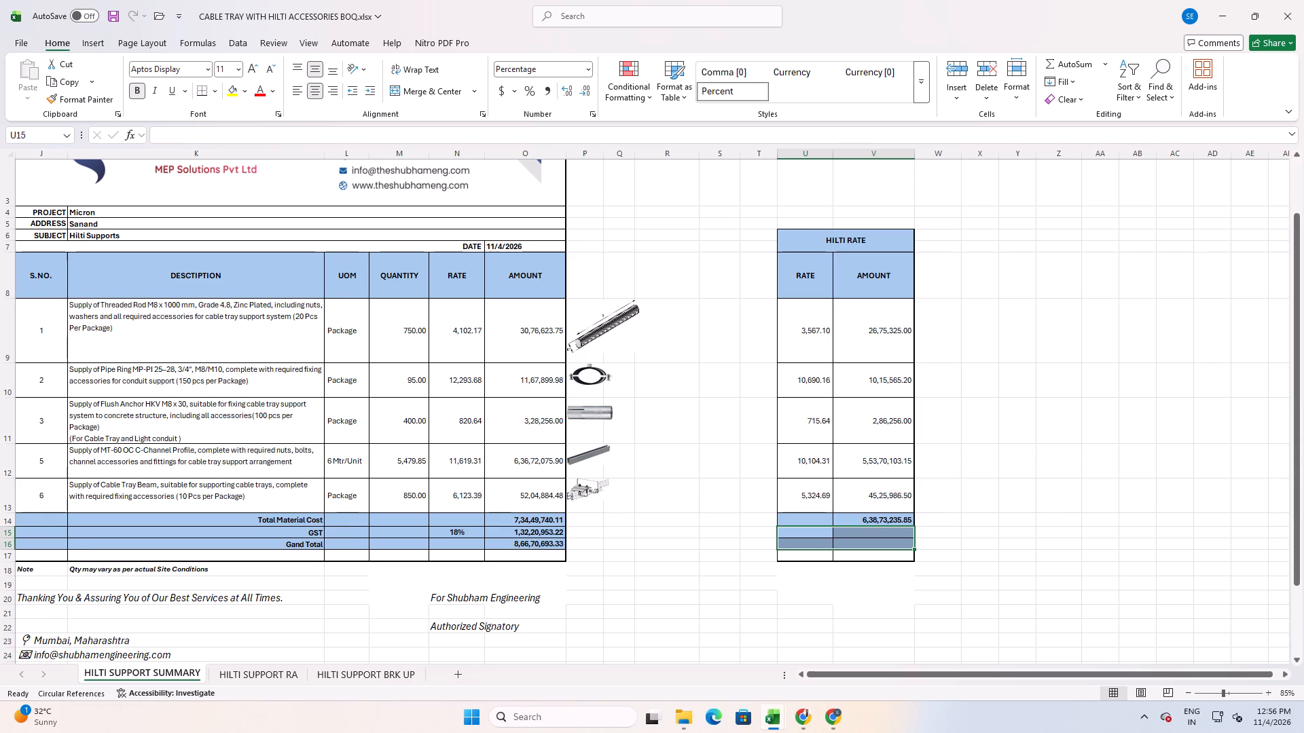
left_click(784, 565)
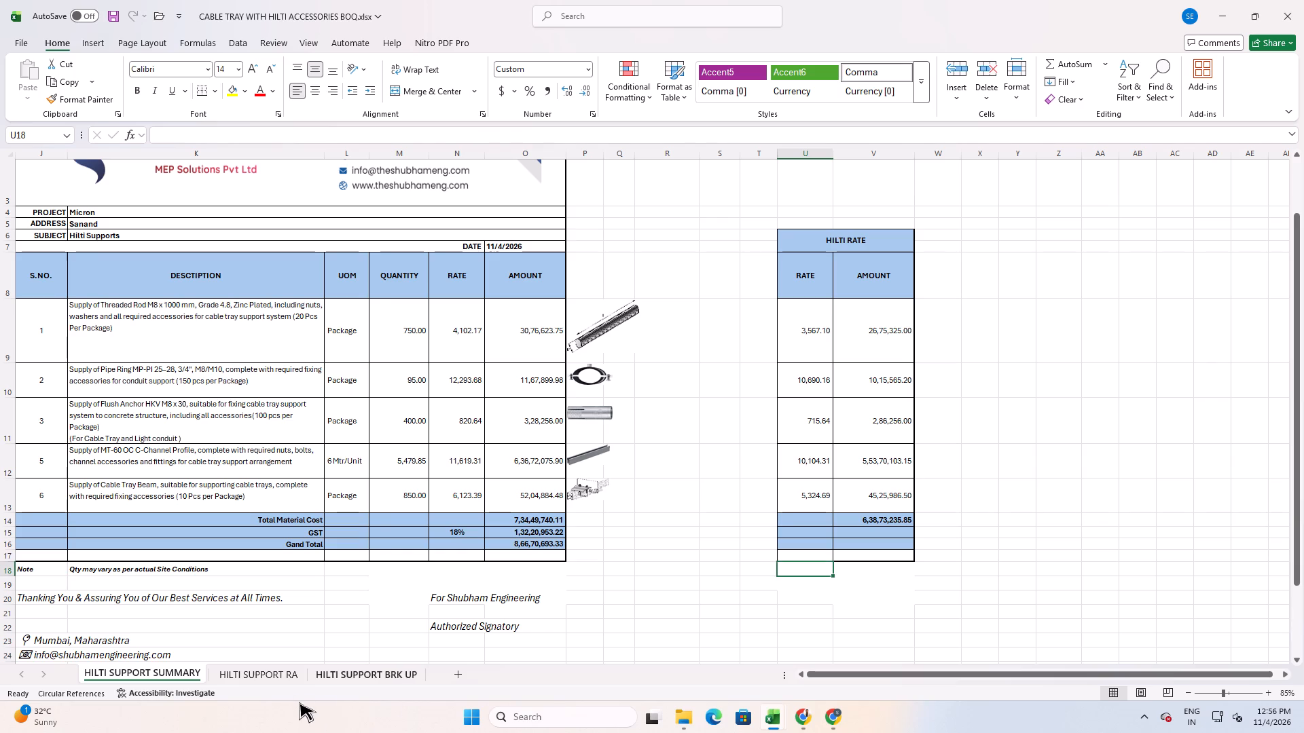
Look over the HILTI SUPPORT RA and HILTI SUPPORT BRK UP sheets, then return to the summary.
left_click(282, 671)
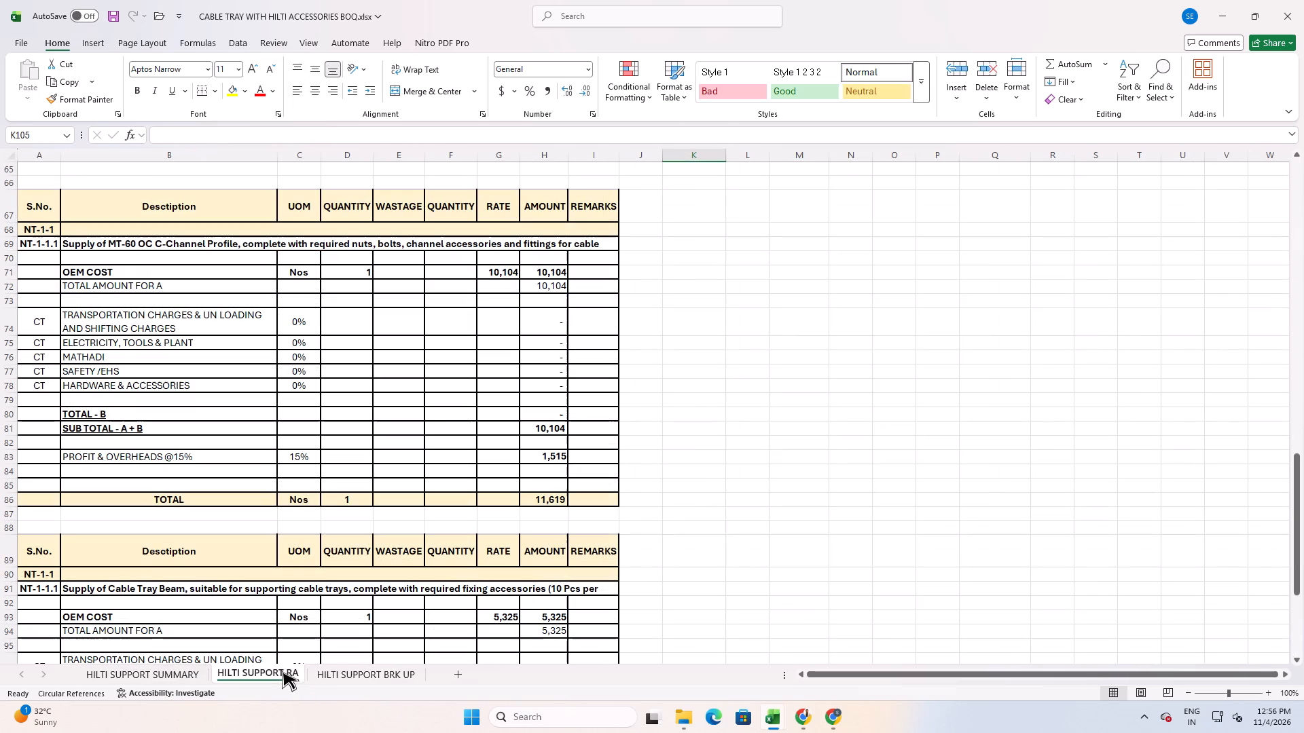
left_click(164, 670)
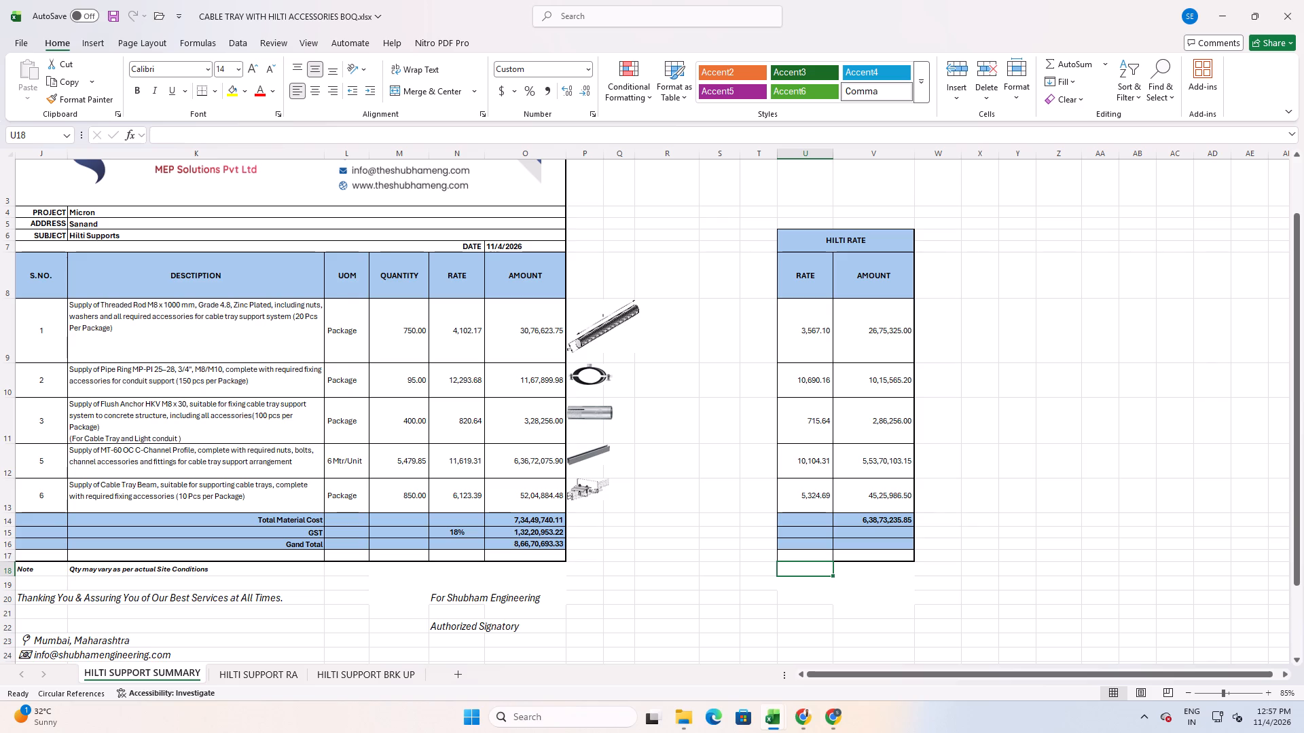
key("alt+Tab")
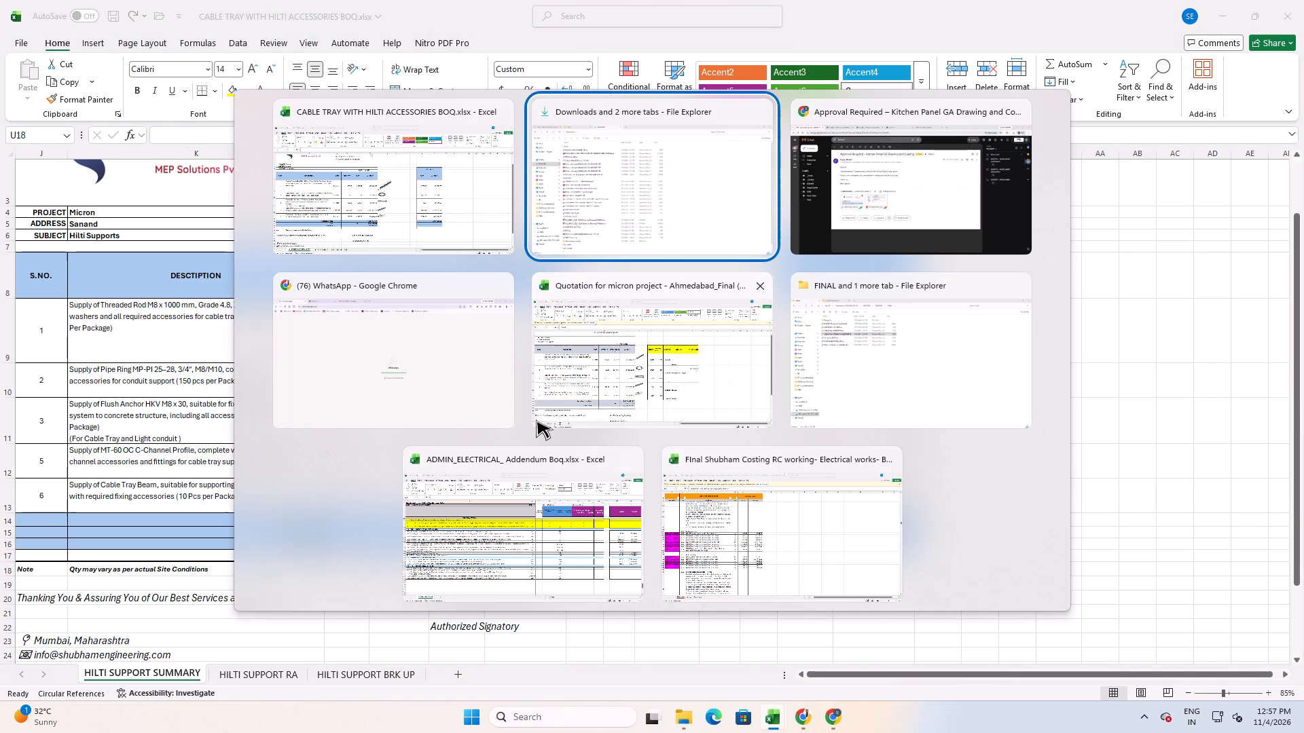
left_click(145, 443, "alt")
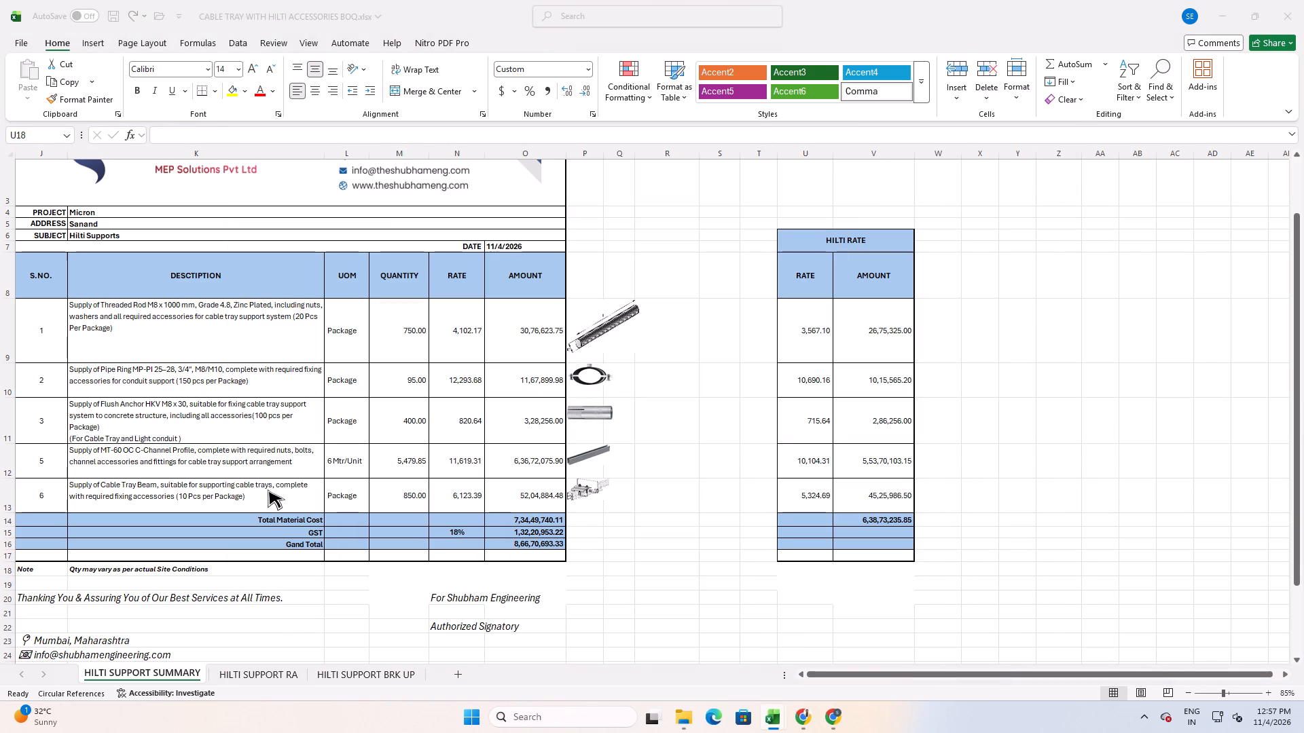
left_click(266, 668)
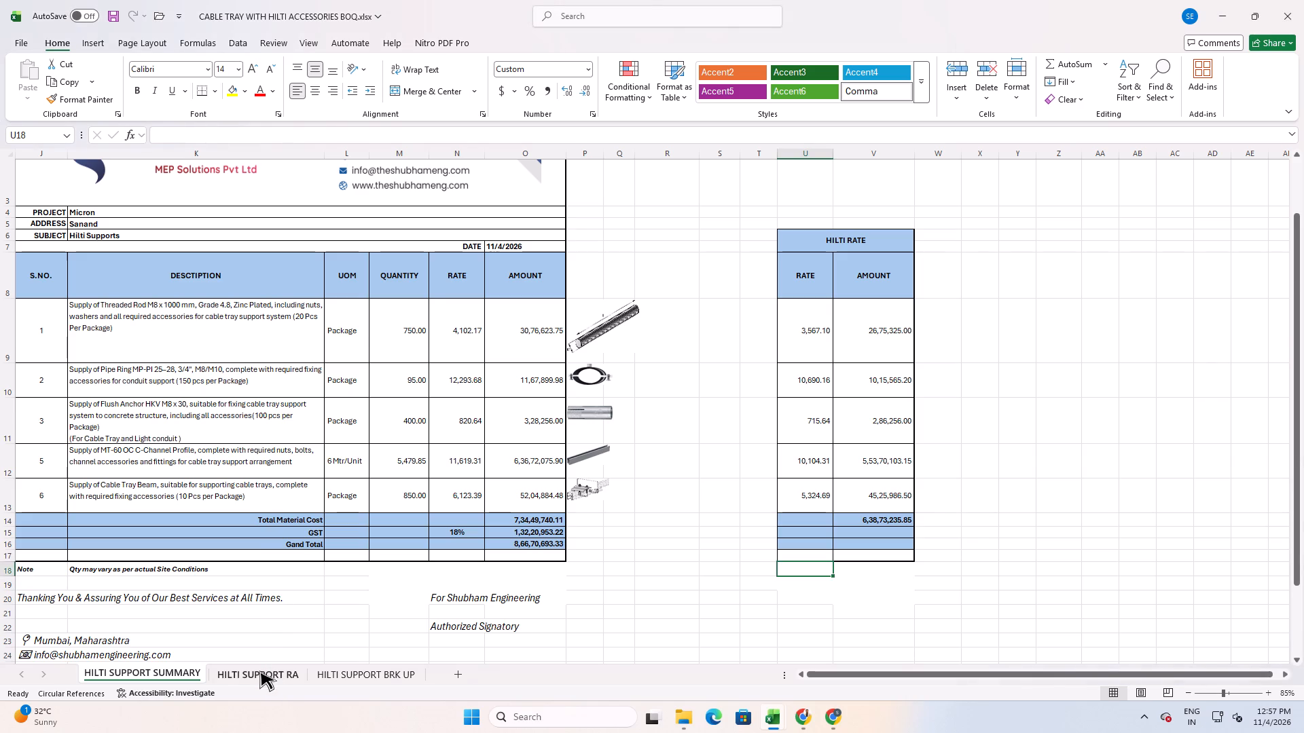
left_click(249, 673)
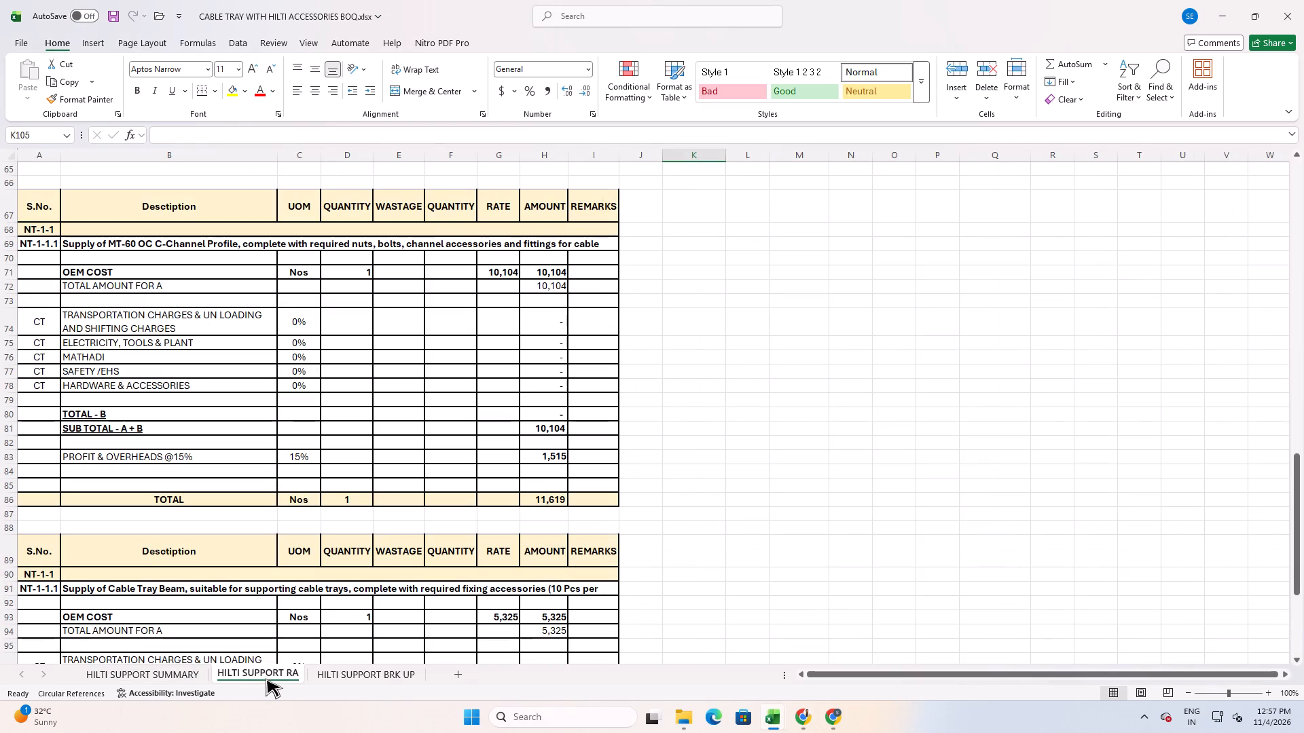
left_click(330, 675)
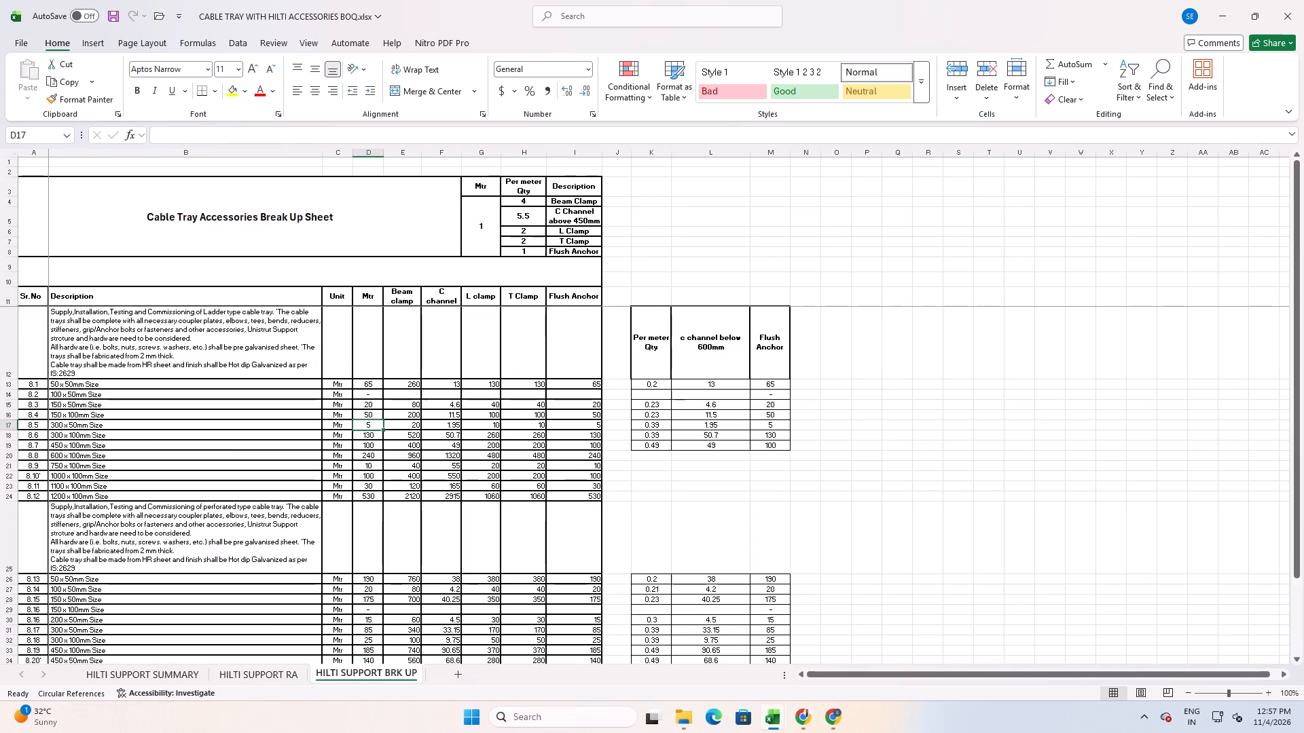
left_click(275, 669)
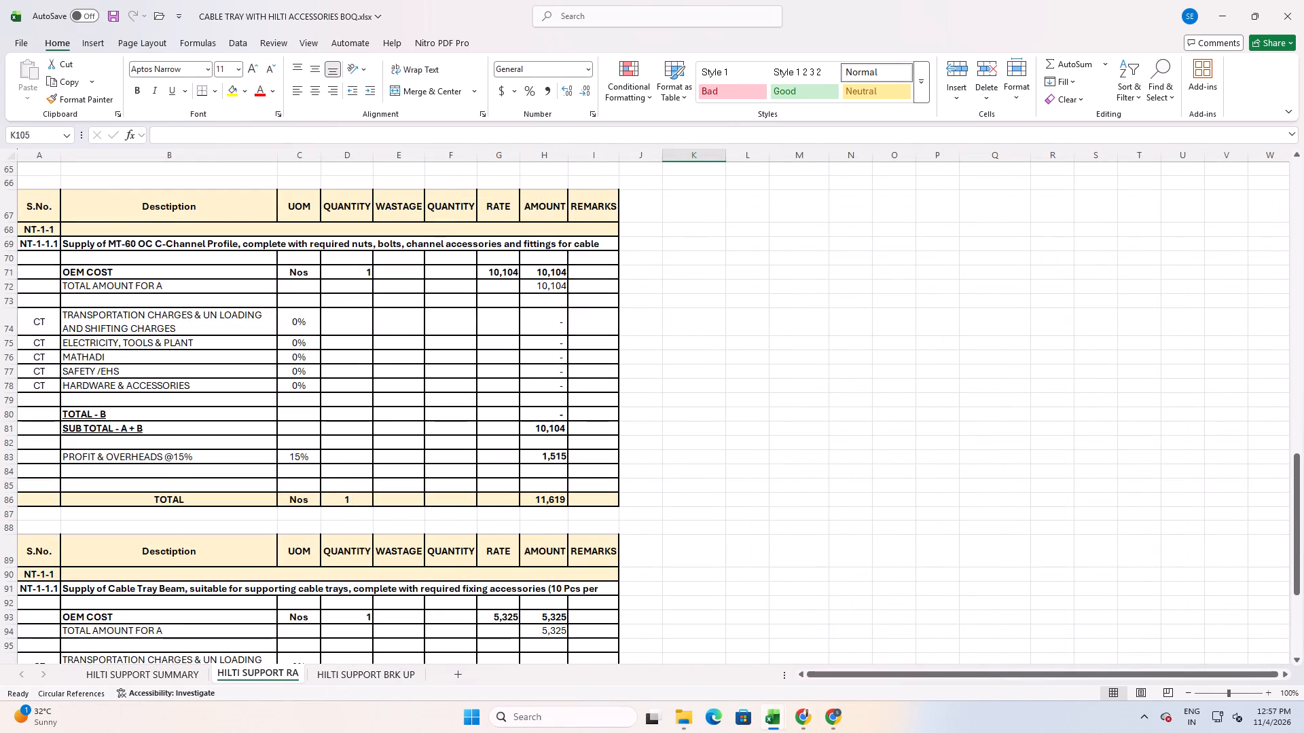
left_click(169, 678)
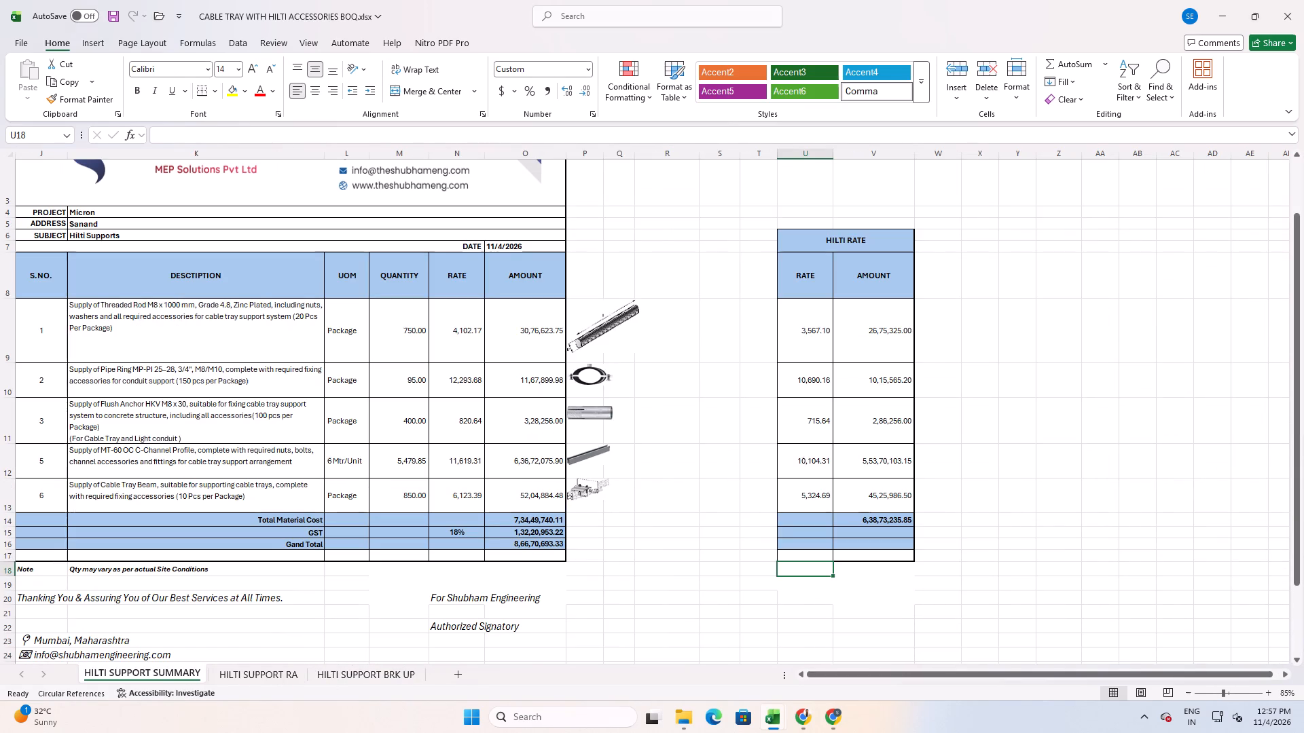
Inspect the summary quantities for items 1 to 5 and examine the break-up sheet's per-meter quantities and totals.
left_click(383, 354)
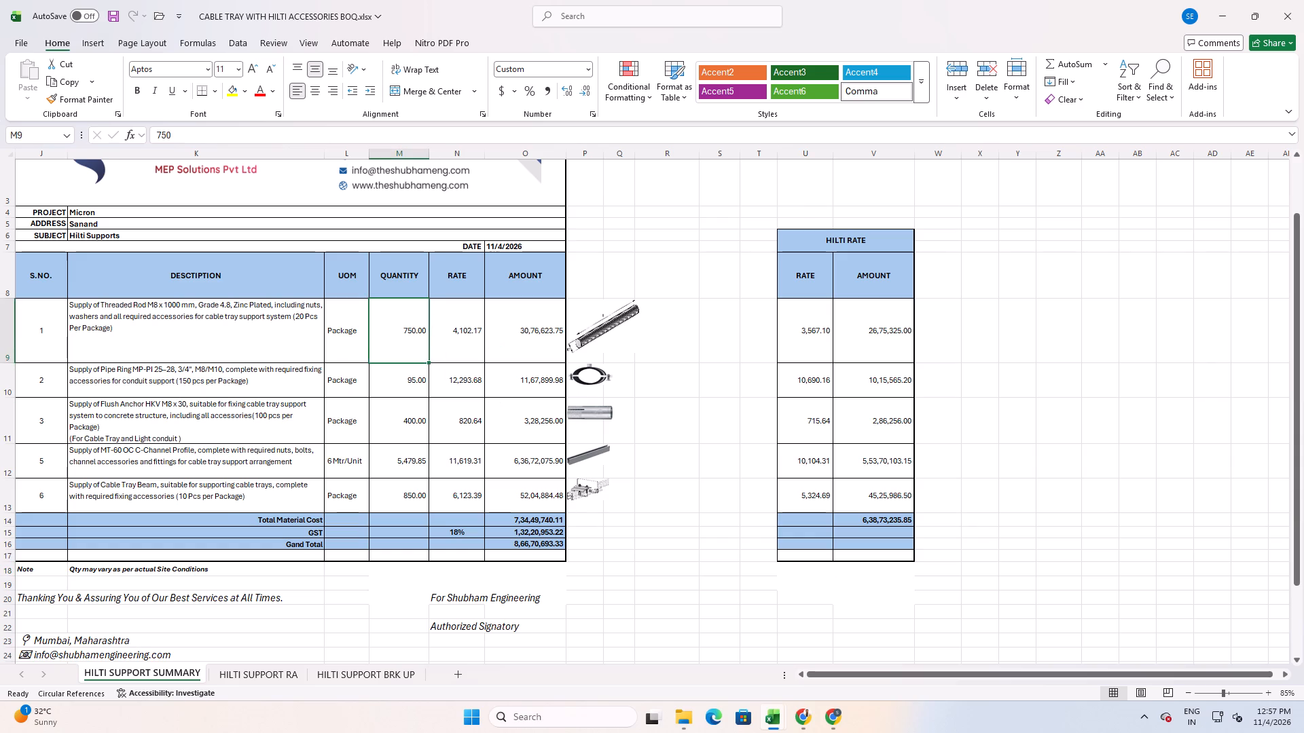
left_click(400, 388)
left_click(407, 417)
left_click(401, 474)
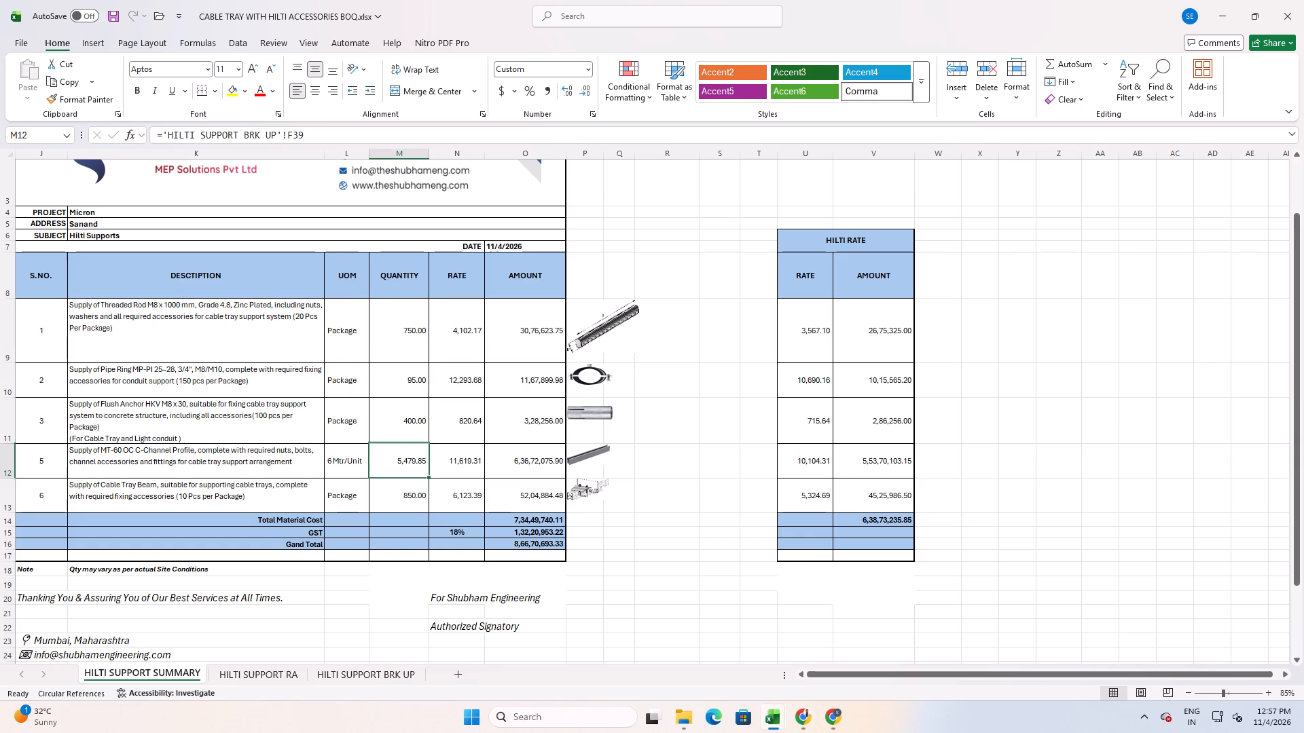
left_click(250, 674)
left_click(348, 681)
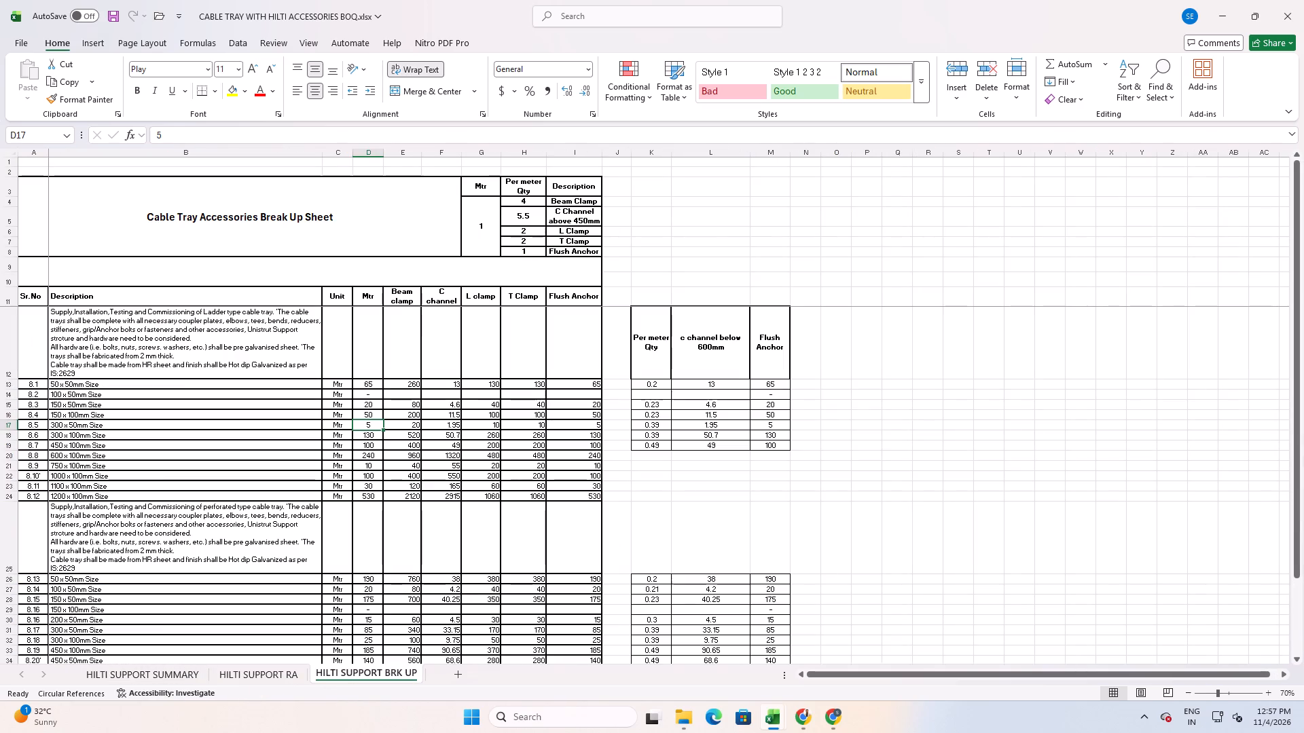
scroll(420, 535, "down", 3)
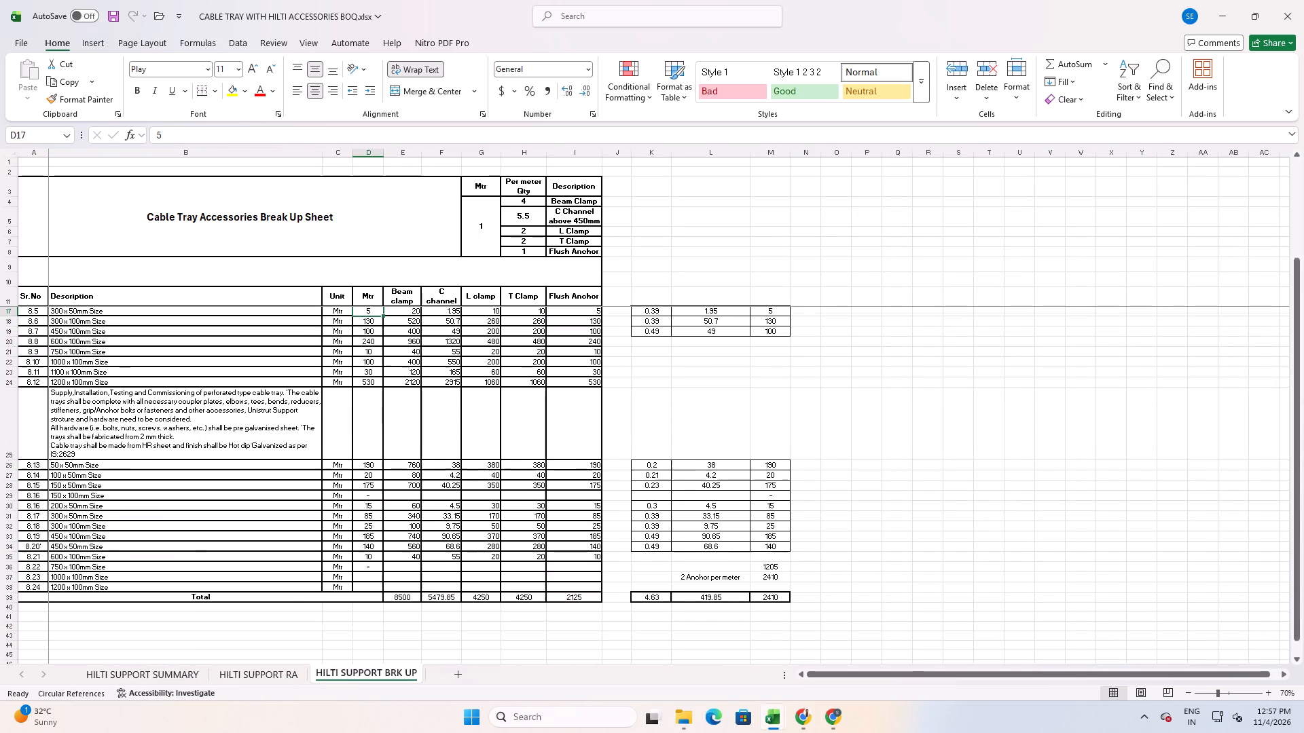
scroll(346, 558, "up", 1)
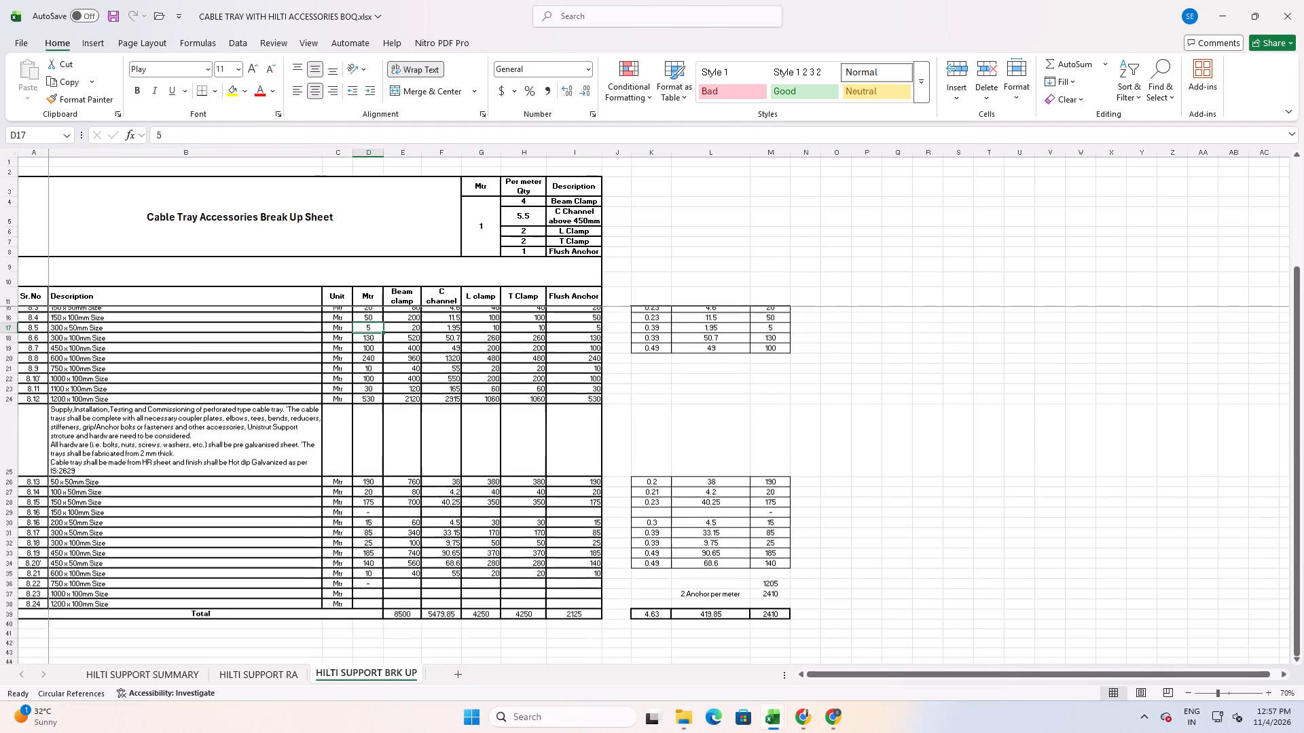
scroll(346, 558, "up", 1)
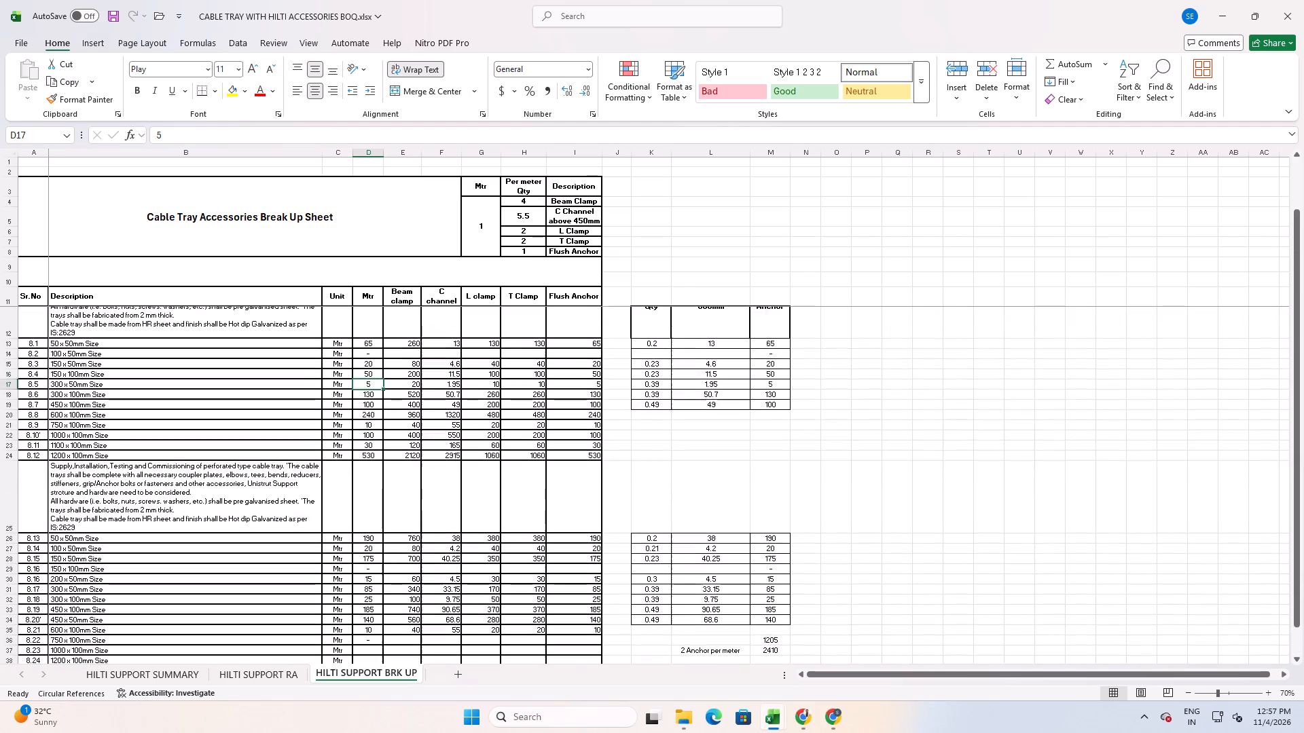
scroll(346, 558, "up", 1)
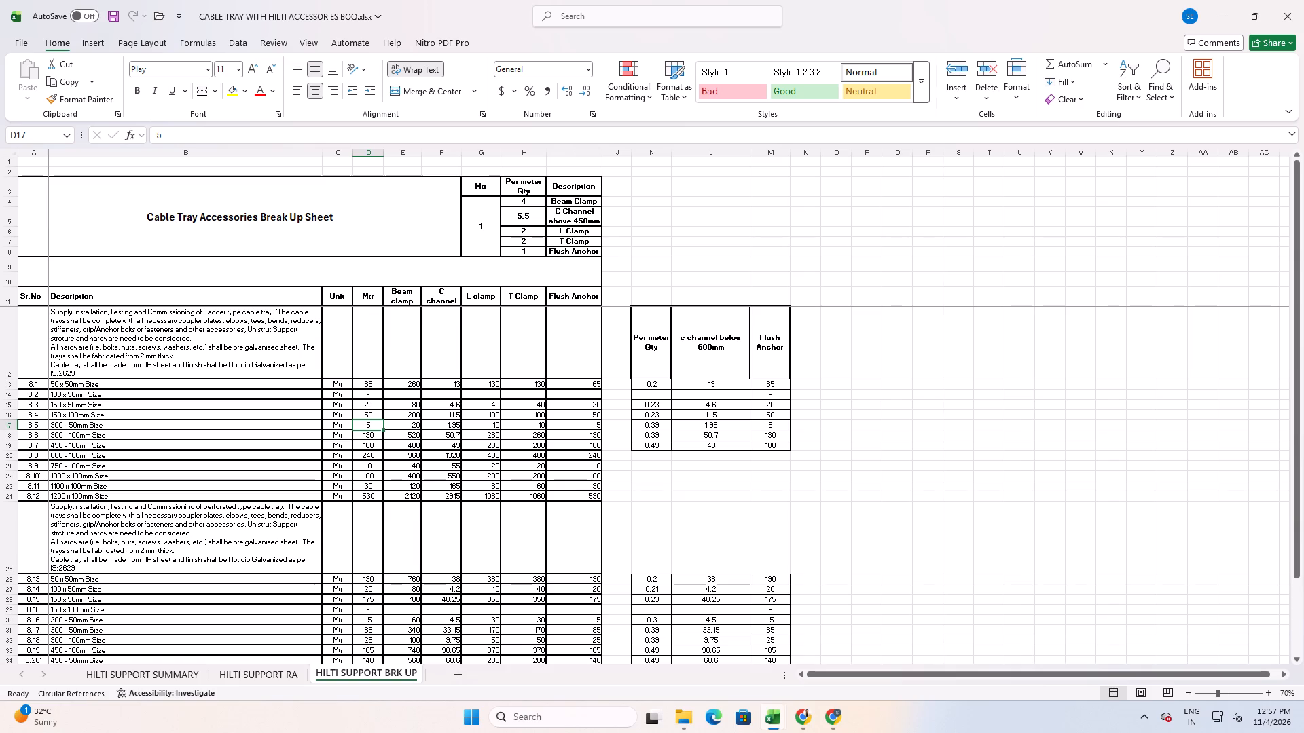
left_click(651, 411)
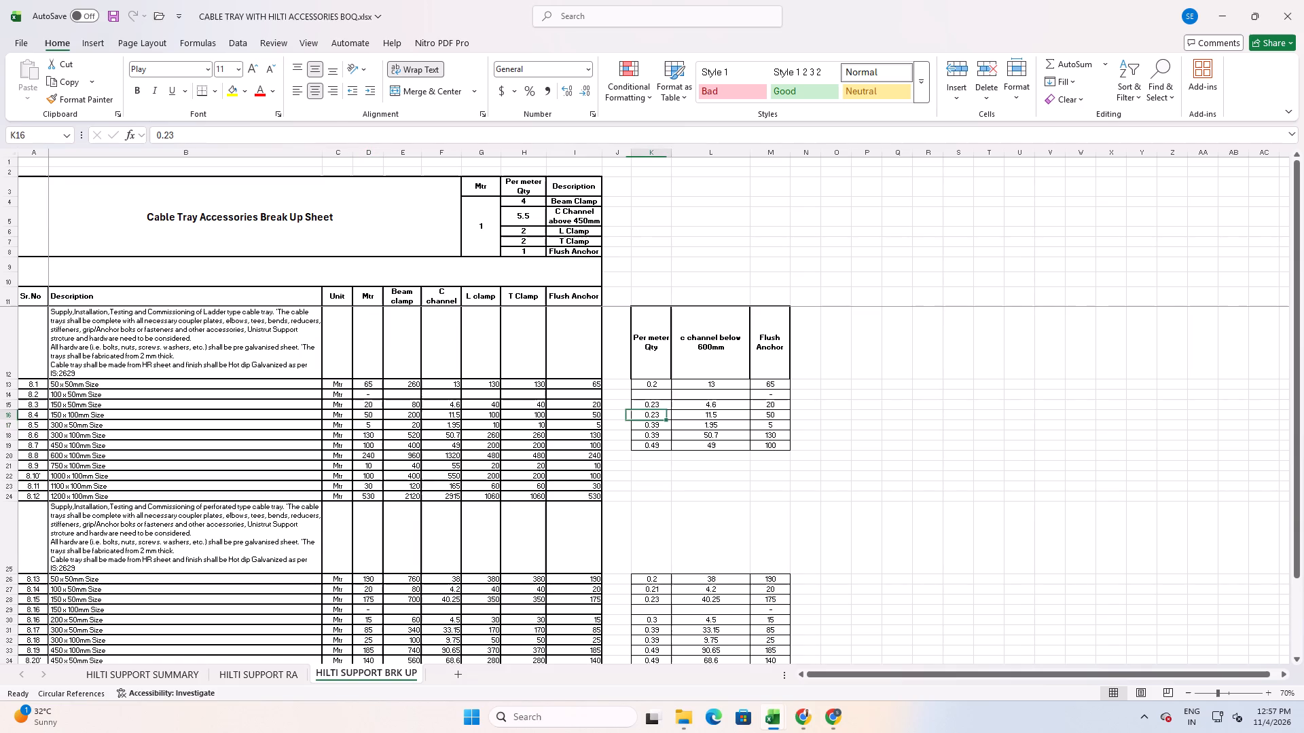
scroll(180, 438, "down", 4)
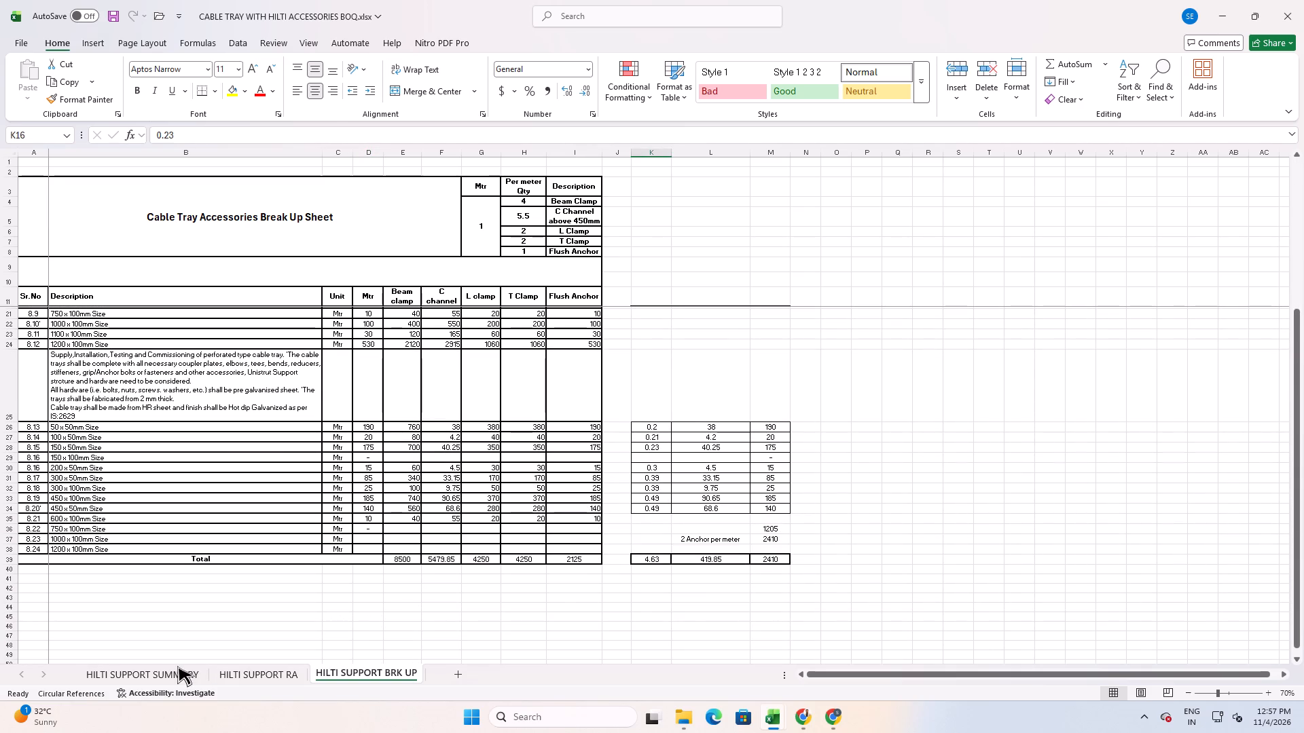
left_click(177, 666)
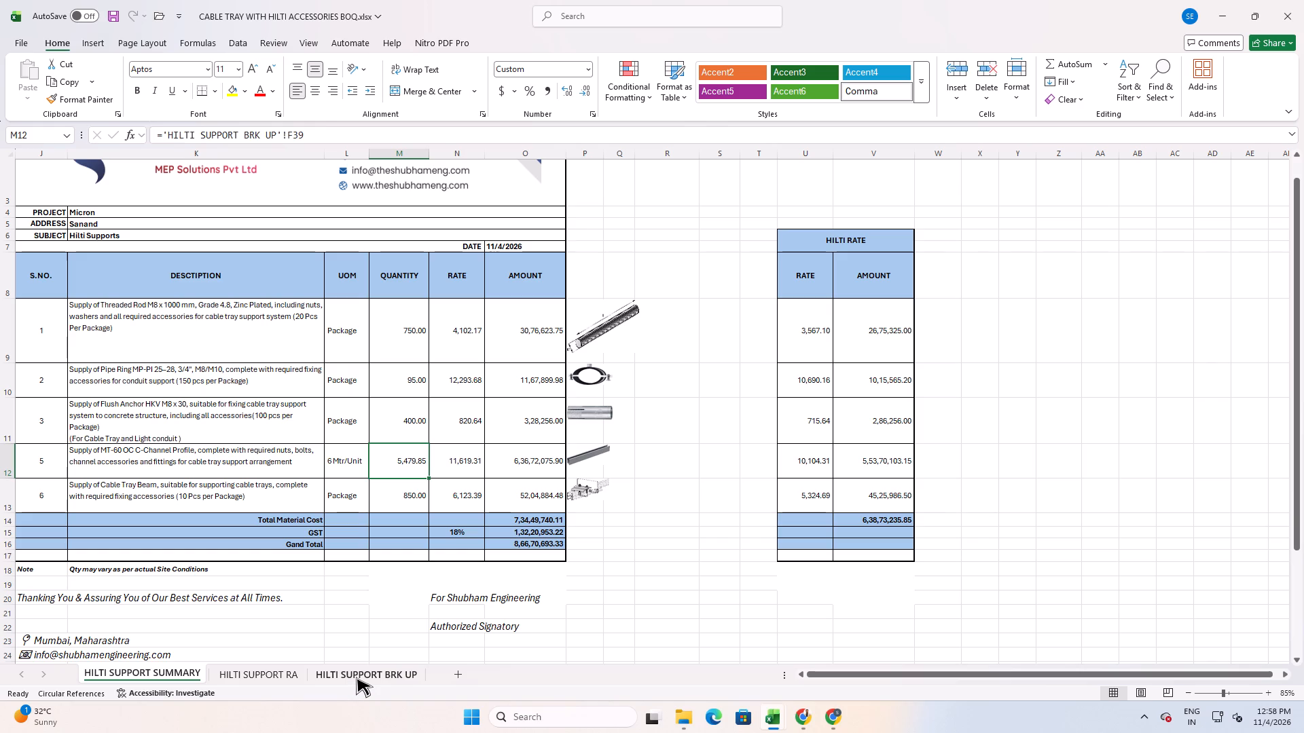
Cross-check the summary quantities for the flush anchor, C-channel and cable tray beam against the break-up sheet's totals.
left_click(356, 677)
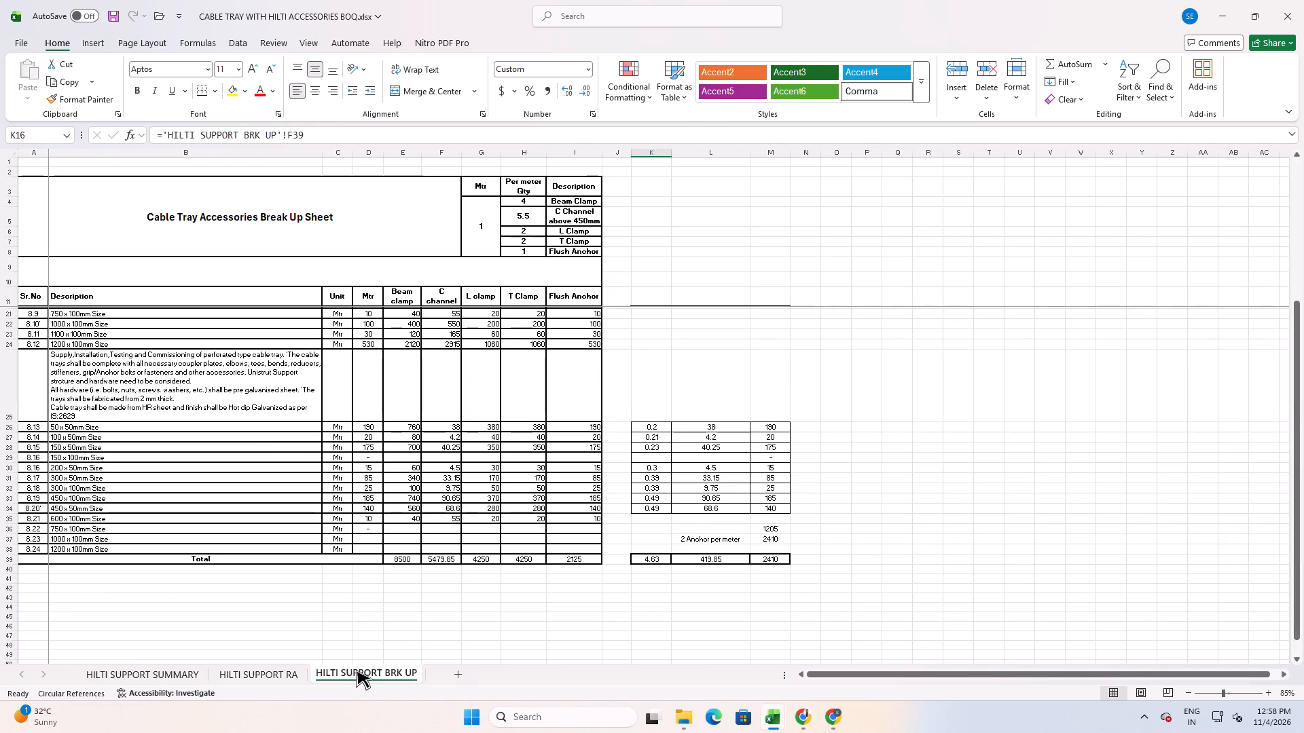
left_click(170, 671)
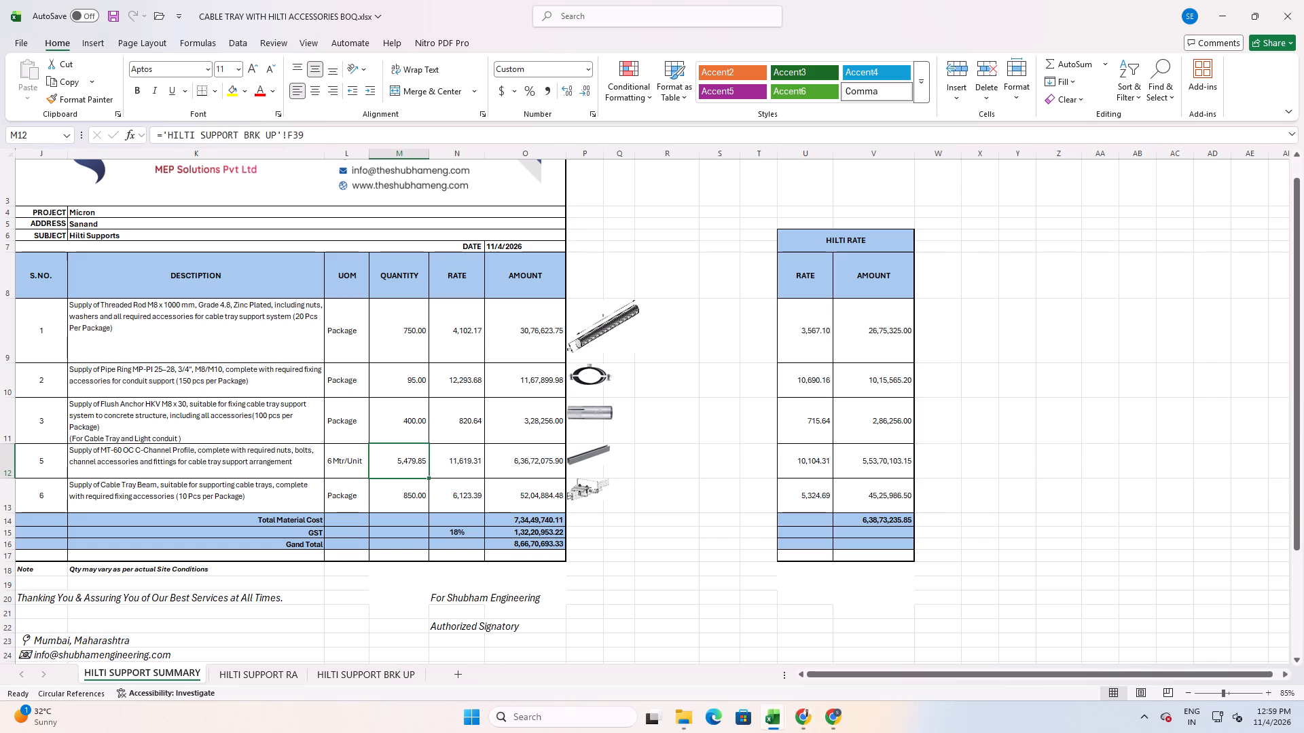
left_click(285, 672)
left_click(334, 675)
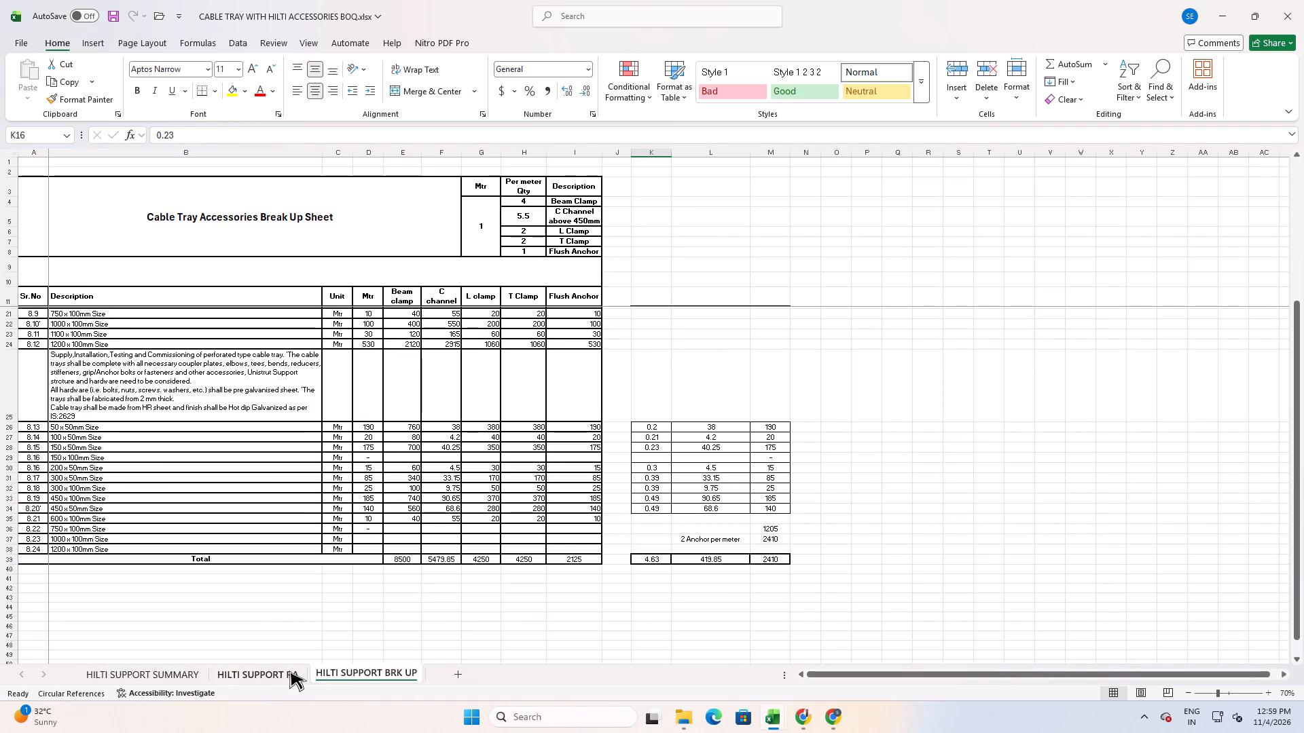
left_click(192, 670)
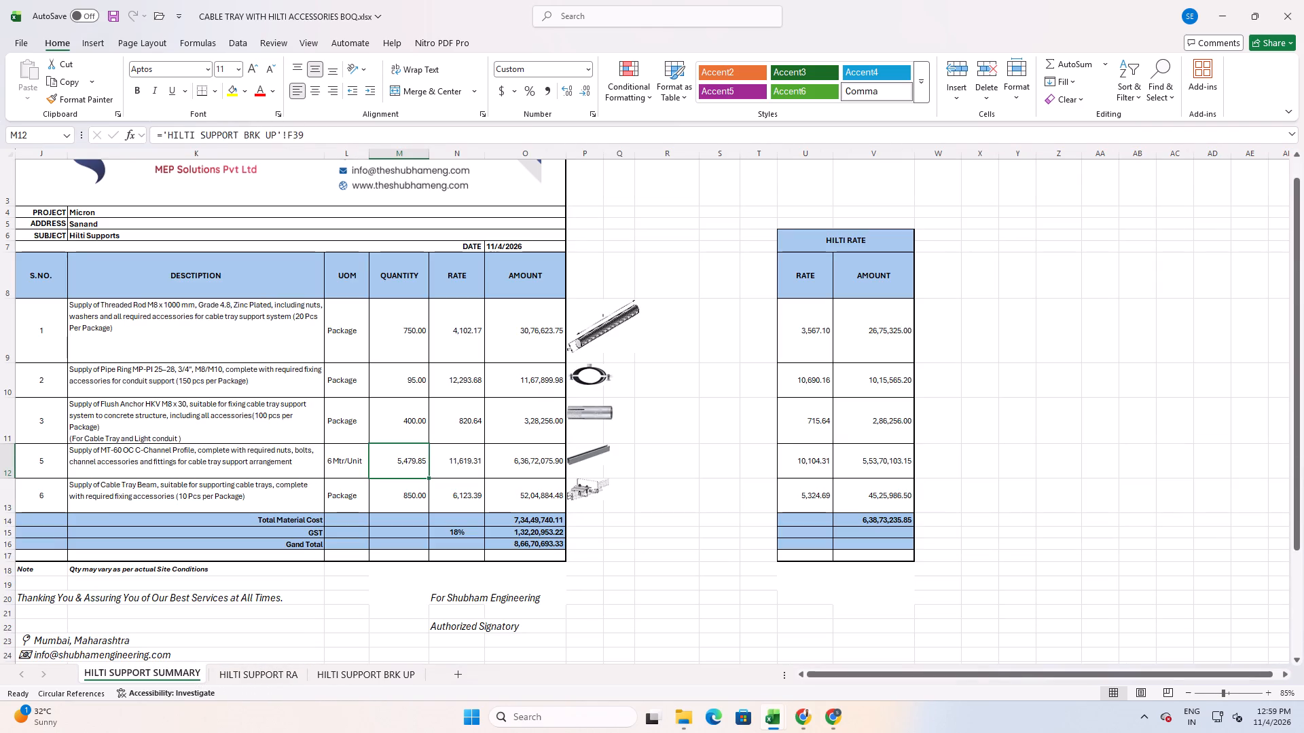
left_click(416, 416)
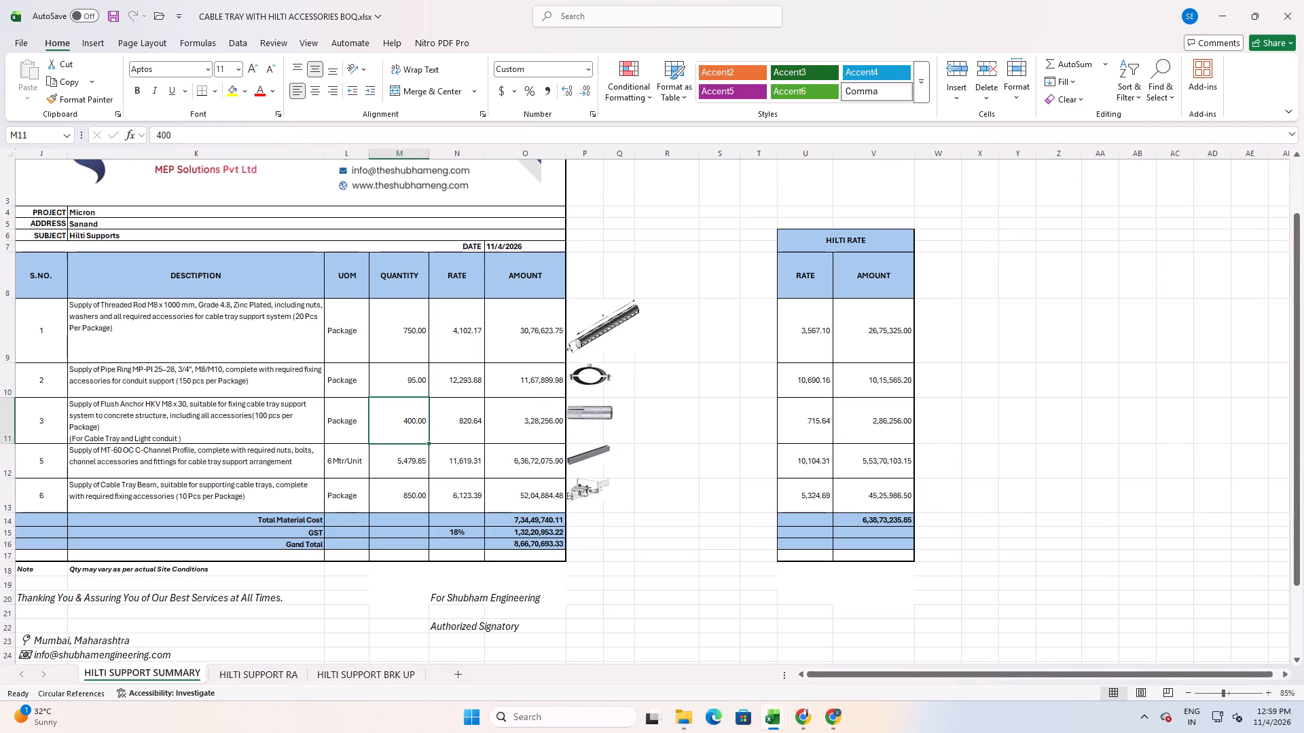
left_click(401, 460)
left_click(389, 497)
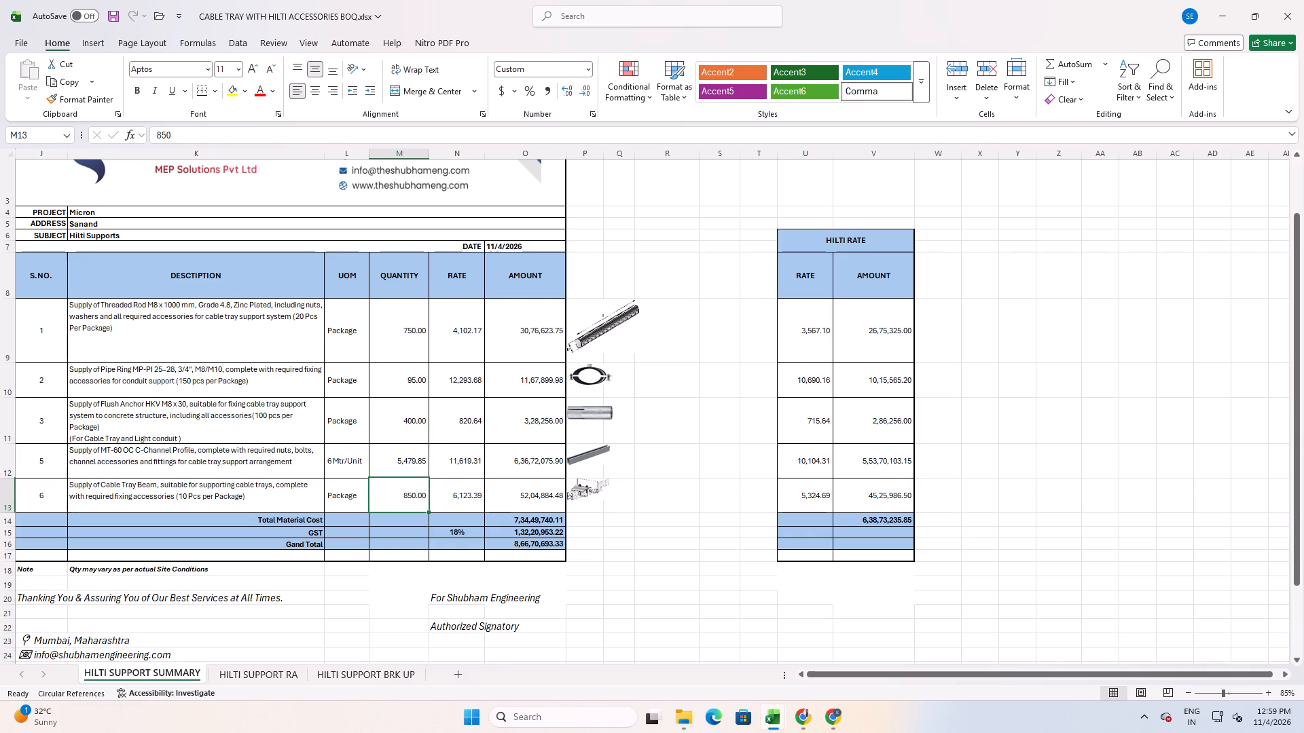
left_click(349, 674)
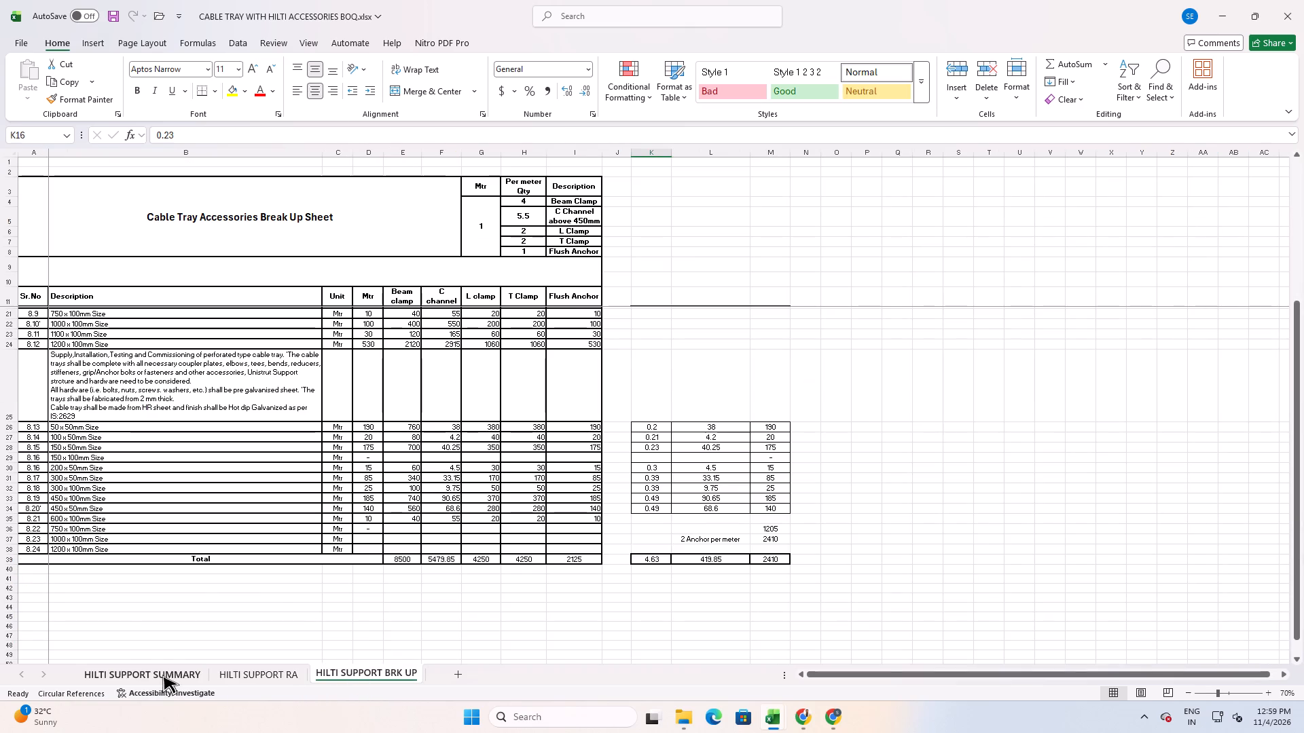
left_click(162, 675)
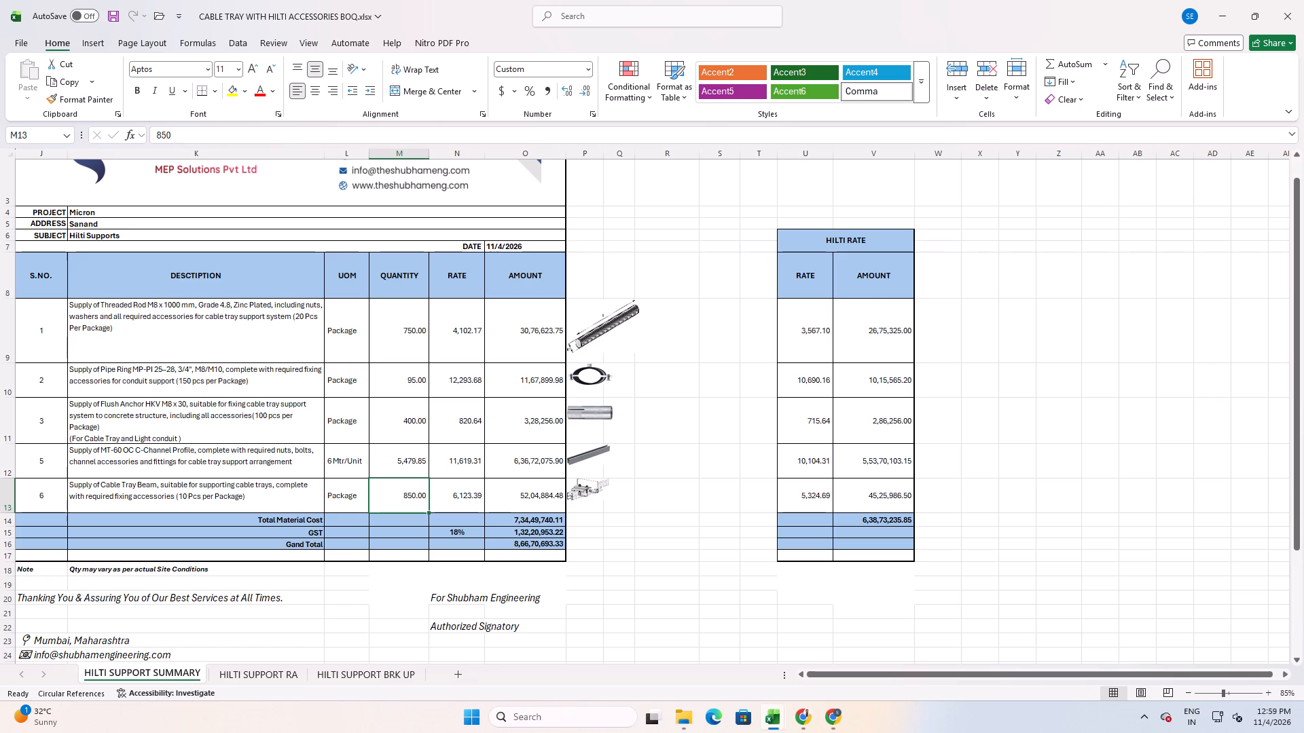
left_click(342, 675)
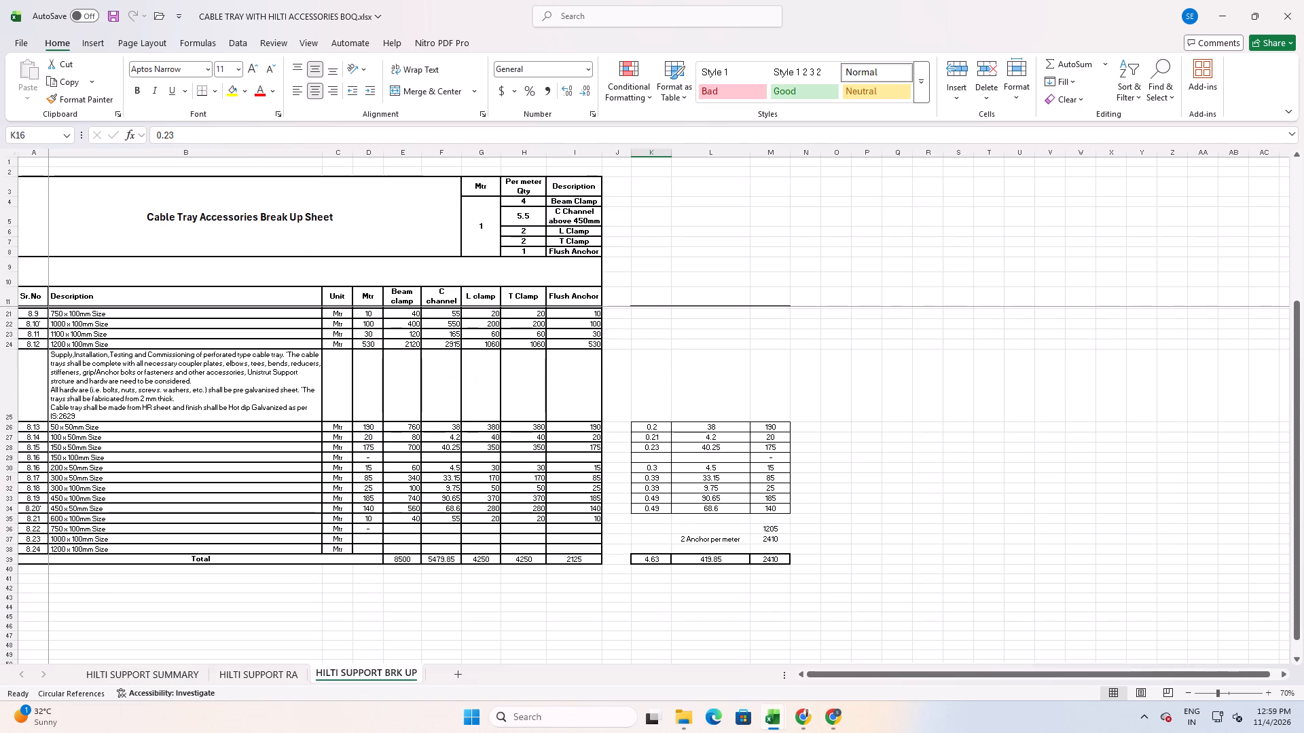
scroll(364, 597, "up", 1)
scroll(358, 599, "down", 1)
left_click(157, 671)
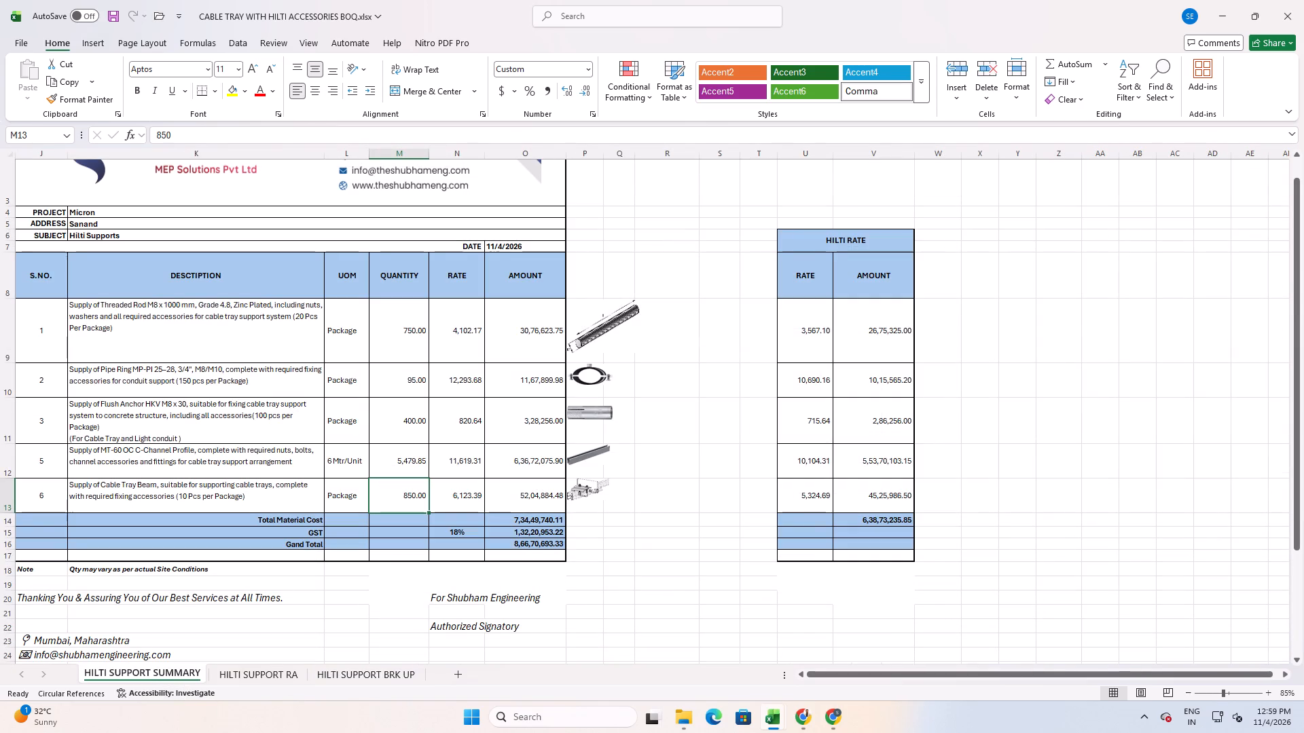
Save the workbook with the summary sheet active.
key("ctrl+s")
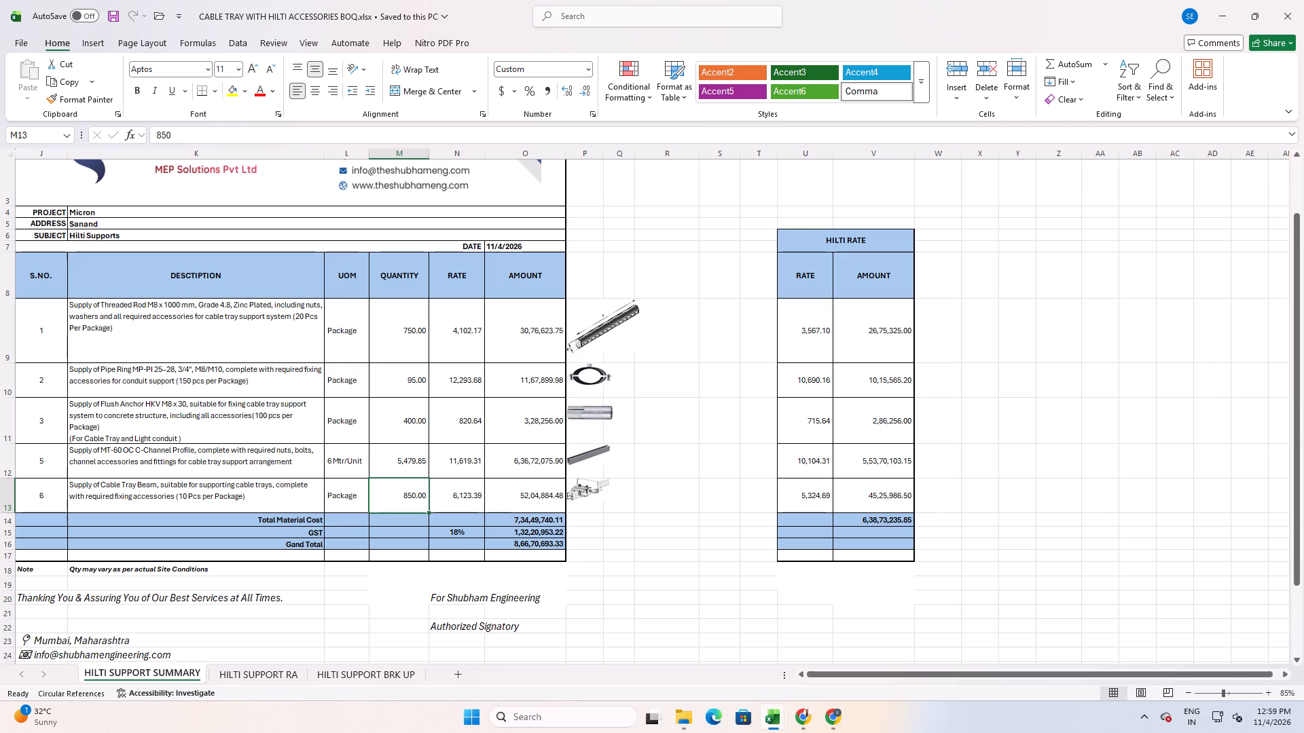
Switch to the ADMIN_ELECTRICAL_ Addendum Boq workbook and examine the quantity, rate and amount columns of section 21, Hilti Support.
key("alt+Tab")
key("alt+Tab")
key("alt+Tab")
key("alt+Tab")
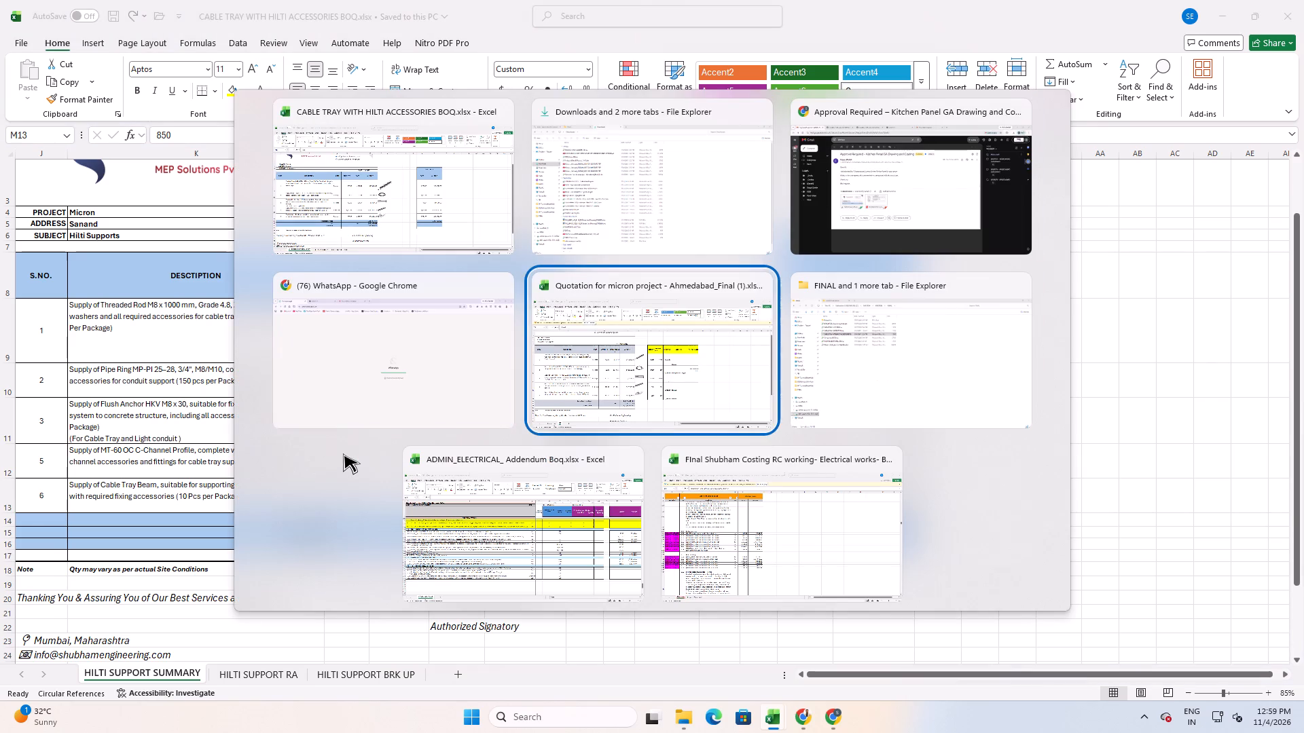
key("alt+Tab")
key("alt+Tab")
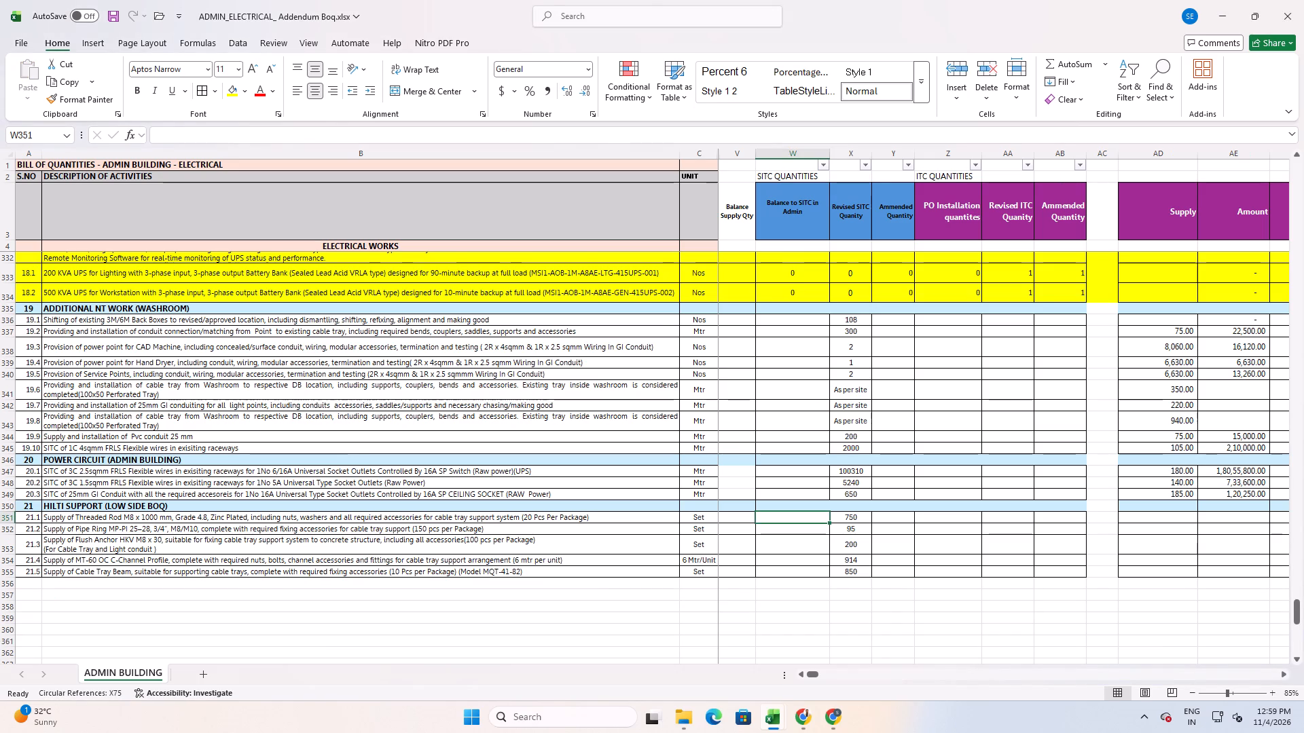
middle_click_drag(899, 541, 962, 540)
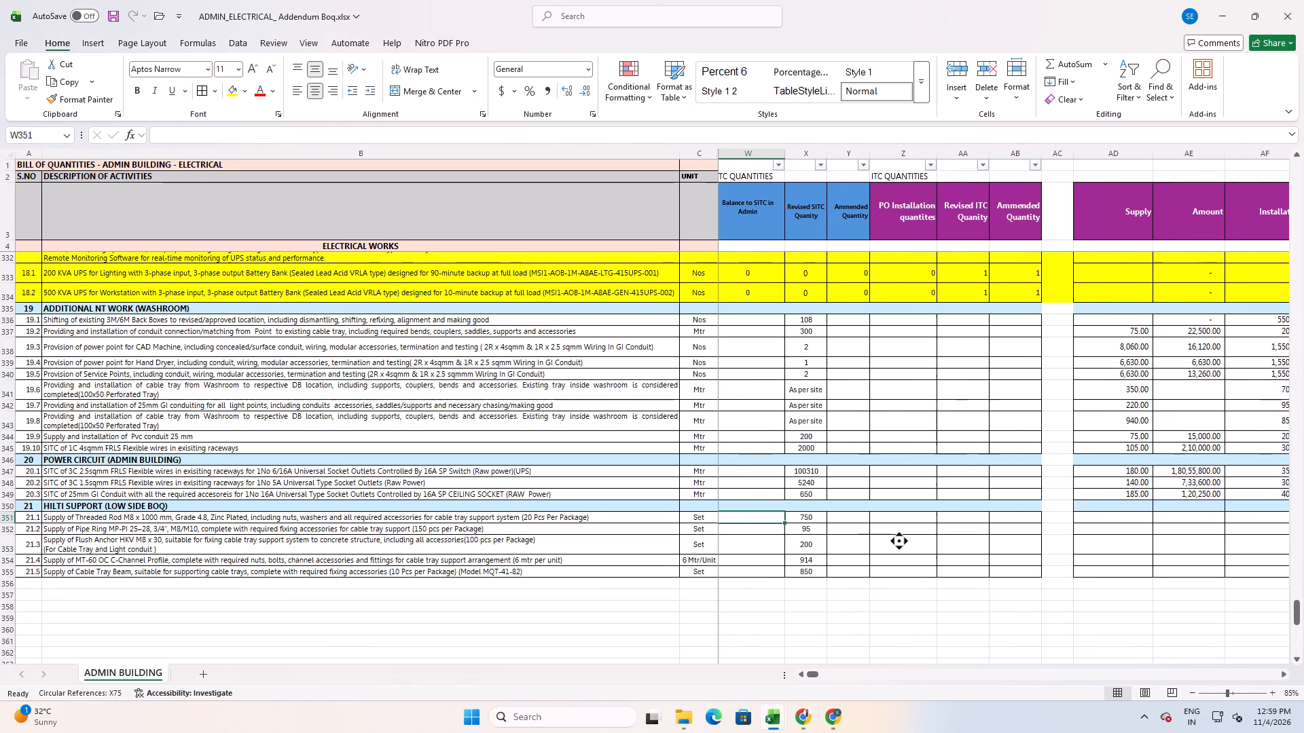
middle_click_drag(962, 540, 994, 551)
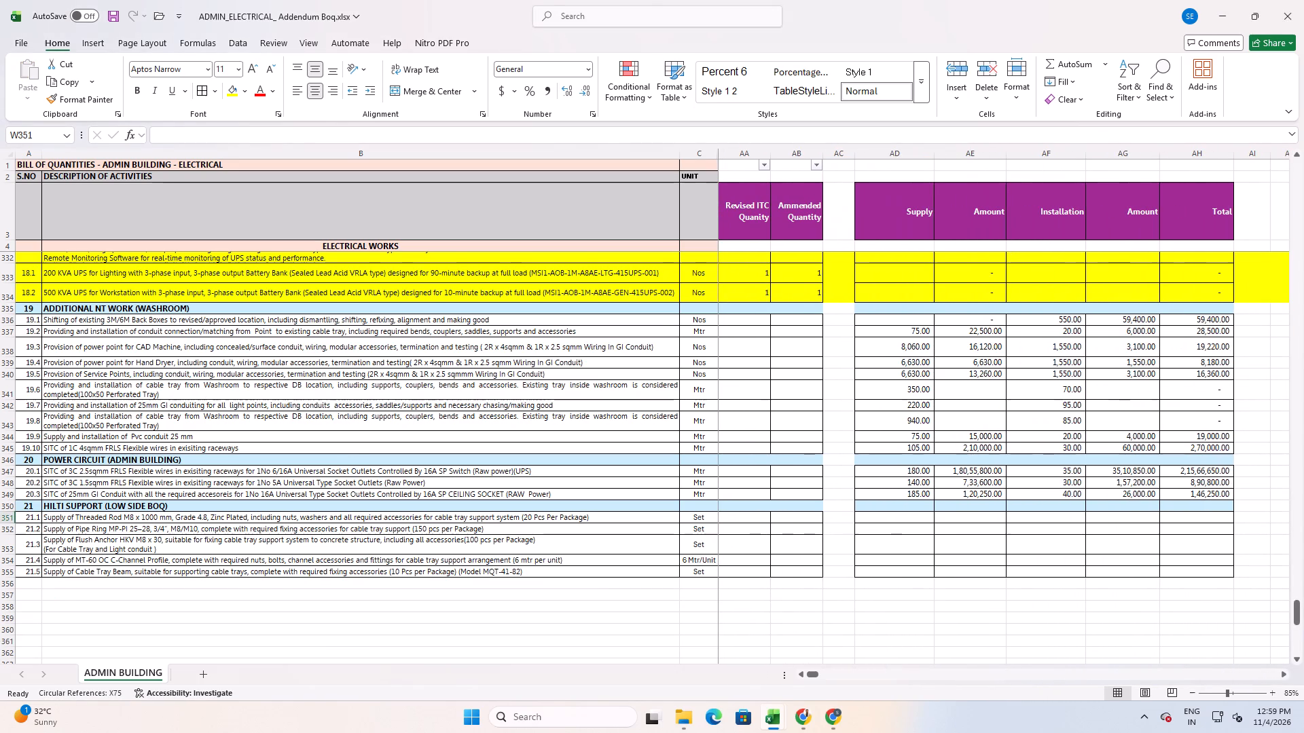
Copy the five item rates from the cable tray BOQ summary and paste them as values into the addendum's Supply column for items 21.1 to 21.5.
key("alt+Tab")
left_click_drag(397, 337, 397, 447)
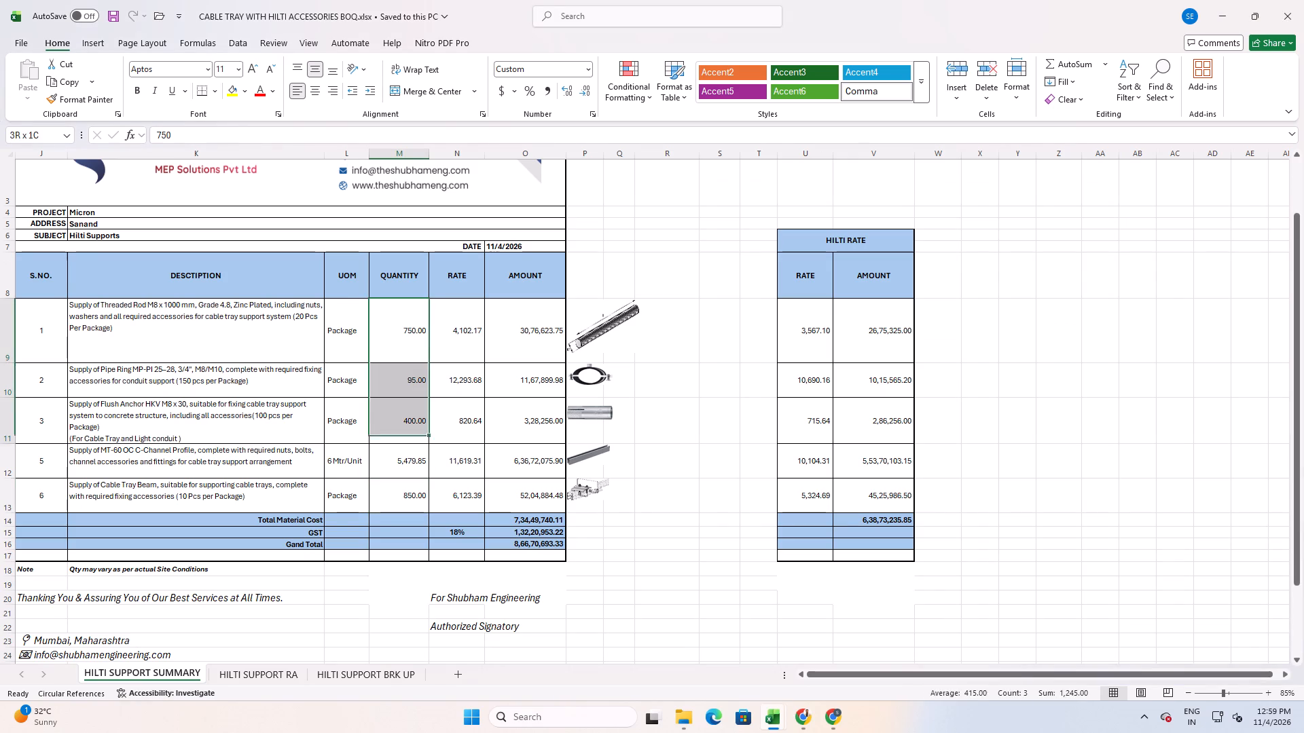
left_click_drag(397, 447, 407, 435)
left_click(461, 335)
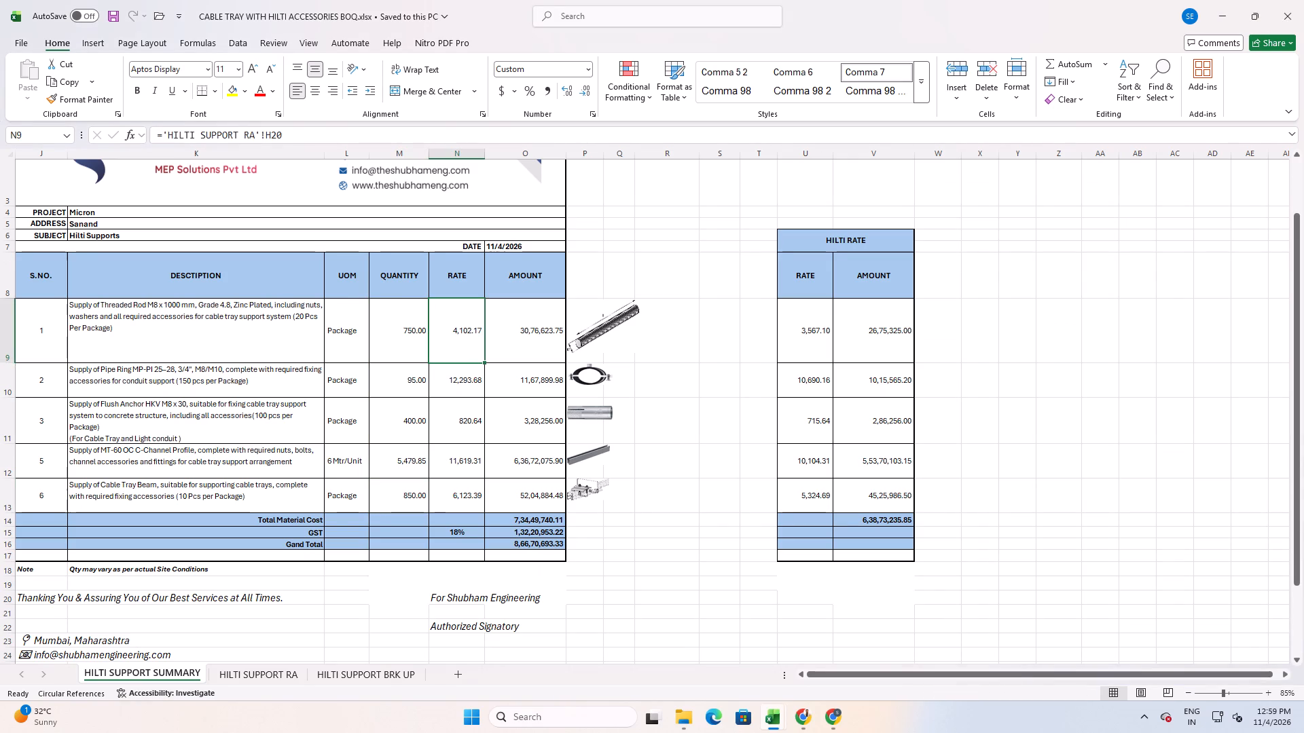
left_click_drag(471, 347, 463, 492)
key("ctrl+c")
key("alt+Tab")
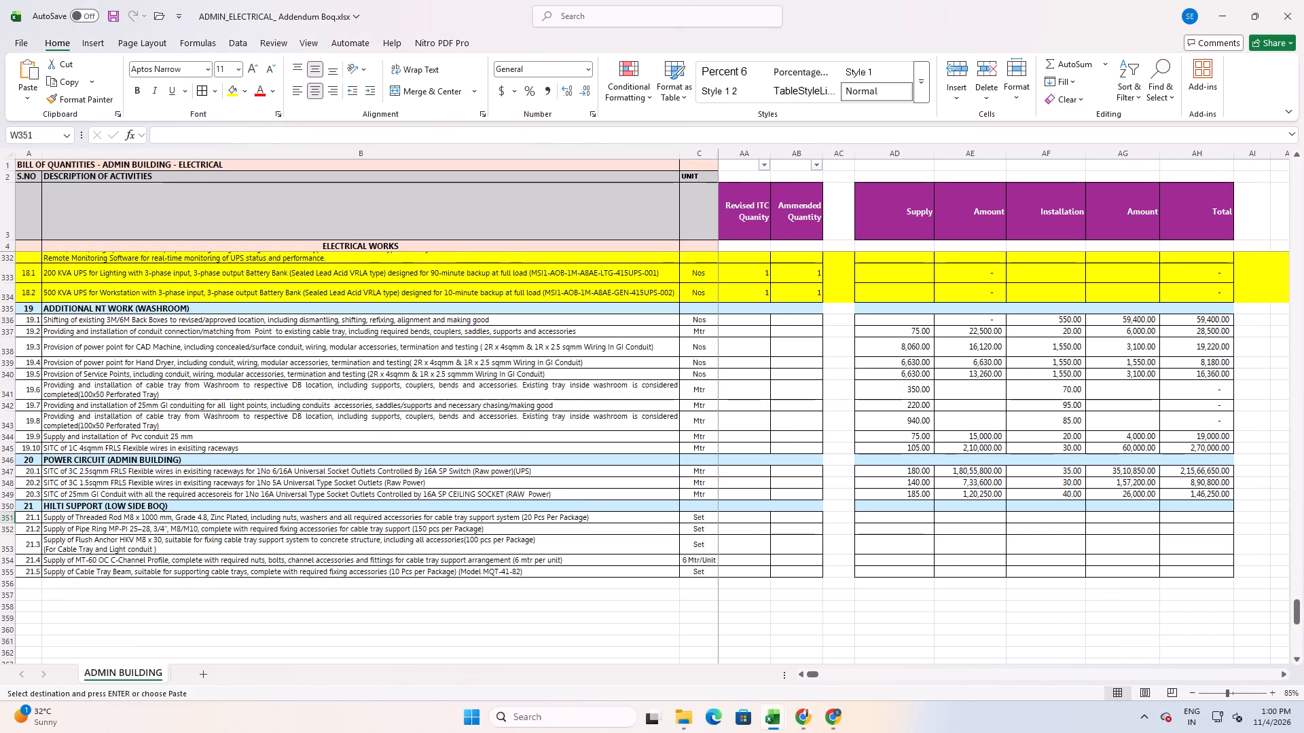
key("alt+Tab")
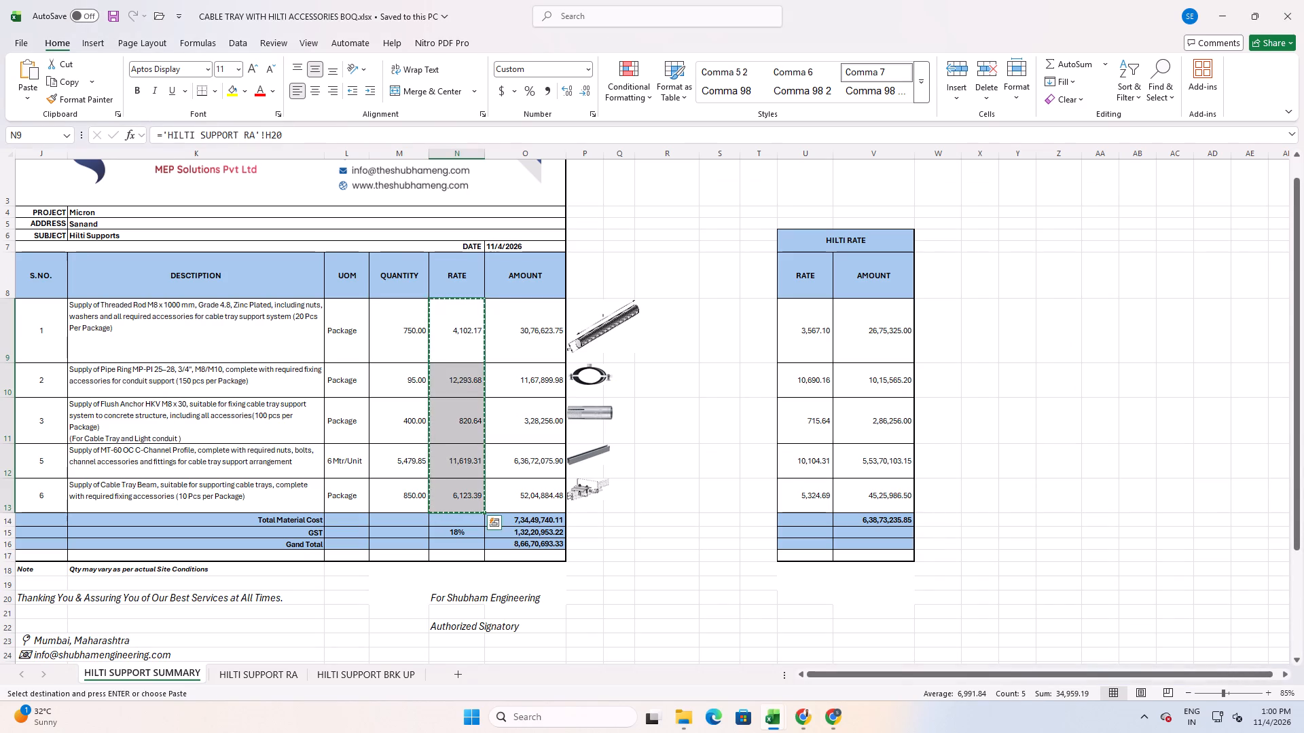
key("alt+Tab")
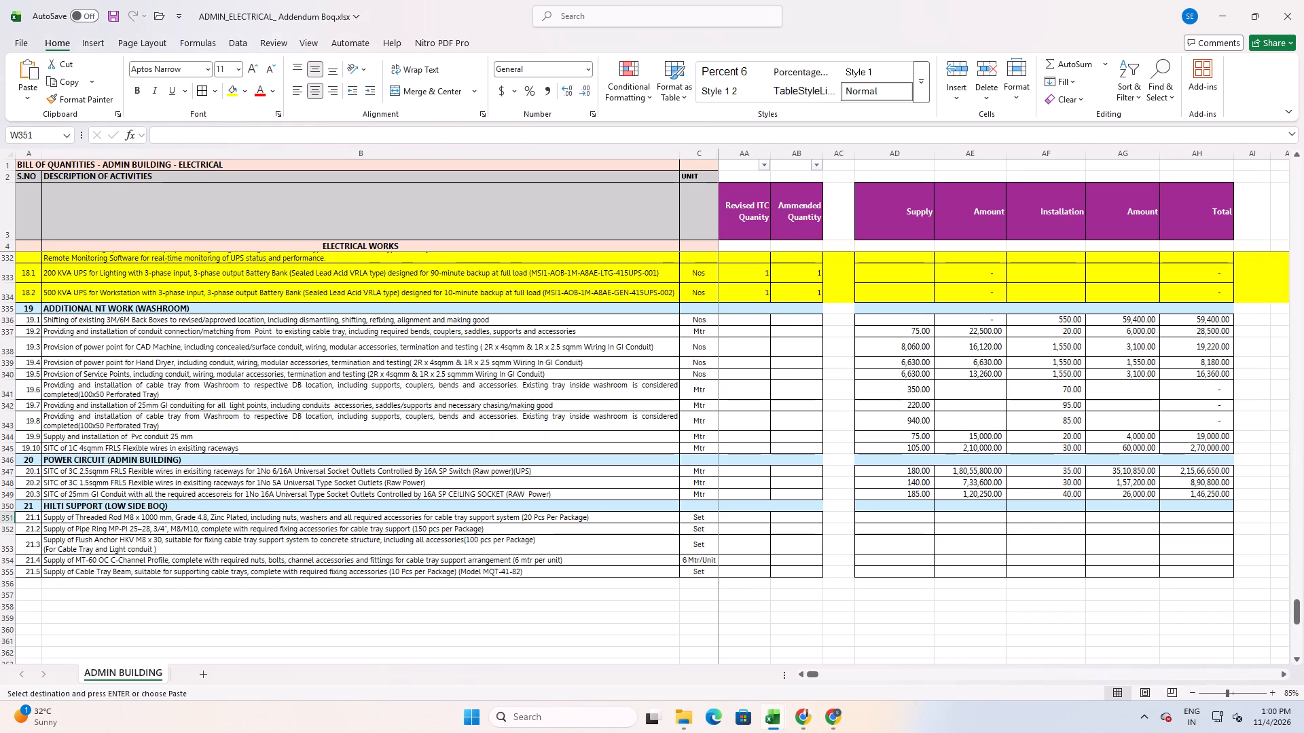
left_click(928, 513)
key("ctrl+shift+v")
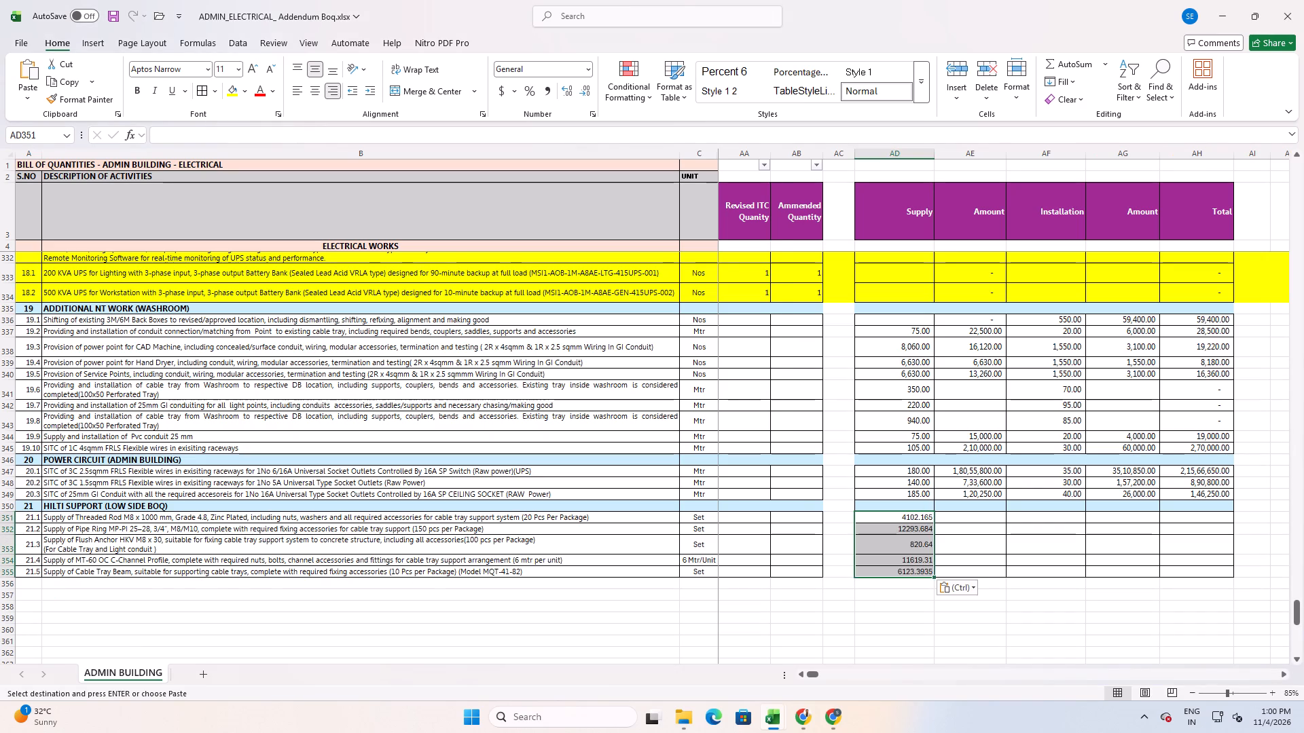
Copy the supply amount formula from item 20.3 to items 21.1 through 21.5.
left_click(955, 500)
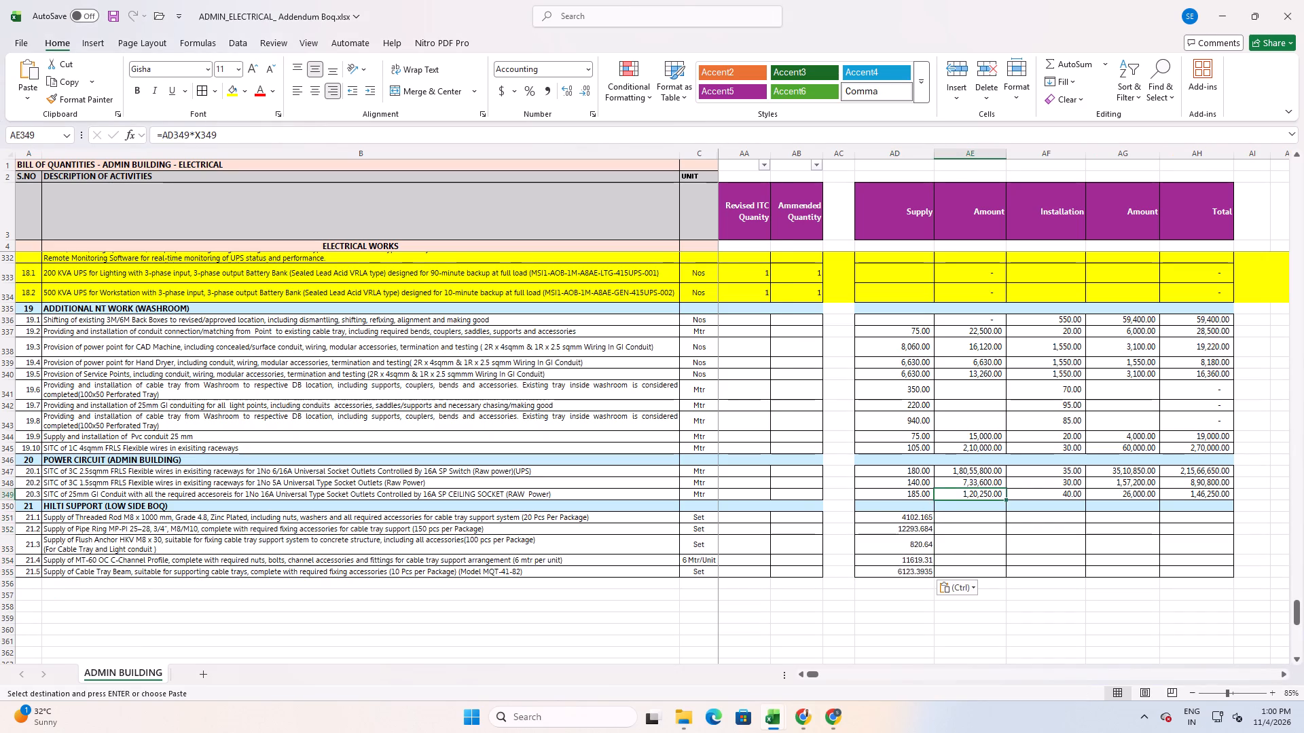
key("ctrl+c")
left_click_drag(959, 520, 950, 570)
key("ctrl+v")
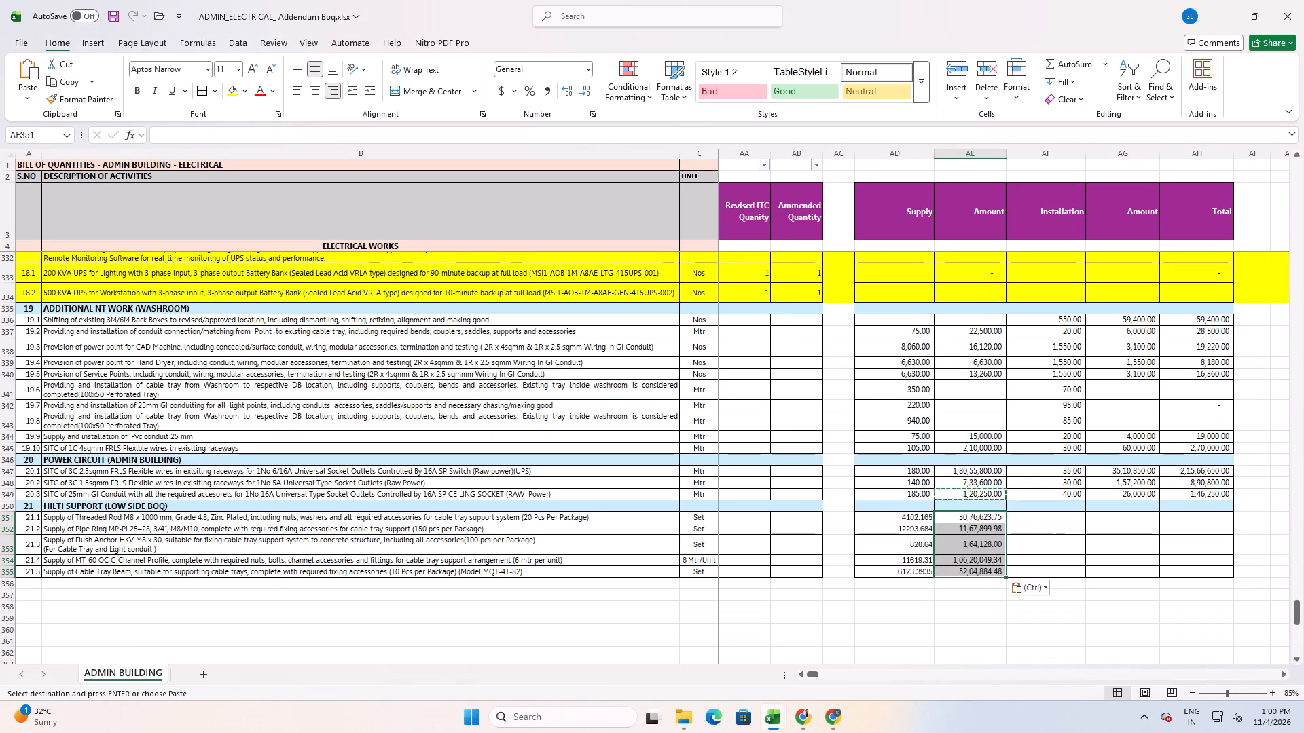
Copy the installation amount and total formulas from item 20.3 to items 21.1 through 21.5.
left_click_drag(1106, 494, 1195, 496)
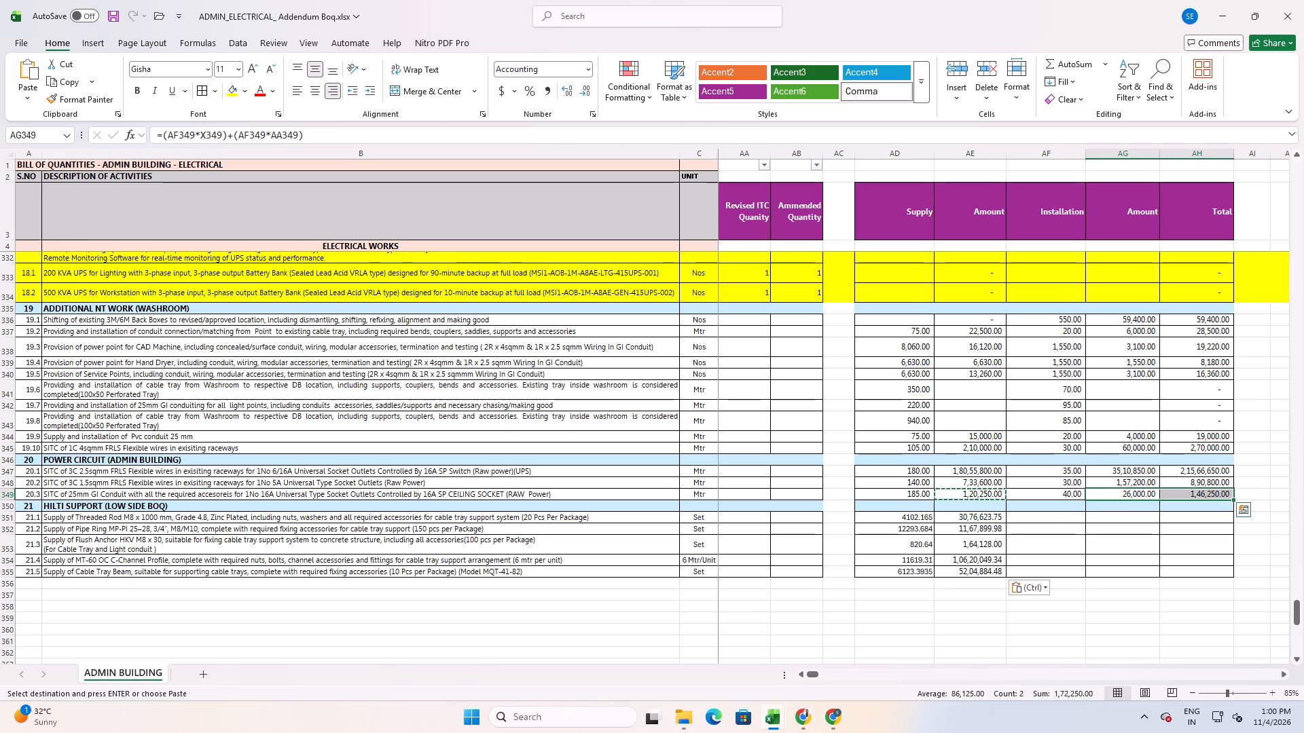
key("ctrl+c")
left_click_drag(1140, 522, 1134, 569)
key("ctrl+v")
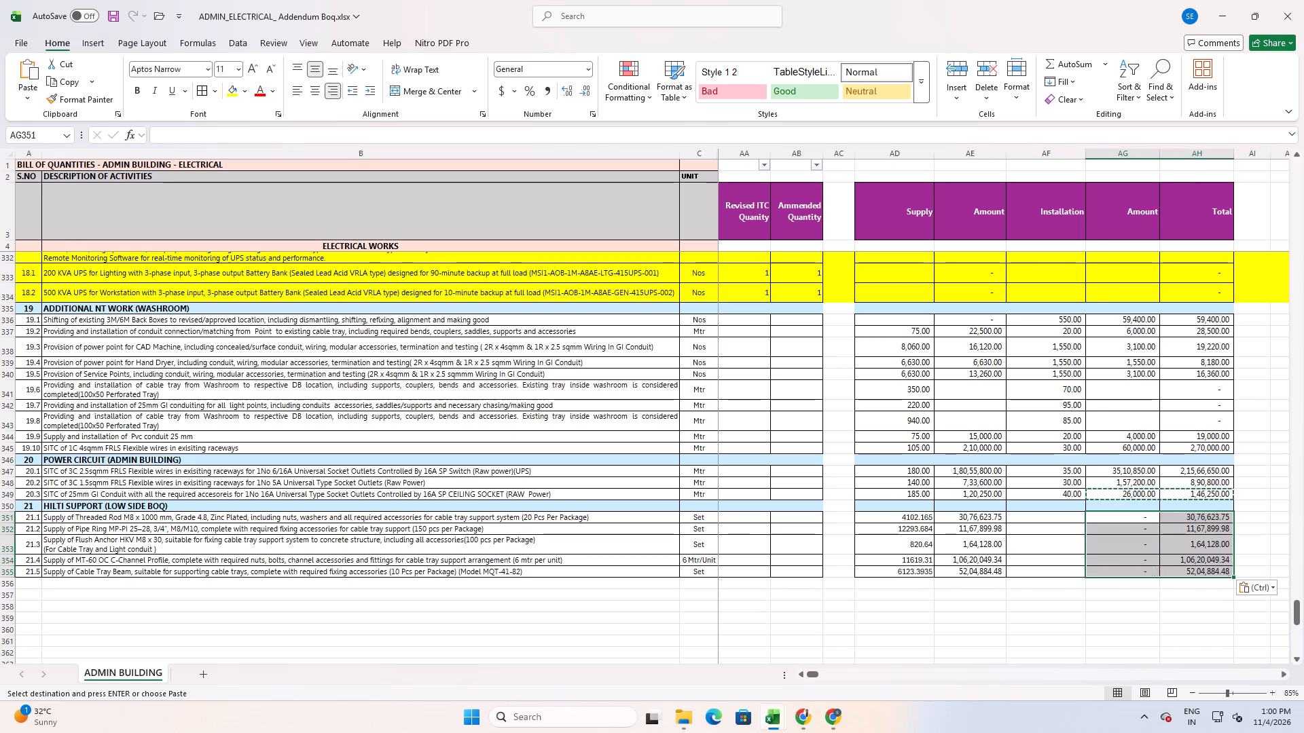
key("Escape")
Check the Hilti section's installation rates and totals, and compare its revised SITC quantities with the cable tray BOQ summary.
left_click(1027, 516)
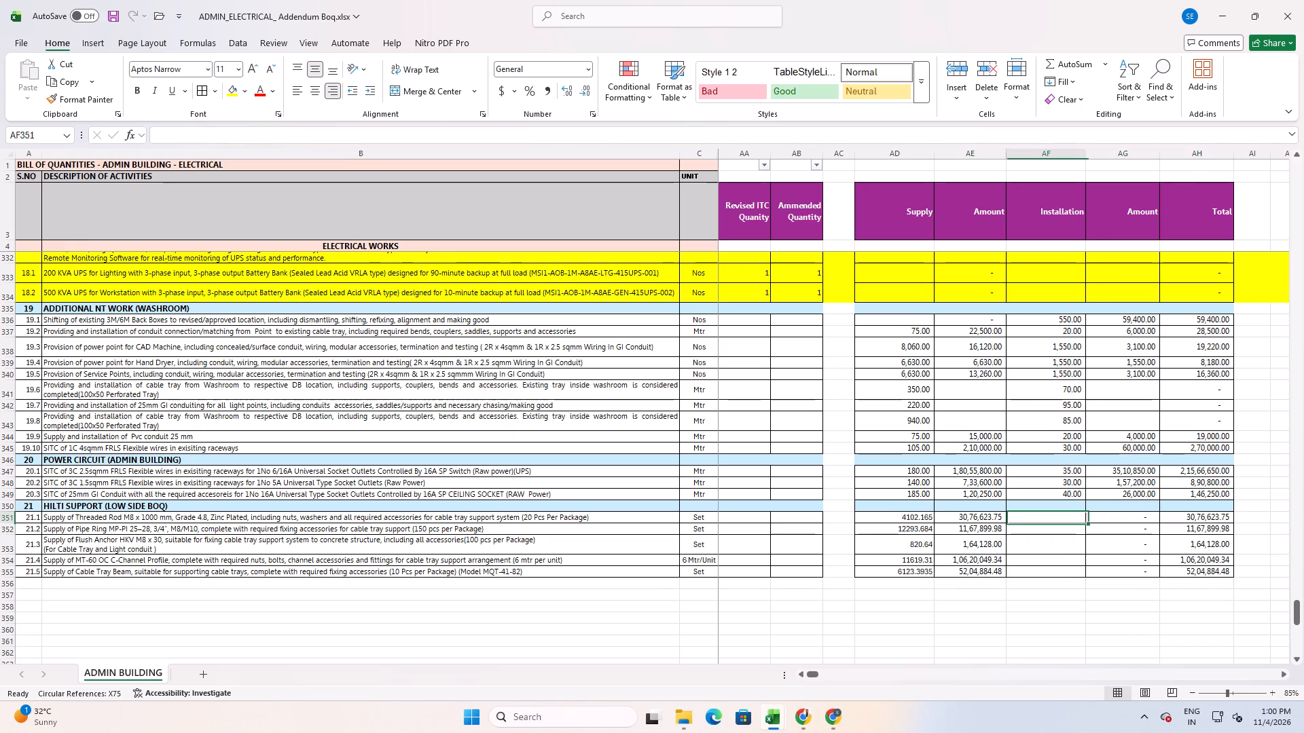
left_click(1053, 474)
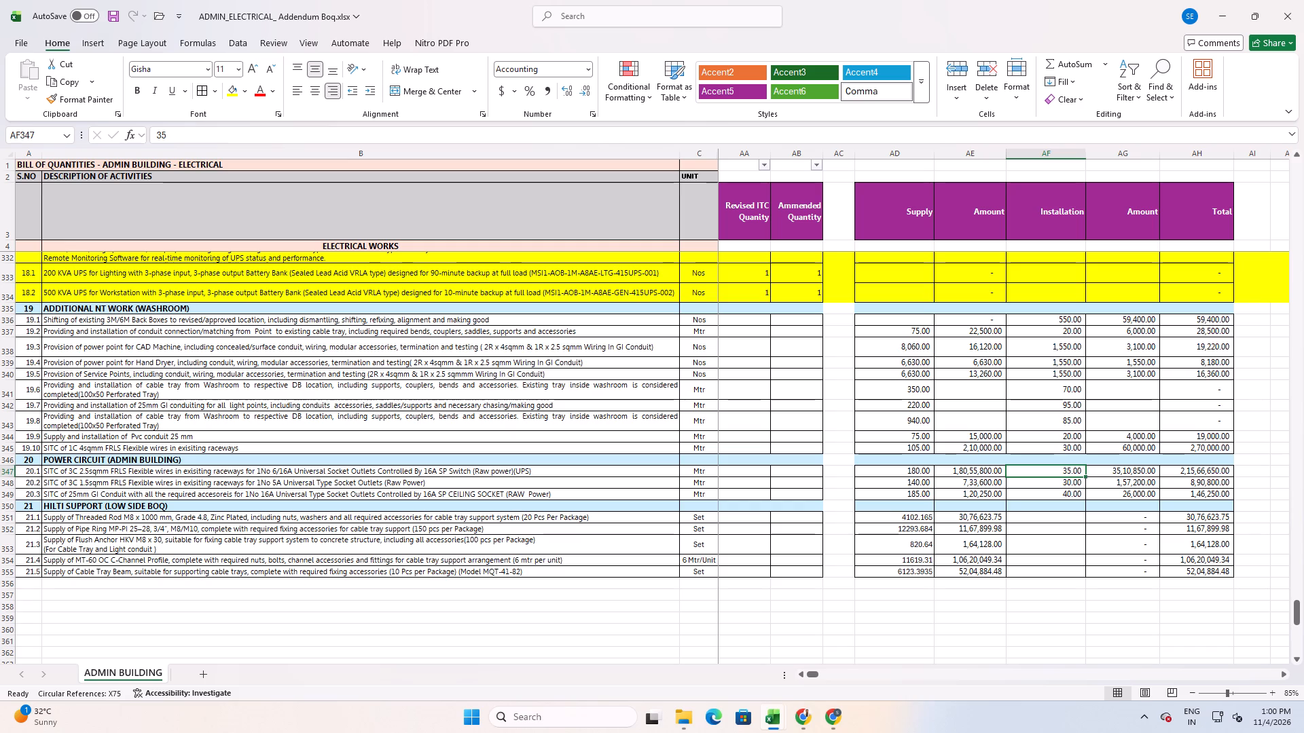
left_click_drag(1219, 515, 1215, 573)
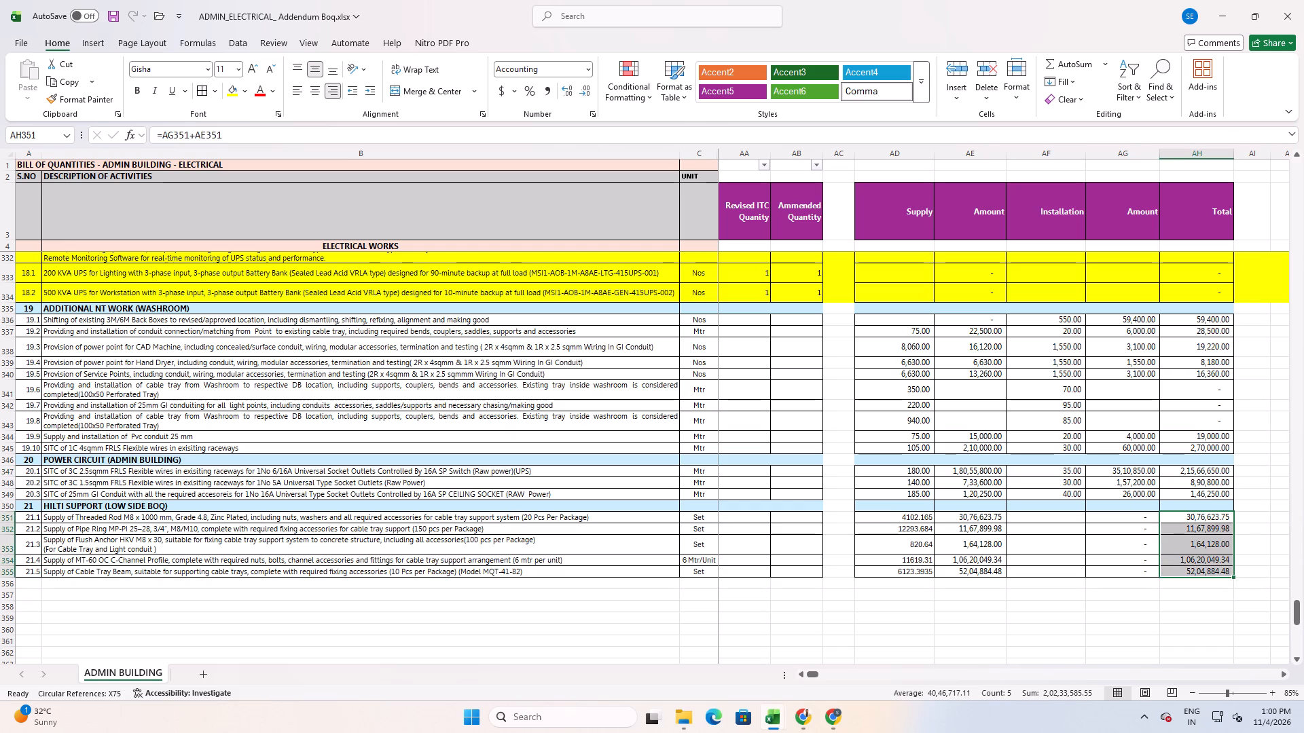
middle_click_drag(719, 574, 666, 557)
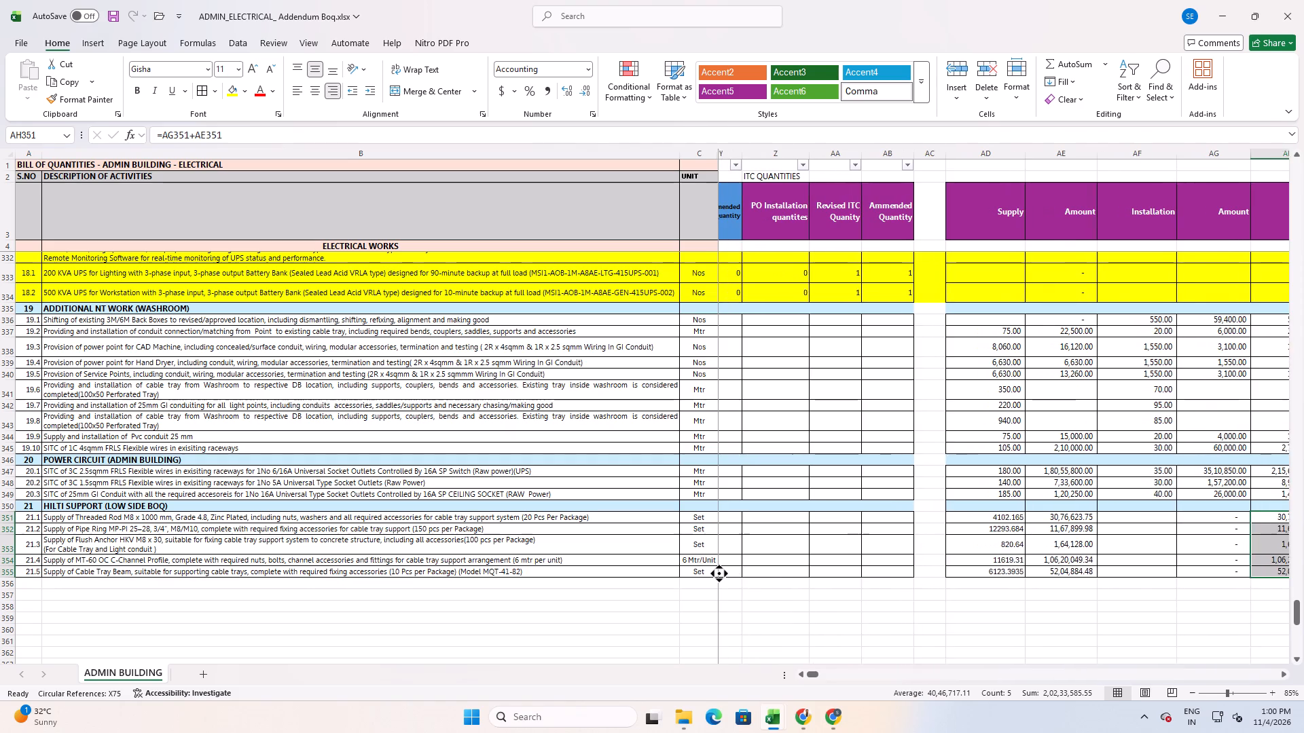
middle_click_drag(666, 557, 659, 557)
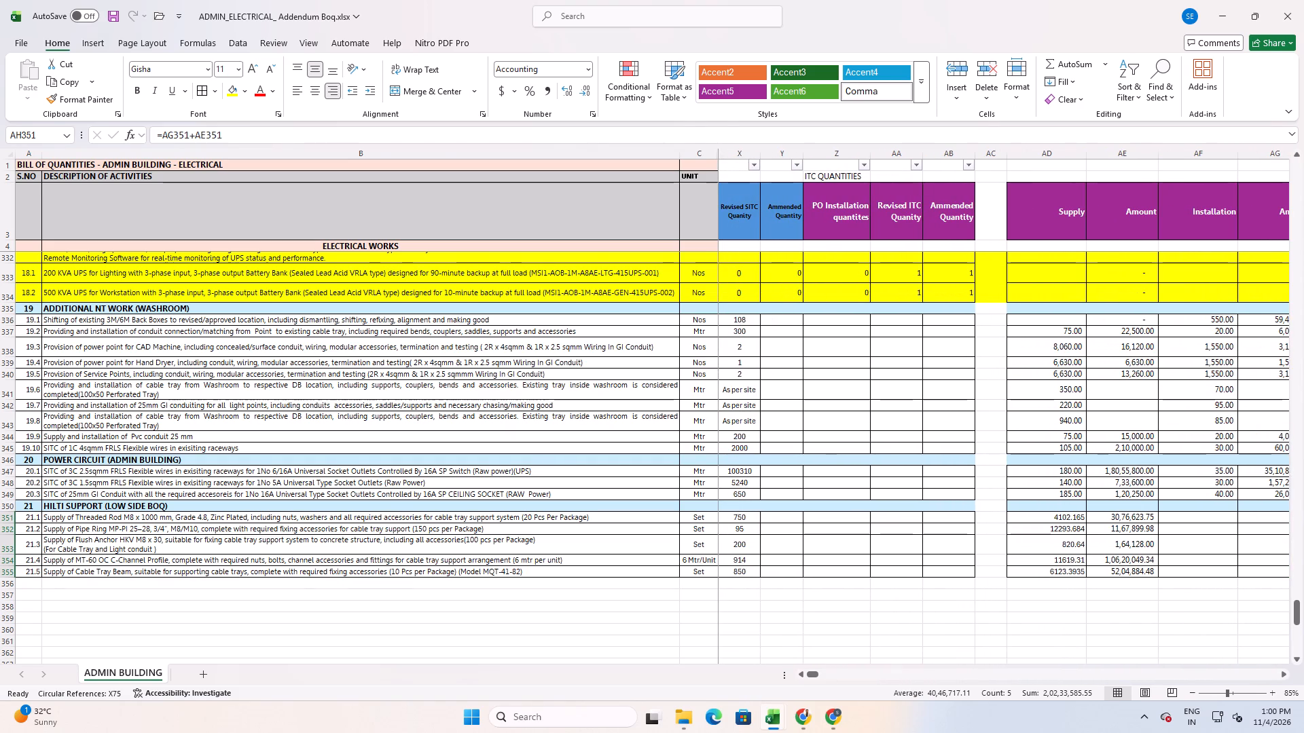
key("alt+Tab")
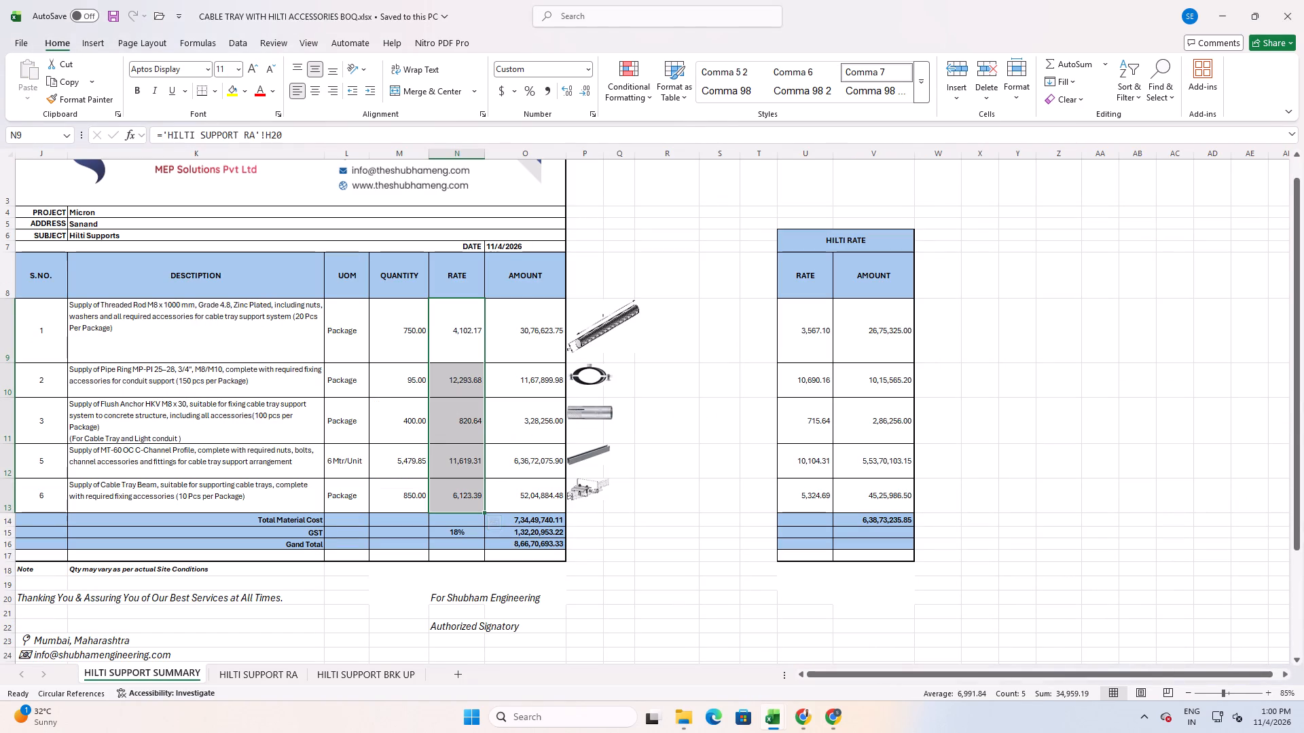
key("alt+Tab")
middle_click_drag(872, 523, 831, 526)
key("alt+Tab")
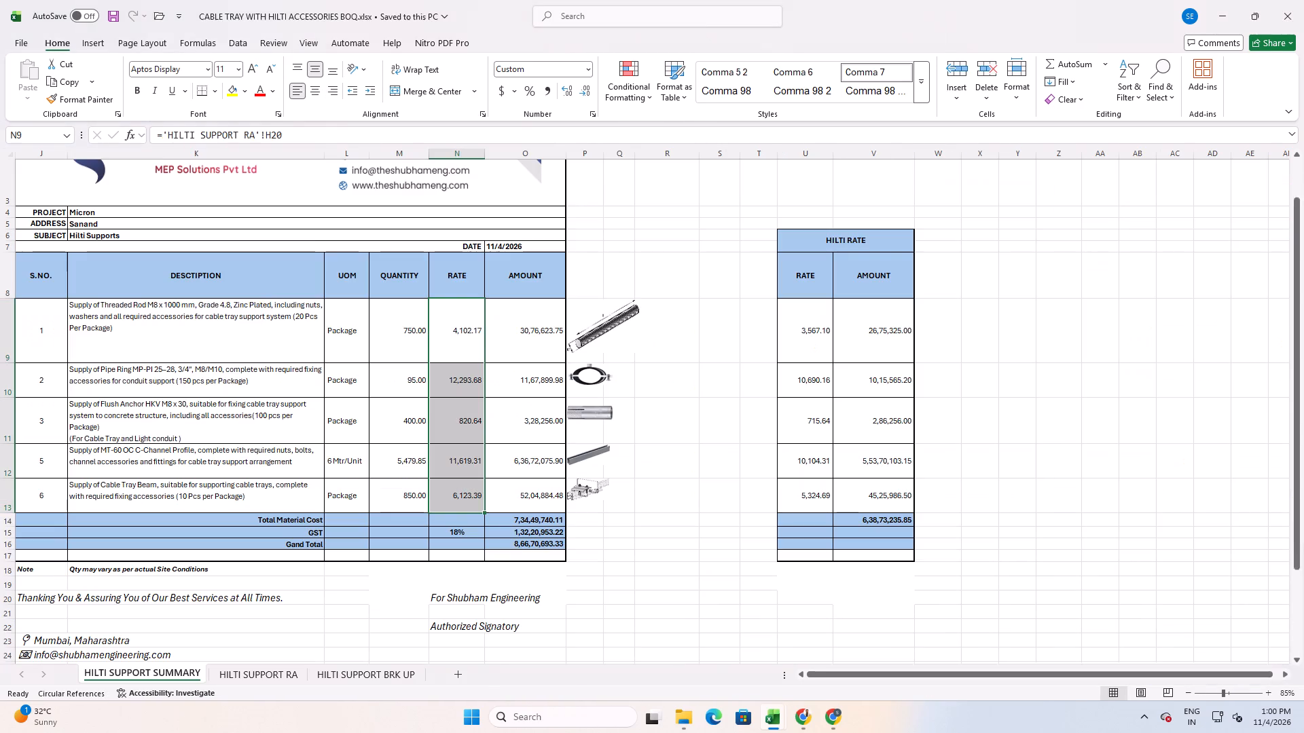
key("alt+Tab")
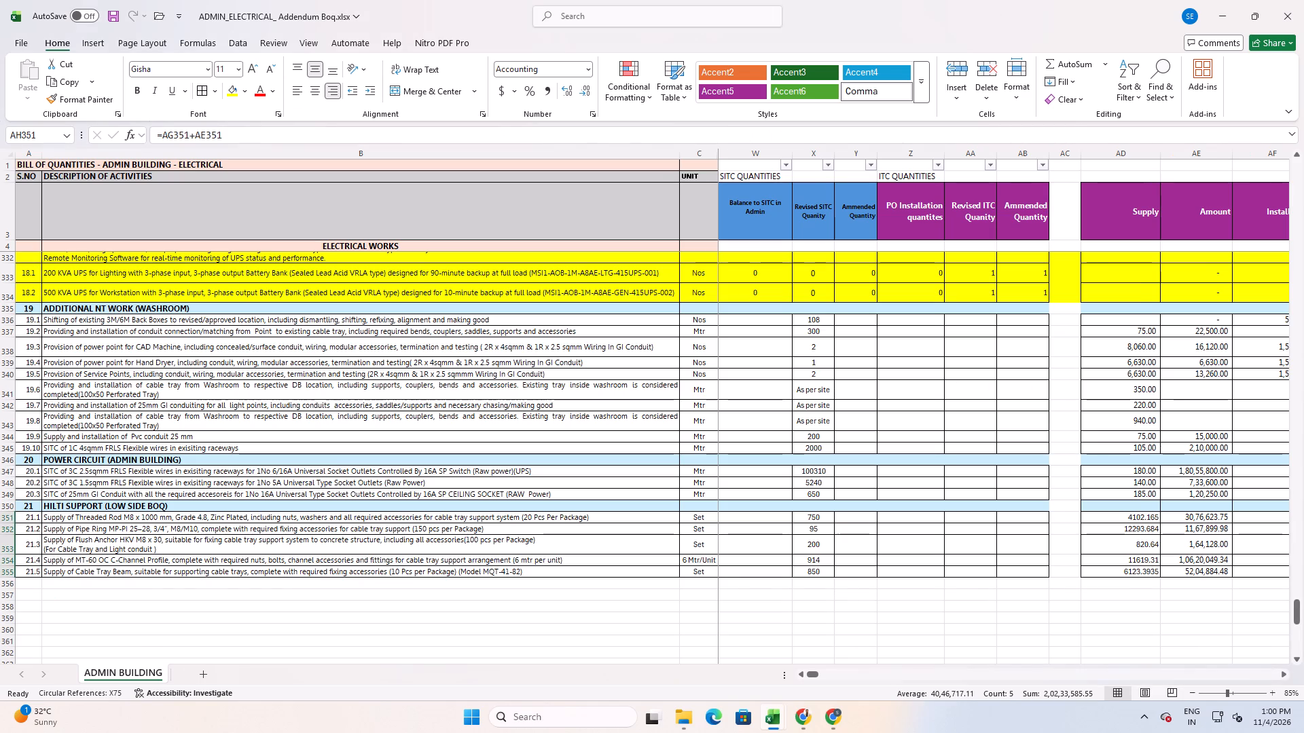
key("alt+Tab")
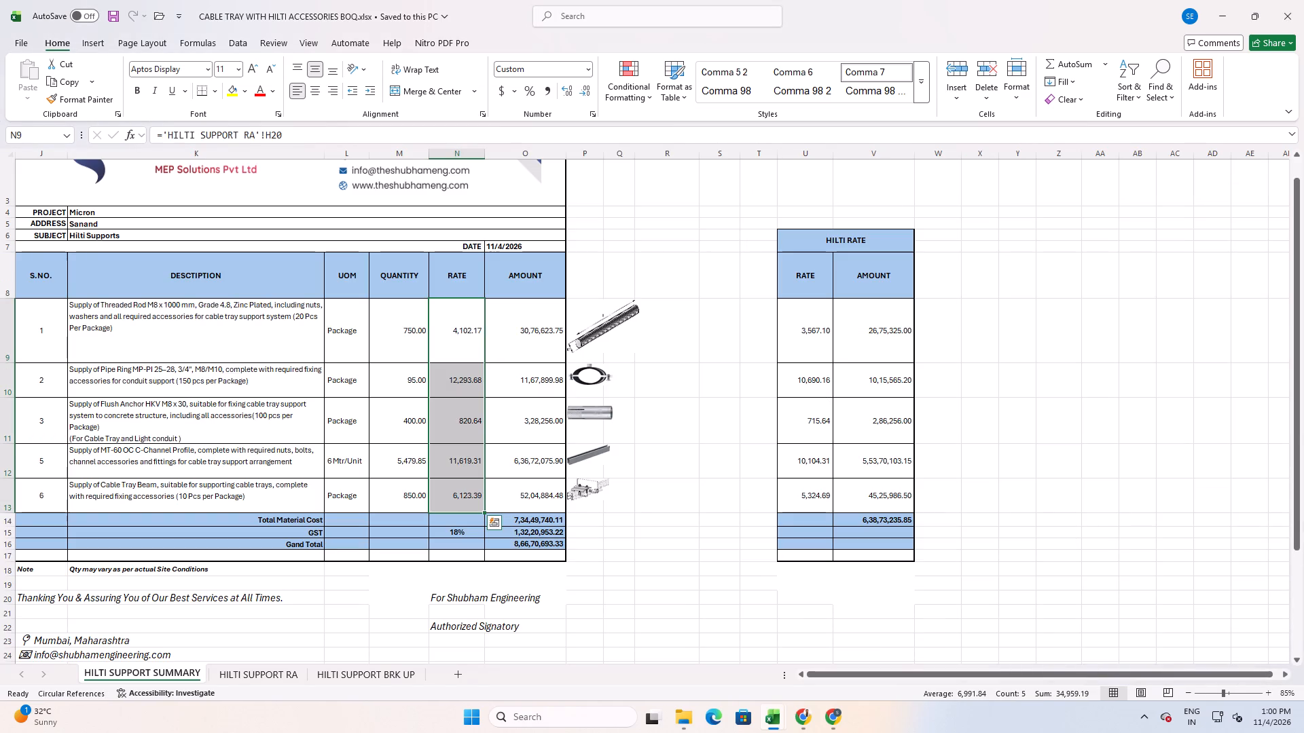
key("alt+Tab")
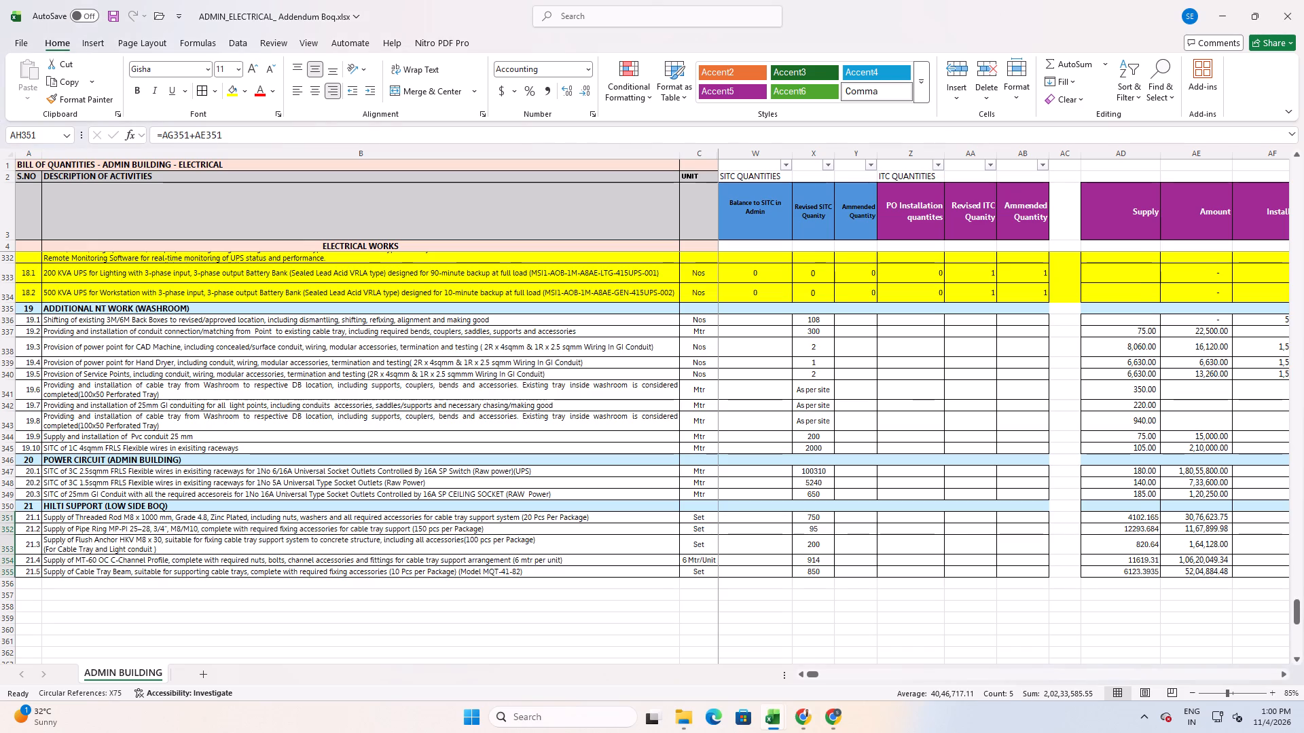
Set the revised SITC quantity of the flush anchor, item 21.3, to 400.
left_click(819, 552)
type("400")
key("Return")
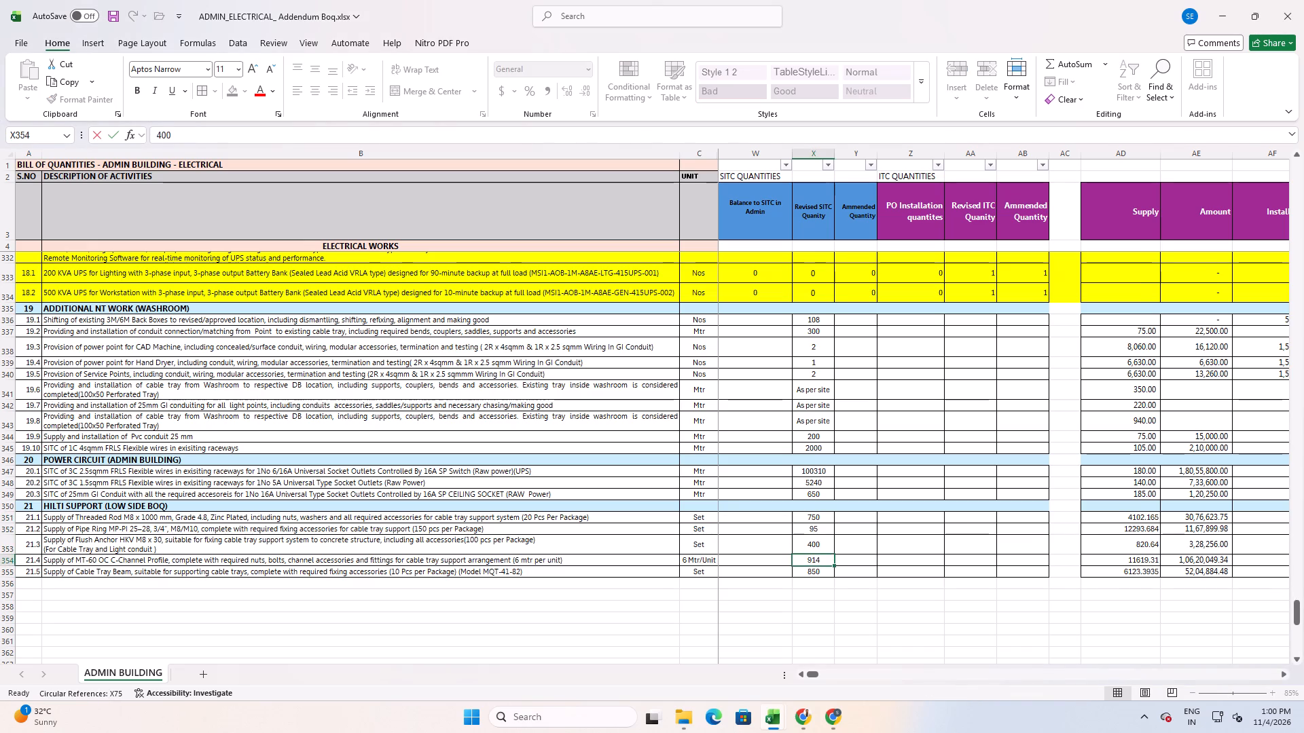
Check the MT-60 OC C-channel quantity in the Quotation for micron project workbook and set it to 914 in the cable tray BOQ summary.
key("alt+Tab")
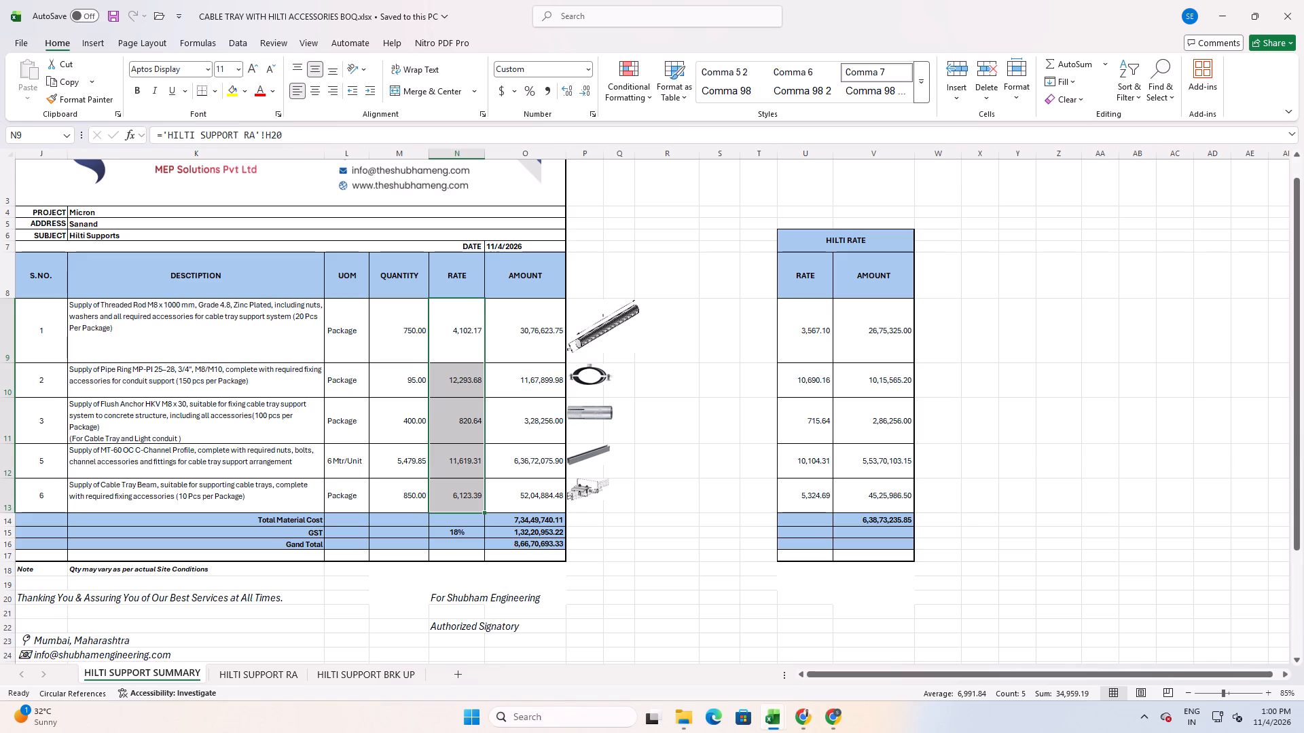
key("alt+Tab")
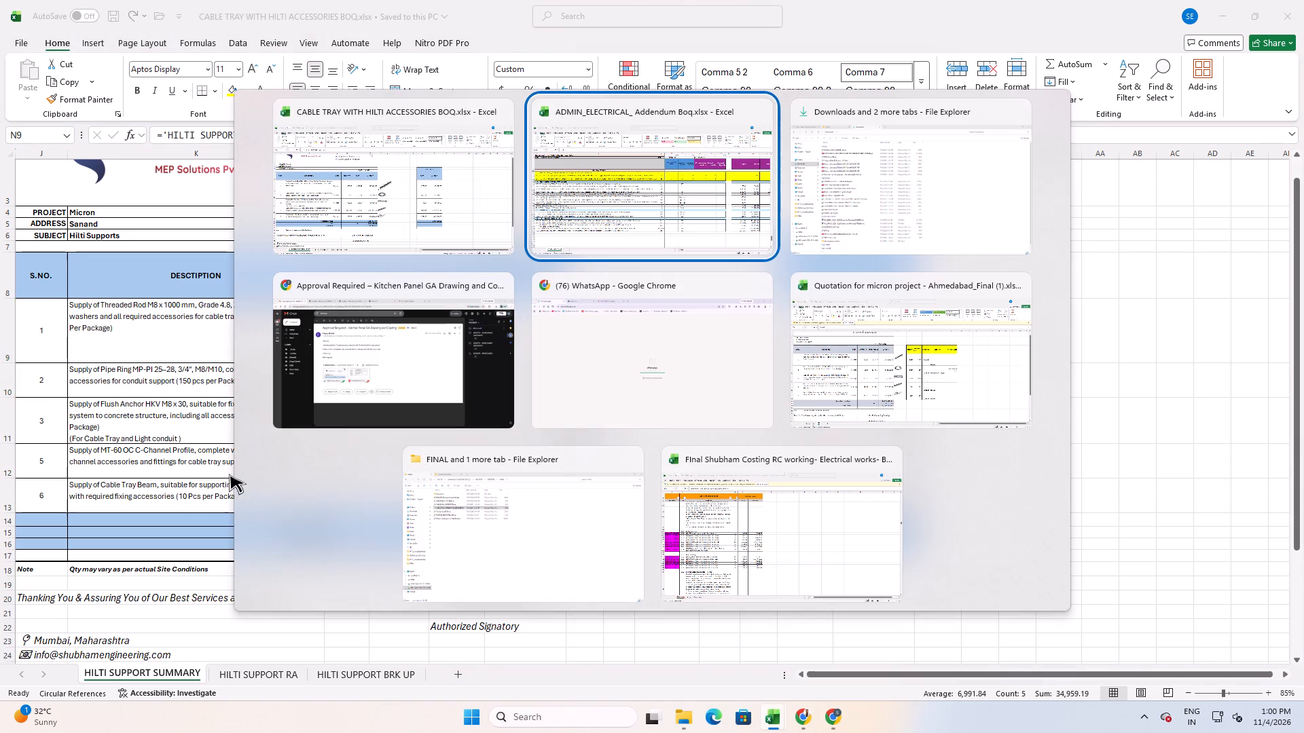
left_click(132, 474, "alt")
key("alt+Tab")
key("alt+Tab")
left_click(873, 398, "alt")
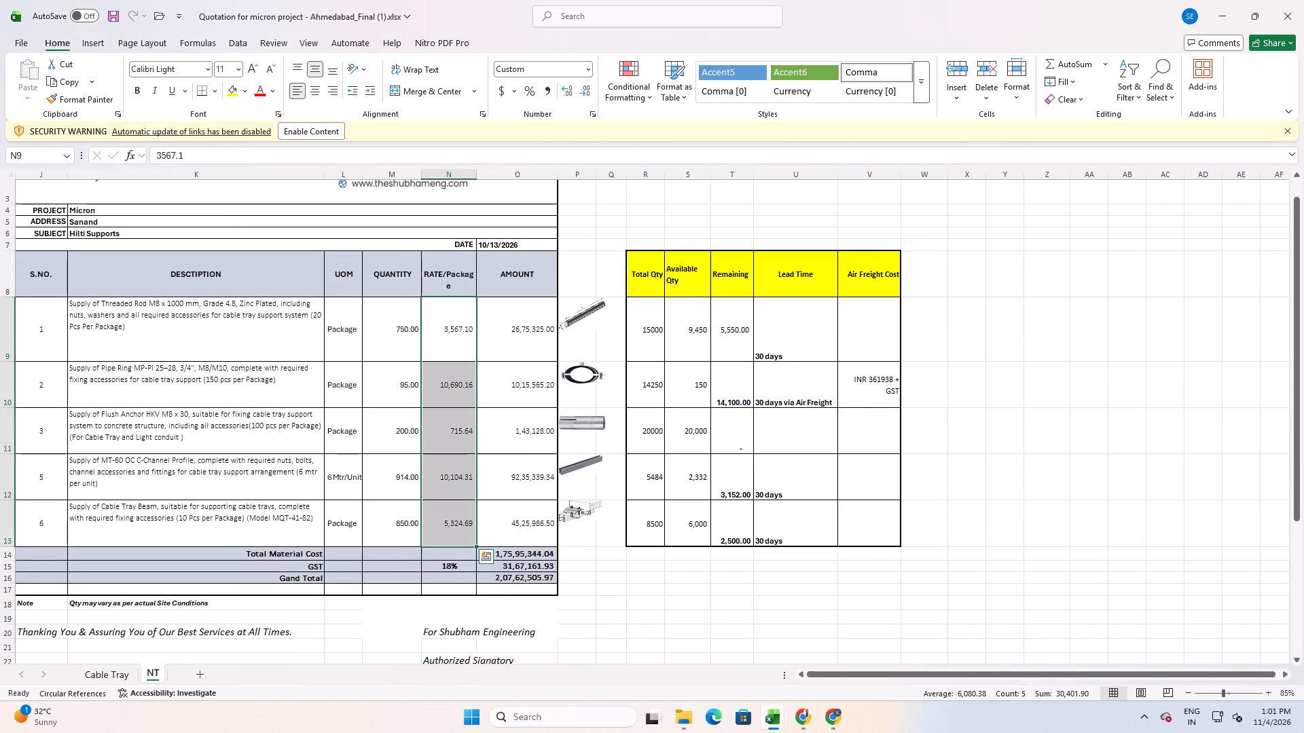
left_click(407, 484)
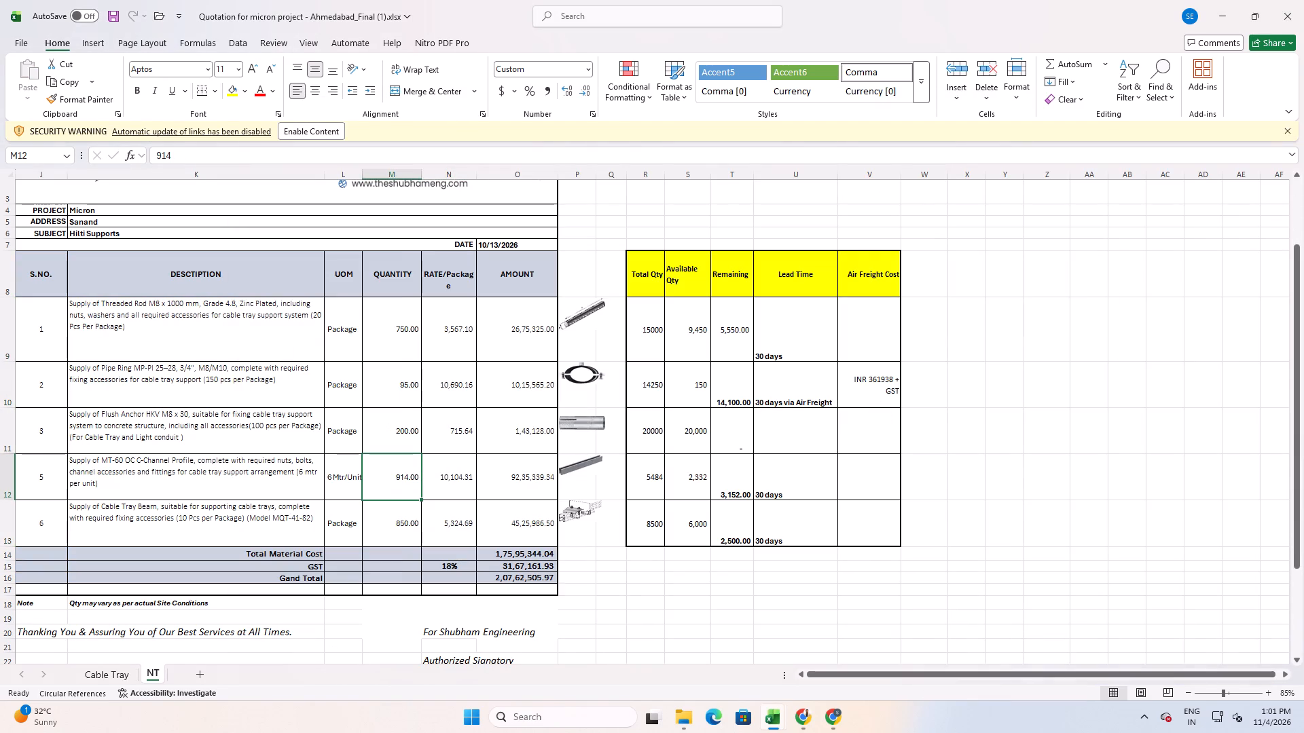
key("alt+Tab")
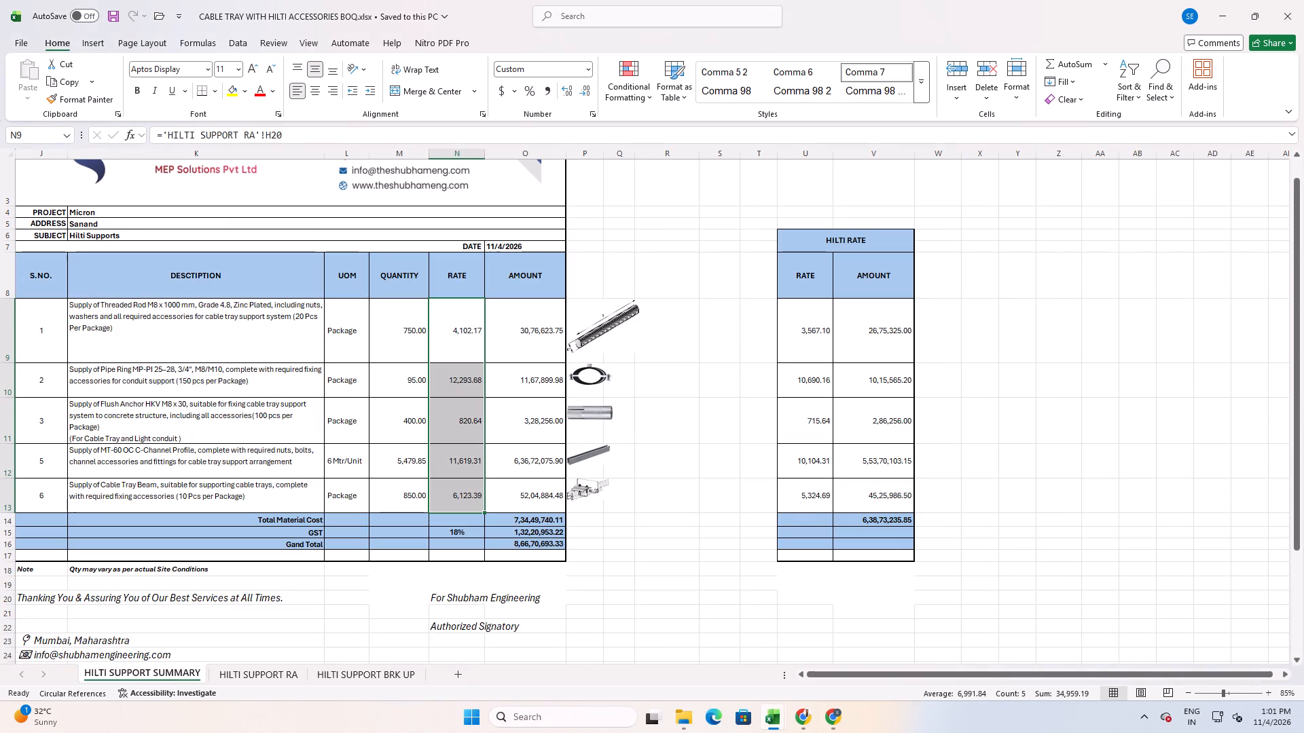
left_click(406, 468)
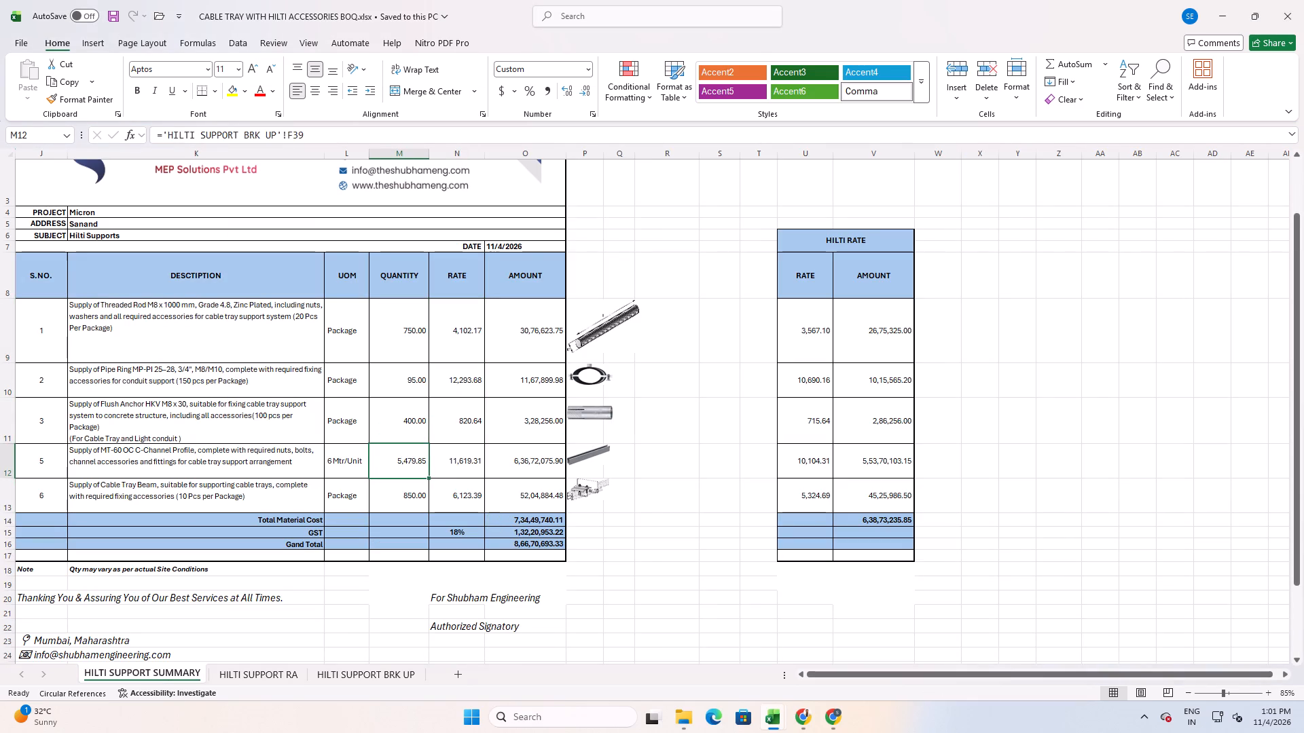
type("914")
key("Return")
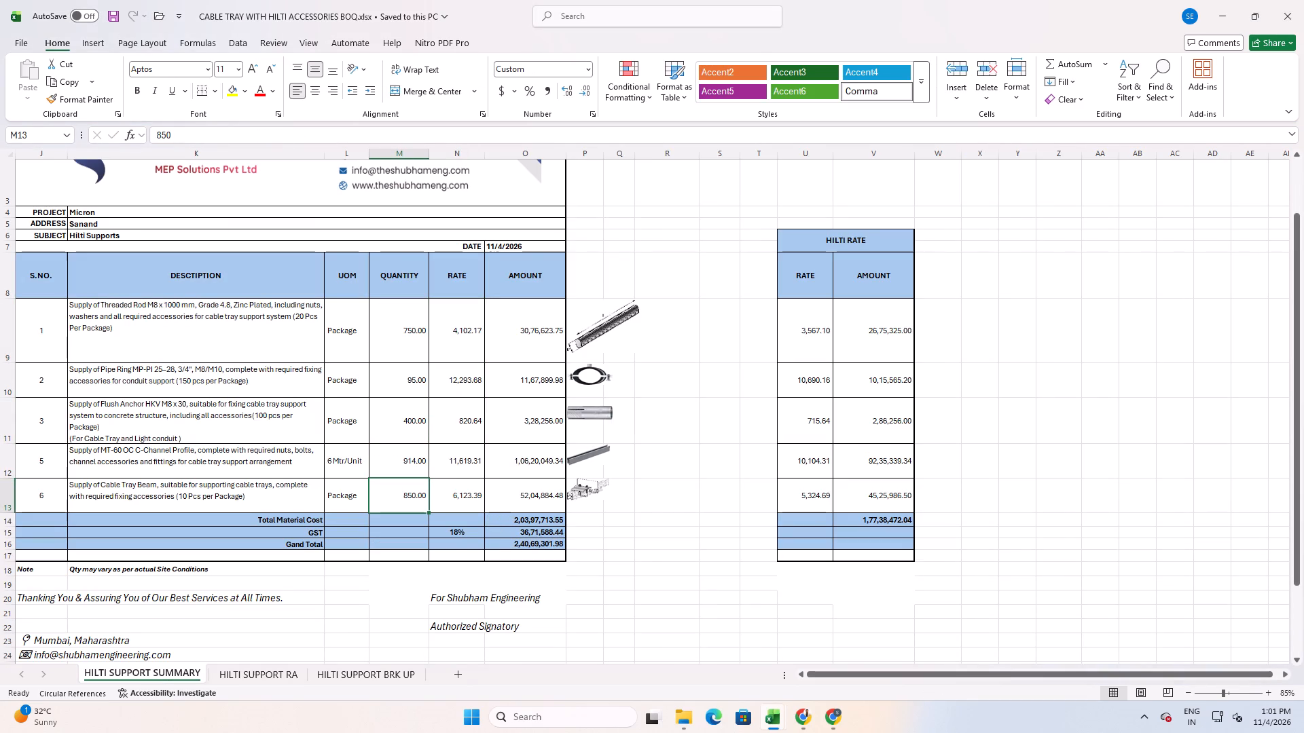
Check the MT-60 OC C-channel length by calculating 914*6 in a blank cell of the quotation workbook, and clear the calculation.
key("alt+Tab")
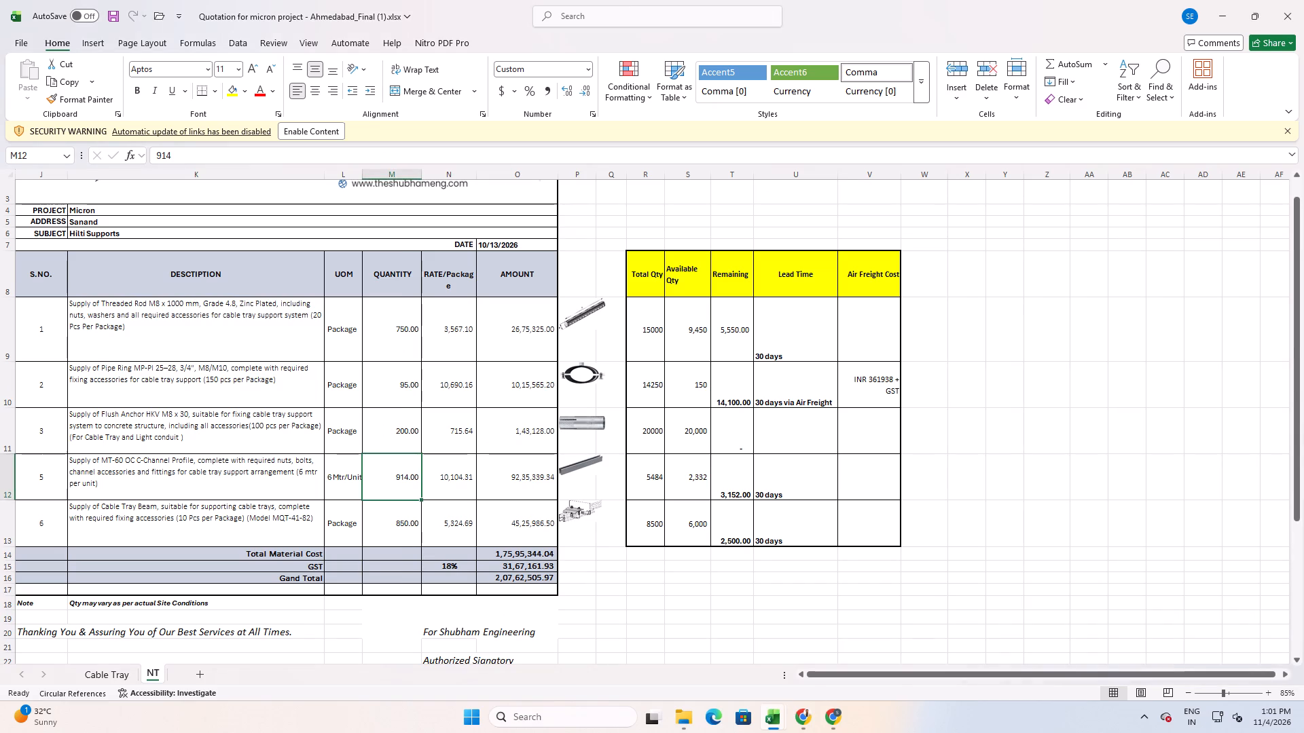
key("alt+Tab")
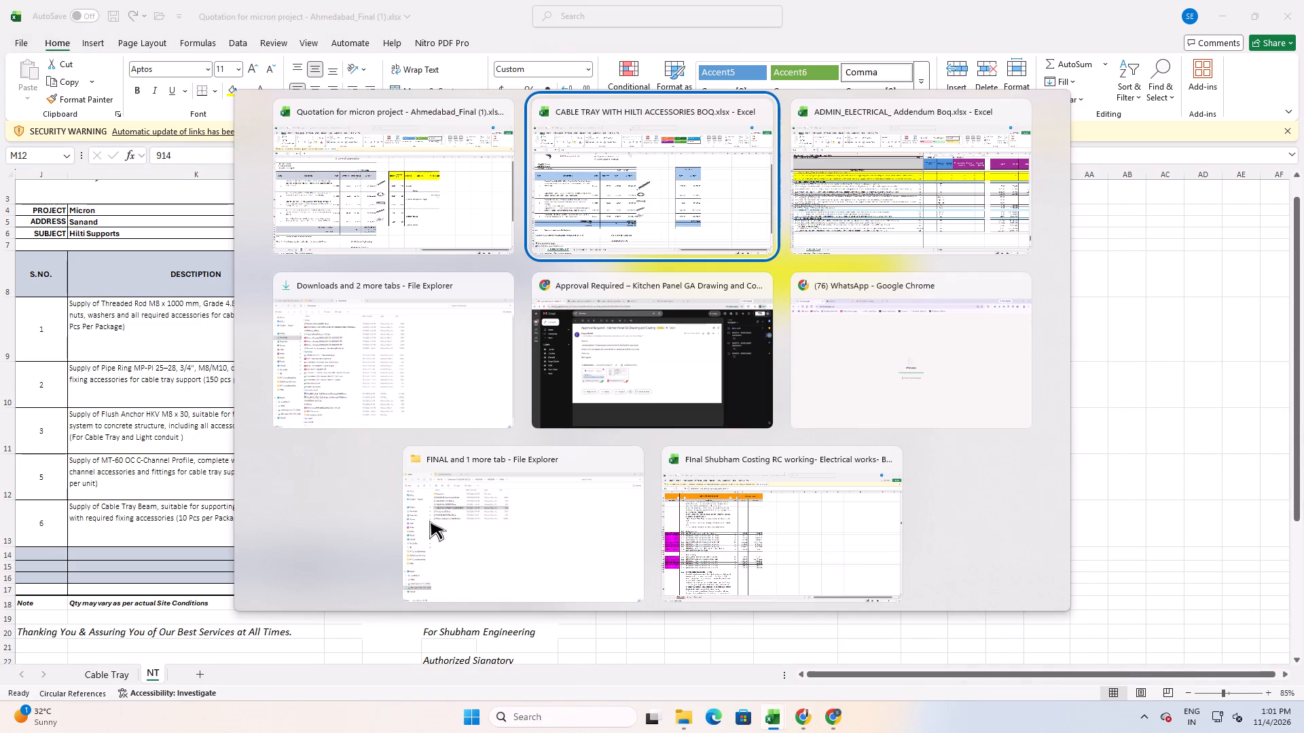
left_click(187, 485, "alt")
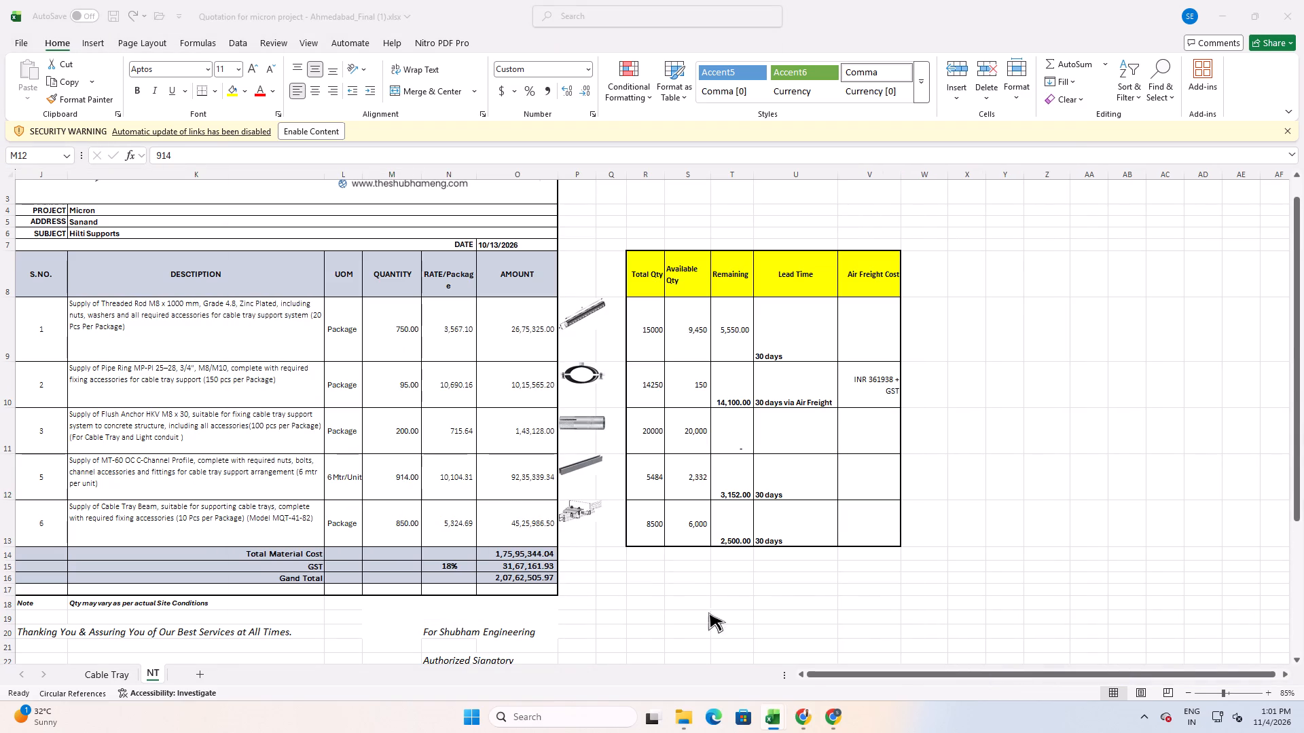
left_click(719, 612)
left_click(735, 619)
type("=914*")
key("6")
key("Return")
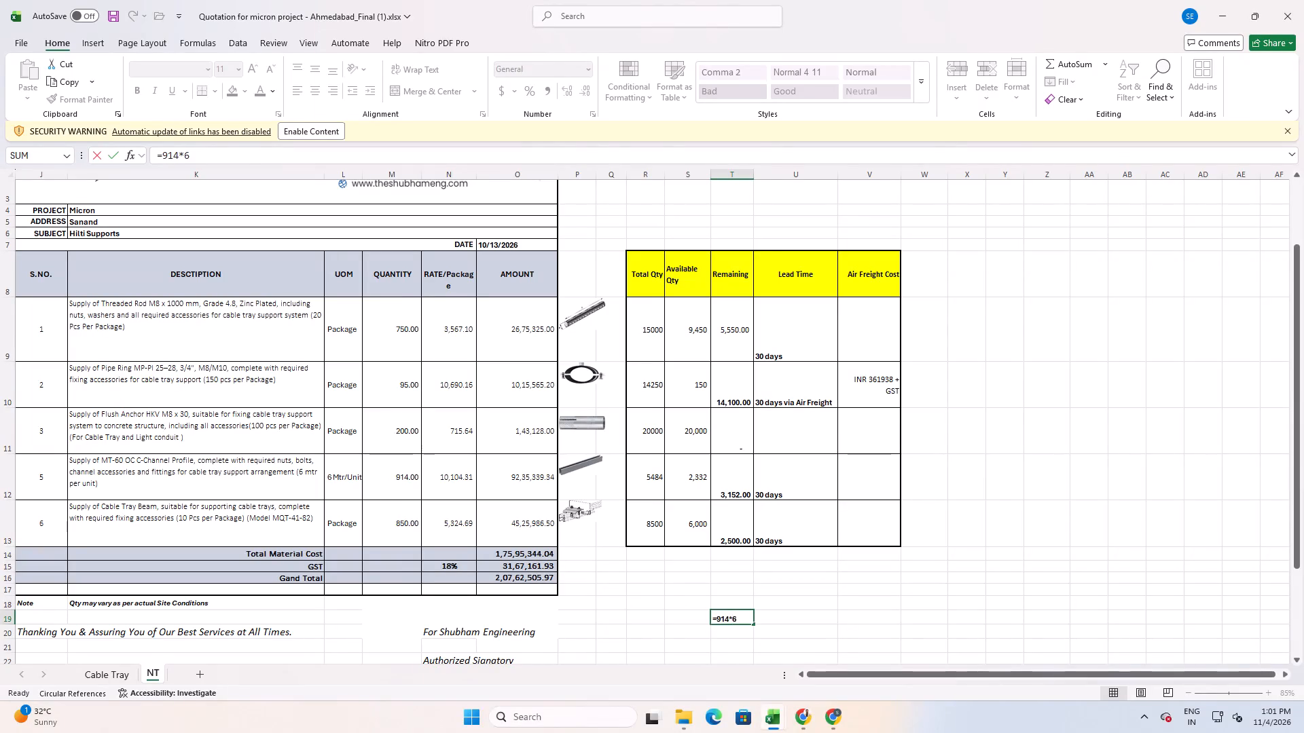
key("Up")
key("Delete")
key("Up")
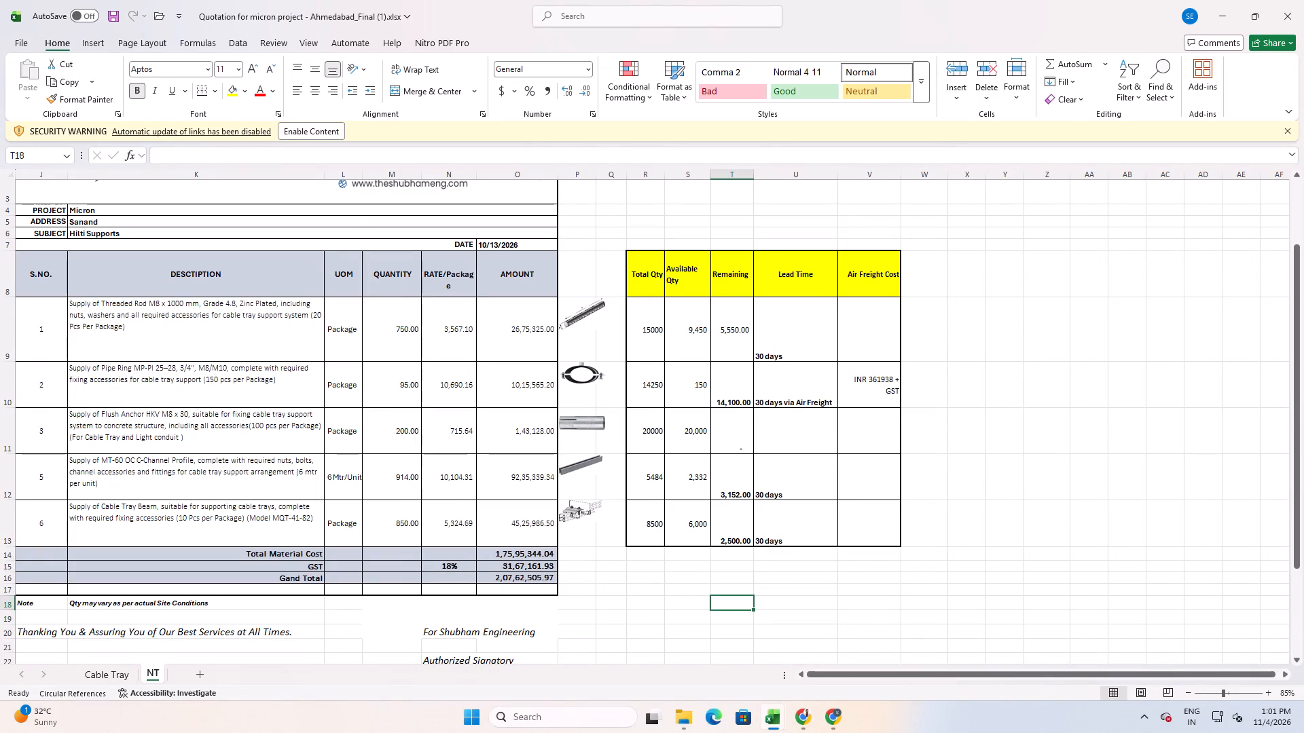
Check the 21.5 quantity and the sum of the 21.1 to 21.5 totals in the addendum BOQ against the cable tray BOQ summary.
key("alt+Tab")
key("alt+Tab")
key("alt+Tab")
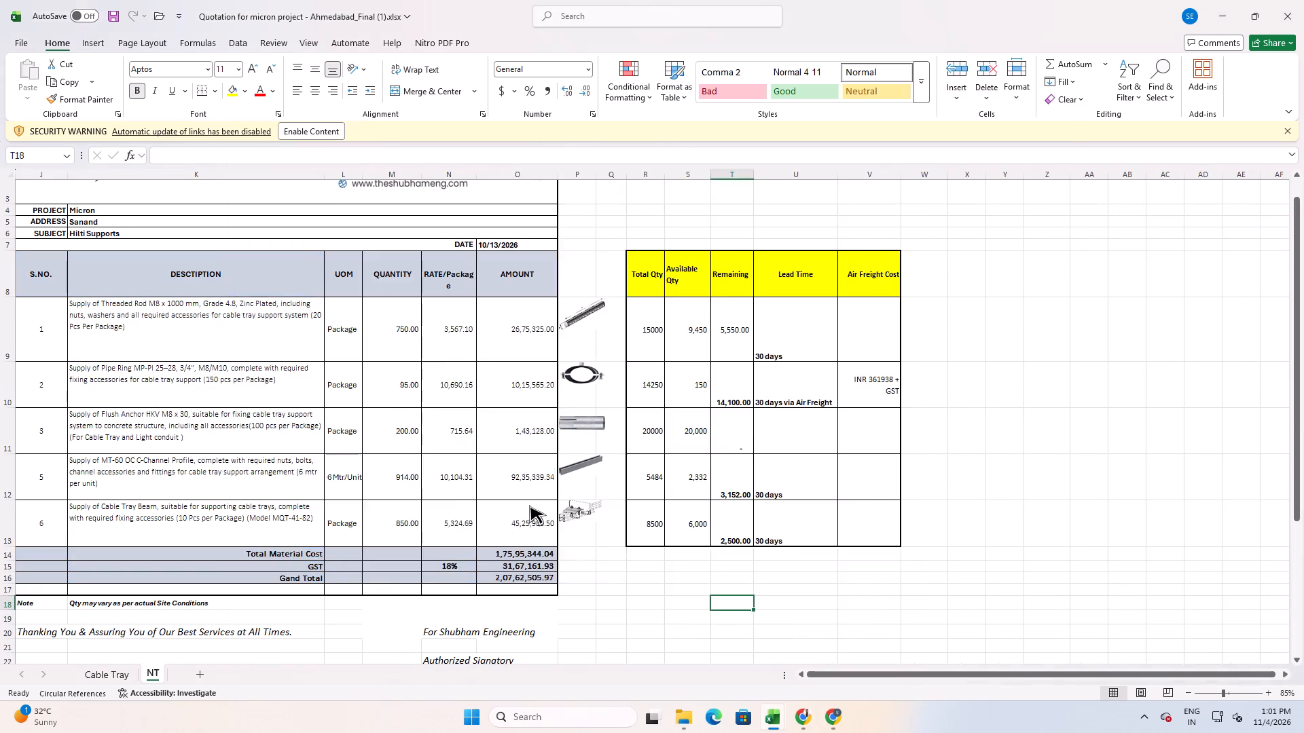
key("alt+Tab")
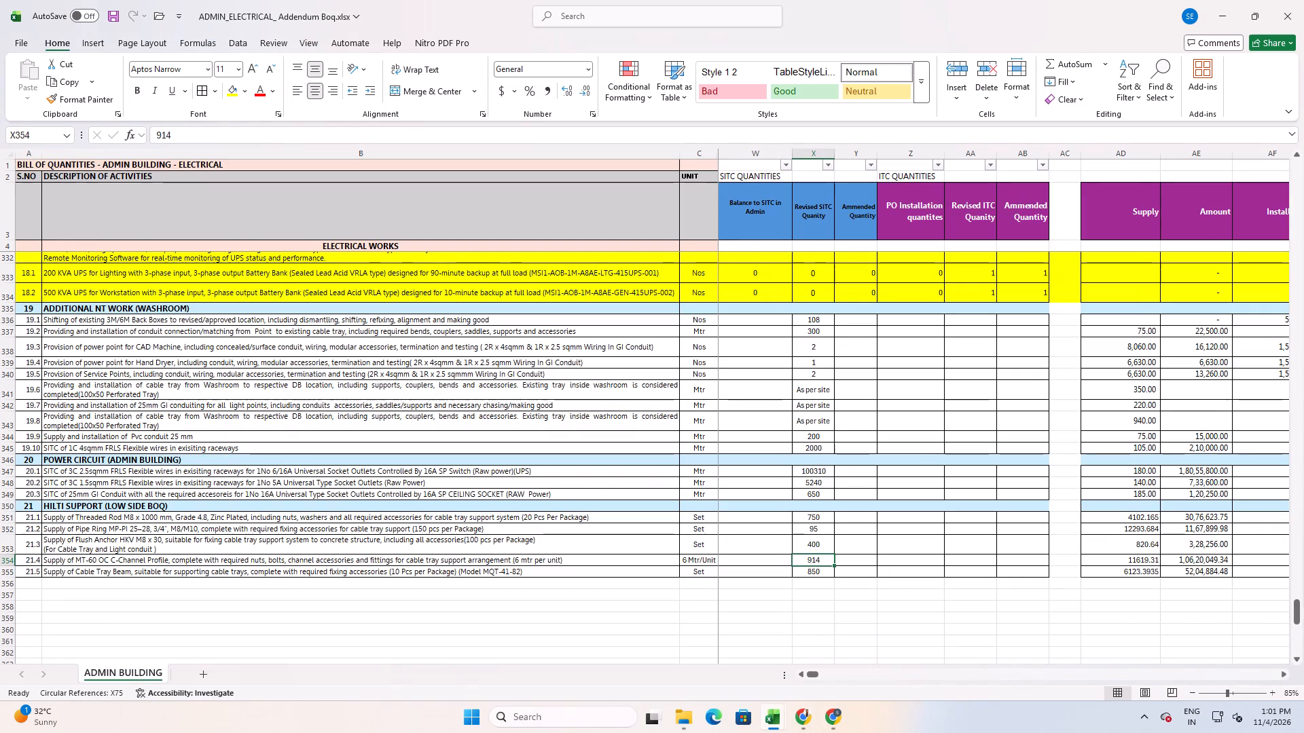
left_click(820, 574)
key("alt+Tab")
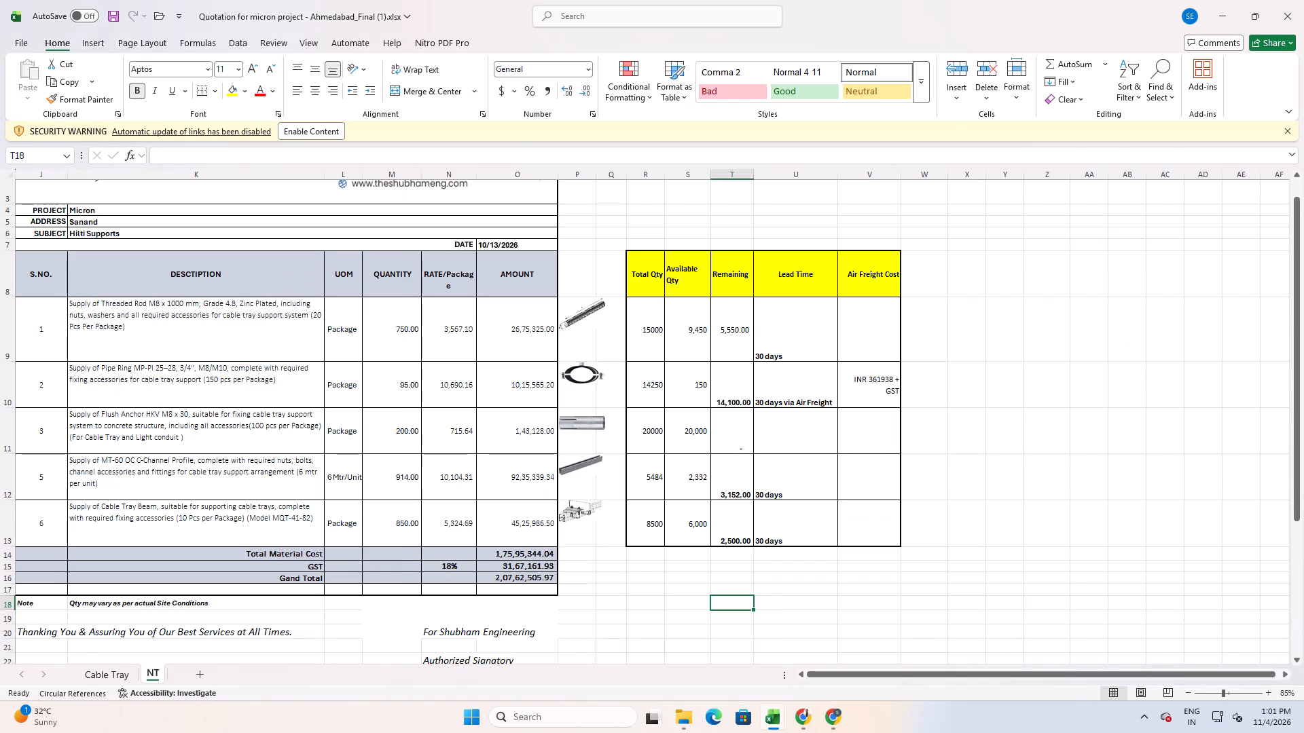
key("alt+Tab")
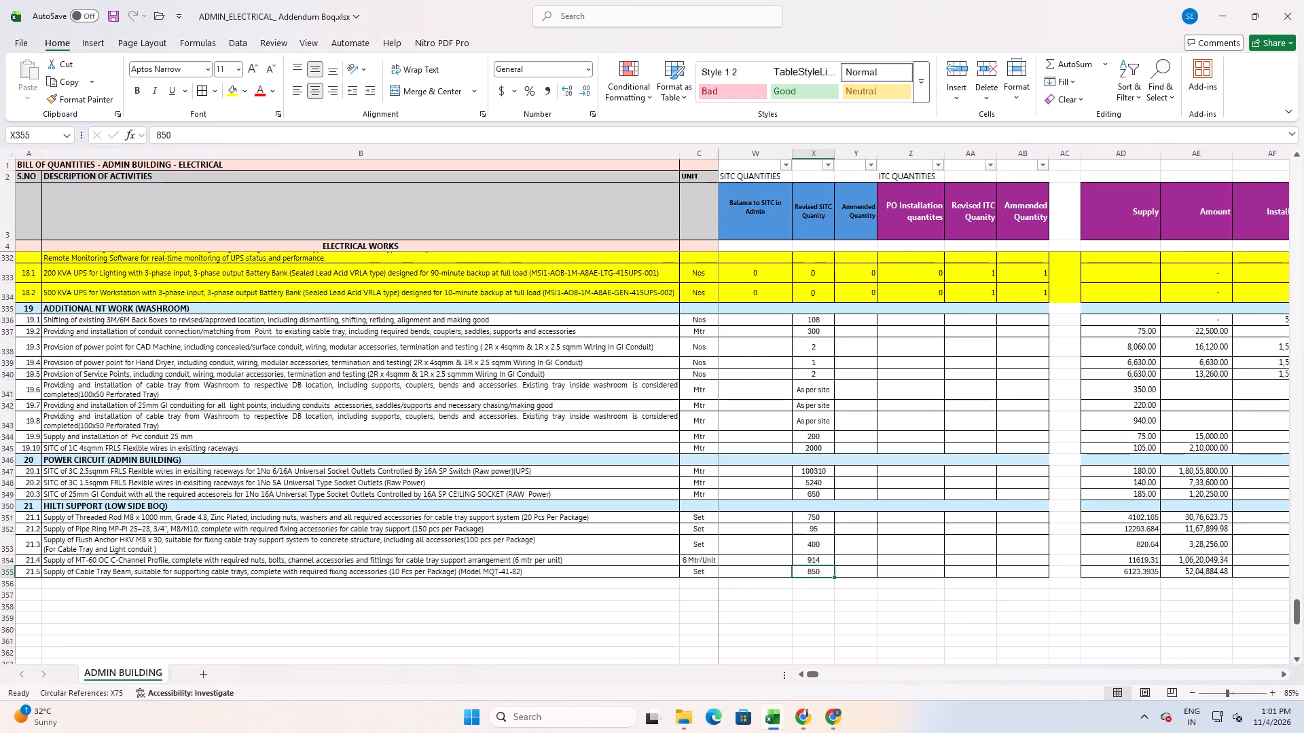
middle_click_drag(1121, 586, 1225, 574)
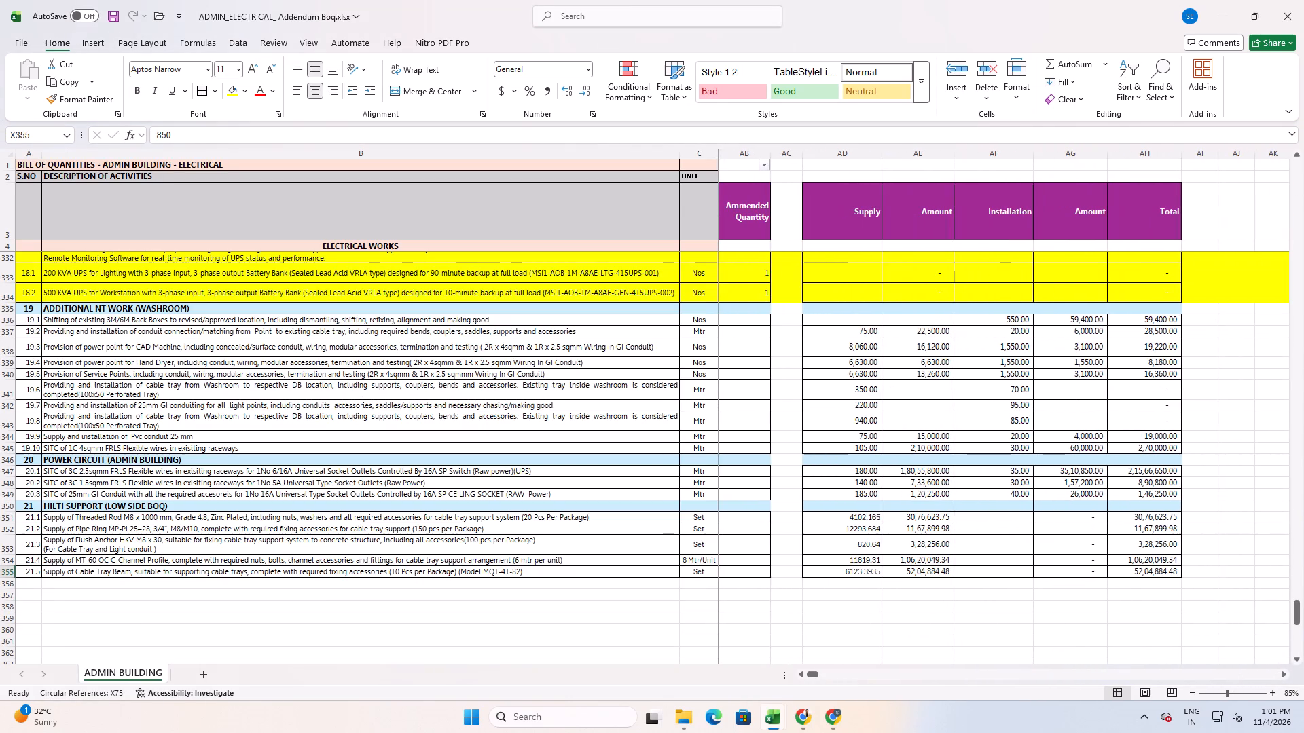
left_click_drag(1161, 519, 1163, 571)
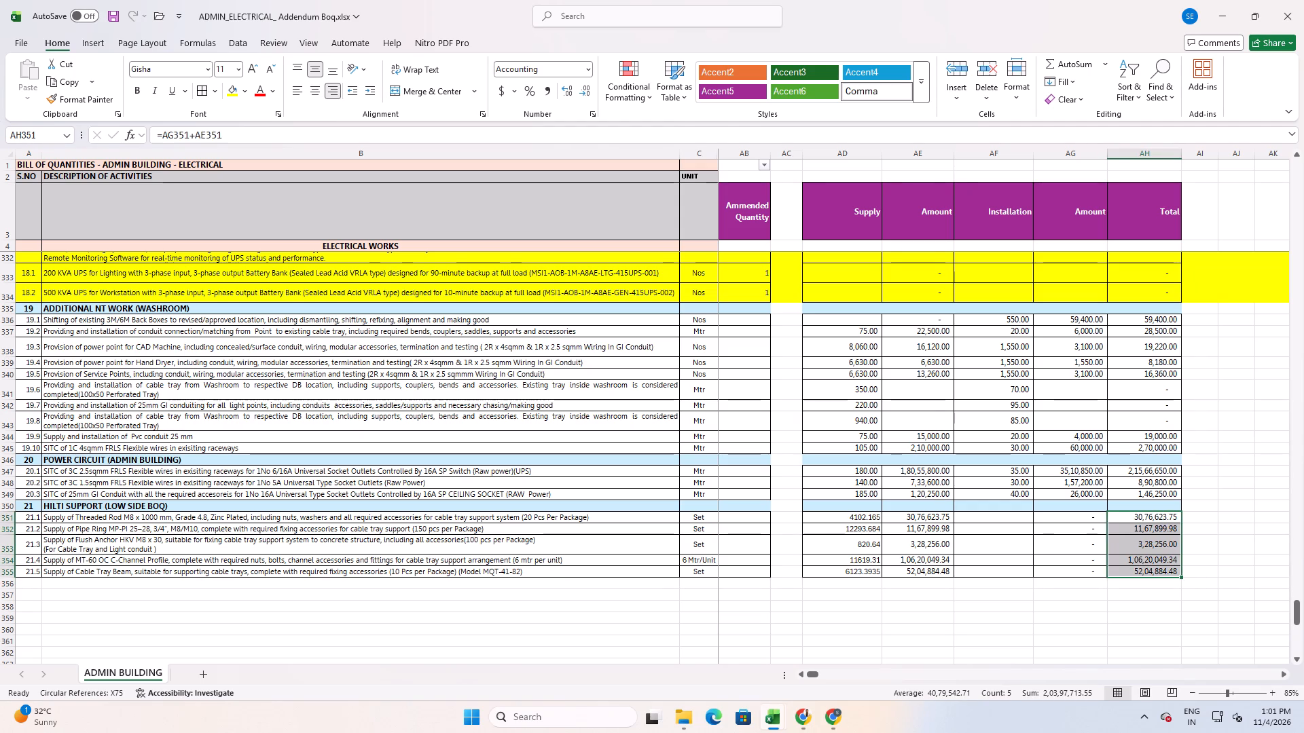
key("alt+Tab")
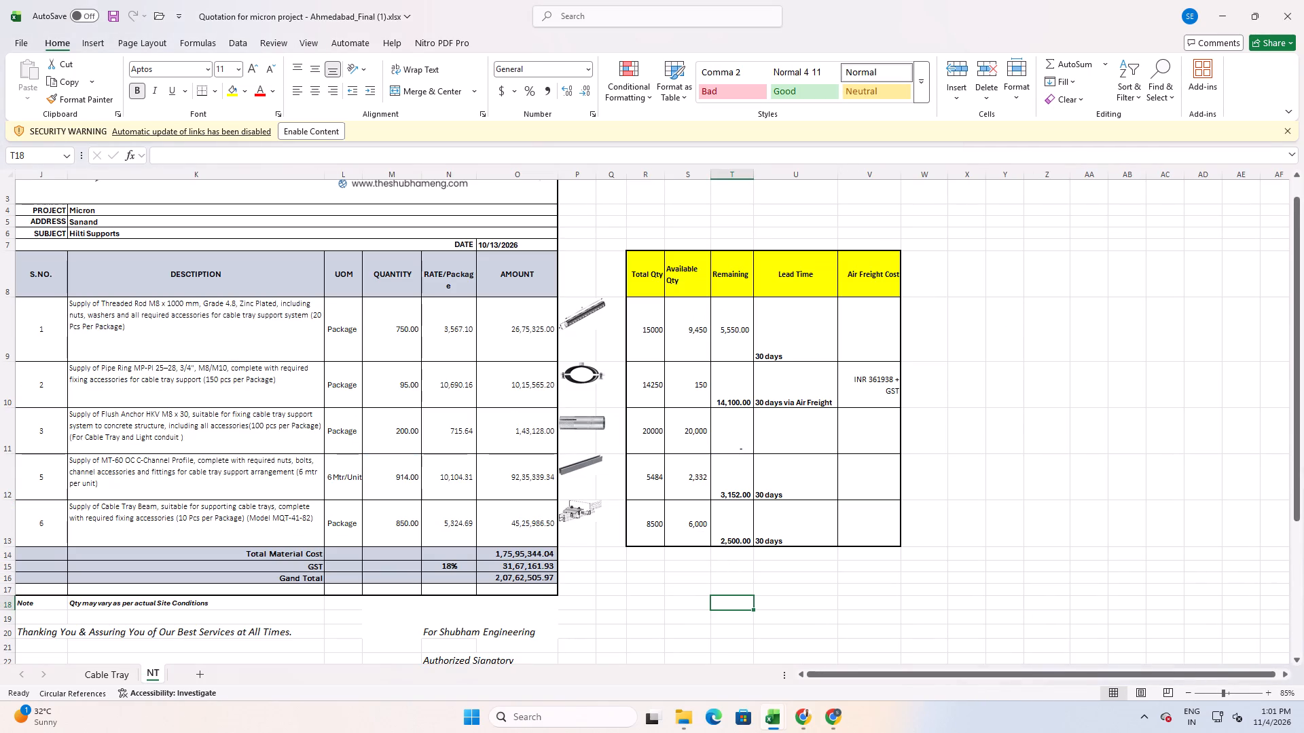
key("alt+Tab")
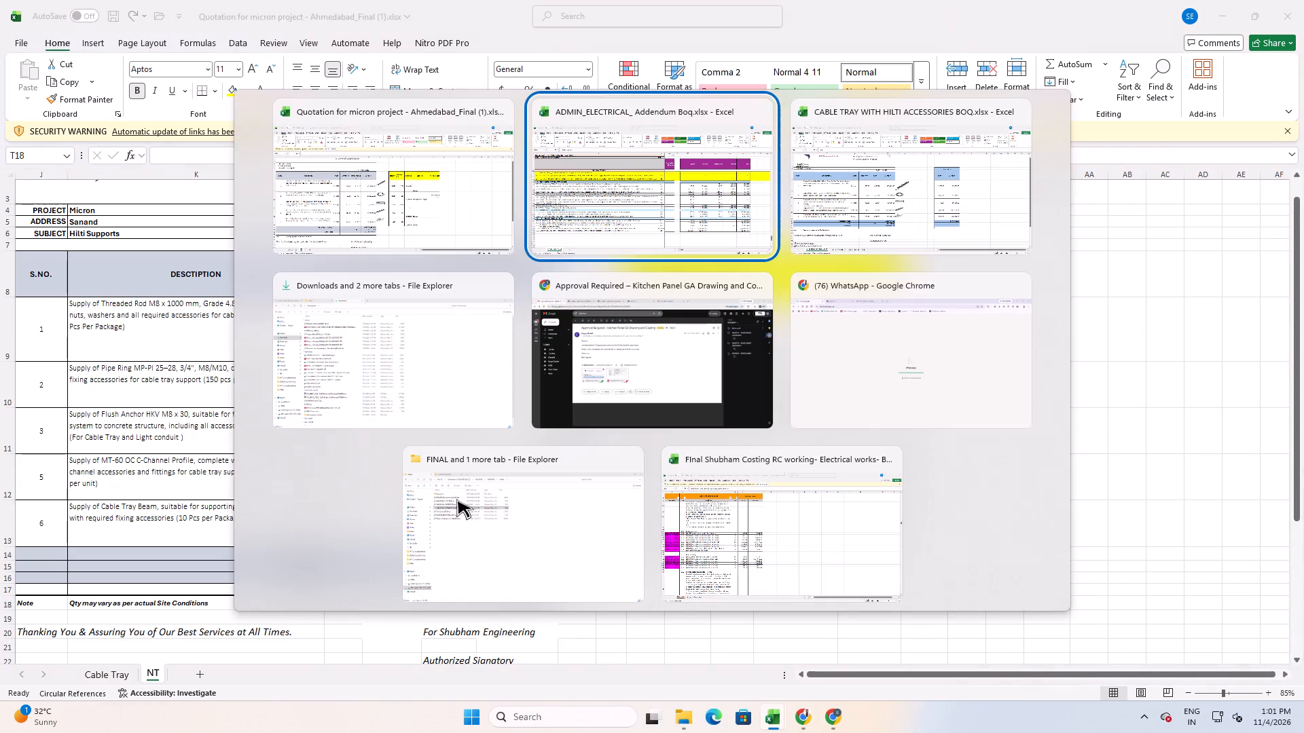
key("alt+Tab")
key("alt+Tab")
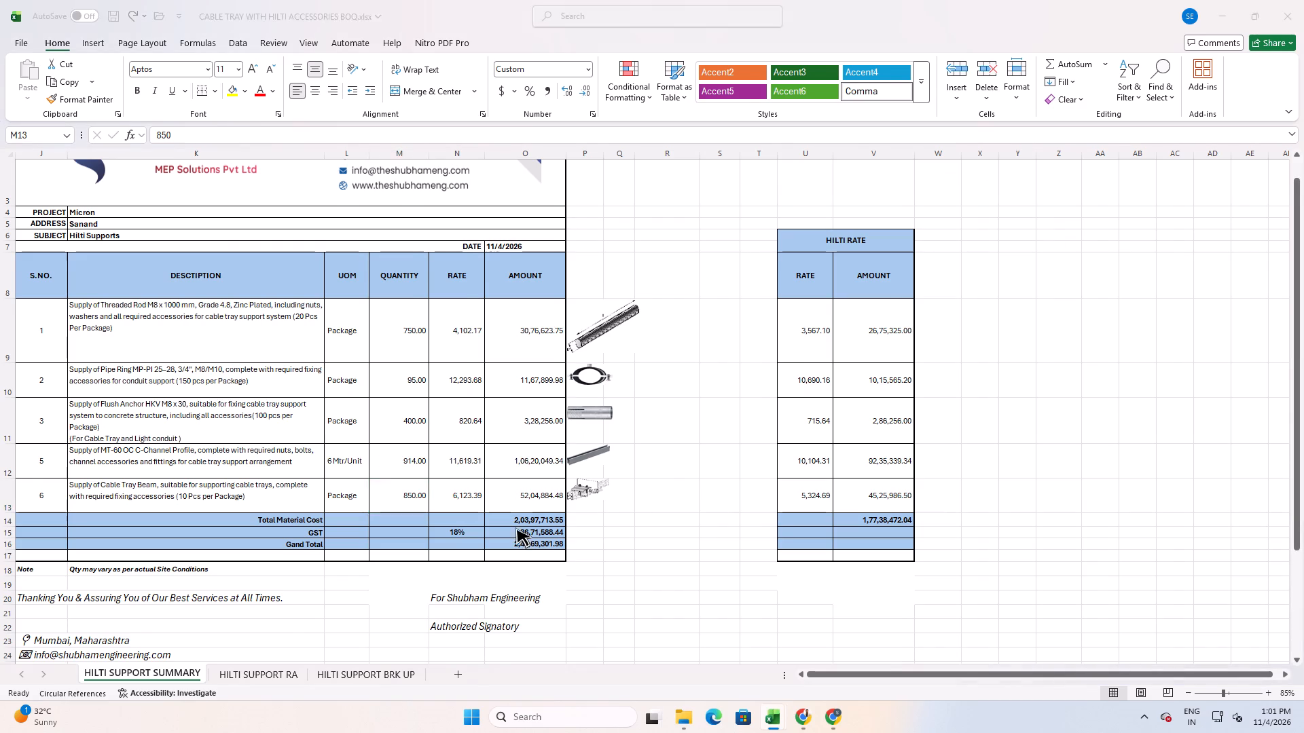
key("alt+Tab")
key("alt+Tab")
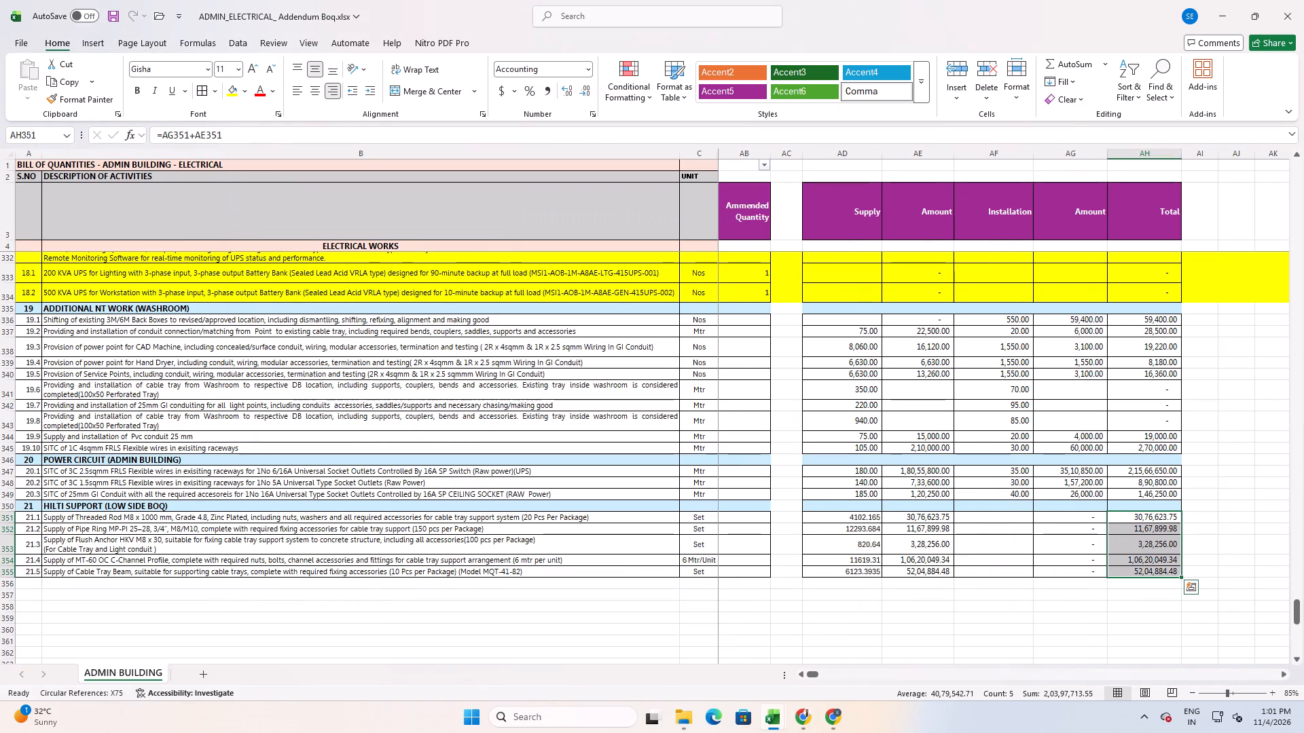
Review the closing sections of the admin addendum BOQ alongside the Hilti supports sheet of the quotation workbook.
left_click(653, 585)
scroll(583, 599, "down", 1)
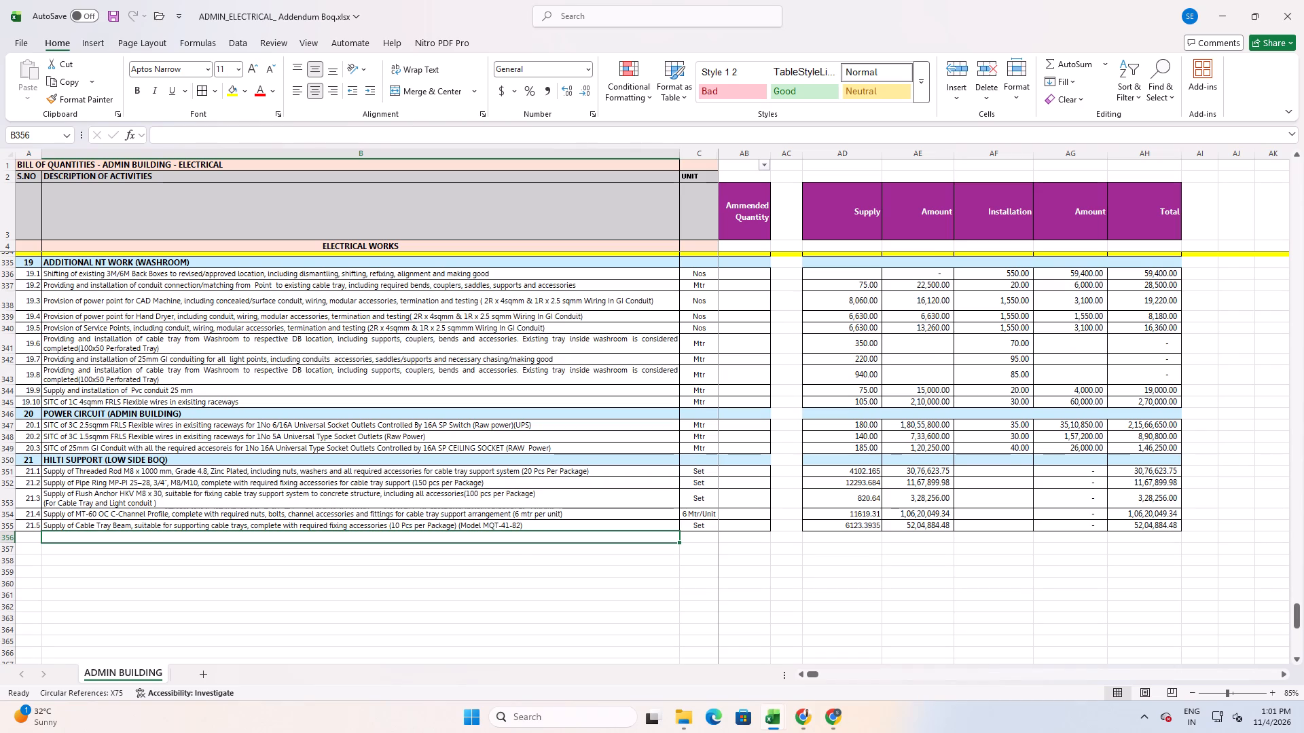
scroll(236, 554, "up", 5)
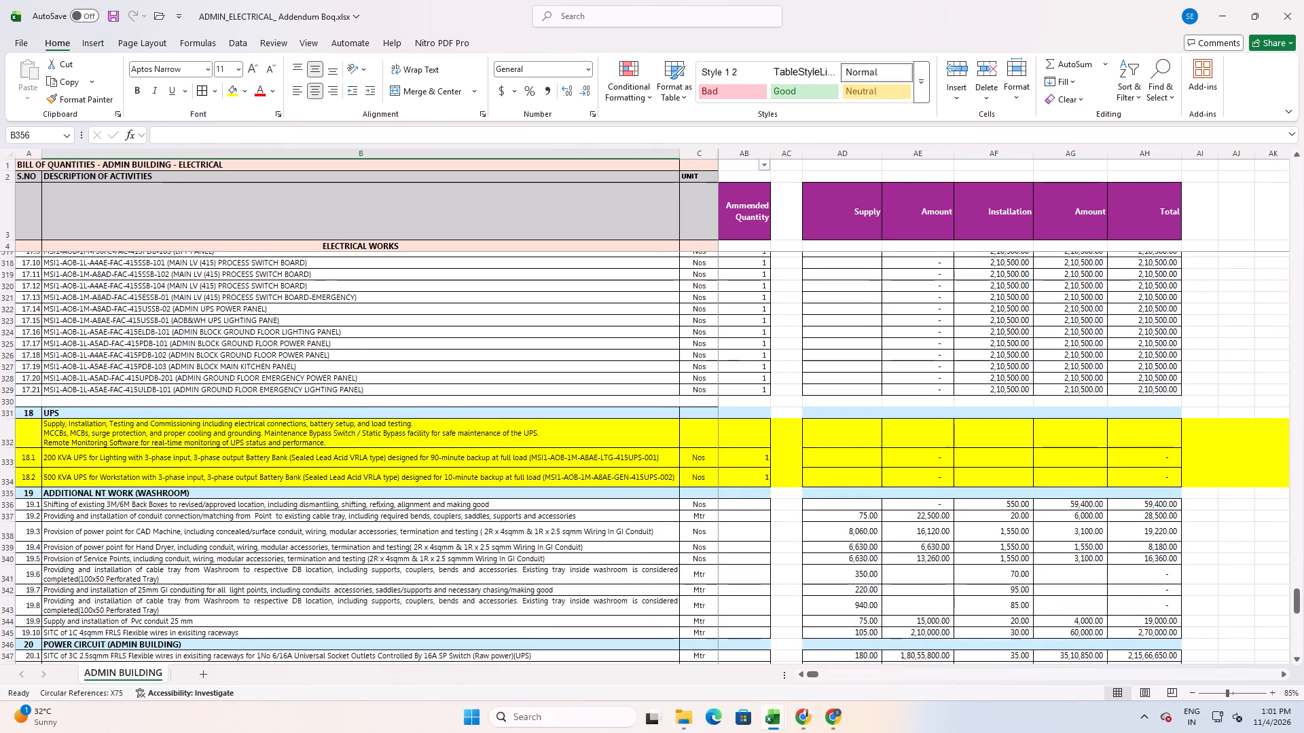
scroll(236, 552, "down", 5)
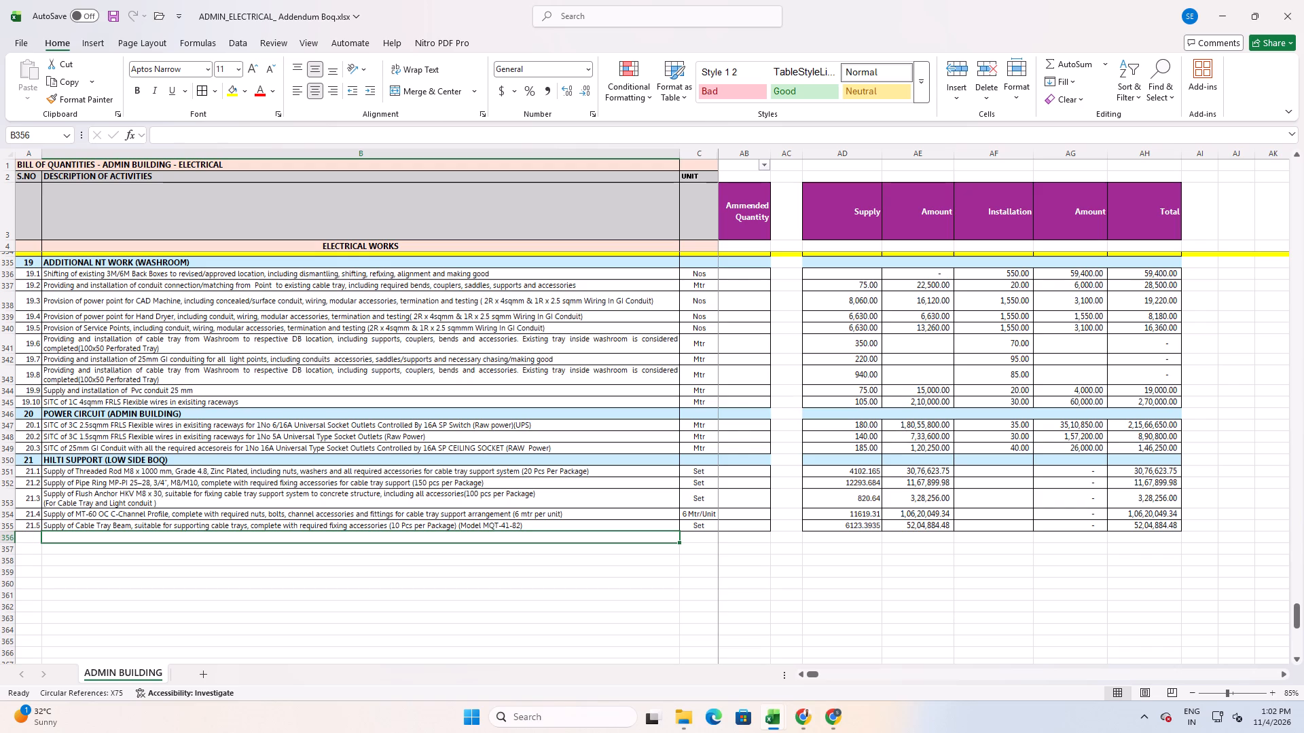
key("alt+Tab")
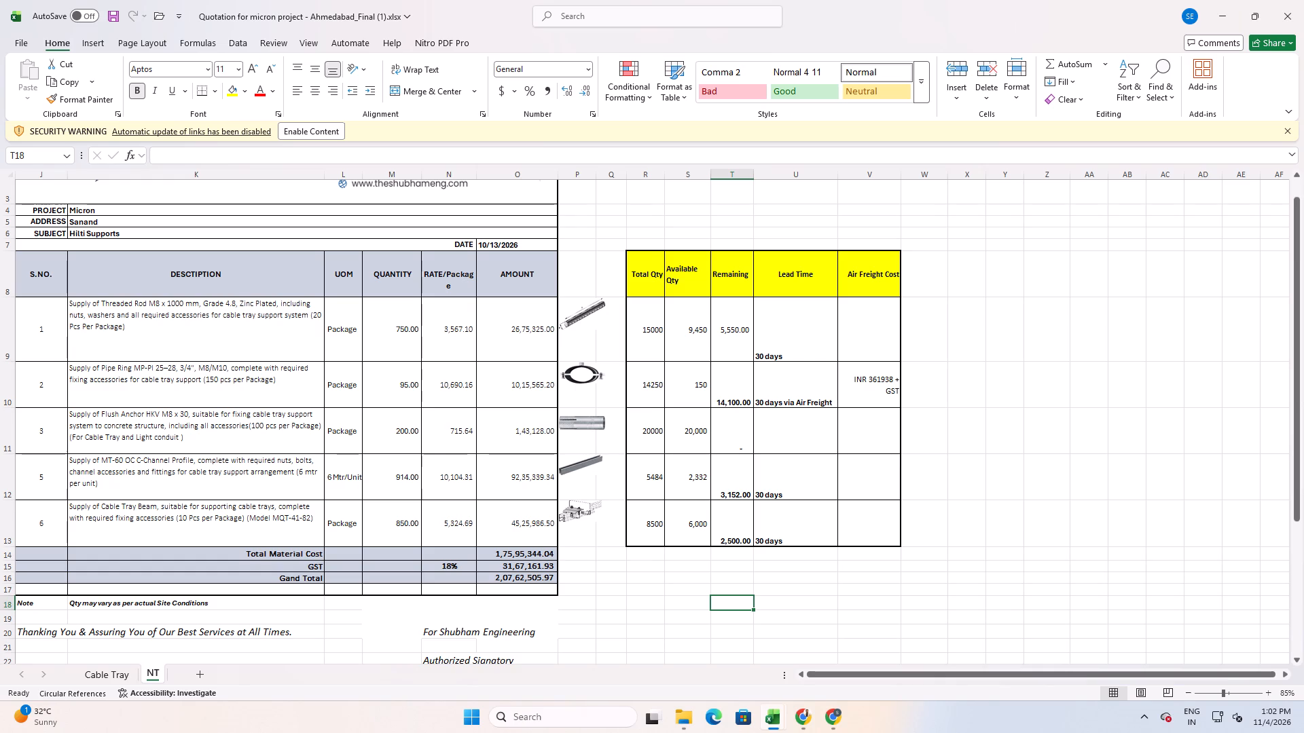
scroll(447, 434, "down", 1)
key("alt+Tab")
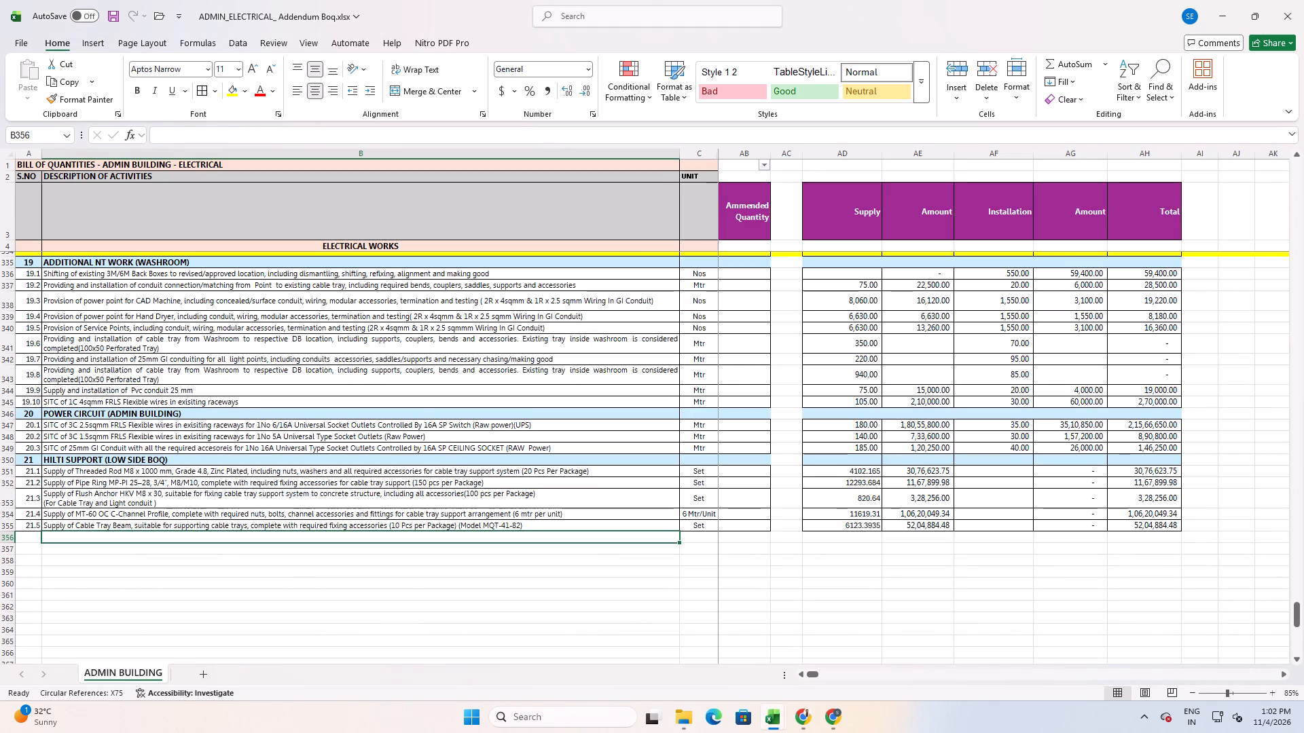
left_click(238, 581)
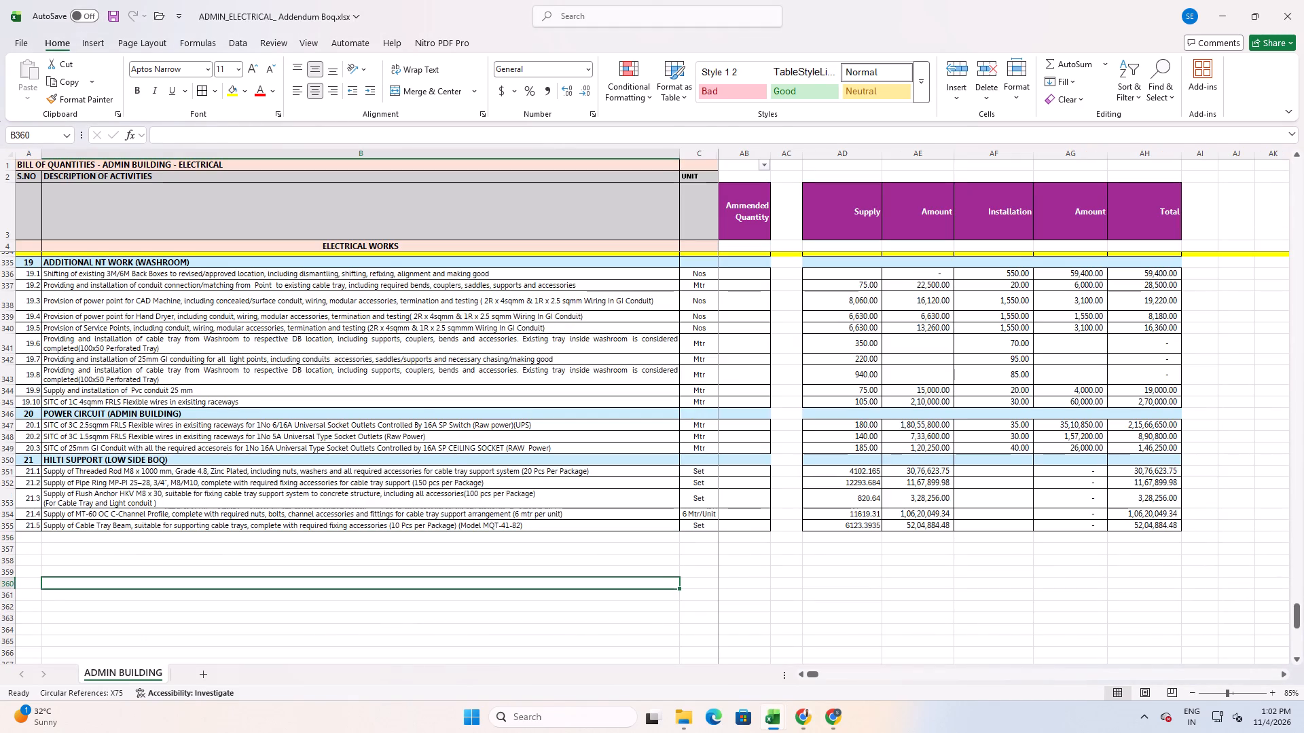
left_click(164, 535)
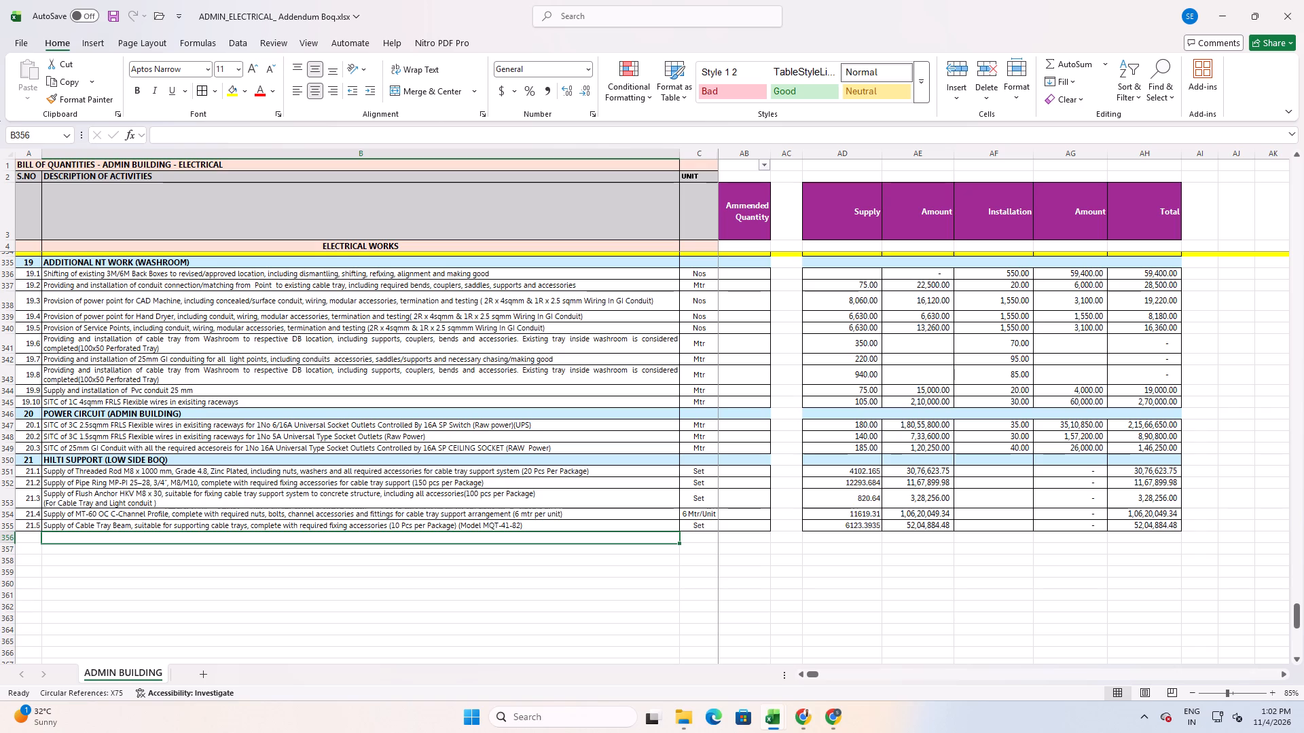
scroll(166, 534, "up", 4)
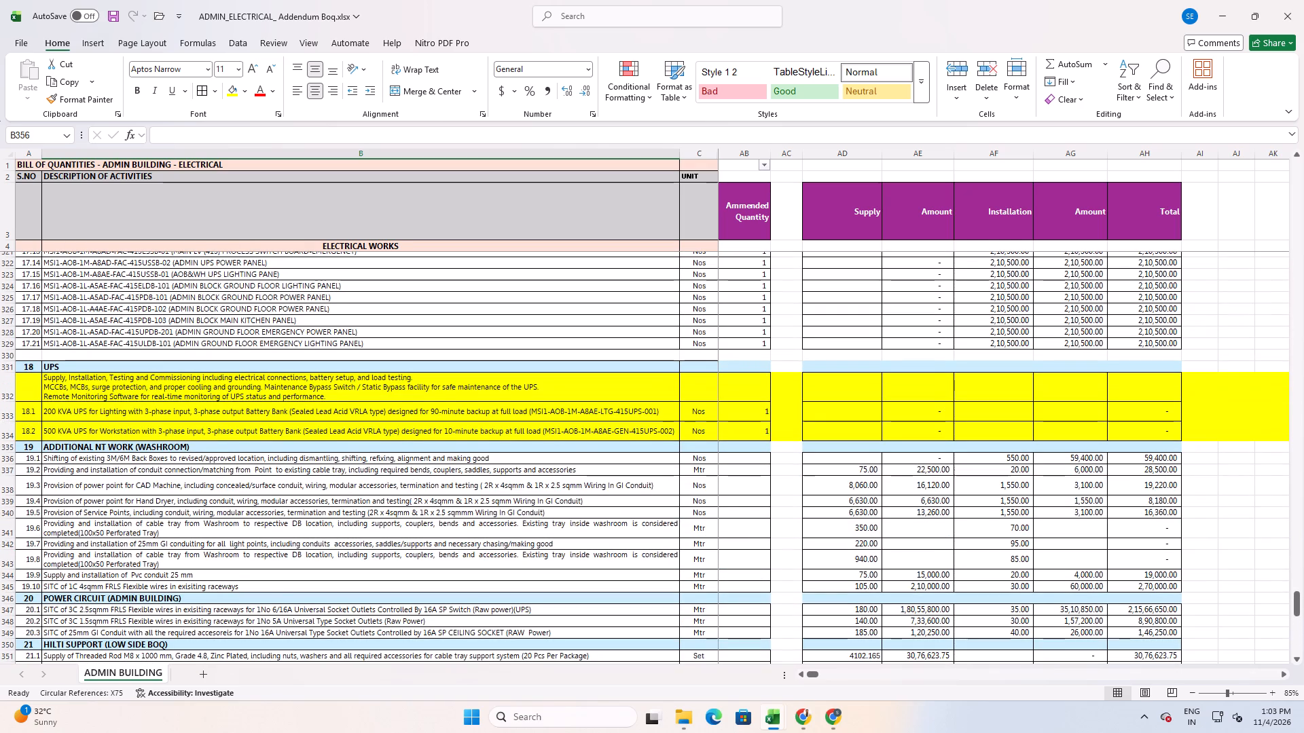
scroll(166, 534, "down", 4)
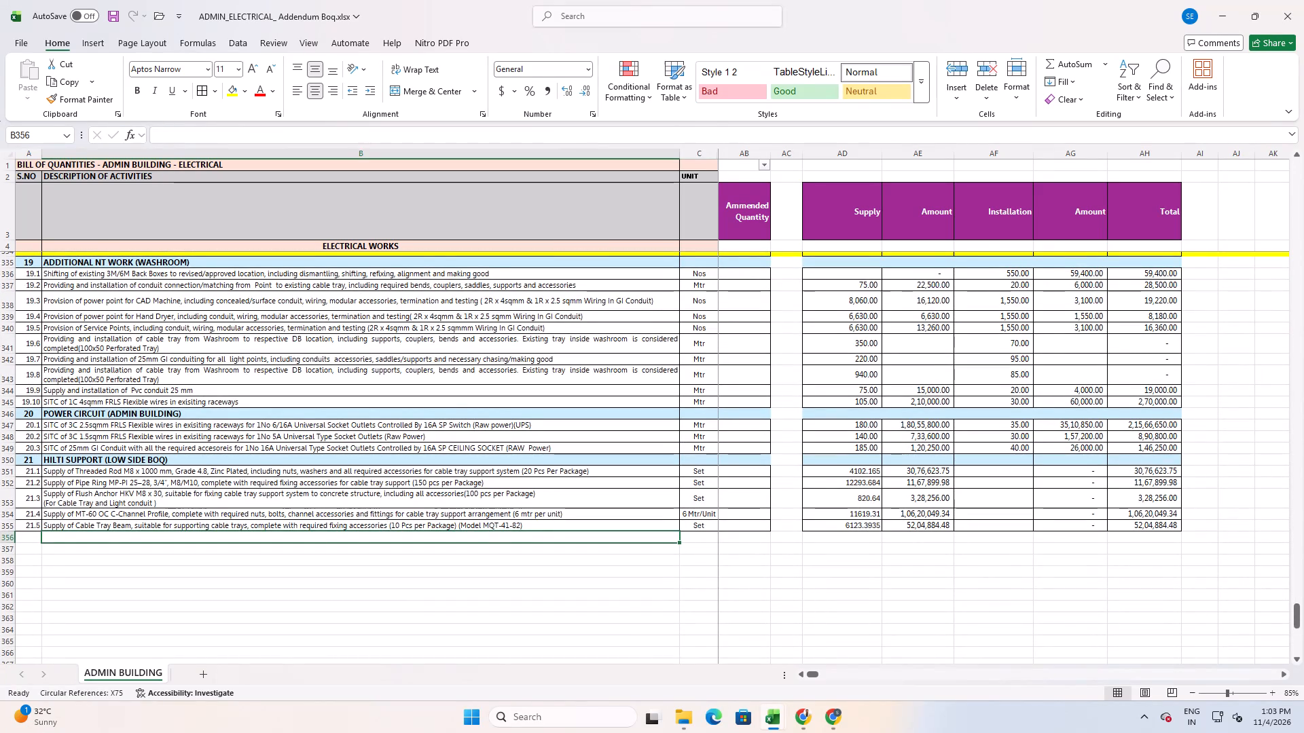
key("alt+Tab")
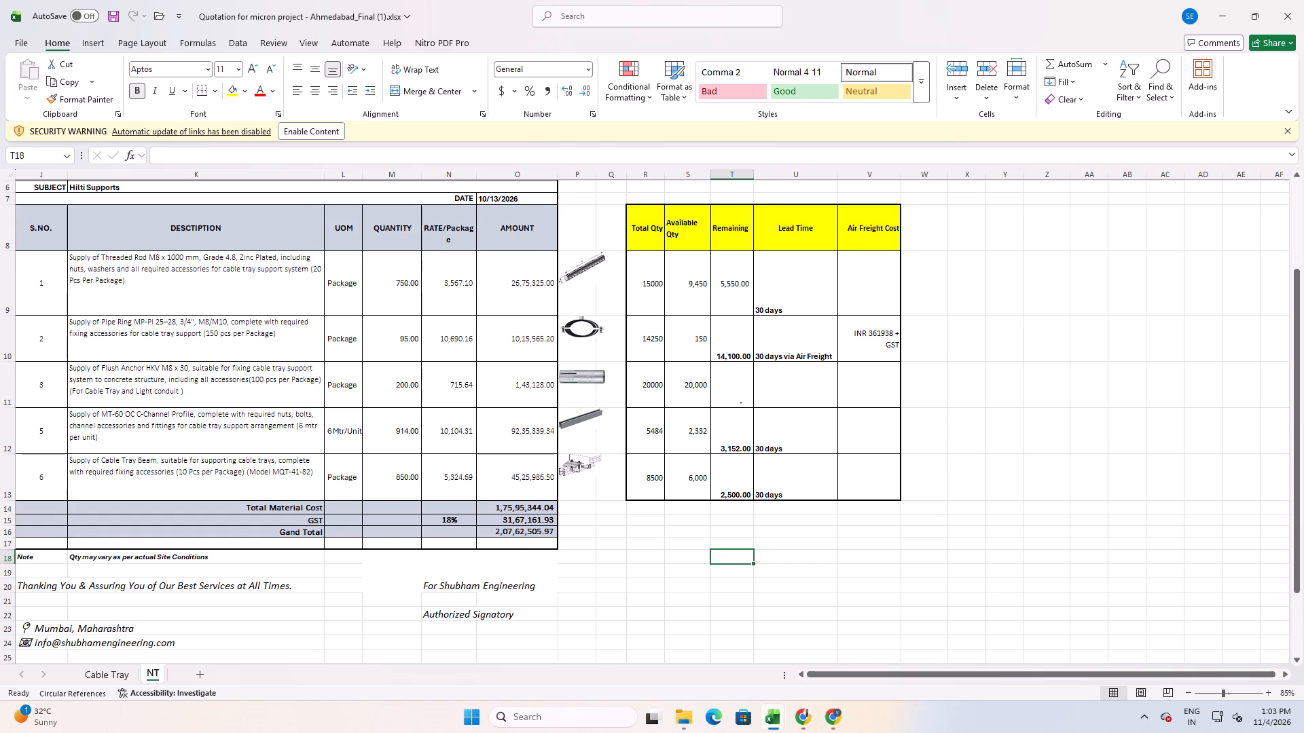
key("alt+Tab")
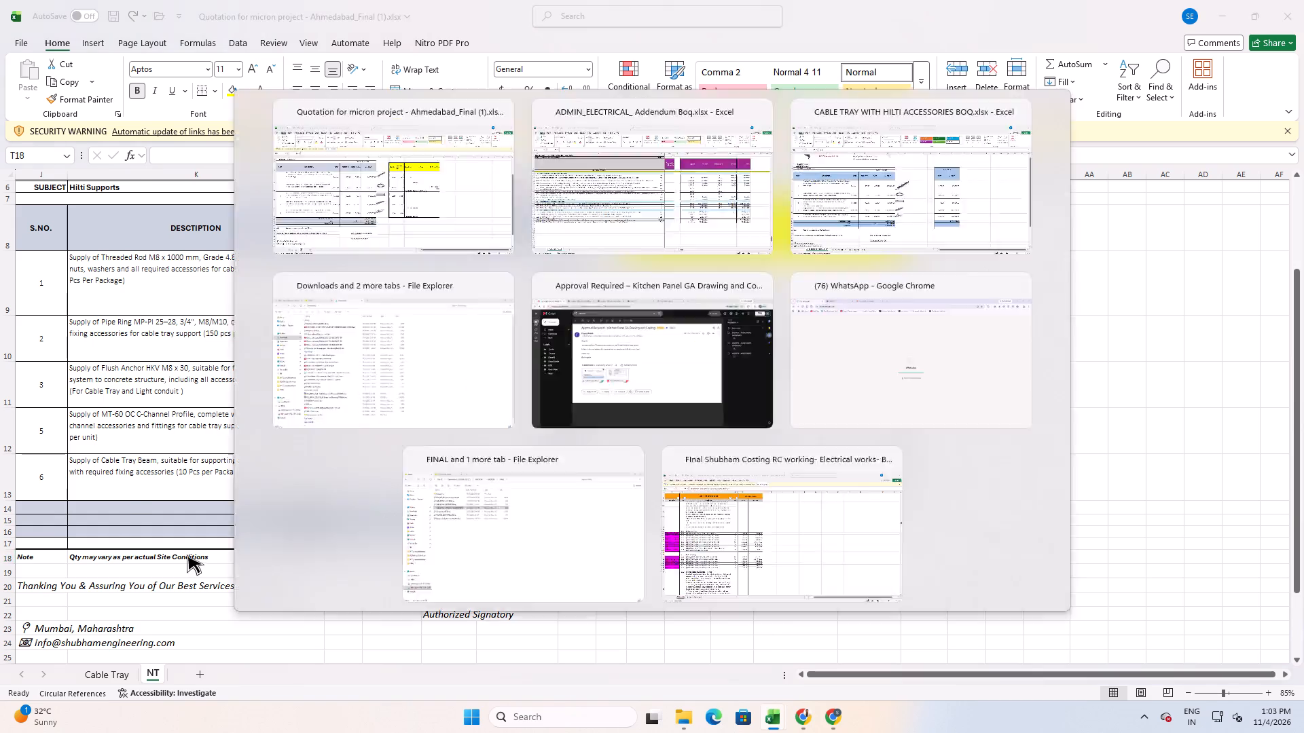
key("alt+Tab")
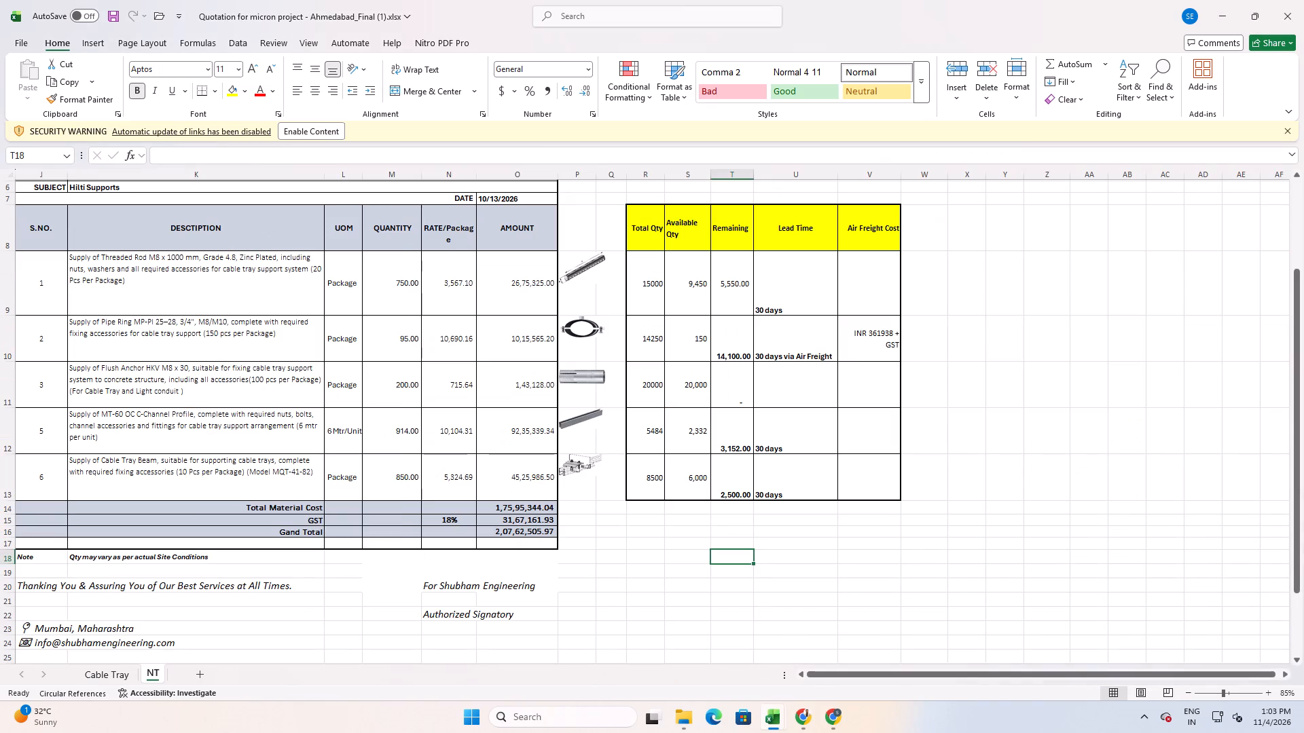
key("alt+Tab")
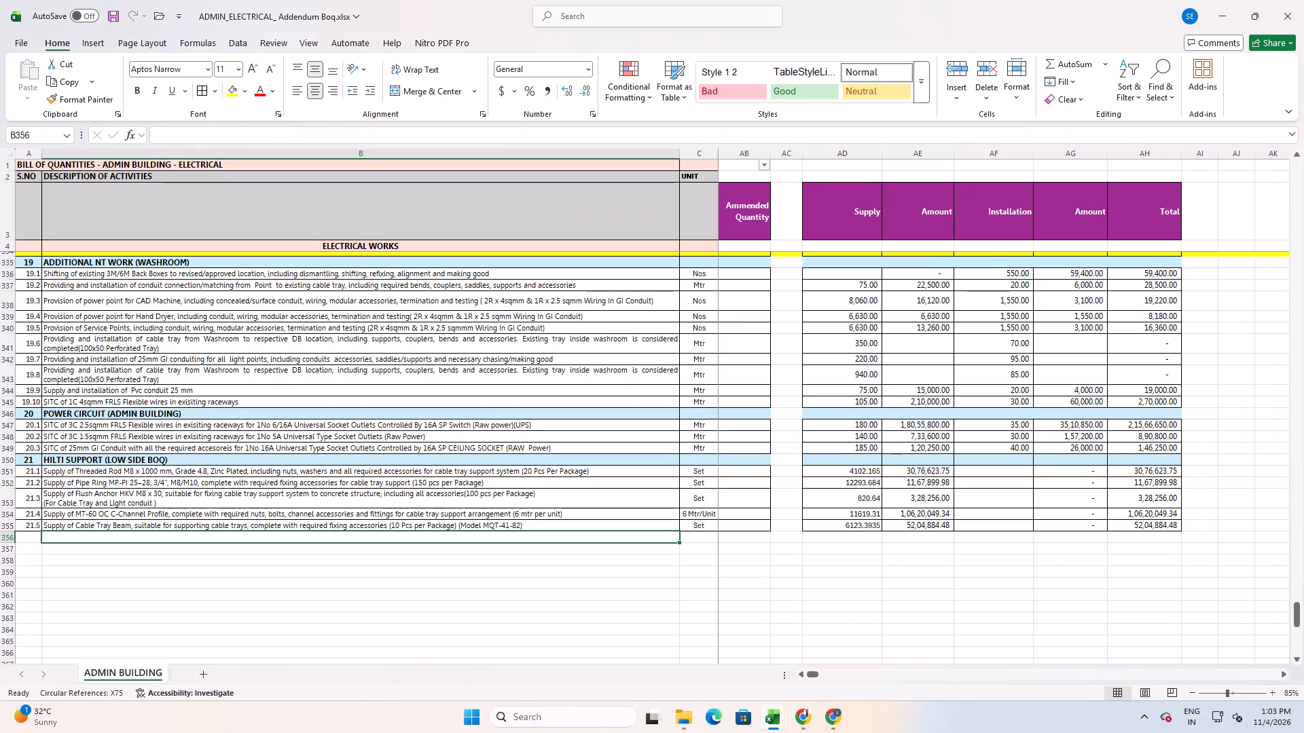
Copy the section 21 Hilti Support heading row to the empty row below item 21.5 and number it 22.
left_click(5, 459)
key("ctrl+c")
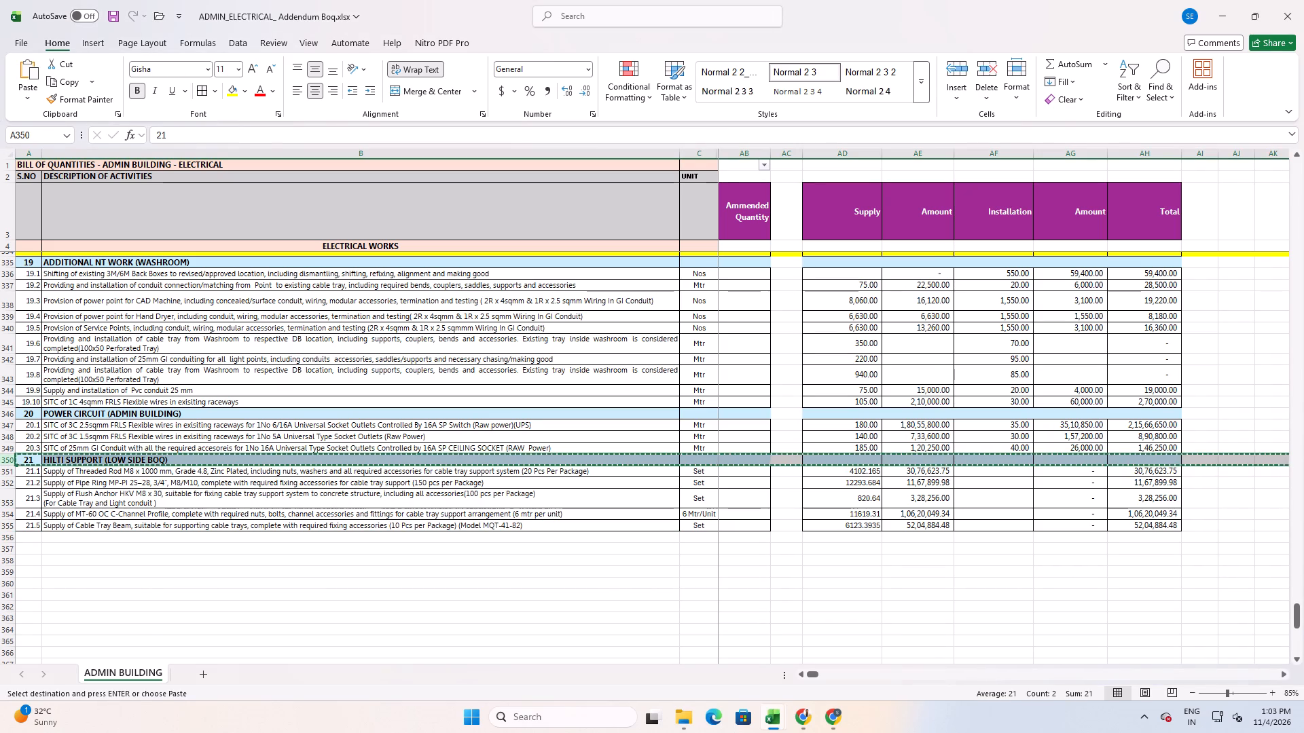
left_click(5, 535)
key("ctrl+v")
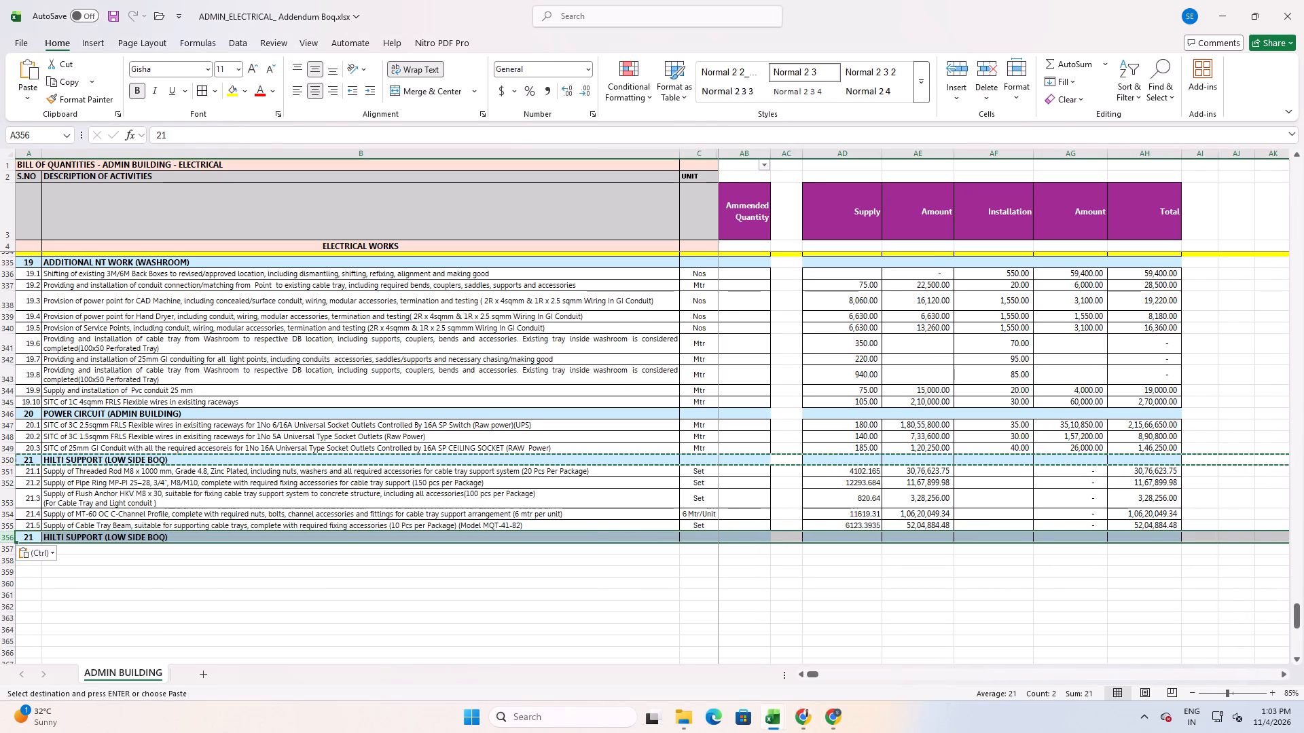
left_click(33, 537)
key("2")
key("2")
key("Return")
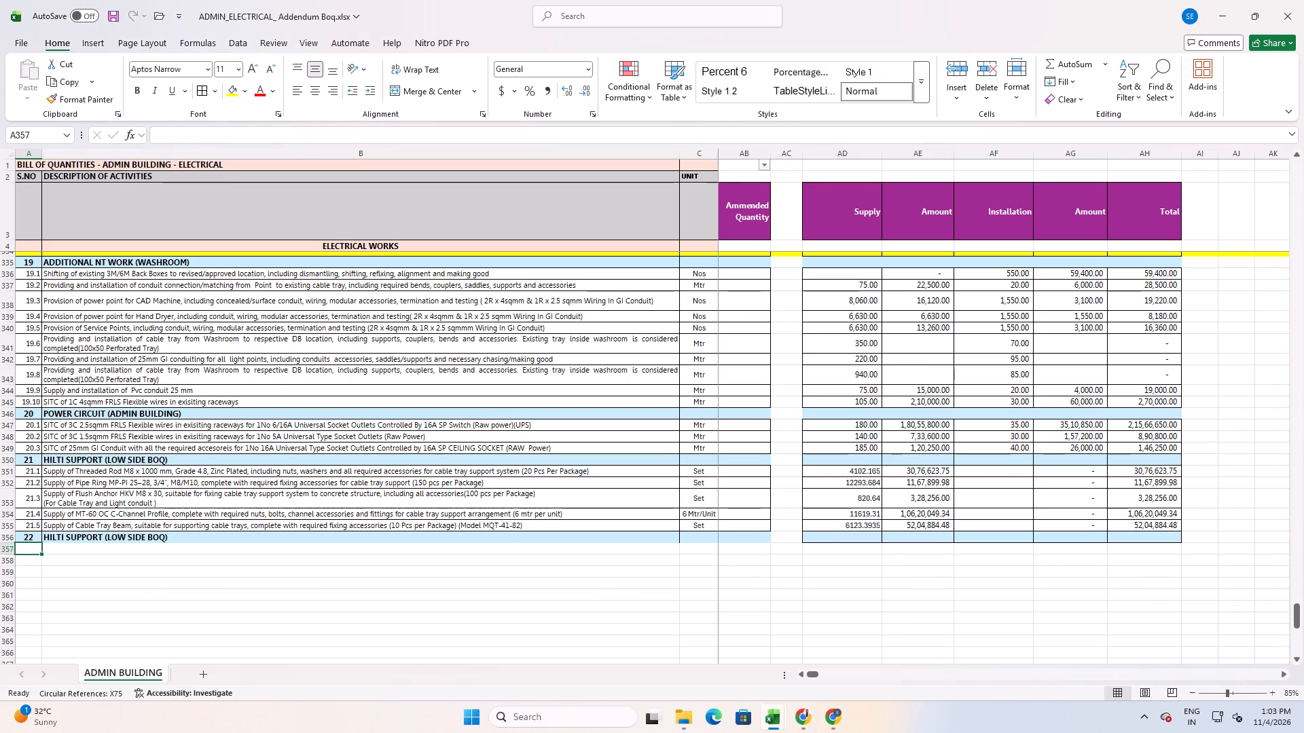
Change the section 22 heading to HILTI SUPPORT (HIGH SIDE BOQ).
double_click(138, 542)
double_click(137, 536)
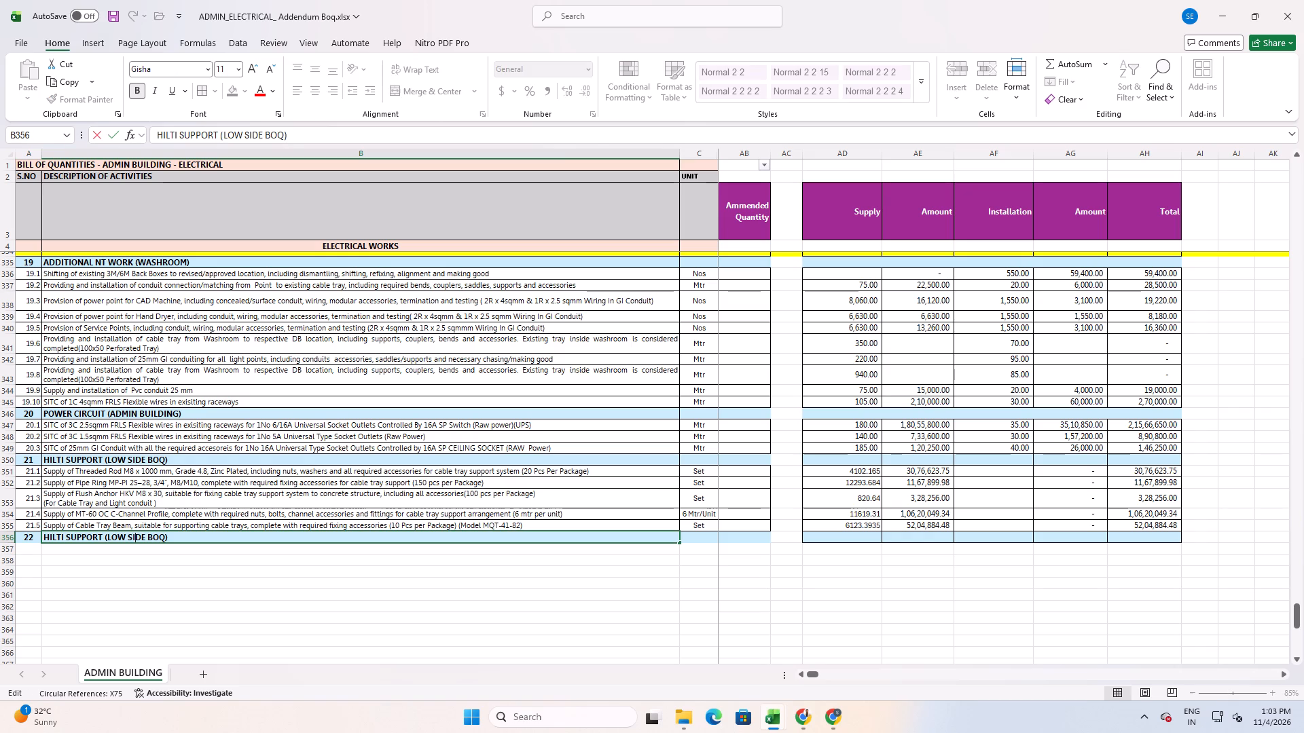
left_click_drag(126, 538, 109, 537)
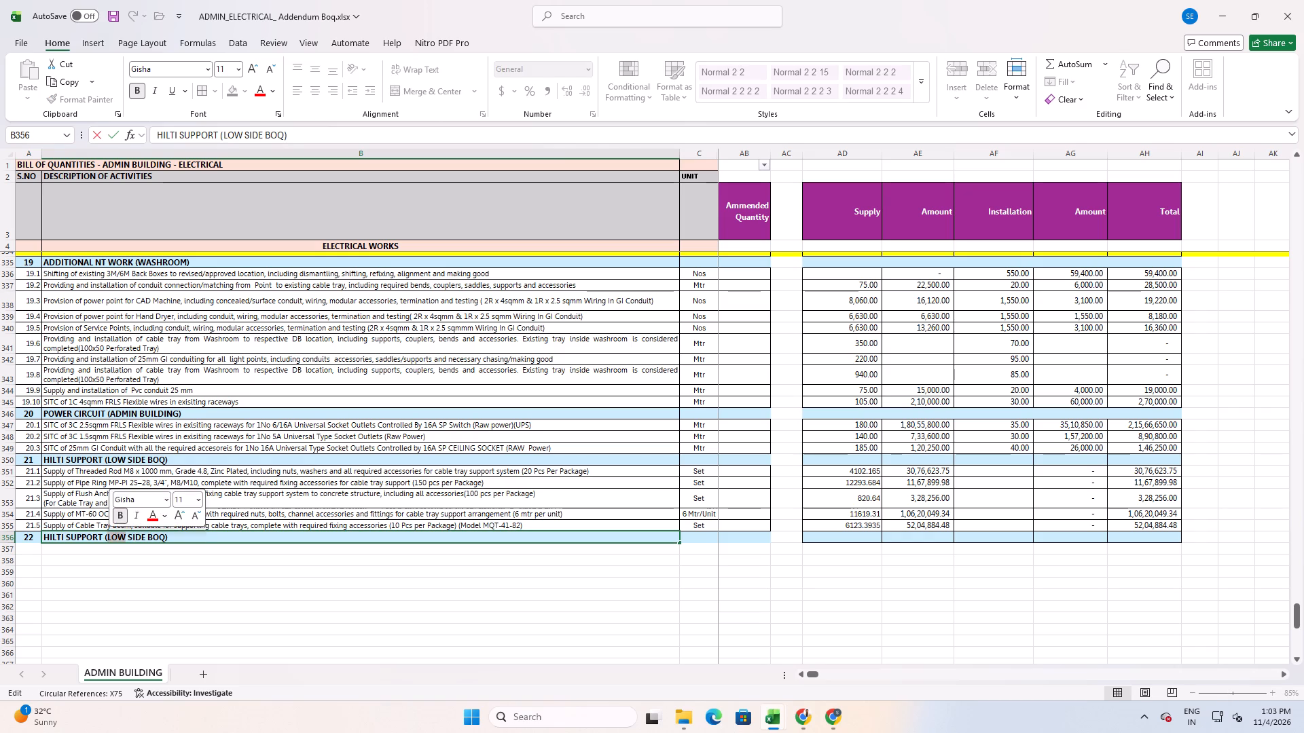
key("BackSpace")
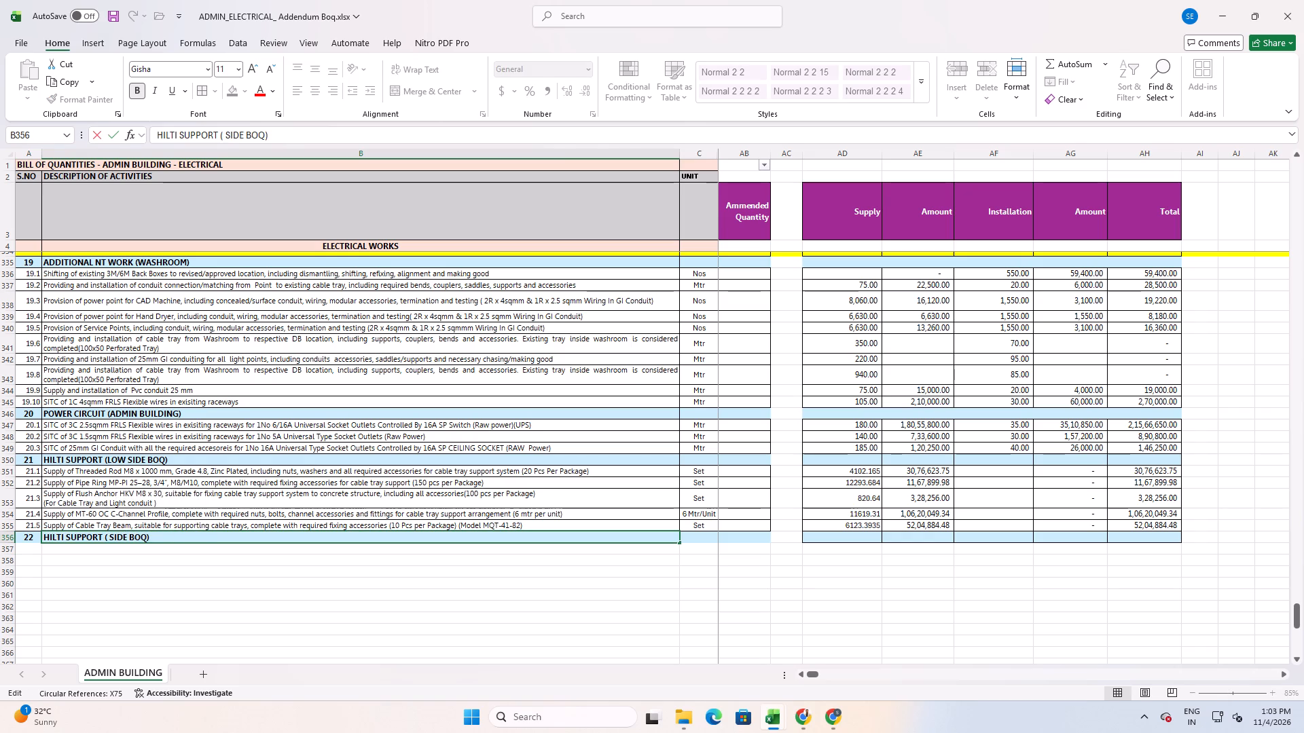
type("HIF")
key("shift+BackSpace")
type("GH")
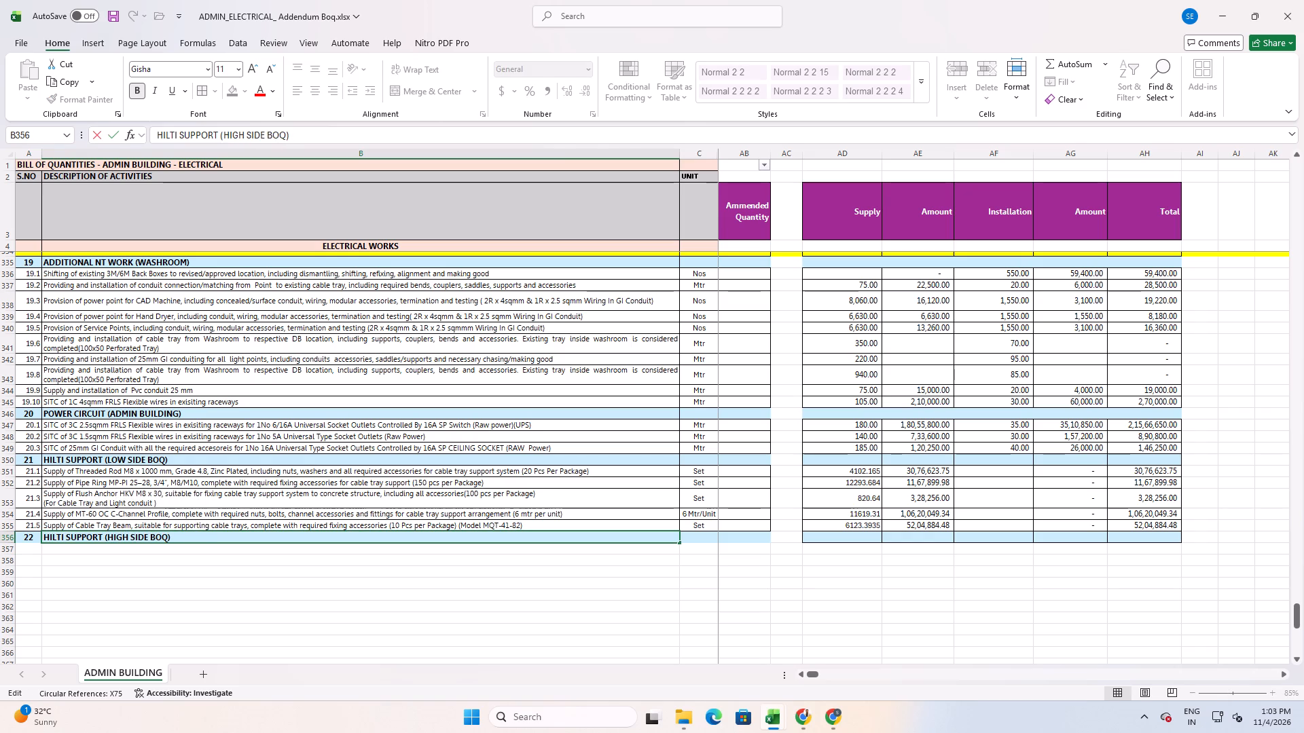
left_click_drag(300, 568, 327, 558)
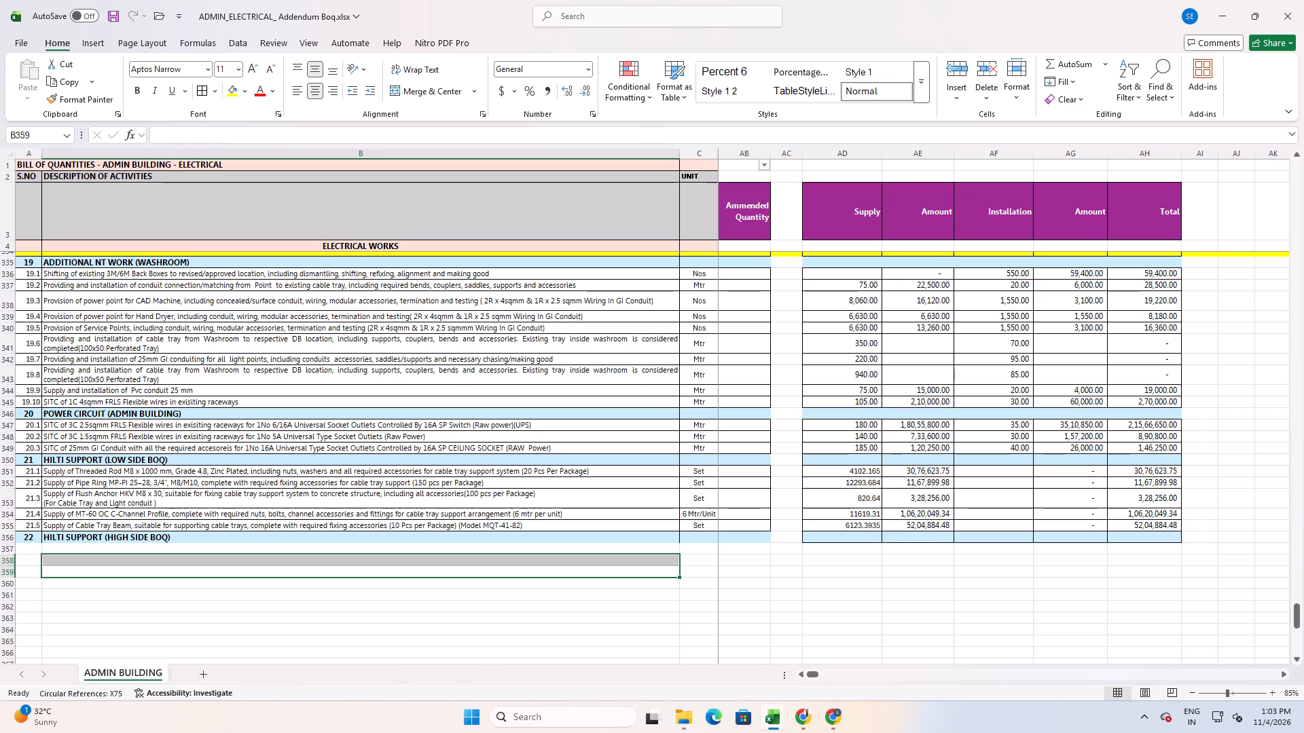
Enter serial numbers 22.1 and 22.2 in the two empty rows below the section 22 heading.
left_click(35, 548)
type("22.1")
key("Return")
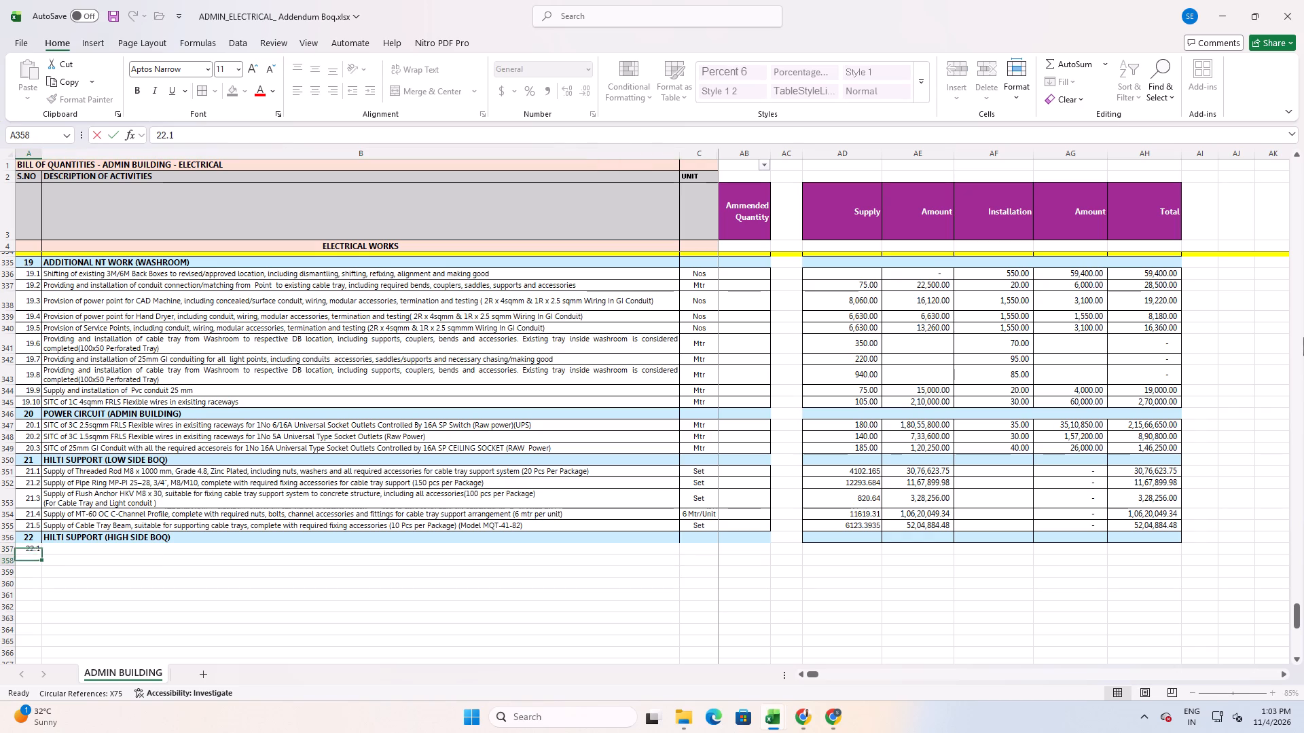
type("22.2")
key("Return")
Copy the descriptions, from the supply and installation paragraph to Nuts, Bolts and Washers, from the quotation's Cable Tray sheet into section 22 from item 22.1.
key("Up")
key("Right")
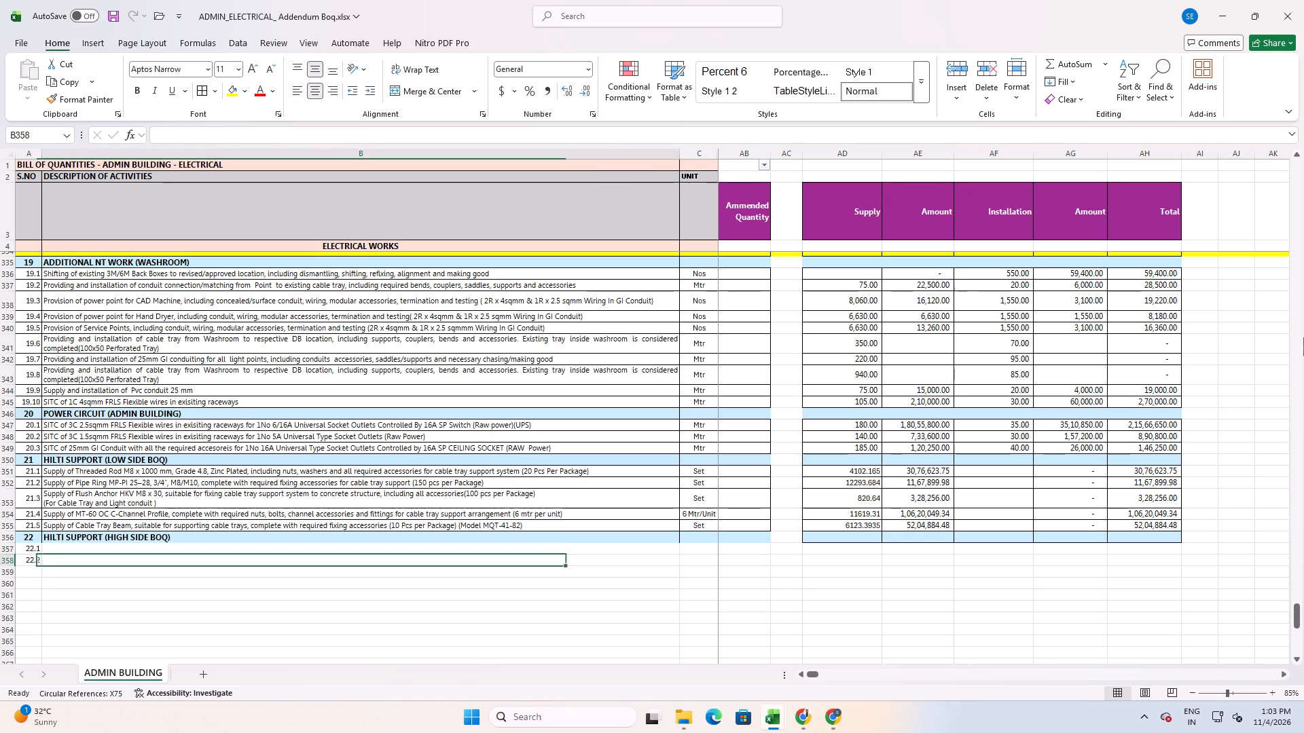
key("Up")
key("alt+Tab")
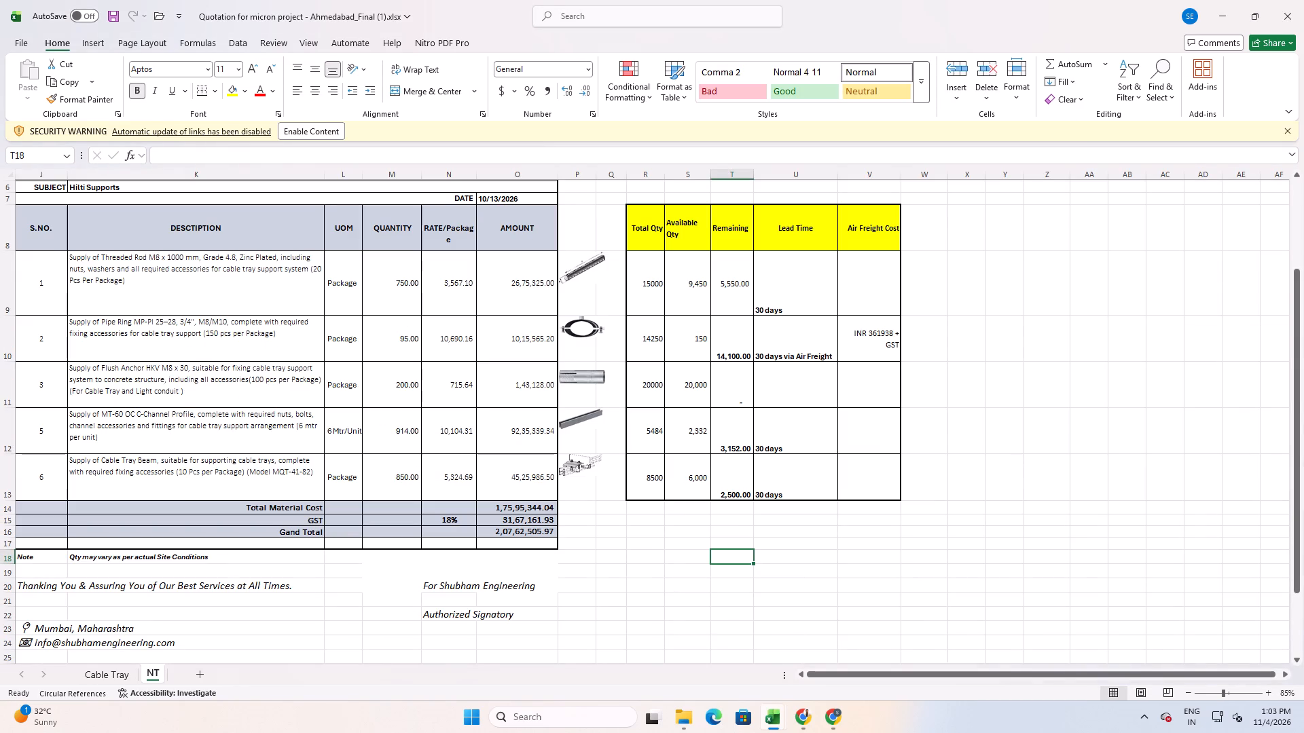
left_click(111, 675)
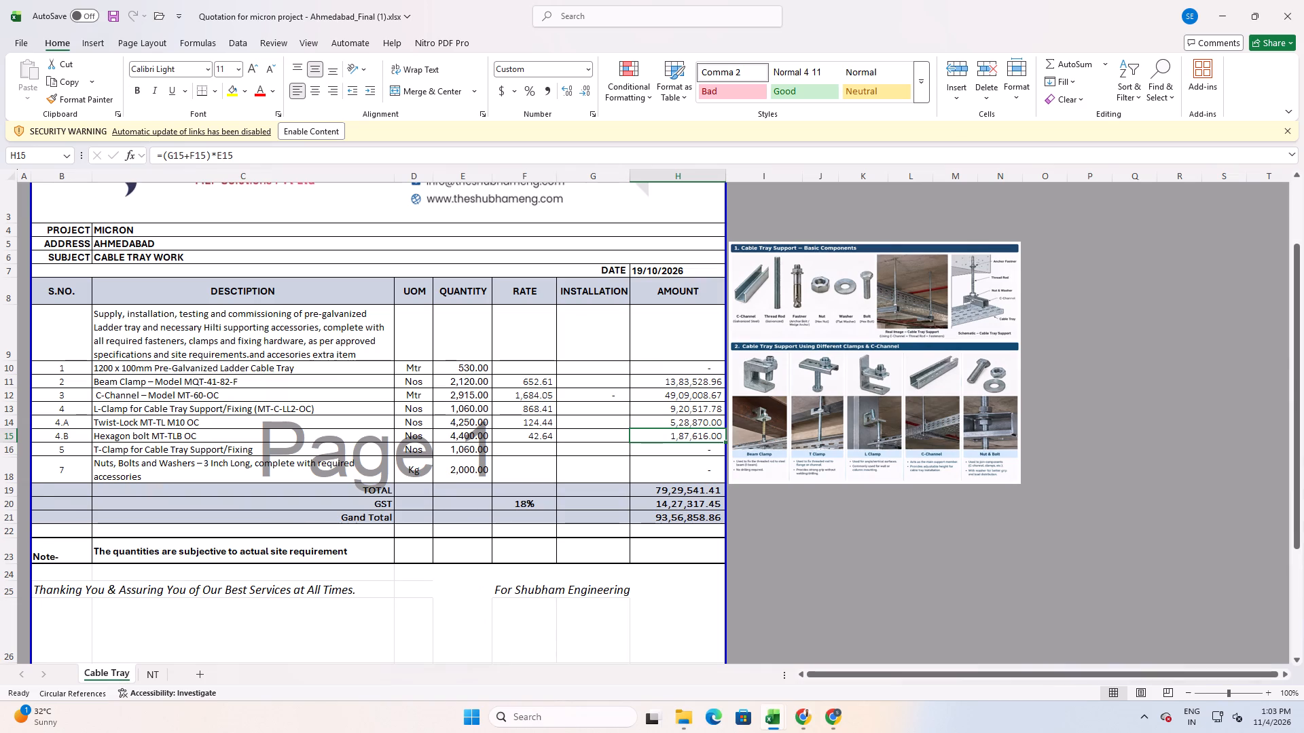
left_click_drag(250, 346, 251, 346)
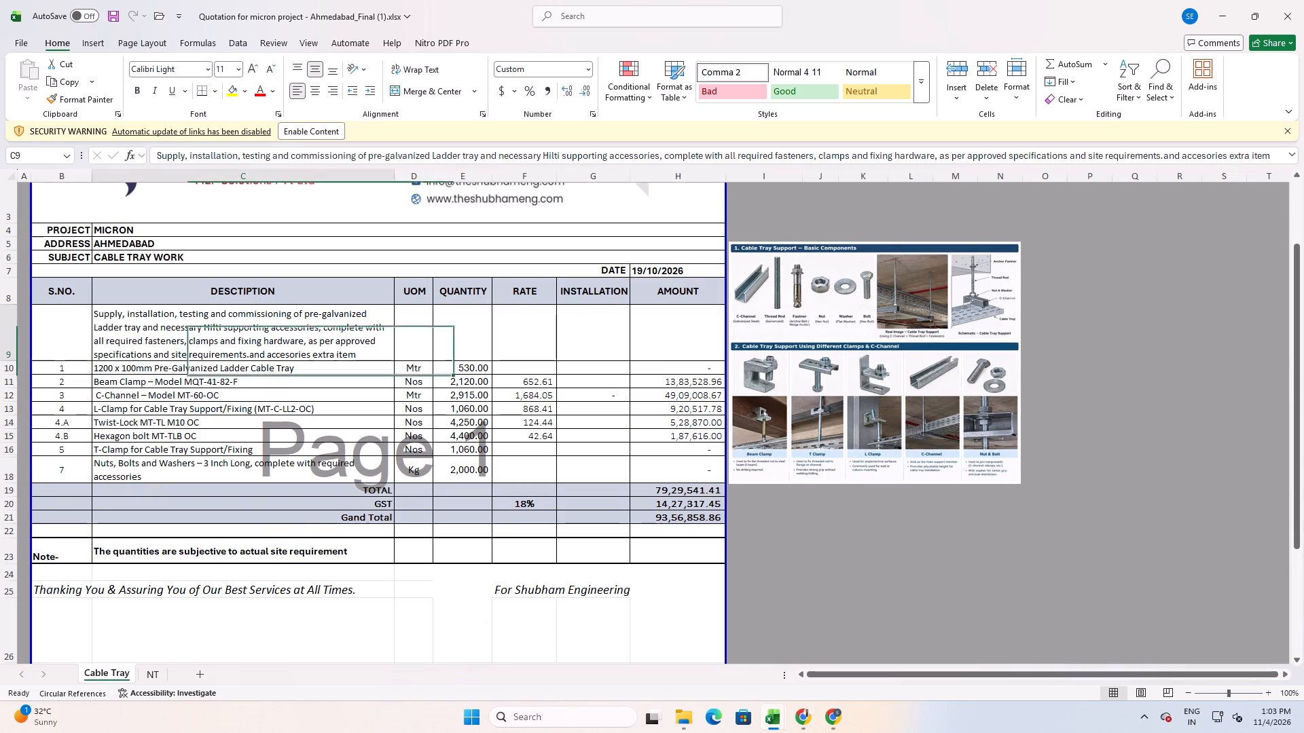
left_click_drag(251, 346, 264, 464)
key("ctrl+c")
key("alt+Tab")
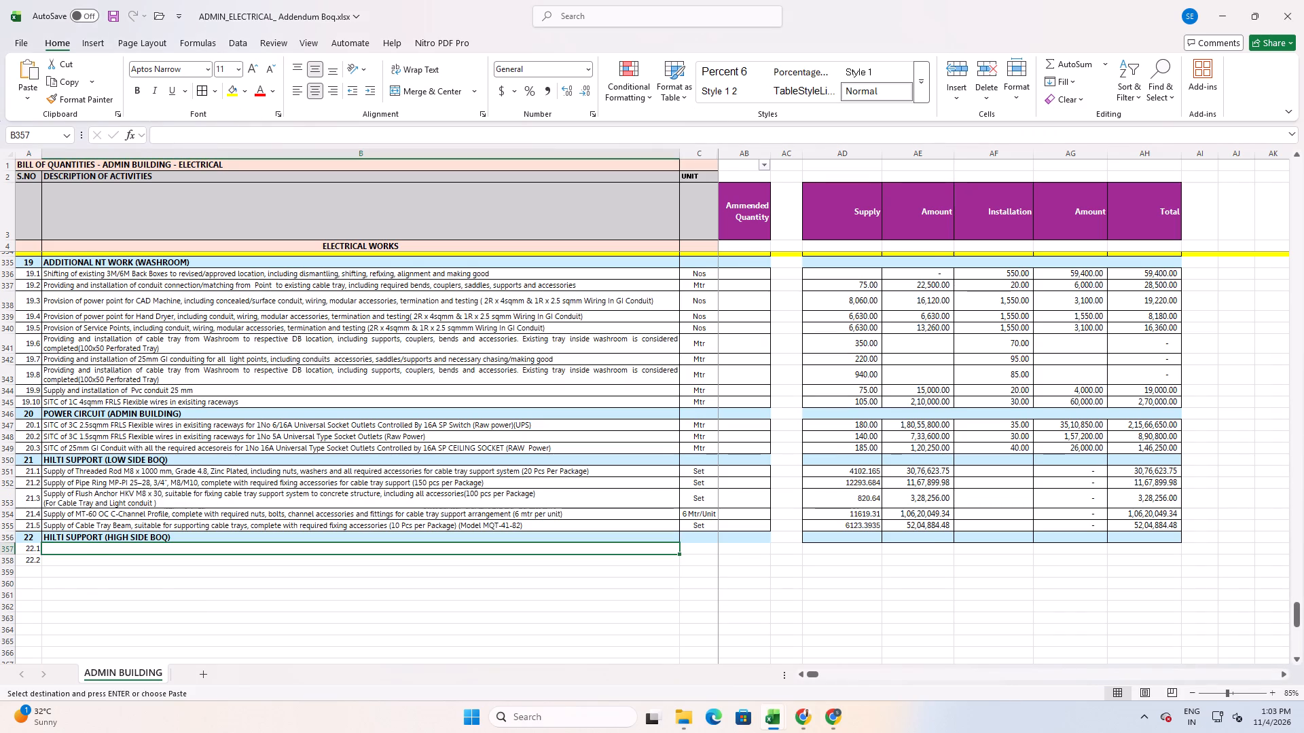
key("ctrl+v")
scroll(93, 549, "down", 1)
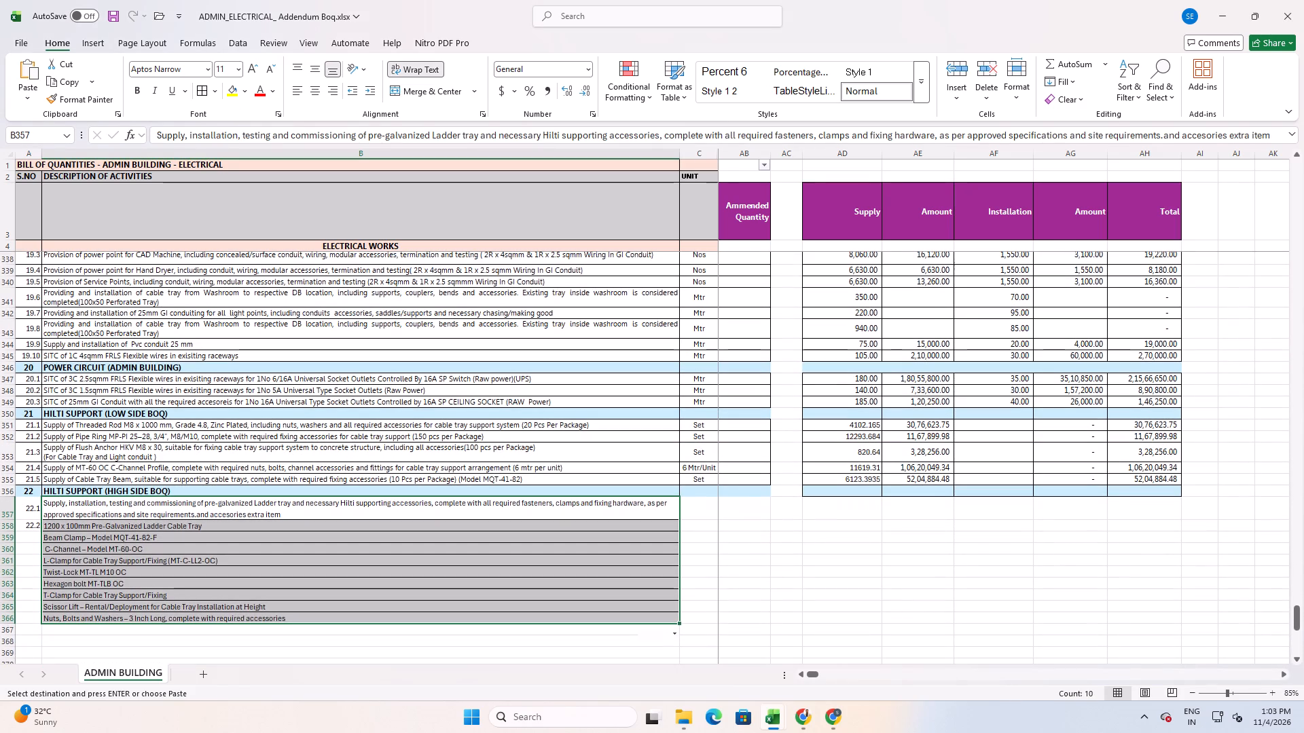
left_click(152, 477)
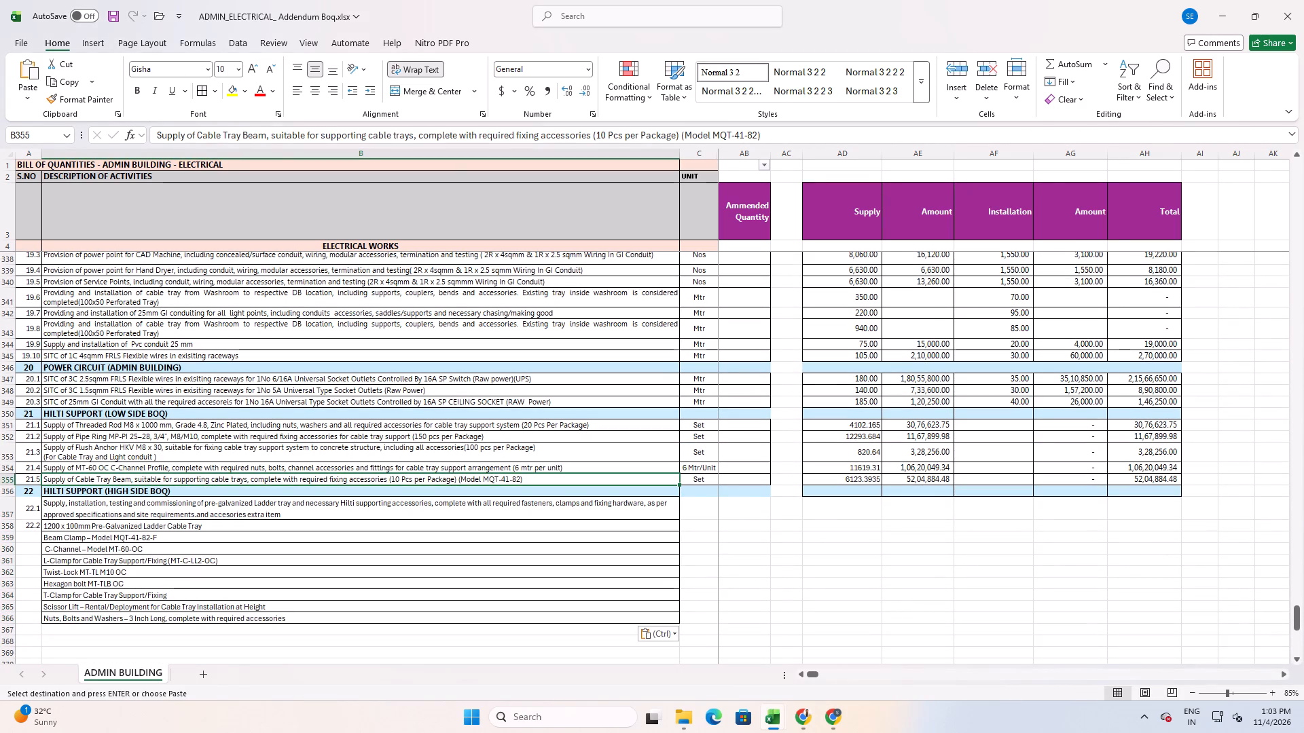
Apply cell borders to all section 22 item rows from the serial number through the Ammended Quantity column.
scroll(73, 476, "up", 16)
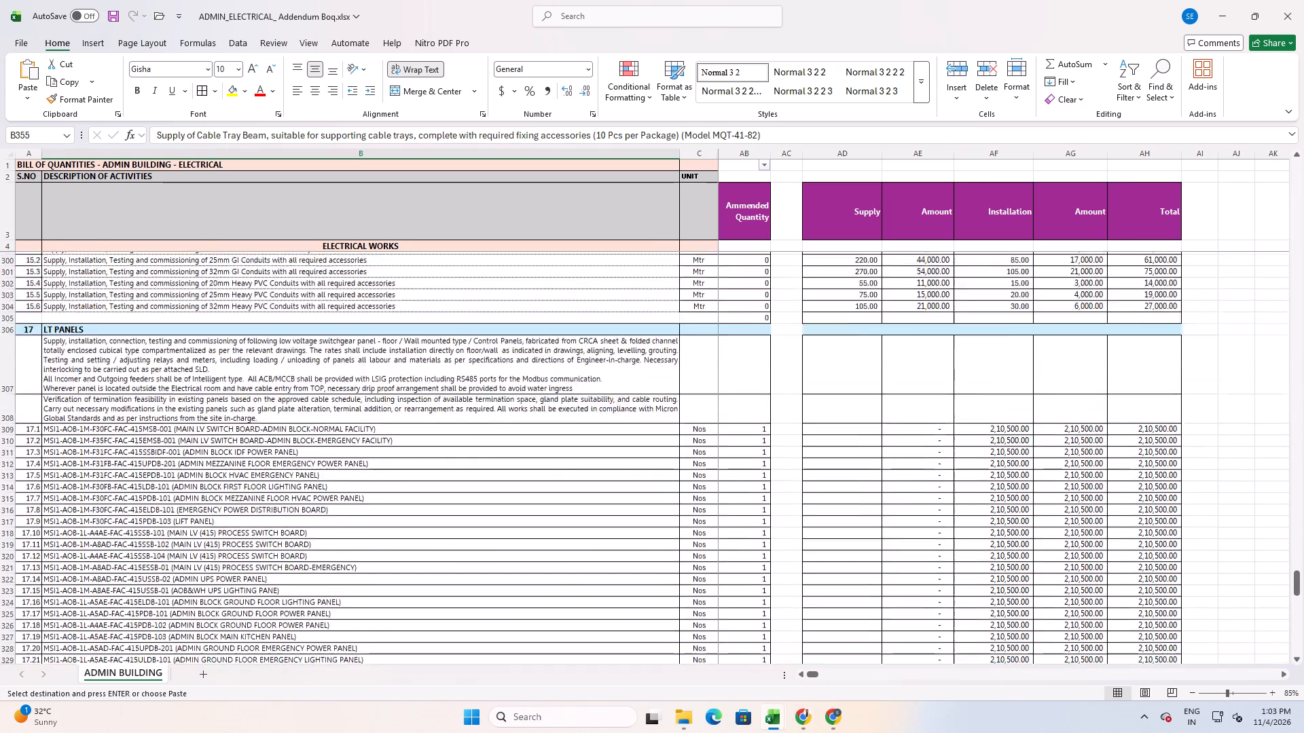
scroll(72, 474, "down", 19)
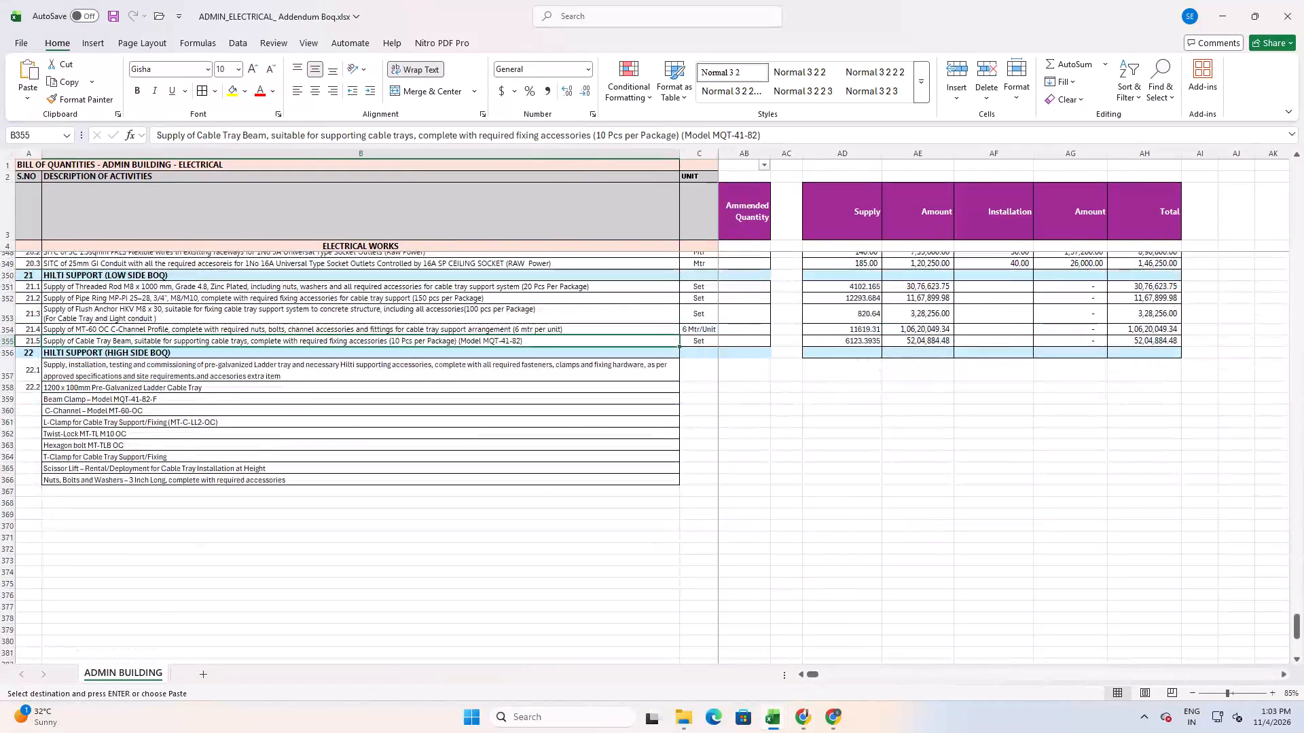
left_click_drag(34, 370, 730, 474)
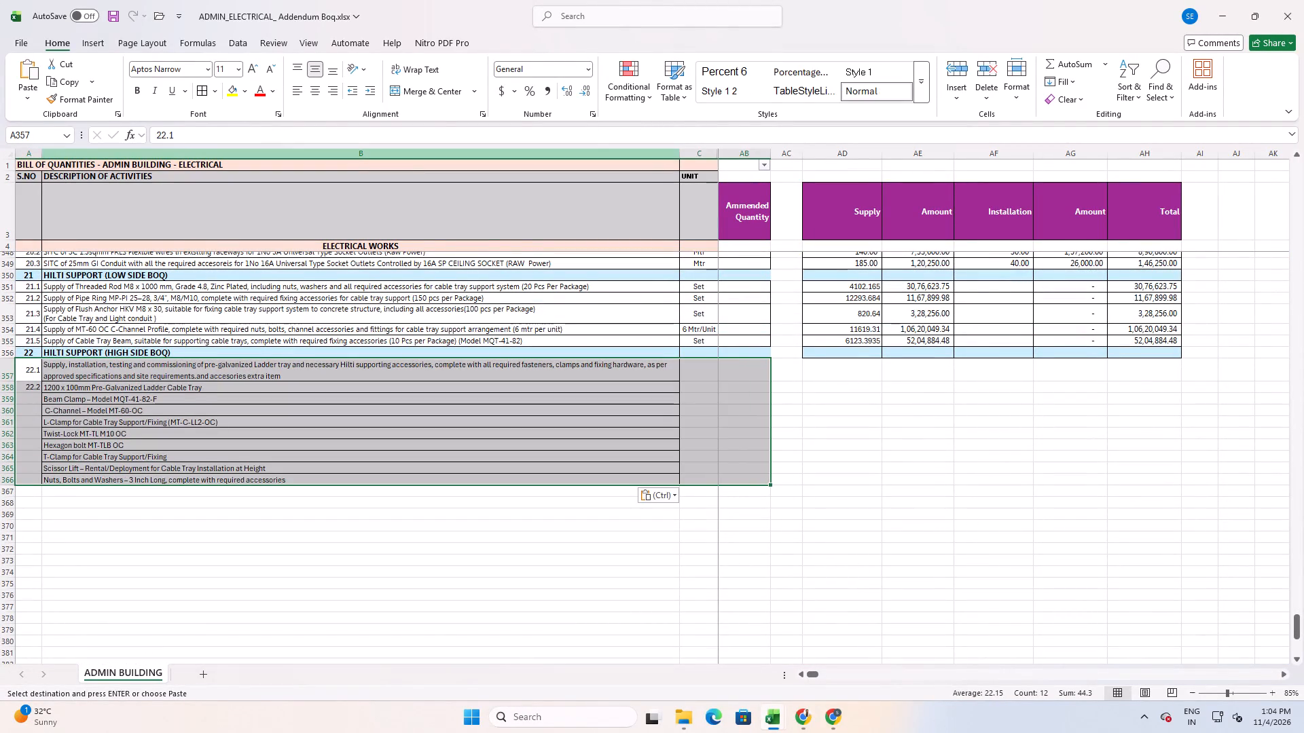
left_click(203, 98)
Continue the serial numbering from 22.1 and 22.2 down through the last section 22 description row.
left_click_drag(35, 365, 35, 366)
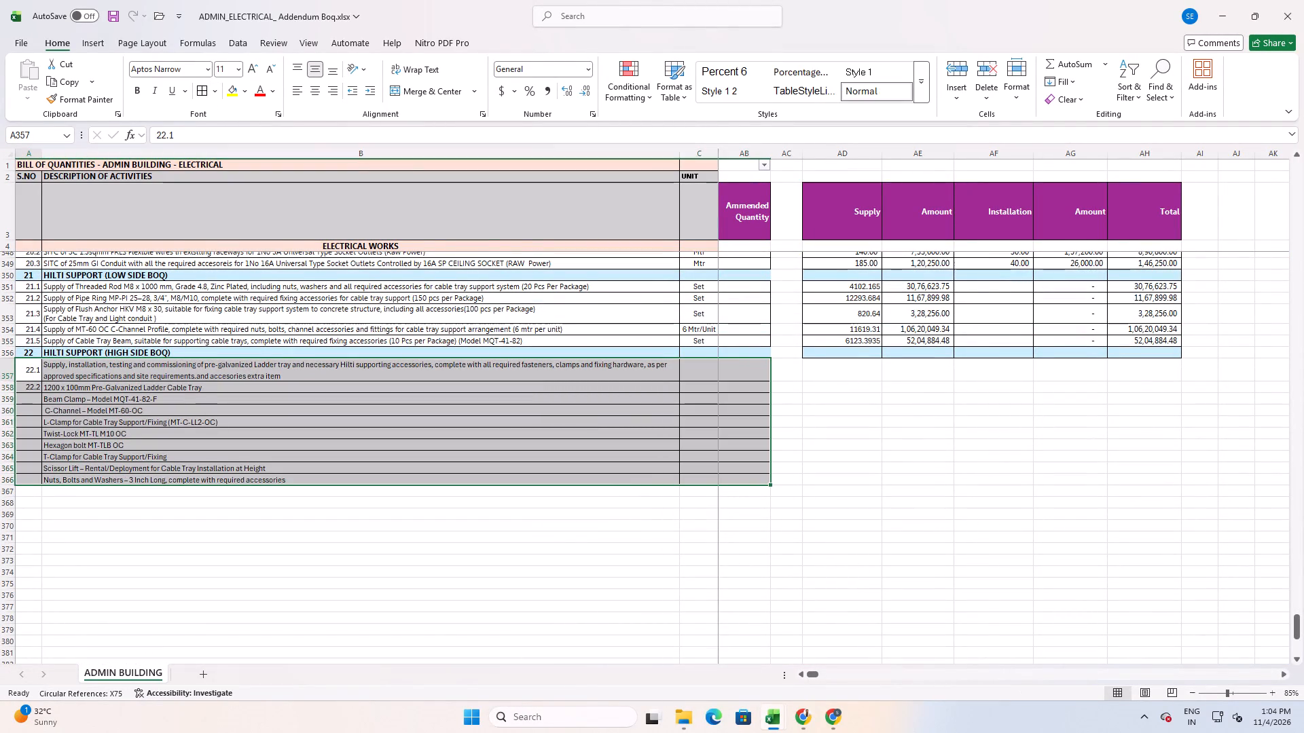
left_click_drag(35, 366, 37, 394)
left_click_drag(29, 368, 31, 385)
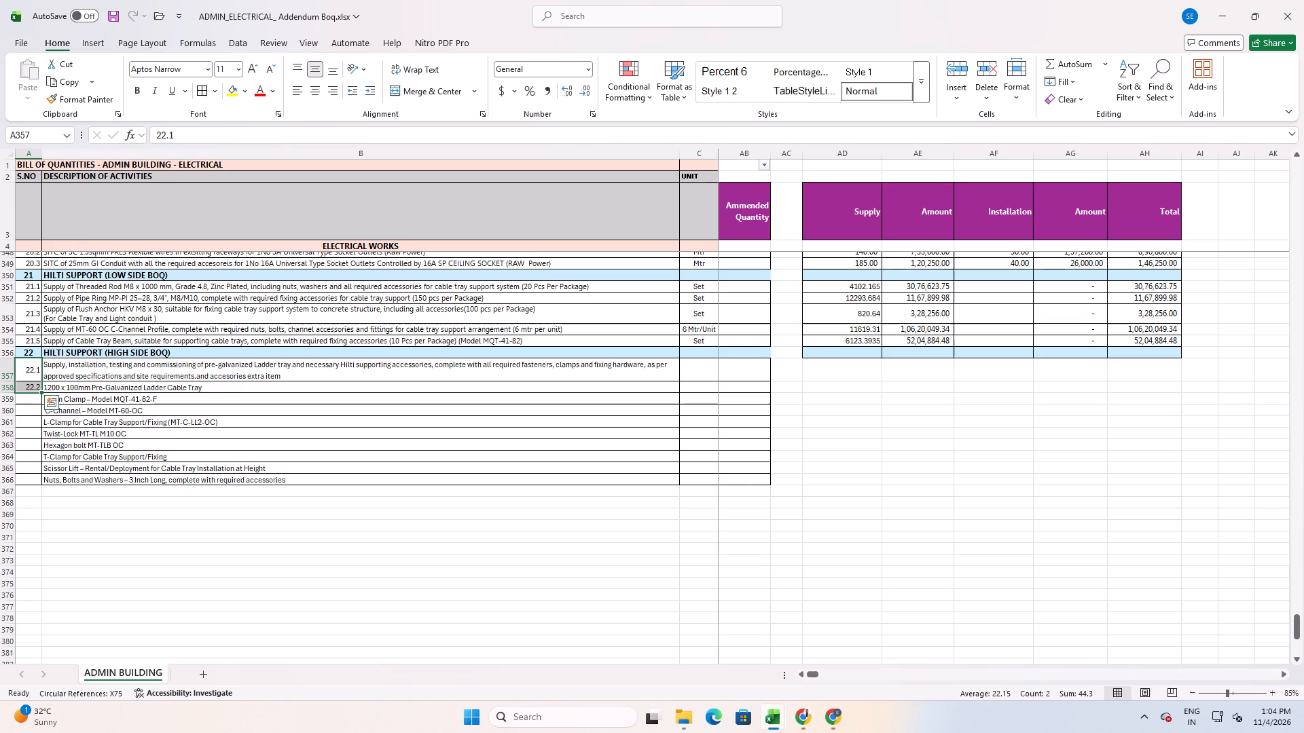
left_click_drag(39, 392, 50, 480)
left_click(147, 398)
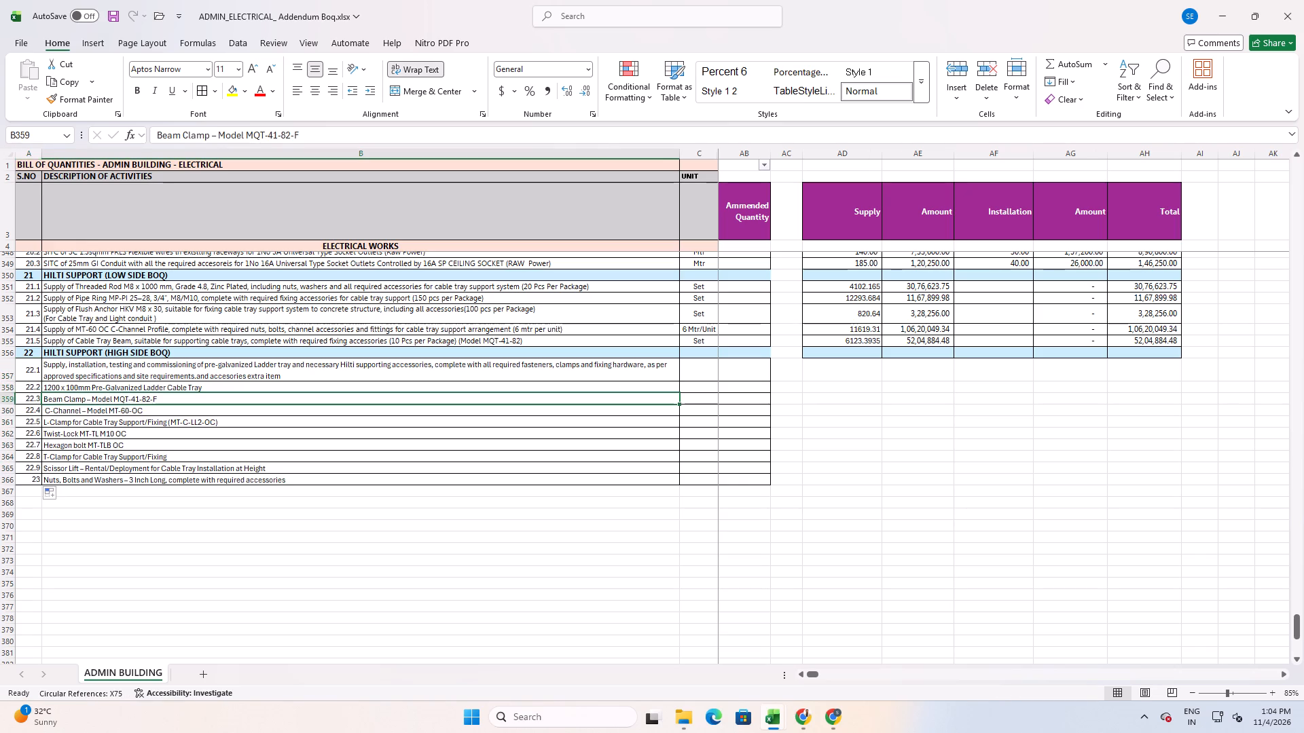
Renumber the Nuts, Bolts and Washers row as 22.10, formatted to display two decimal places.
left_click(31, 469)
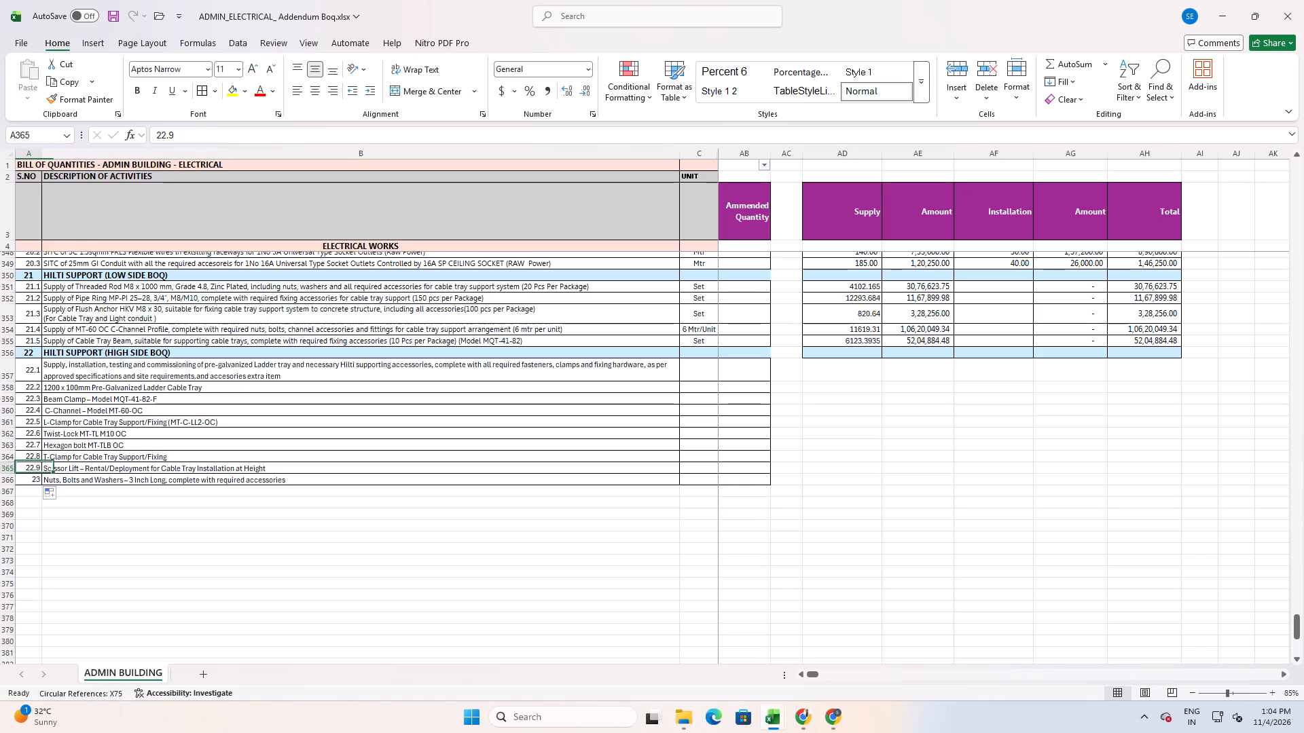
key("Down")
type("22.10")
key("Return")
key("Up")
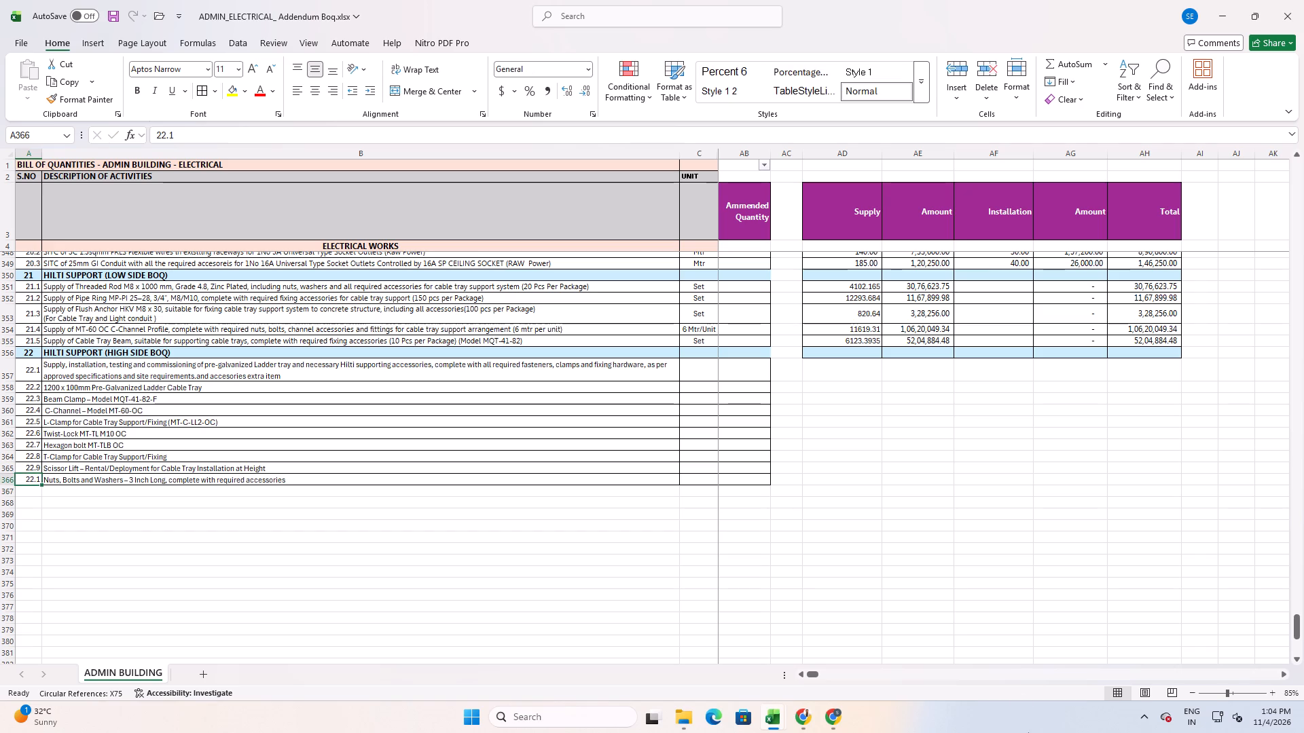
left_click(585, 96)
double_click(569, 90)
left_click(264, 371)
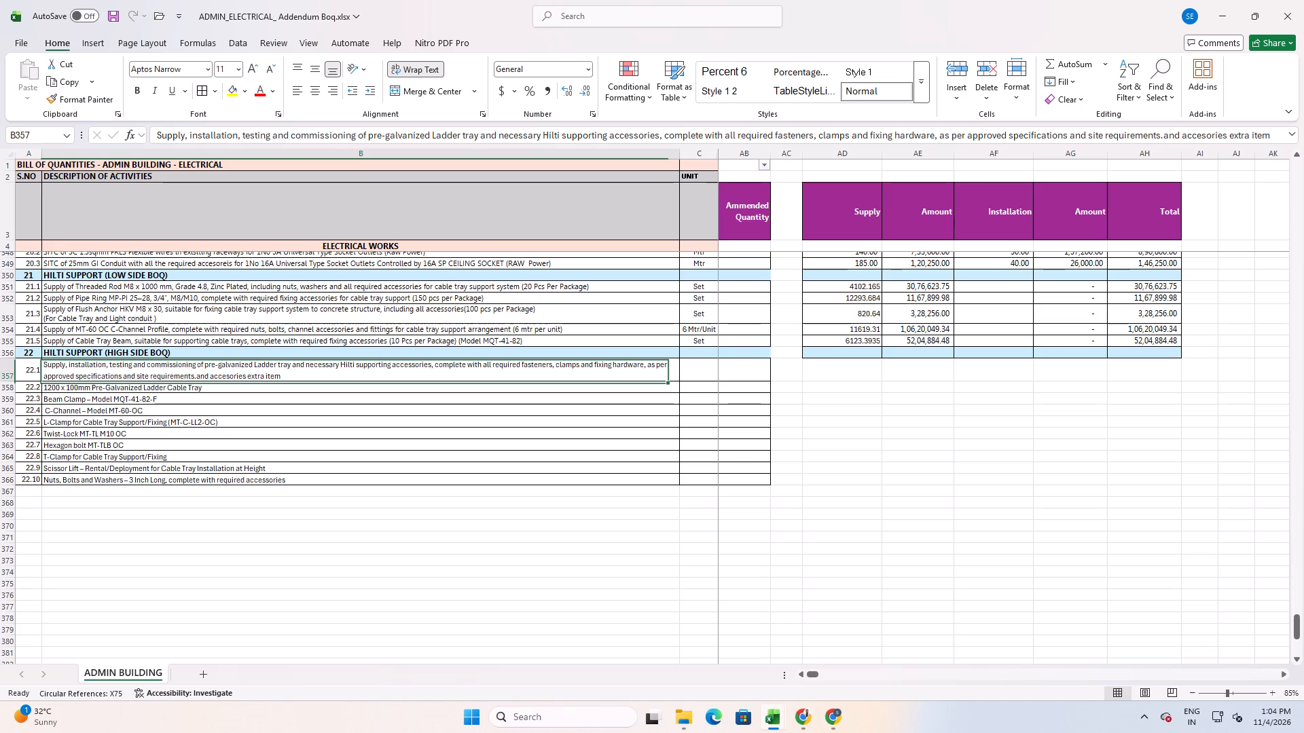
Copy the UOM entries for the listed items from the quotation's Cable Tray sheet into the addendum's UNIT column from item 22.2 down.
key("alt+Tab")
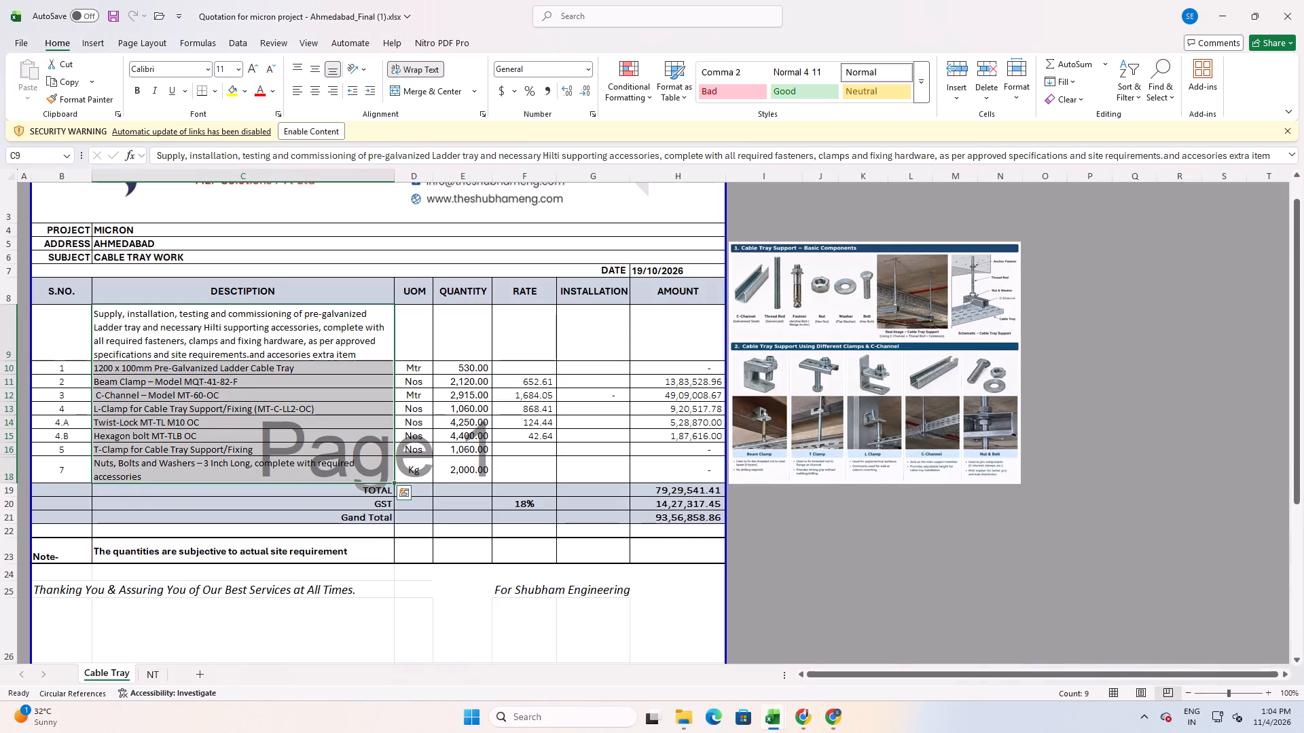
left_click_drag(422, 369, 427, 470)
key("ctrl+c")
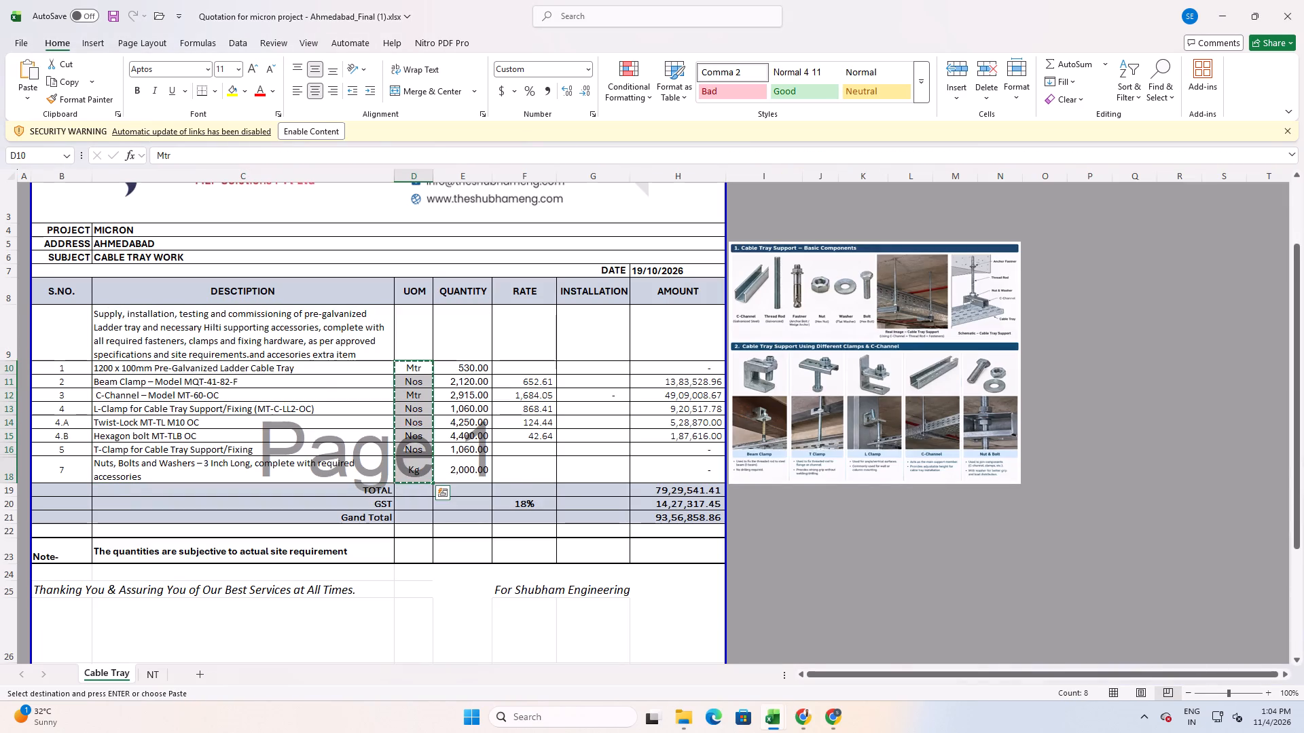
key("alt+Tab")
left_click(704, 387)
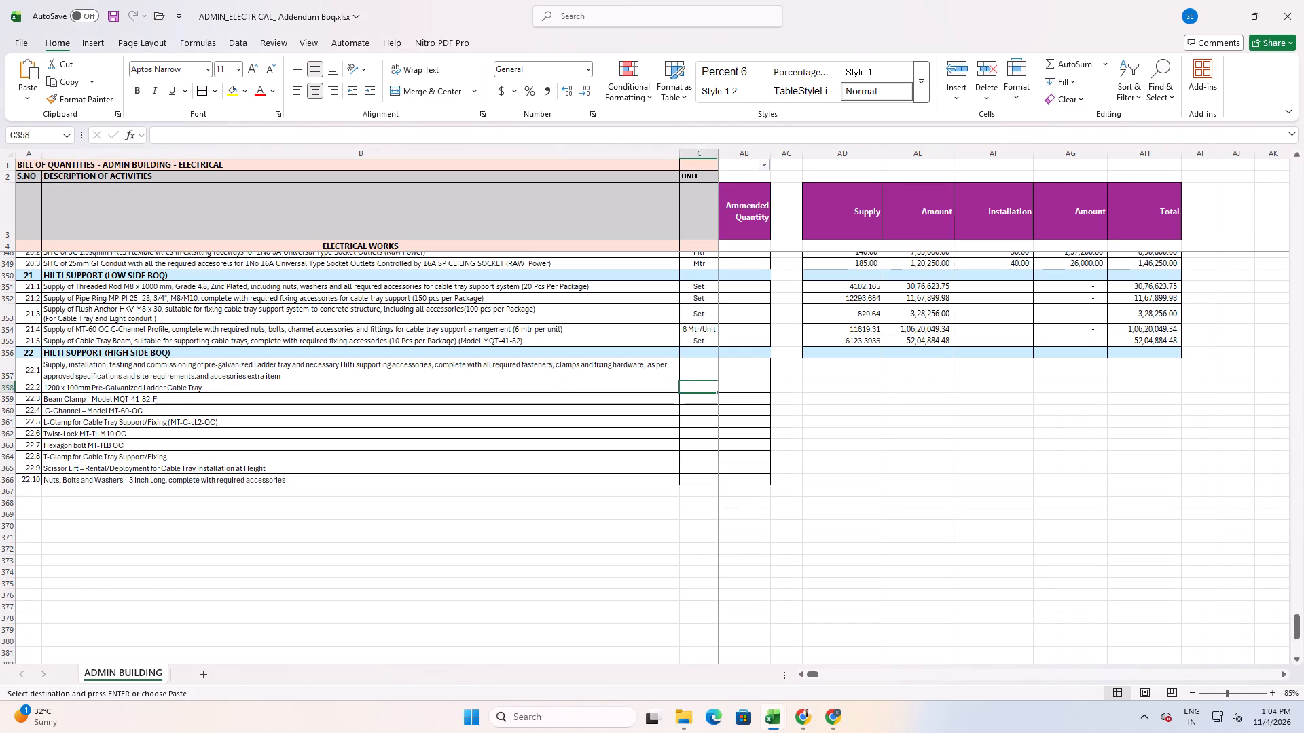
key("ctrl+v")
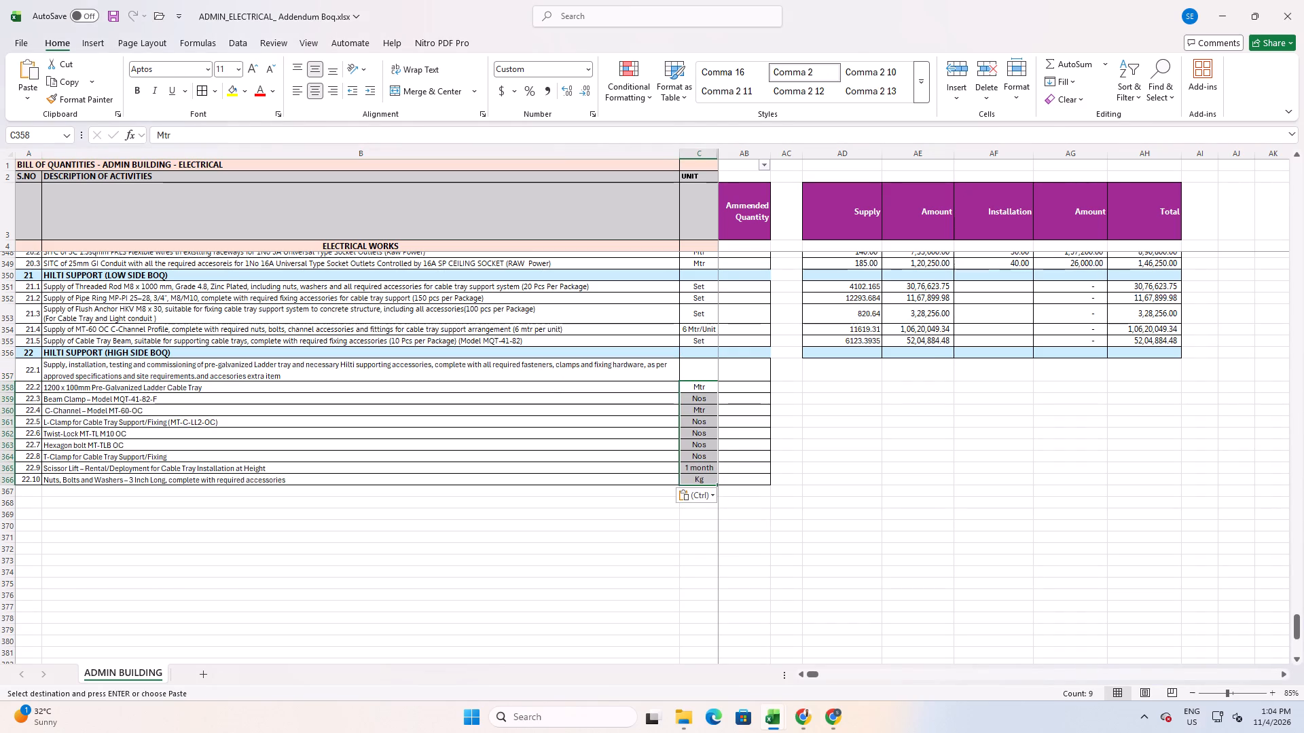
left_click(479, 448)
Examine the quotation's Cable Tray and NT sheets against section 22 of the addendum, including the T-Clamp rate cell.
key("alt+Tab")
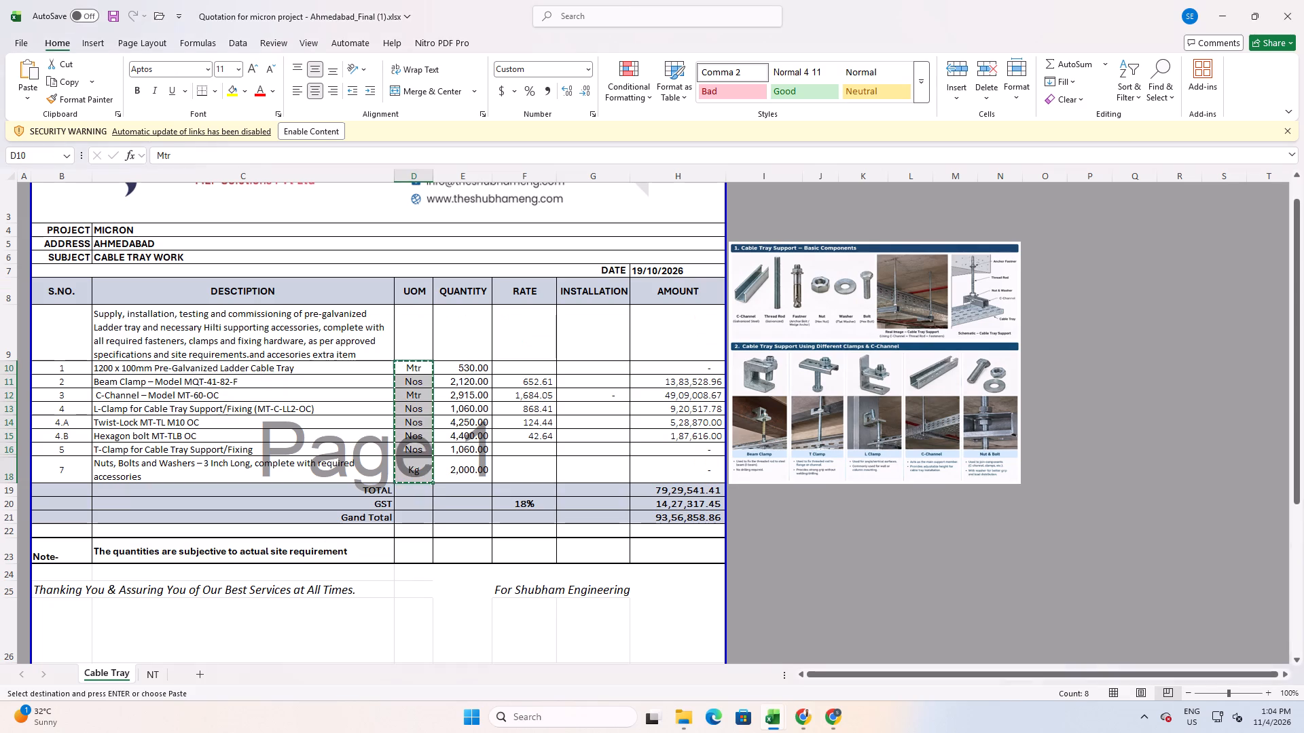
key("alt+Tab")
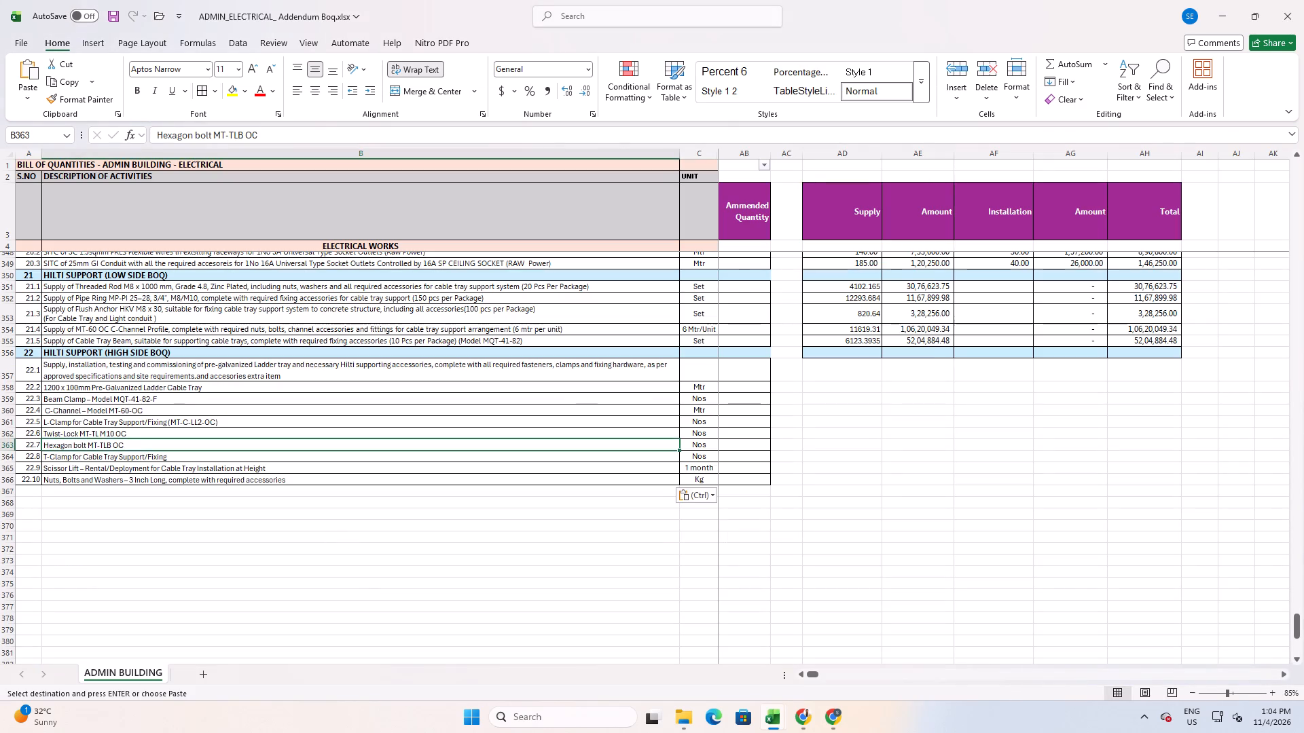
key("alt+Tab")
left_click(145, 671)
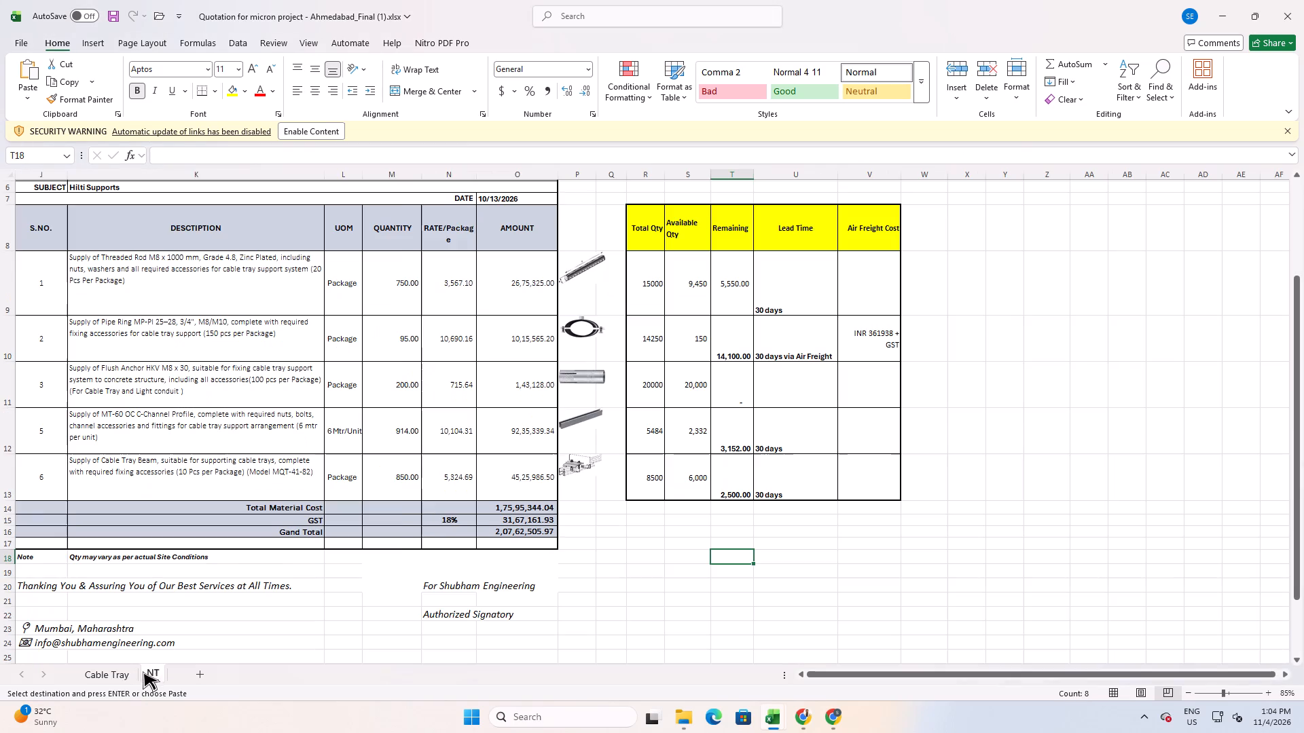
left_click(102, 672)
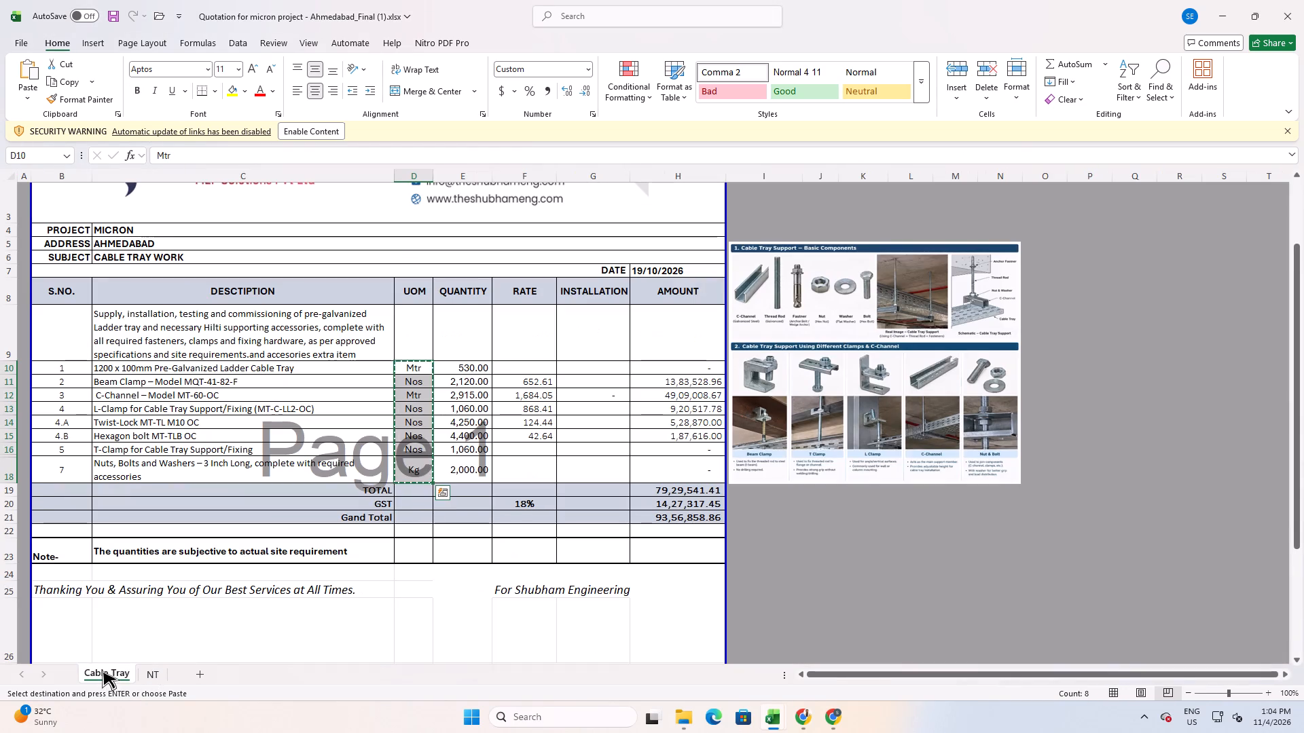
key("Escape")
left_click(488, 438)
left_click(513, 448)
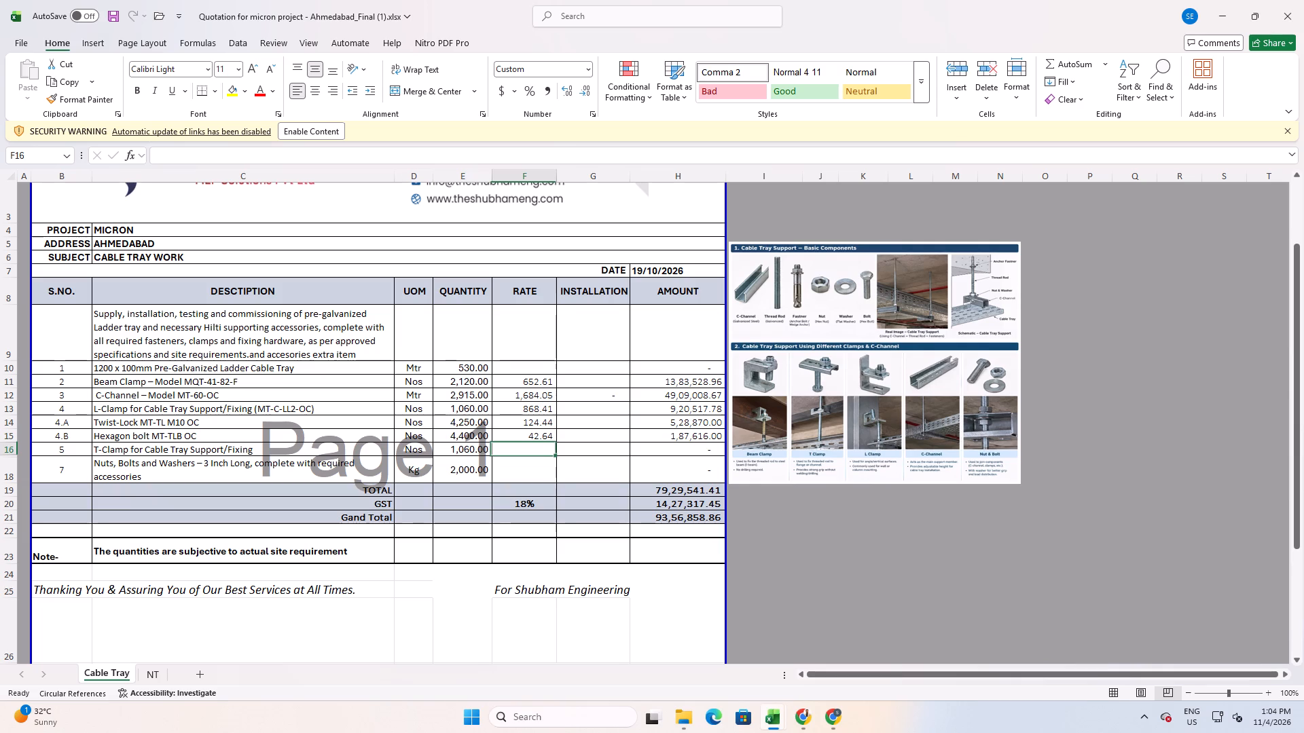
key("alt+Tab")
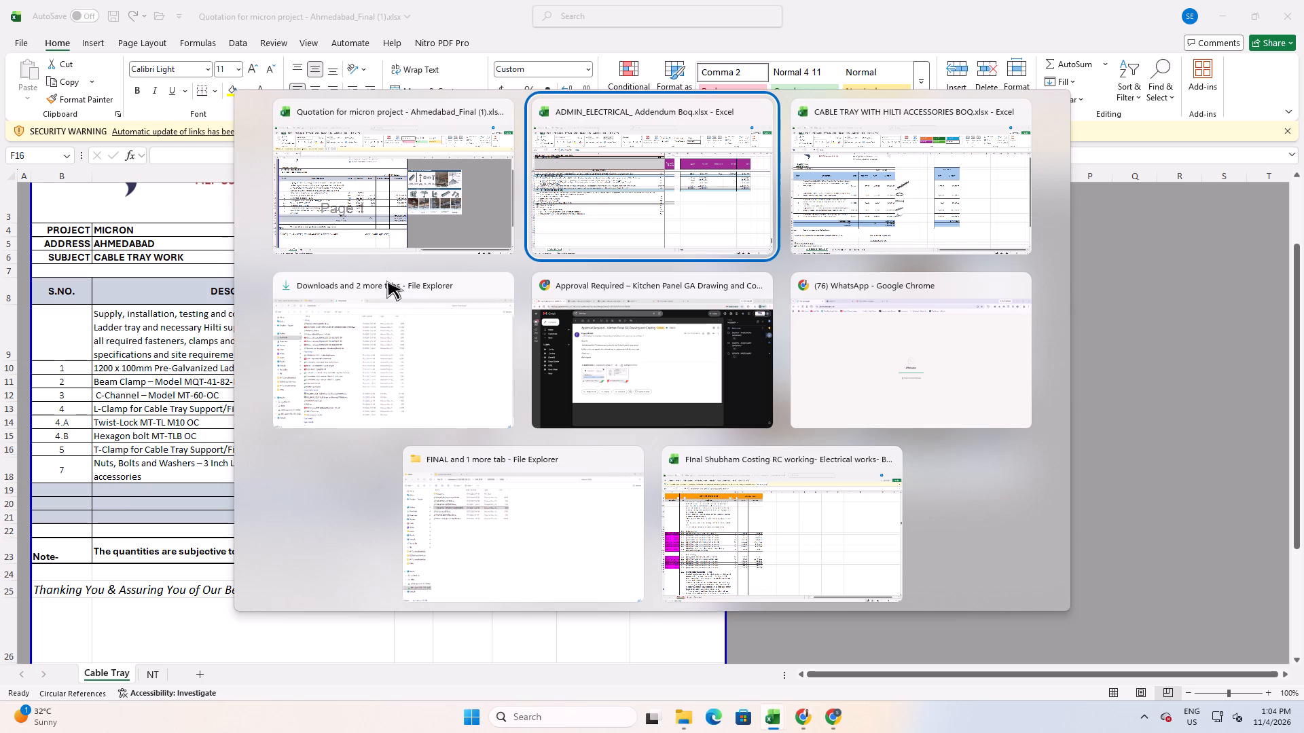
left_click(394, 224, "alt")
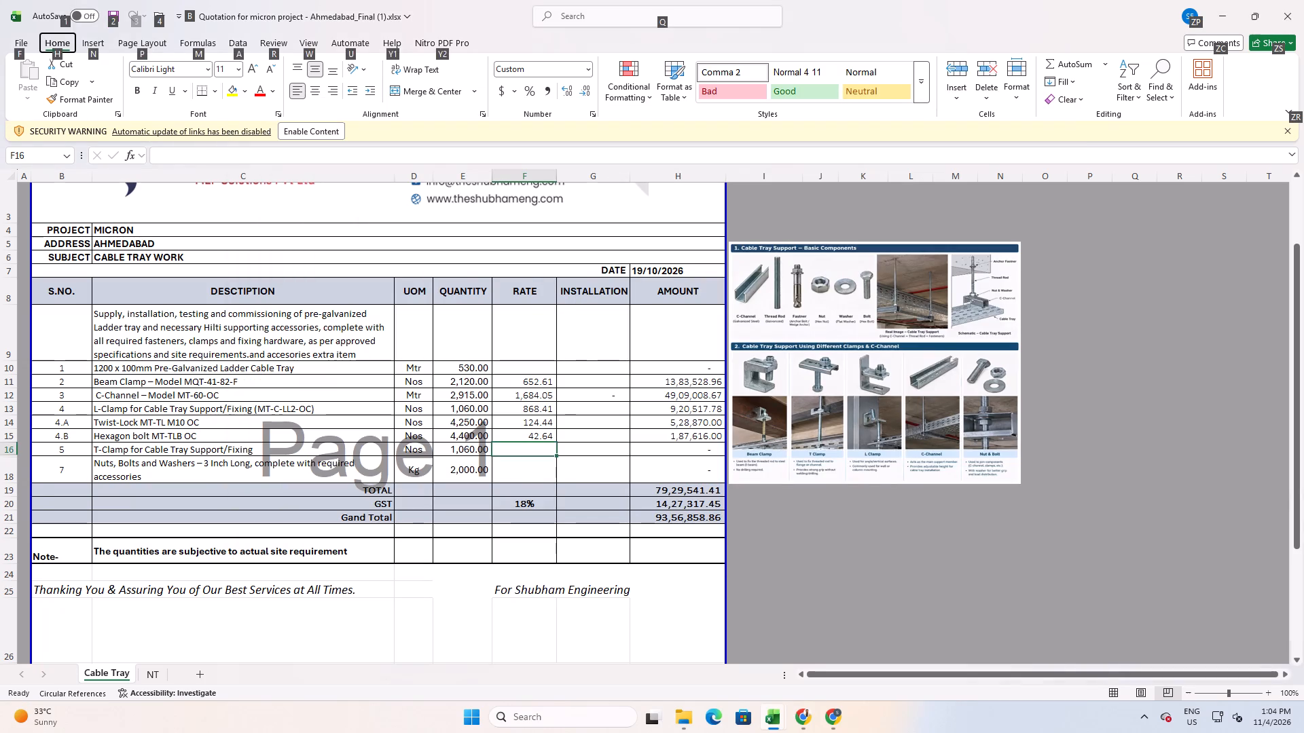
key("alt+Tab")
key("alt+Tab")
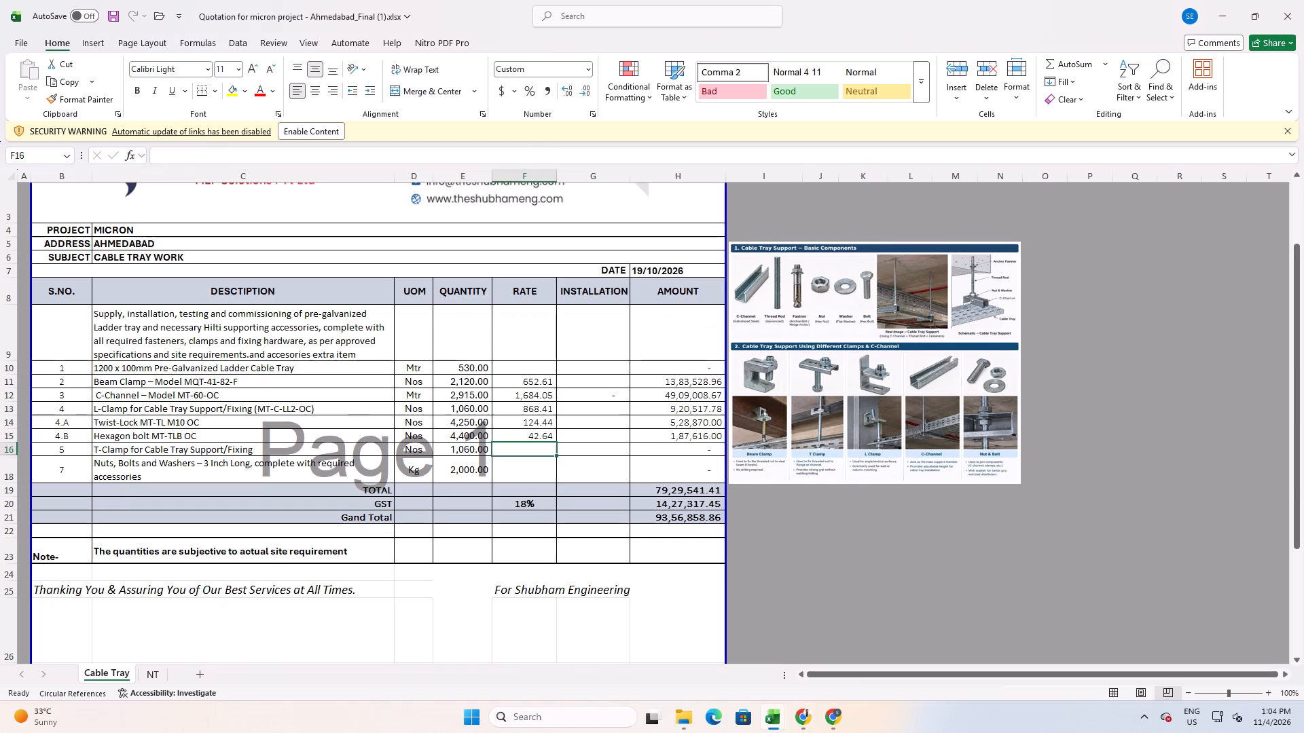
Switch to the CABLE TRAY WITH HILTI ACCESSORIES BOQ workbook and close it, saving its changes.
key("alt+Tab")
key("alt+Tab")
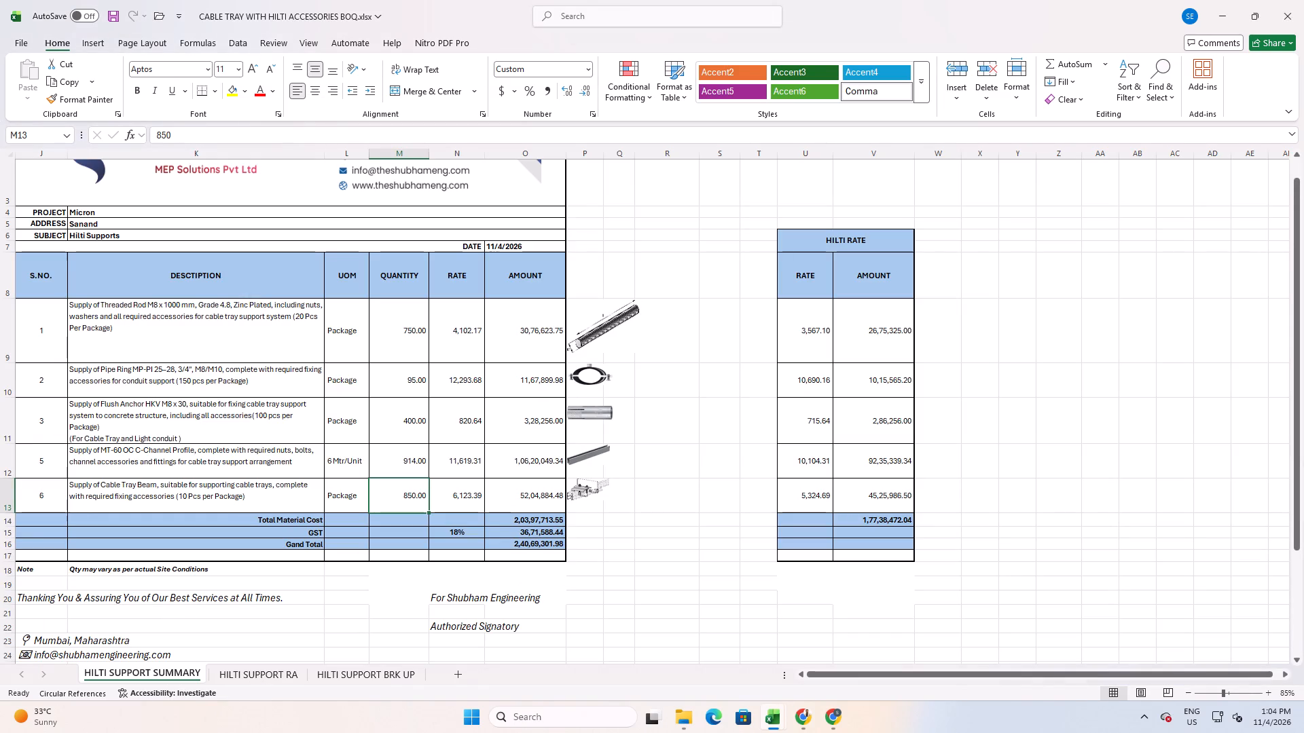
key("alt+Tab")
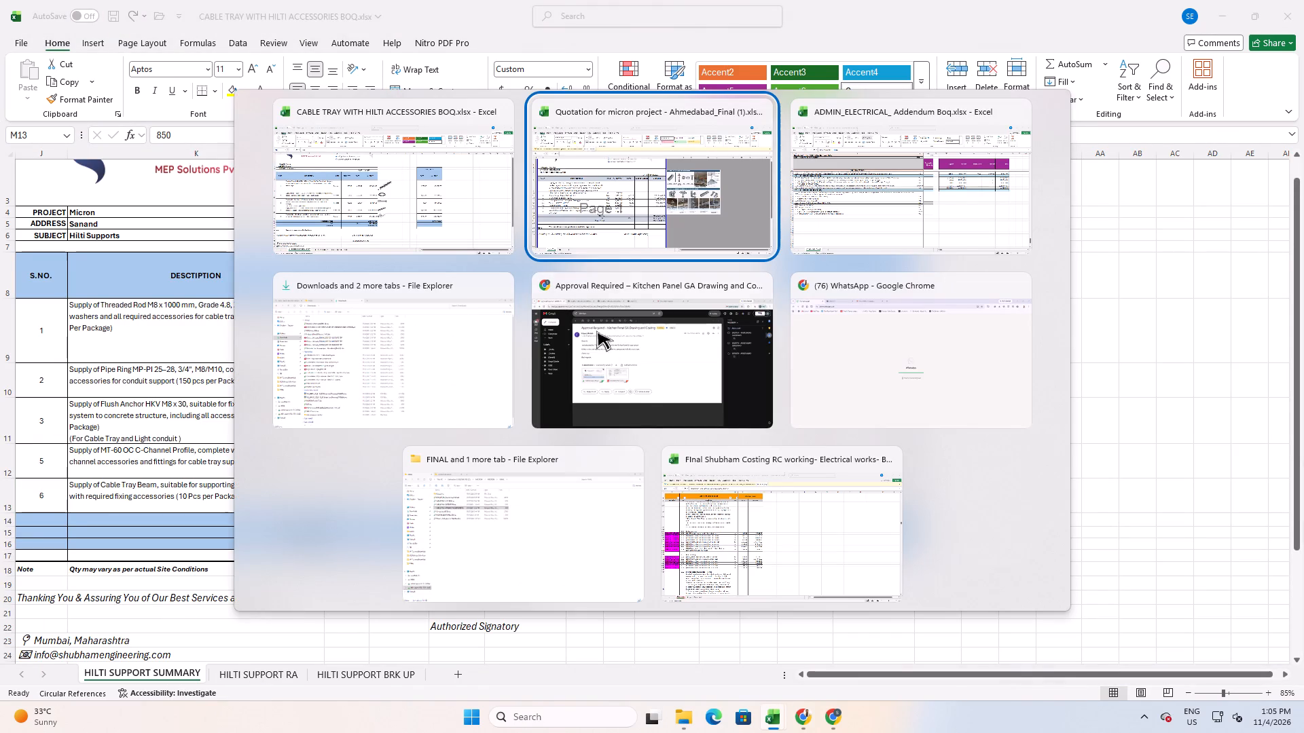
left_click(403, 215, "alt")
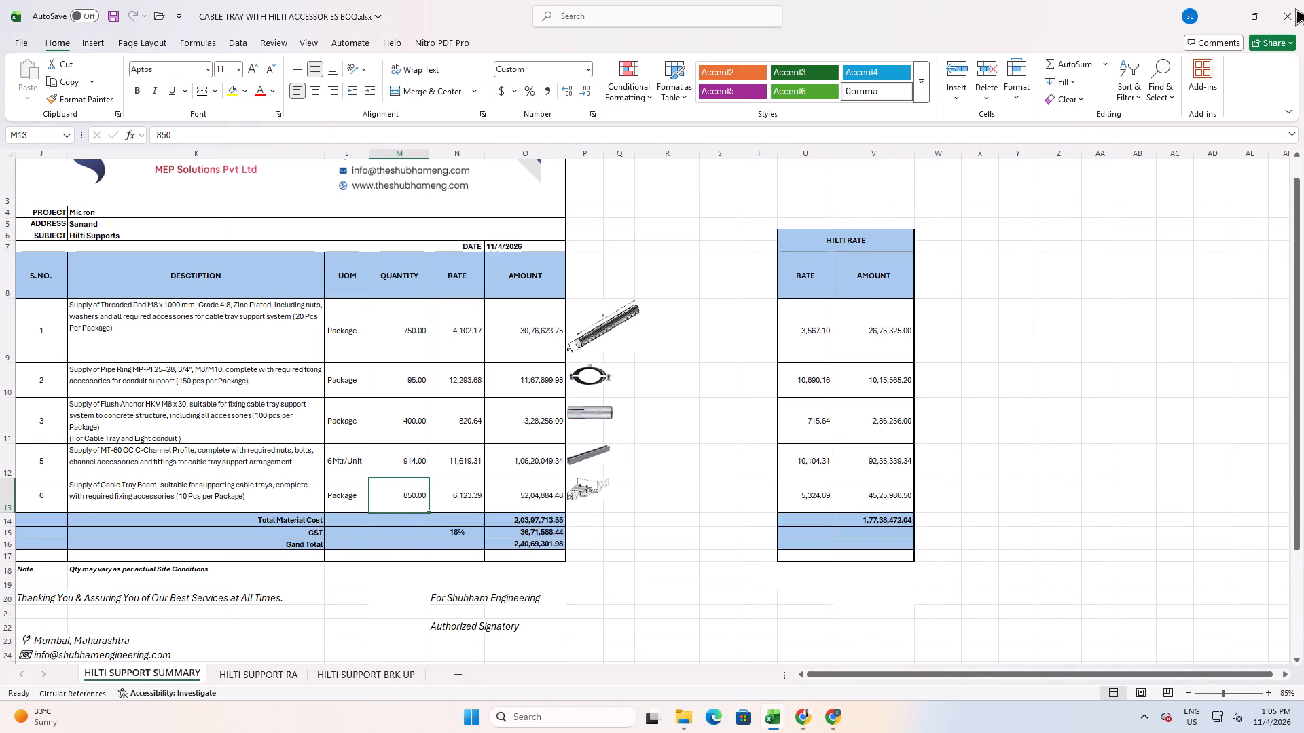
left_click(1294, 8)
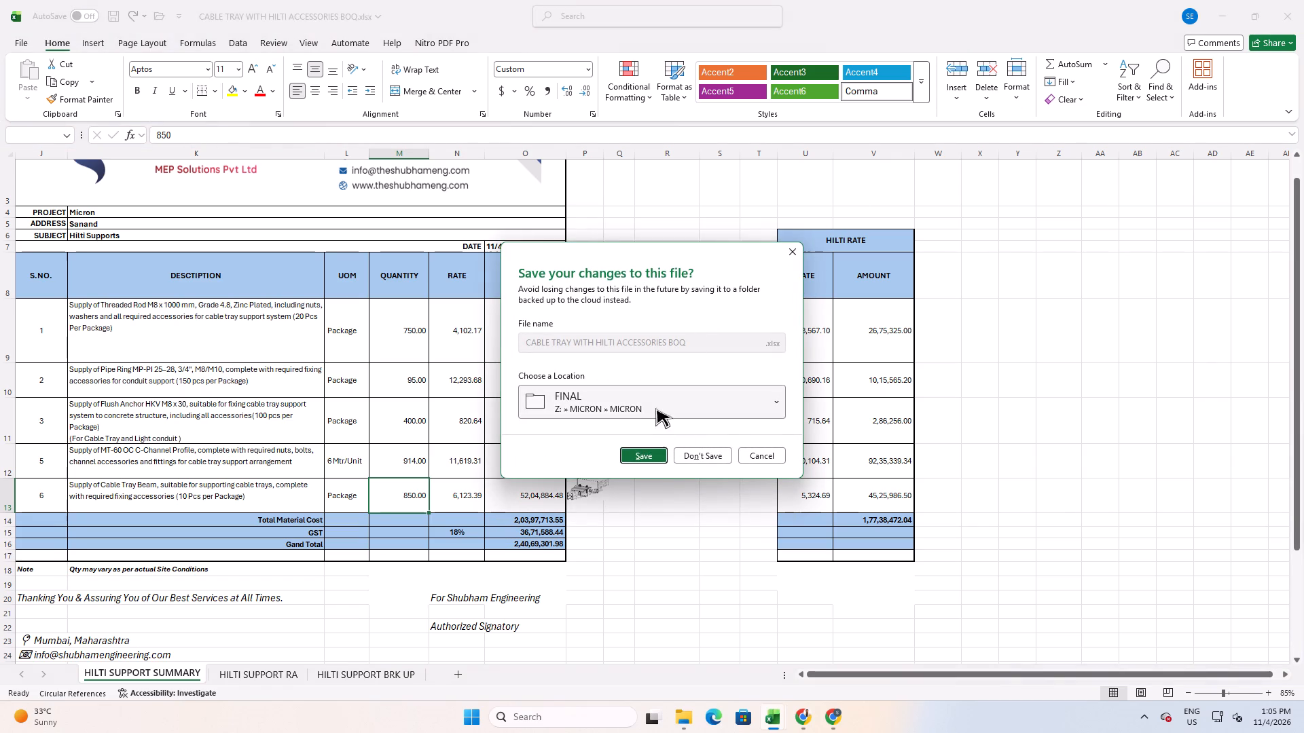
left_click(640, 457)
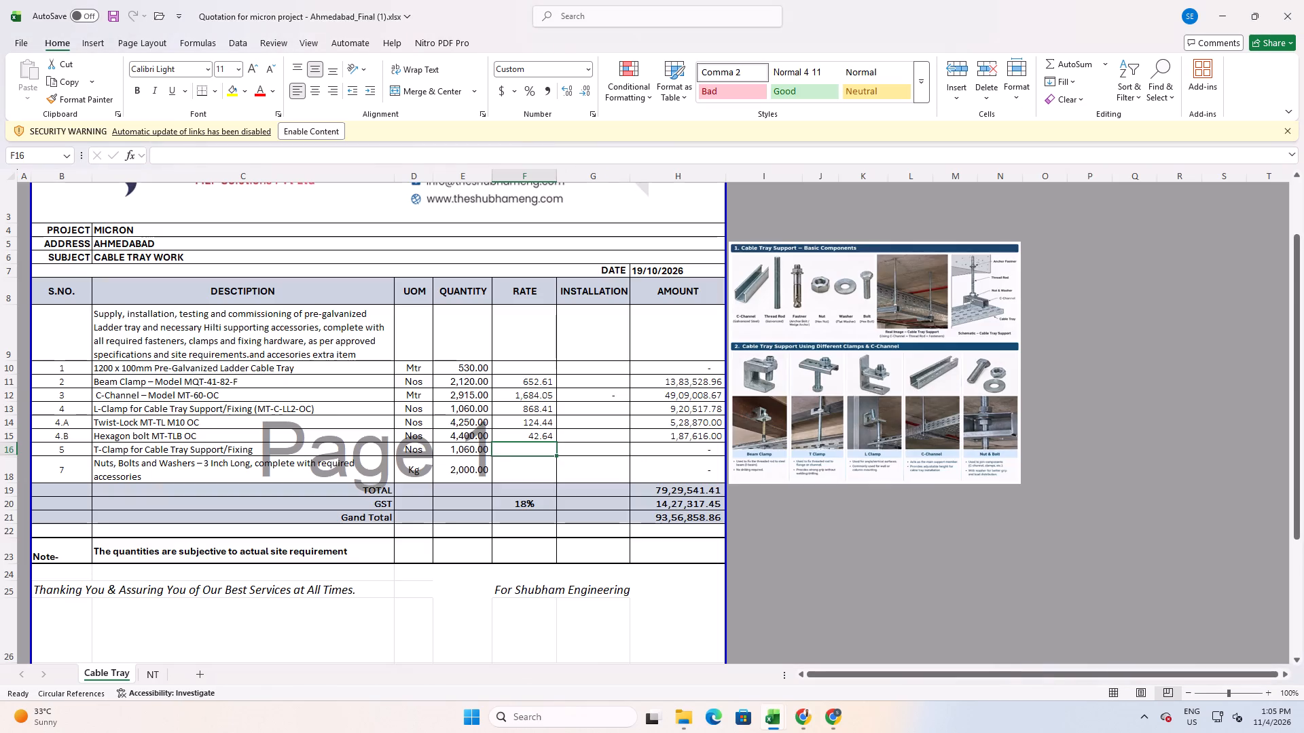
From File Explorer's FINAL folder, reopen CABLE TRAY WITH HILTI ACCESSORIES BOQ.xlsx to examine its HILTI SUPPORT SUMMARY sheet.
key("alt+Tab")
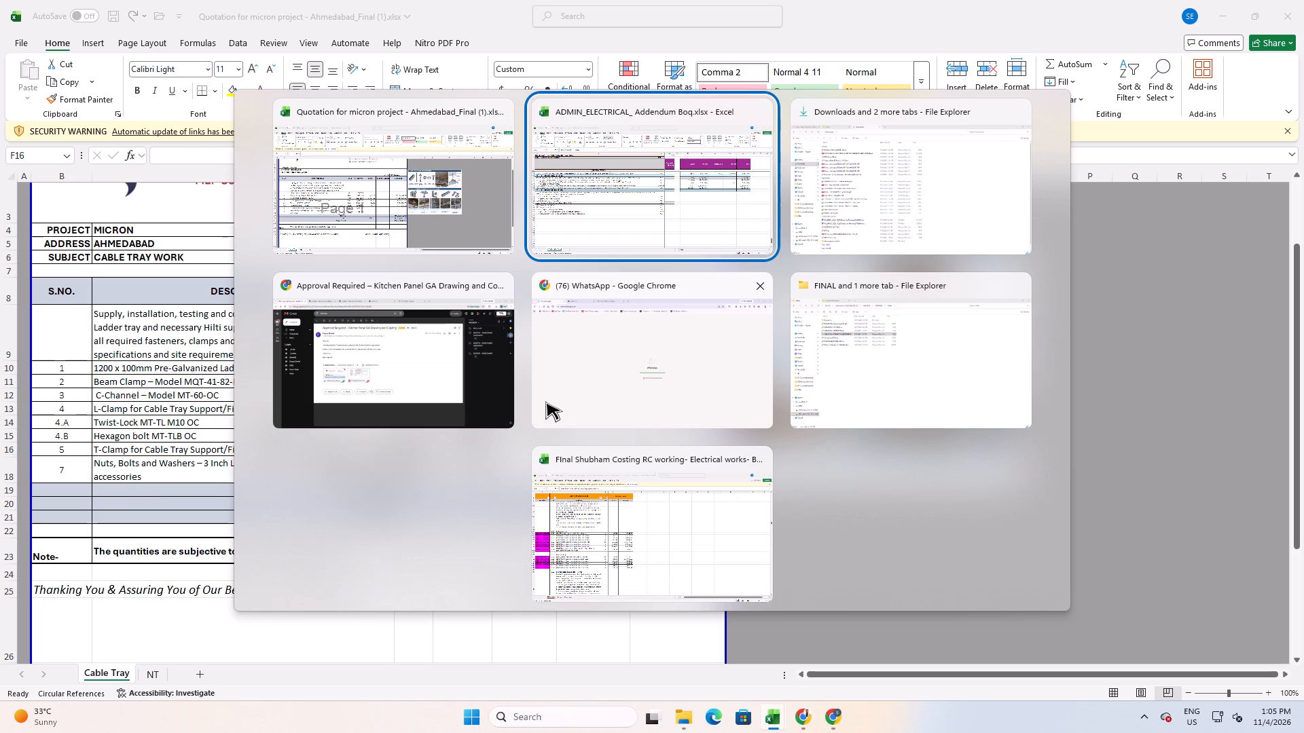
key("alt+Tab")
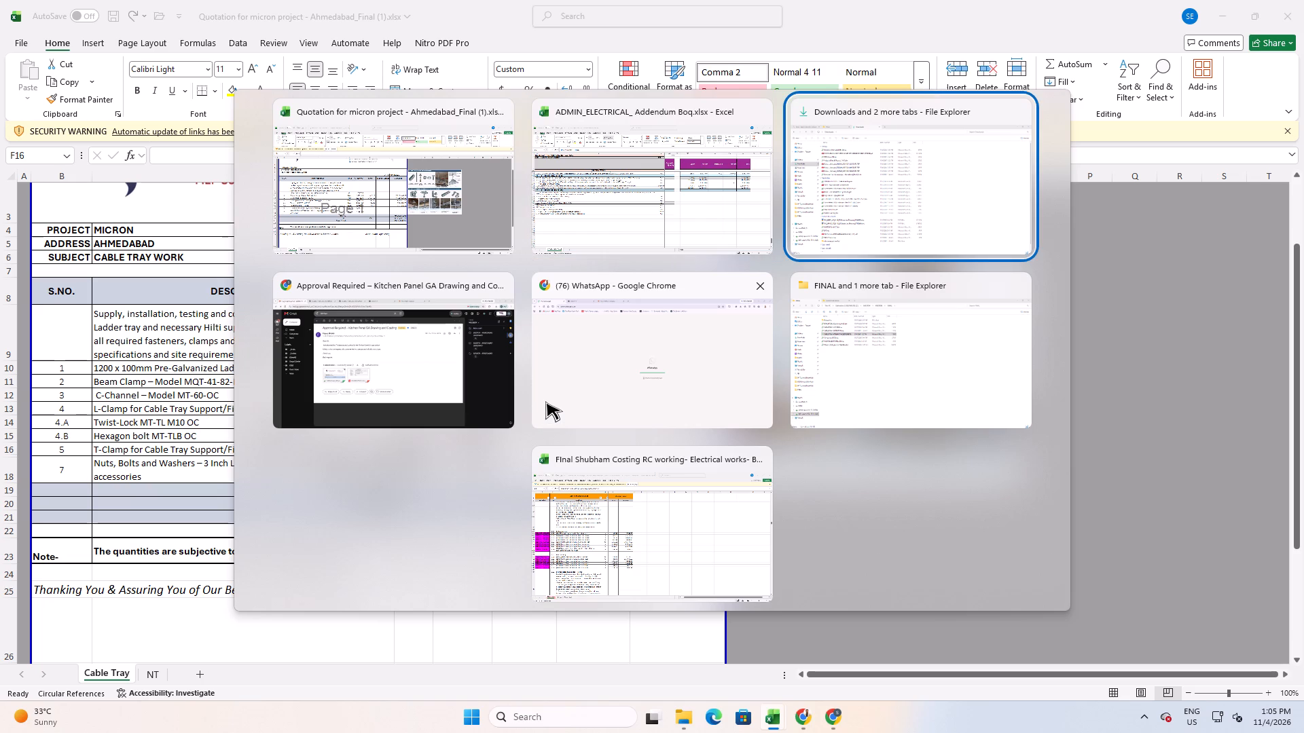
key("alt+Tab")
key("alt+Tab")
key("alt+Tab")
left_click(266, 290)
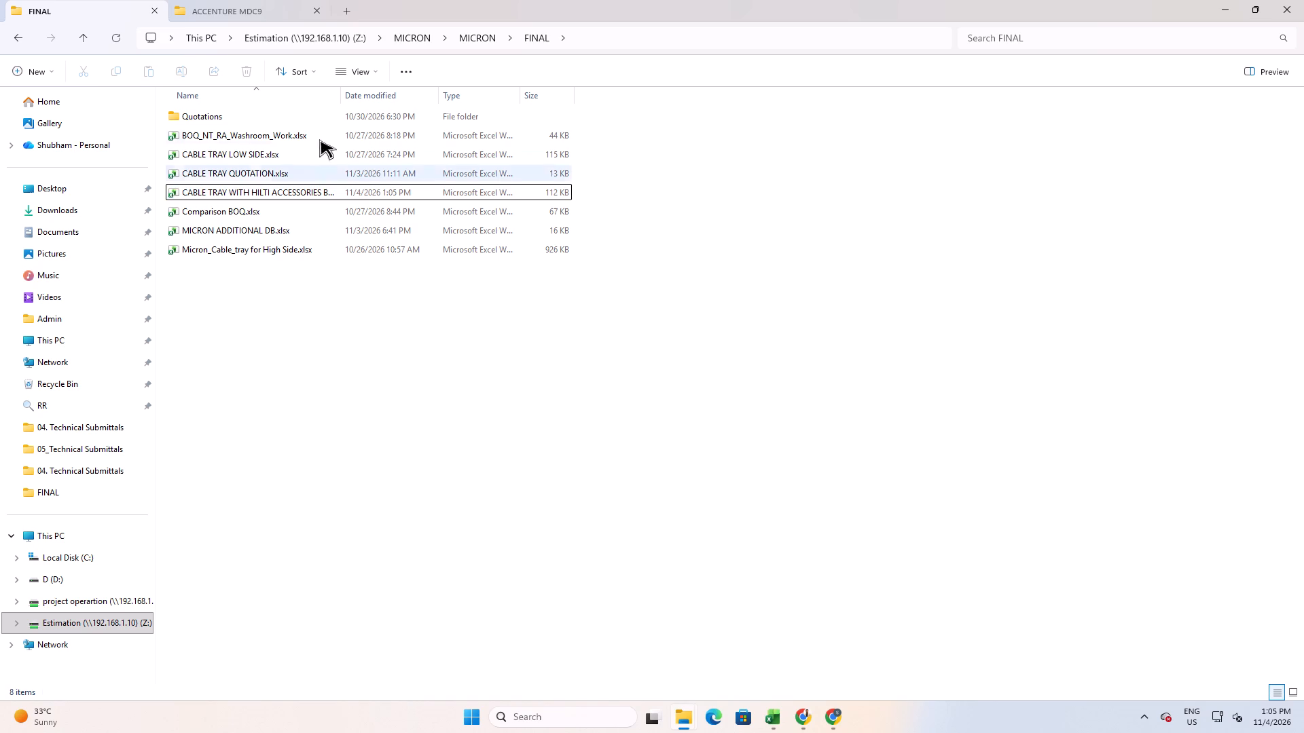
left_click_drag(342, 96, 404, 262)
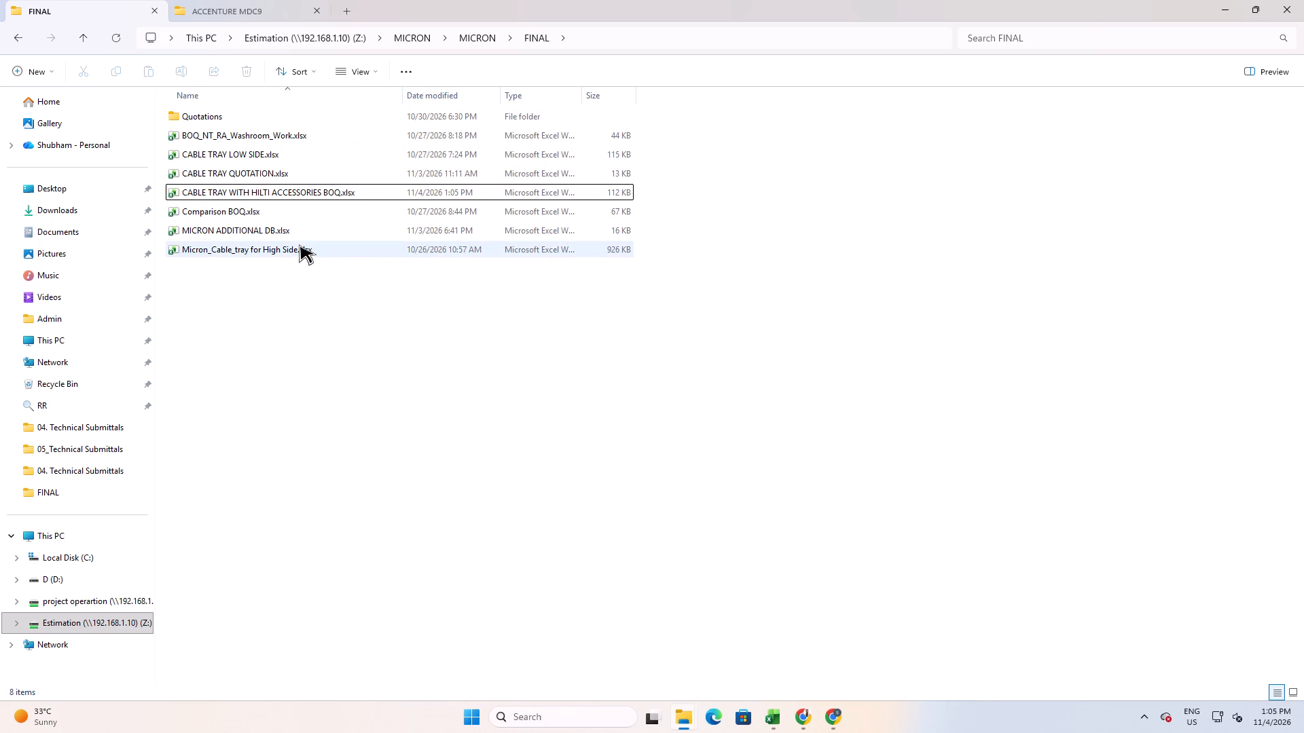
left_click(300, 208)
left_click(308, 233)
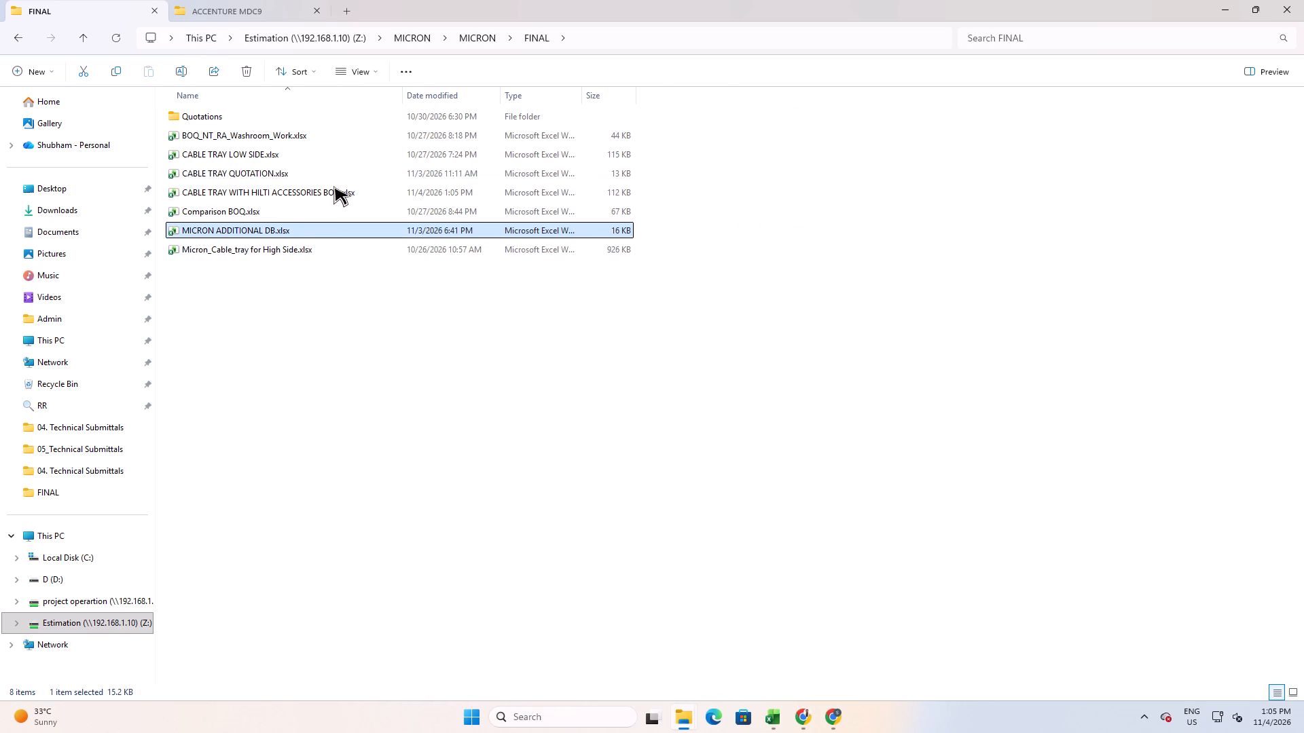
double_click(332, 187)
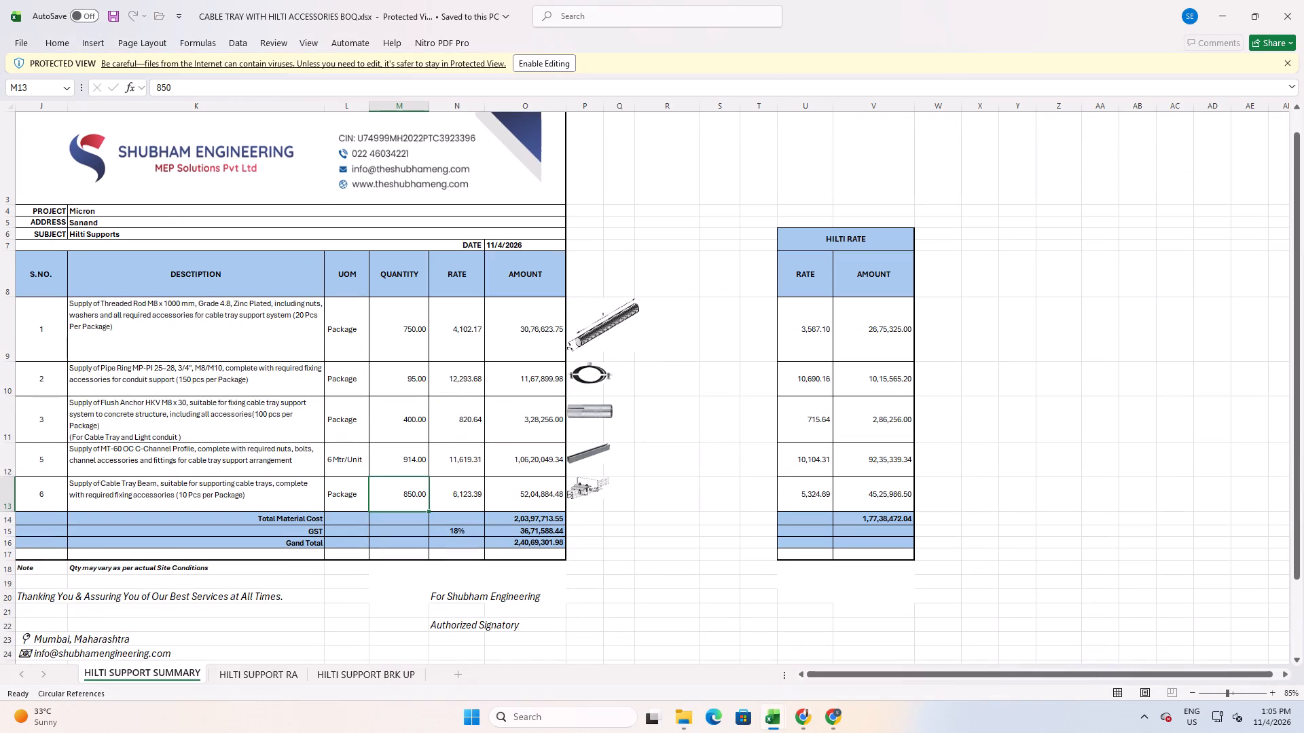
scroll(260, 471, "down", 3)
scroll(261, 472, "up", 2)
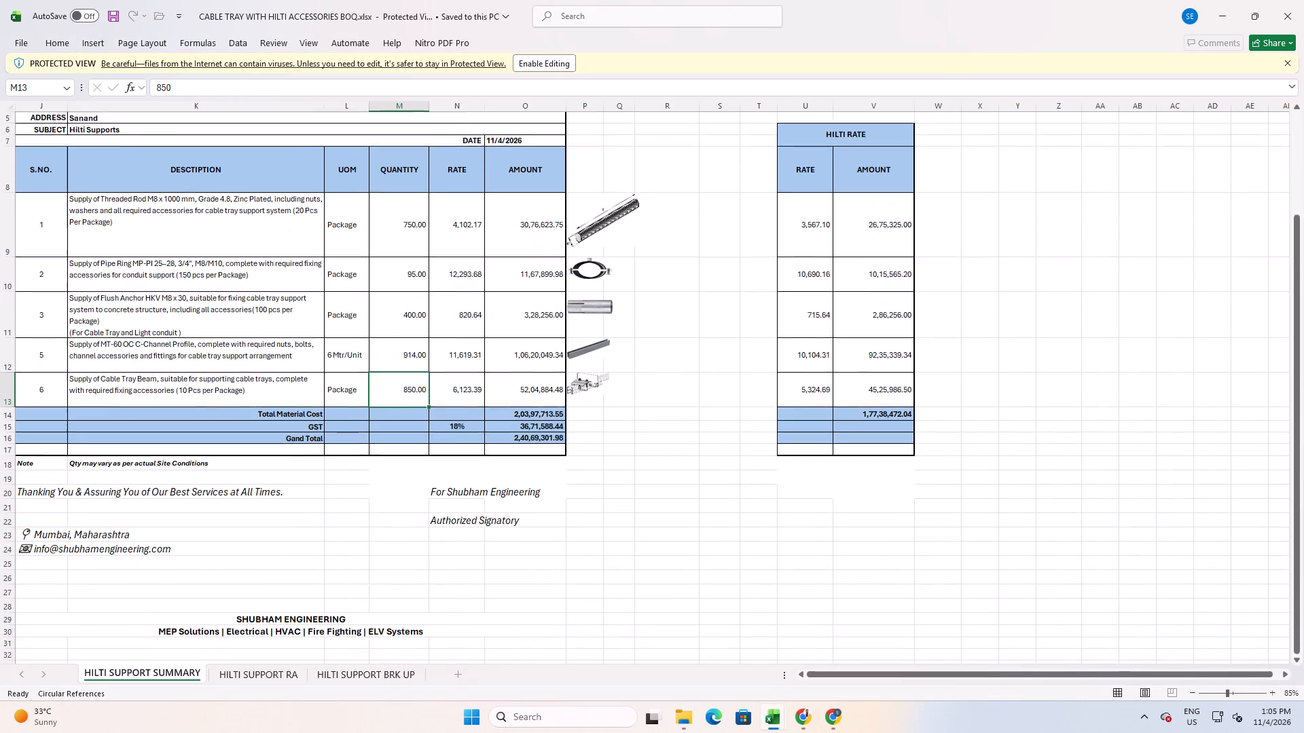
scroll(261, 472, "up", 2)
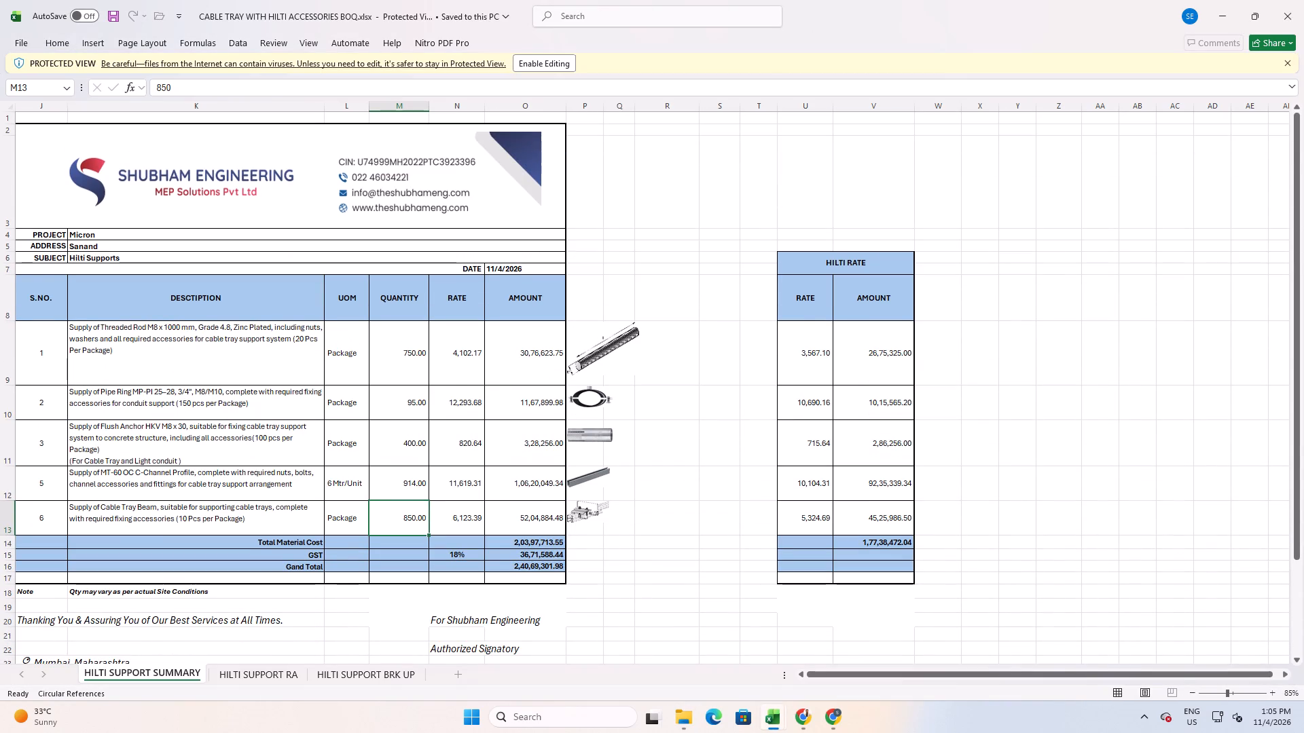
left_click(1303, 0)
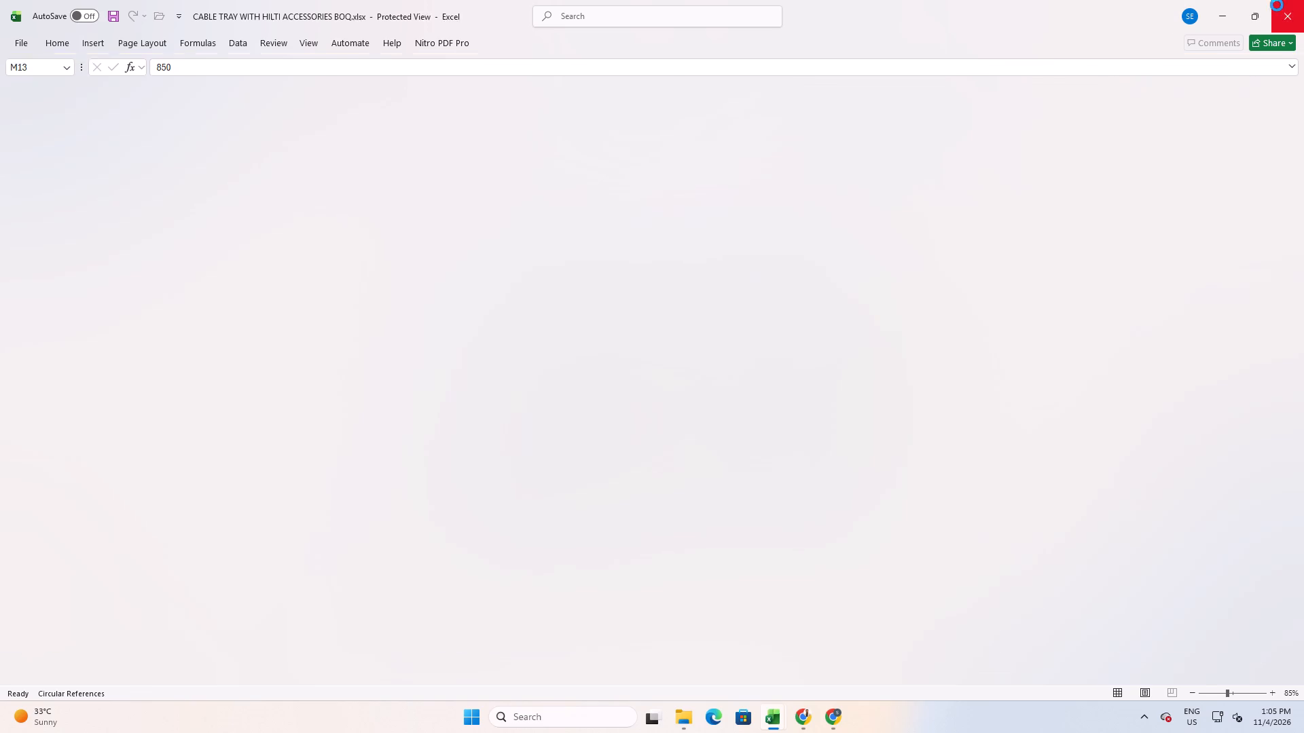
Look through the CABLE TRAY QUOTATION and CABLE TRAY LOW SIDE workbooks from the FINAL folder for Hilti support rates, closing each one.
key("alt+Tab")
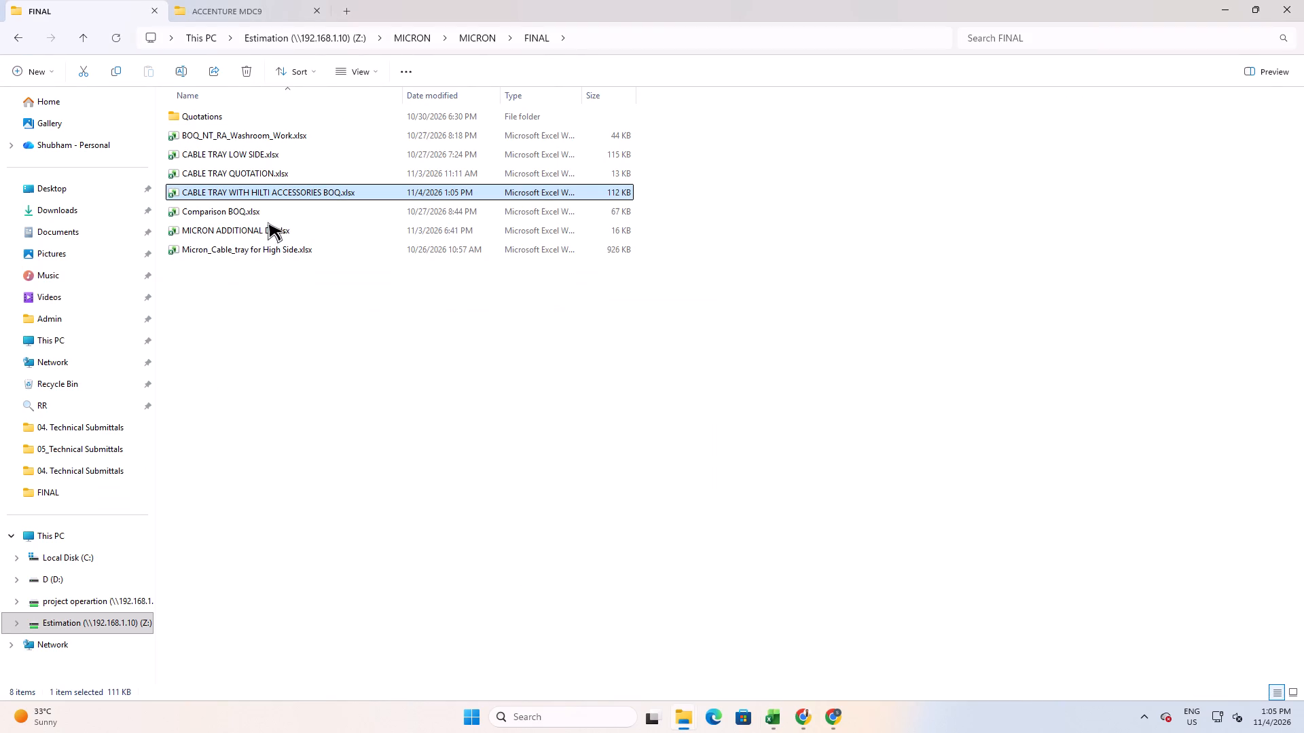
double_click(277, 165)
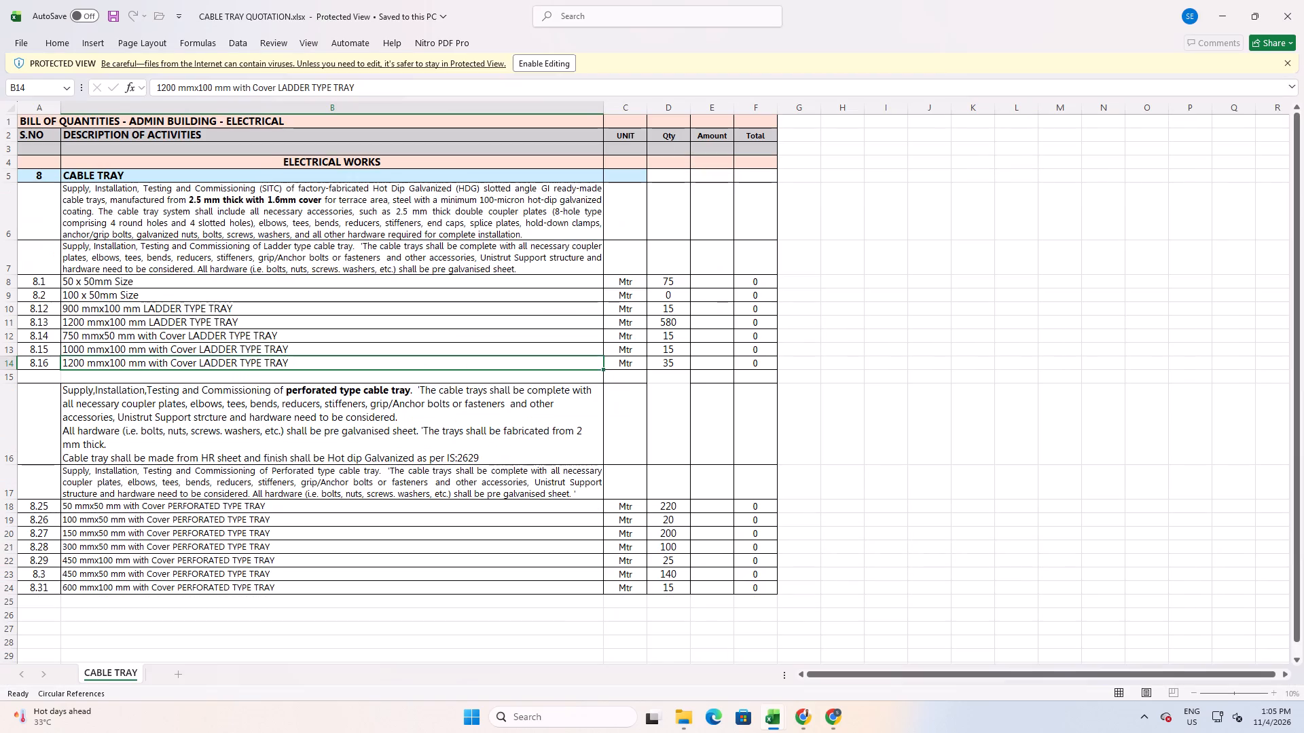
left_click(1303, 0)
key("alt+Tab")
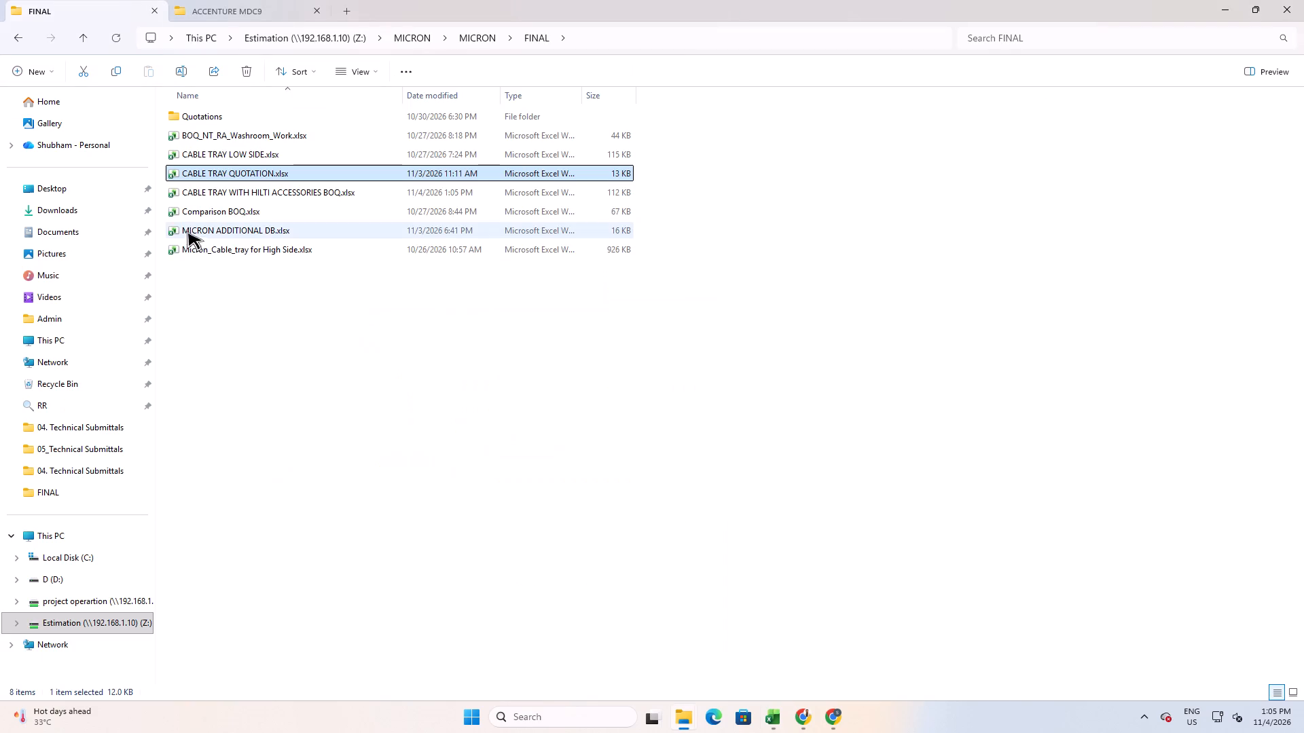
double_click(241, 153)
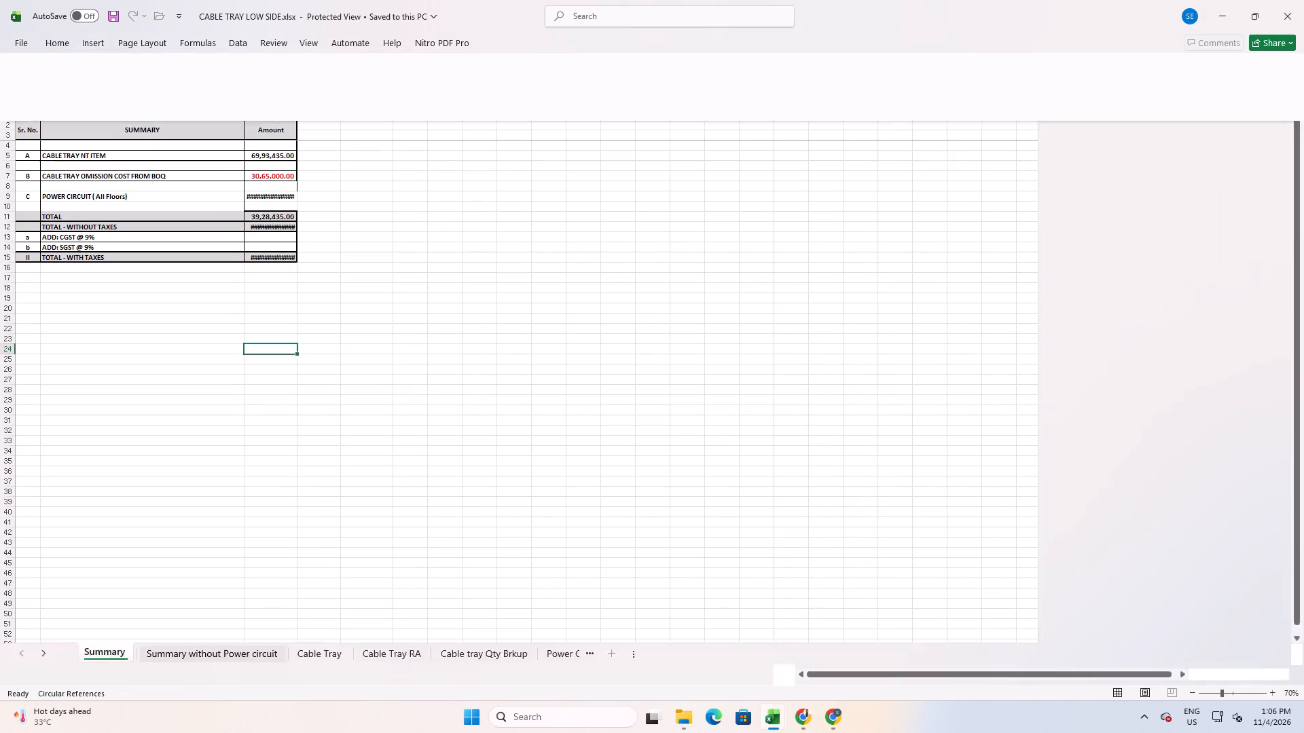
left_click(388, 678)
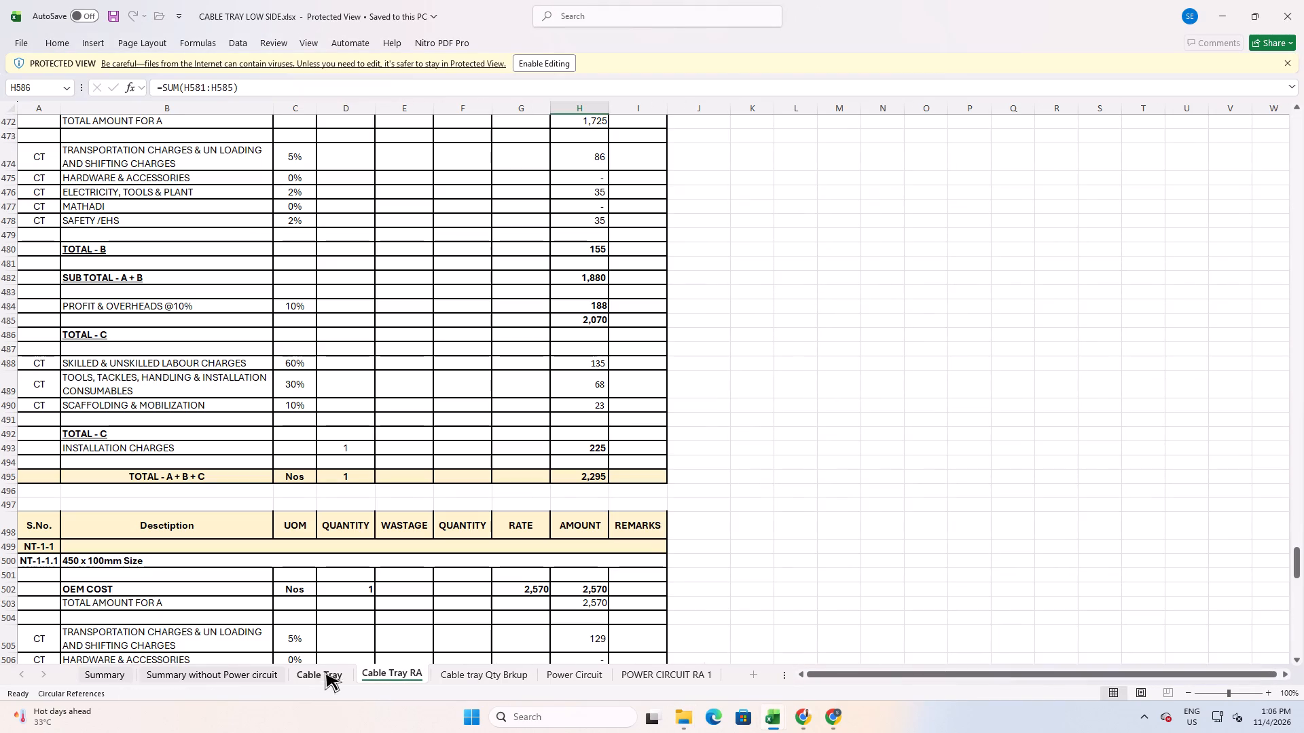
left_click(87, 677)
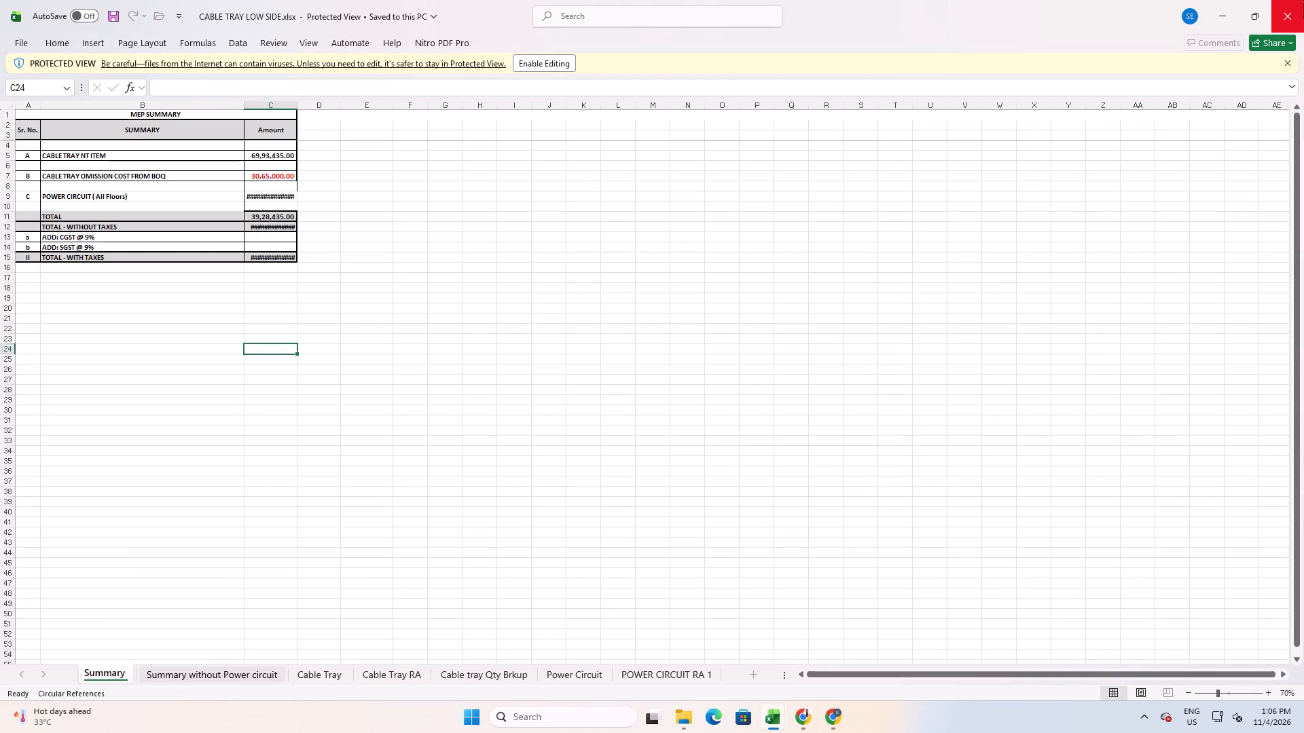
left_click(1303, 0)
key("alt+Tab")
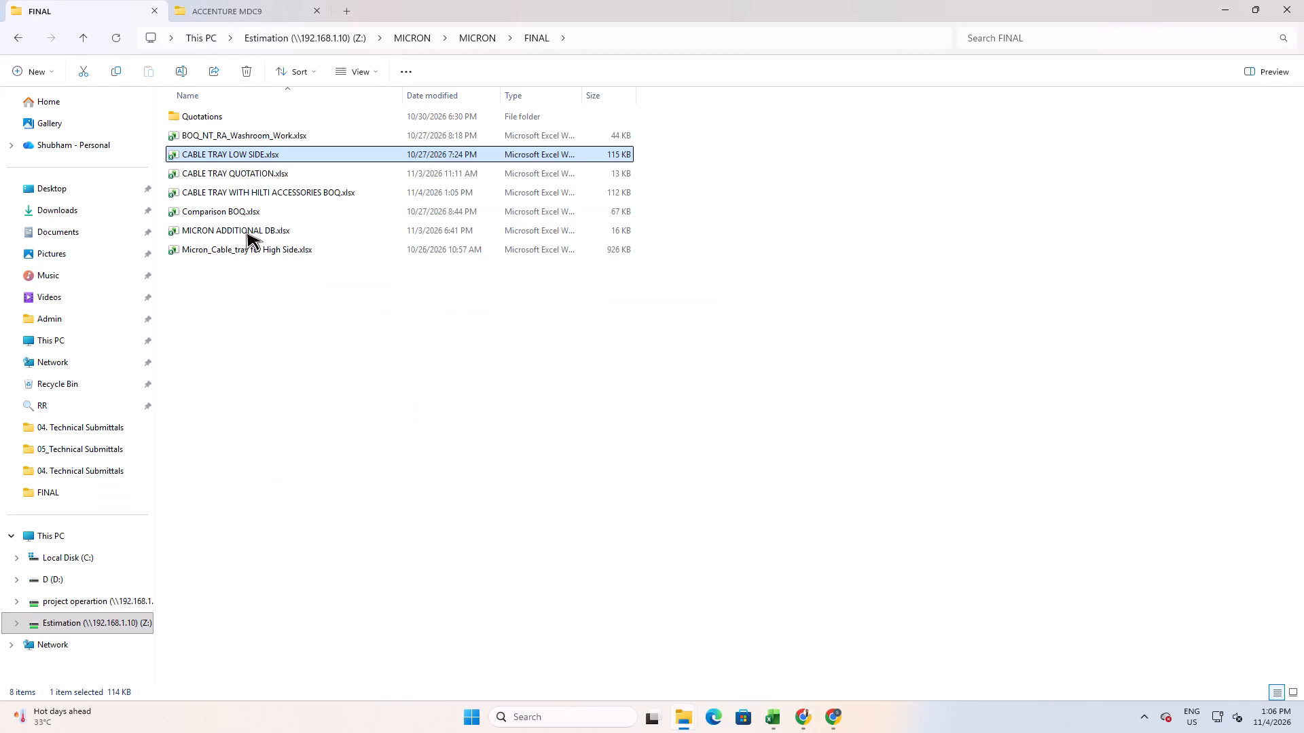
Open Micron_Cable_tray for High Side.xlsx and compare its Cable Tray items, quantities and rates with the Ahmedabad quotation's Cable Tray sheet.
double_click(249, 248)
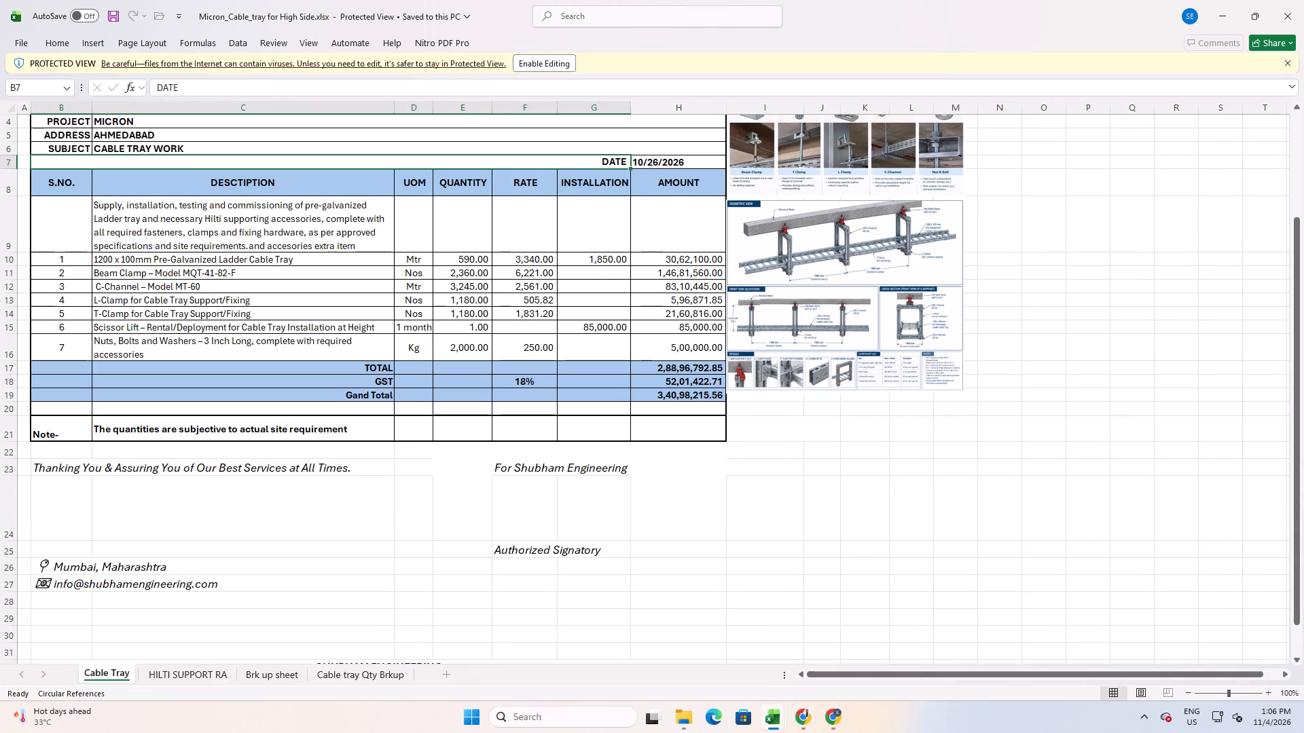
key("alt+Tab")
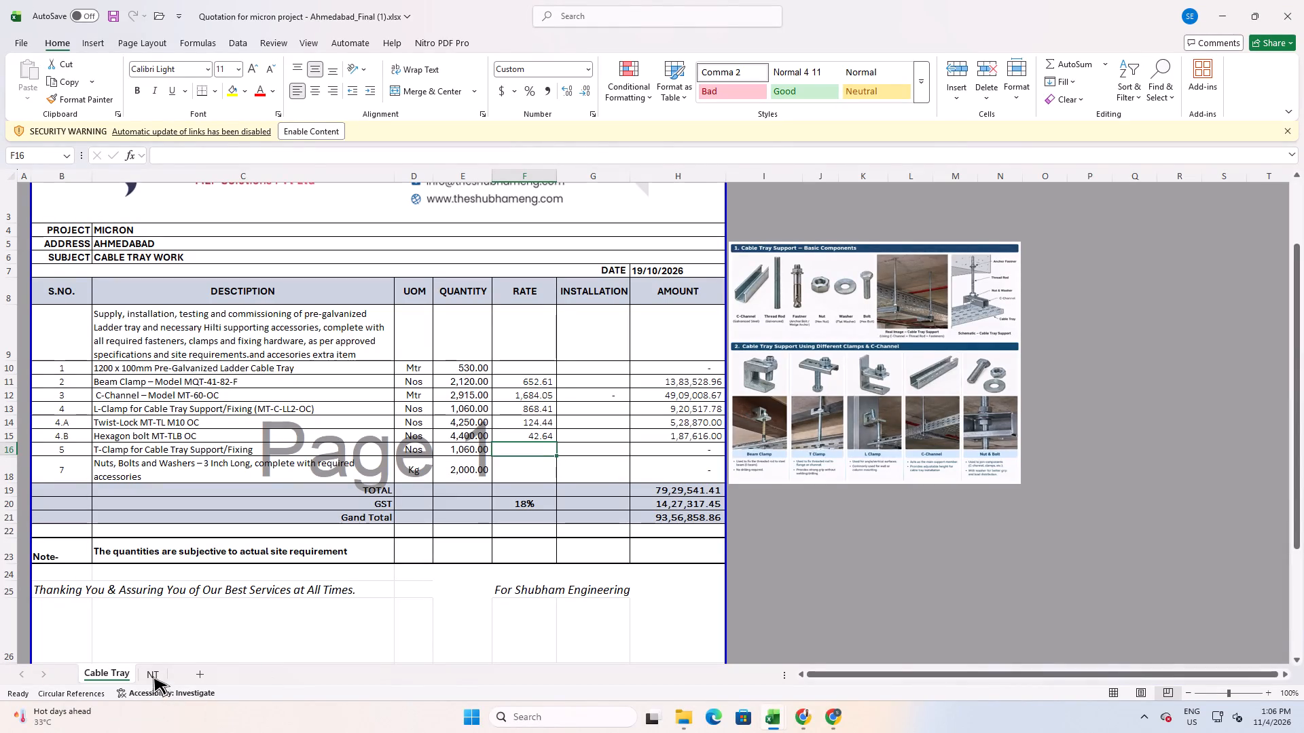
key("alt+Tab")
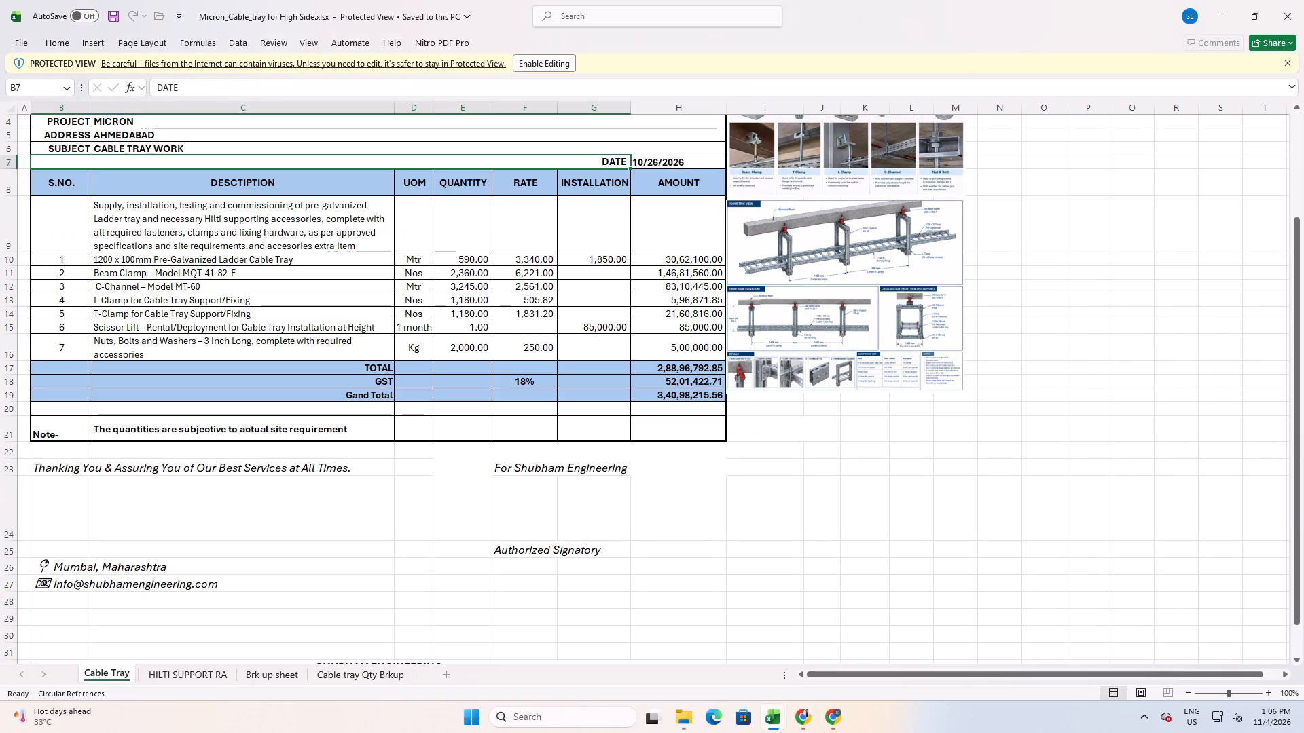
key("alt+Tab")
key("alt+Tab")
key("alt+Tab")
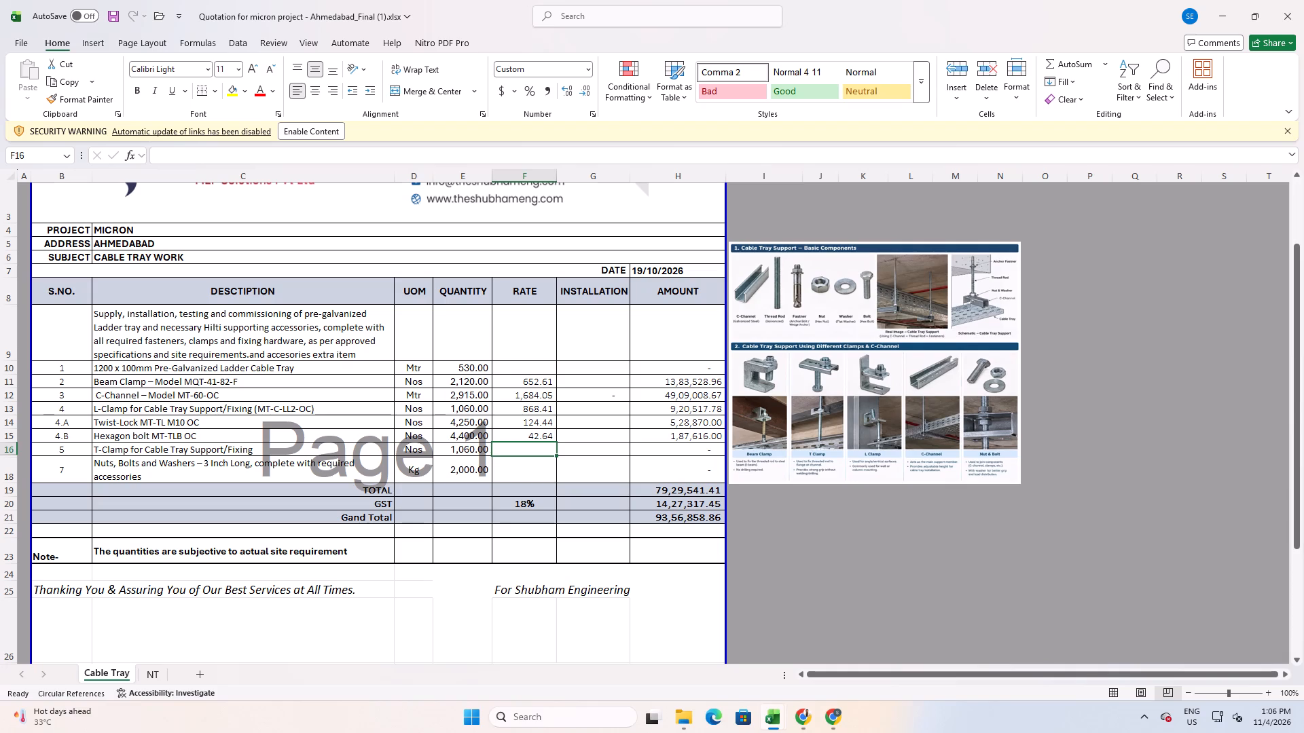
key("alt+Tab")
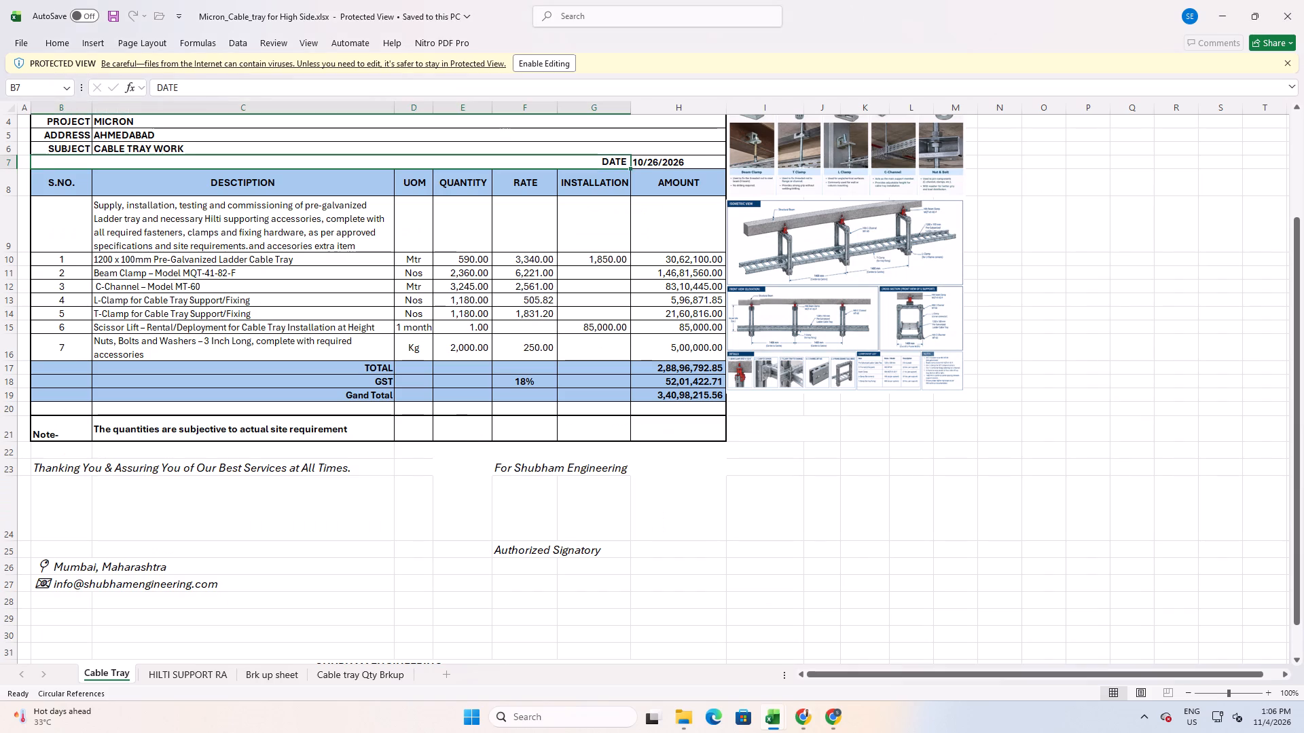
key("alt+Tab")
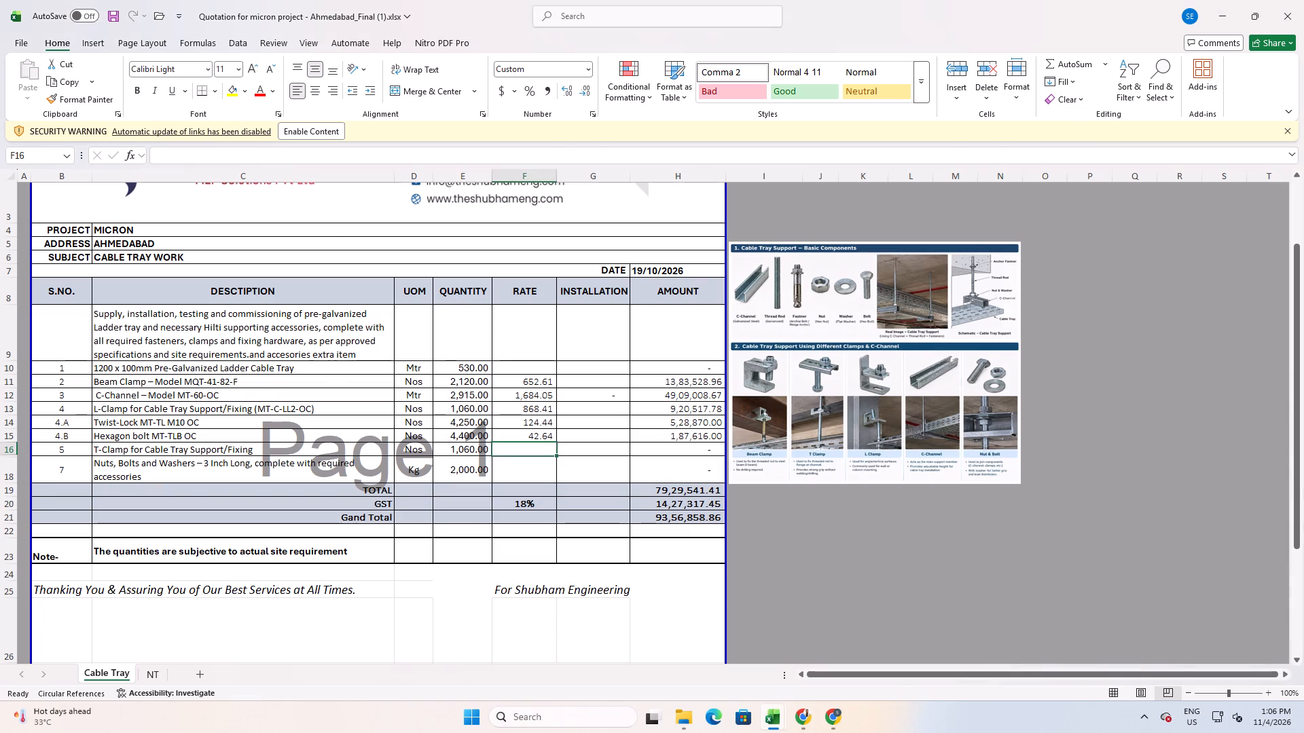
key("alt+Tab")
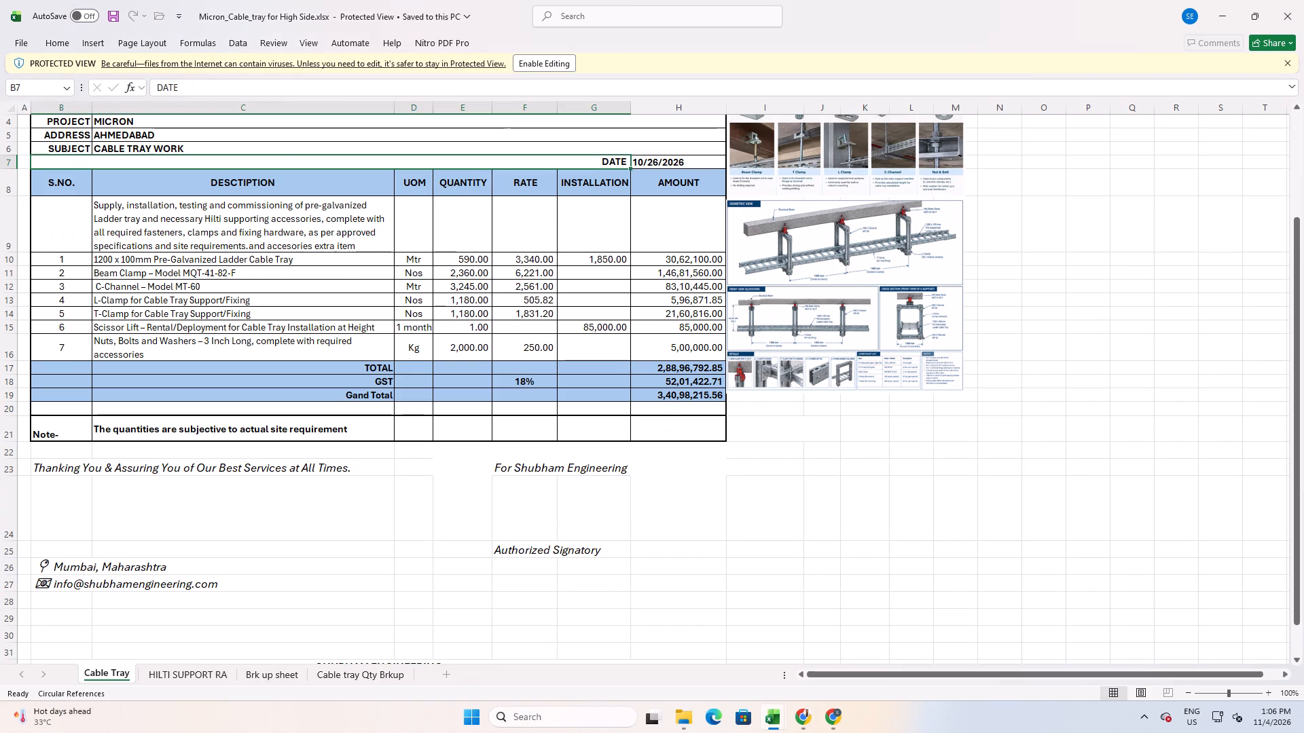
key("alt+Tab")
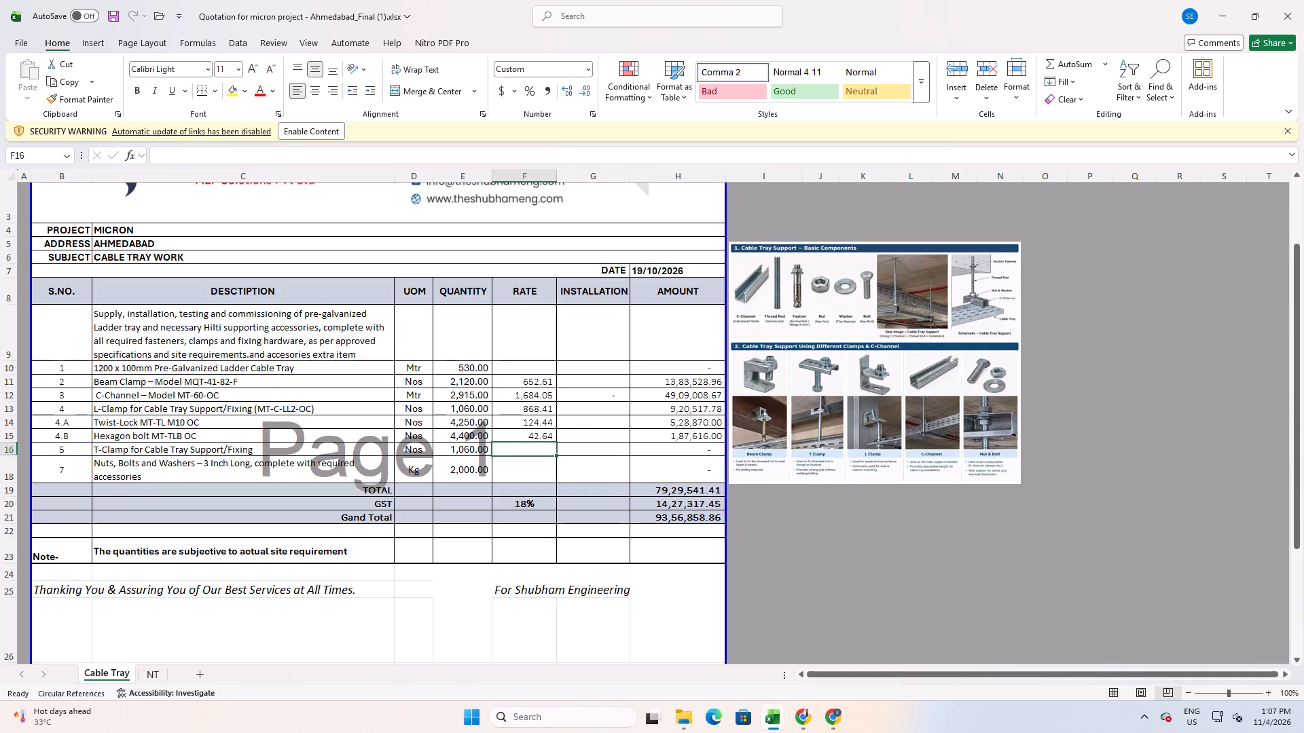
key("alt+Tab")
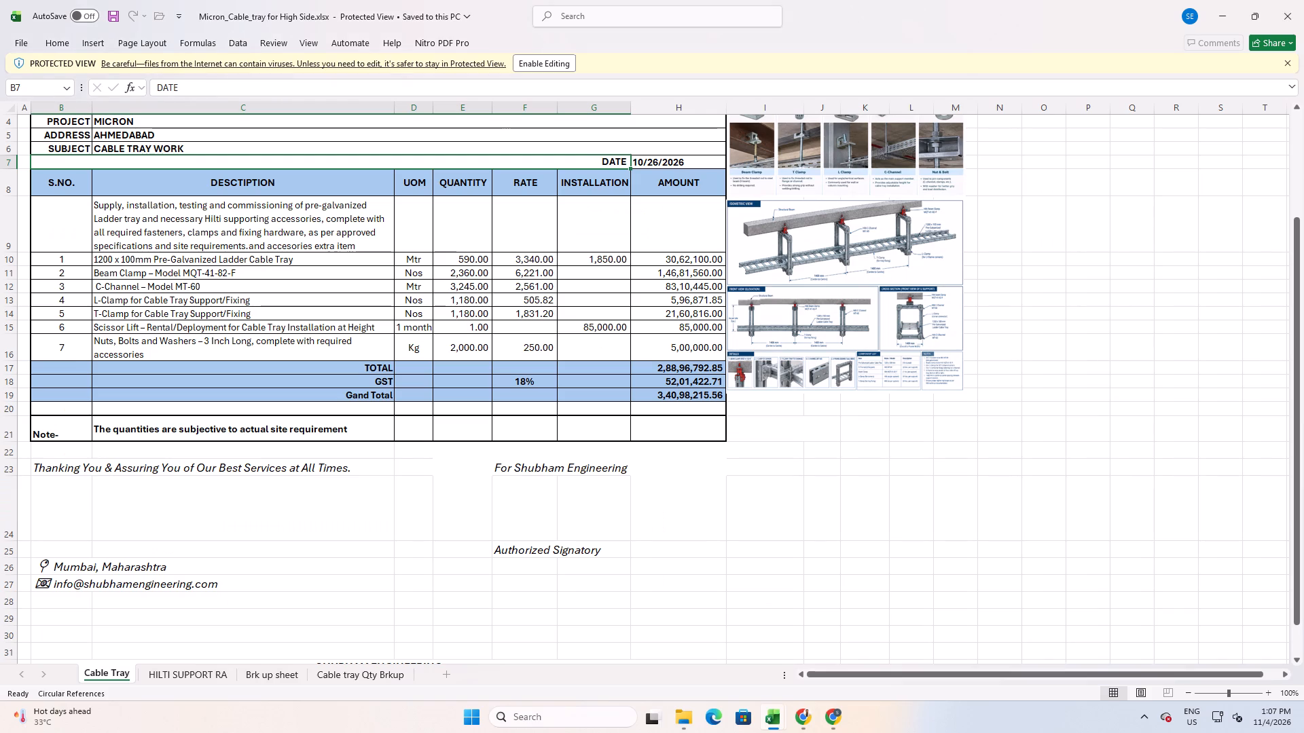
key("alt+Tab")
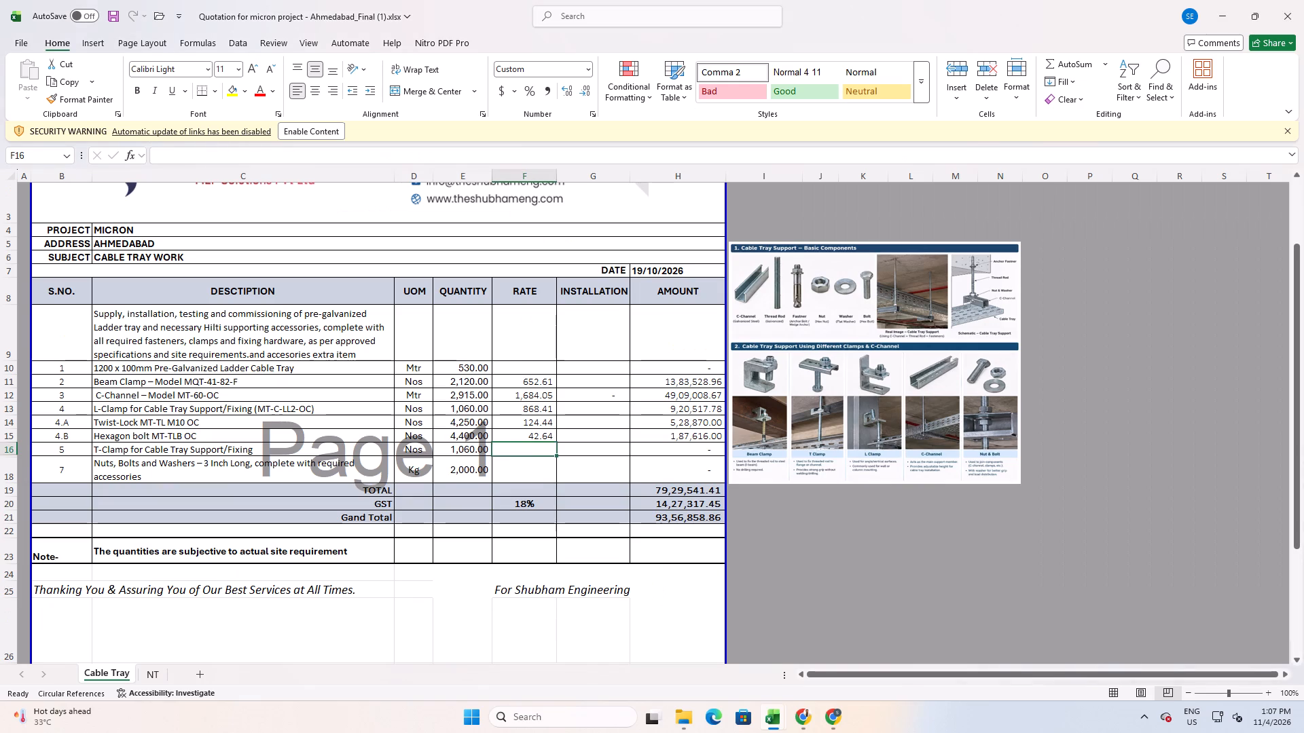
key("alt+Tab")
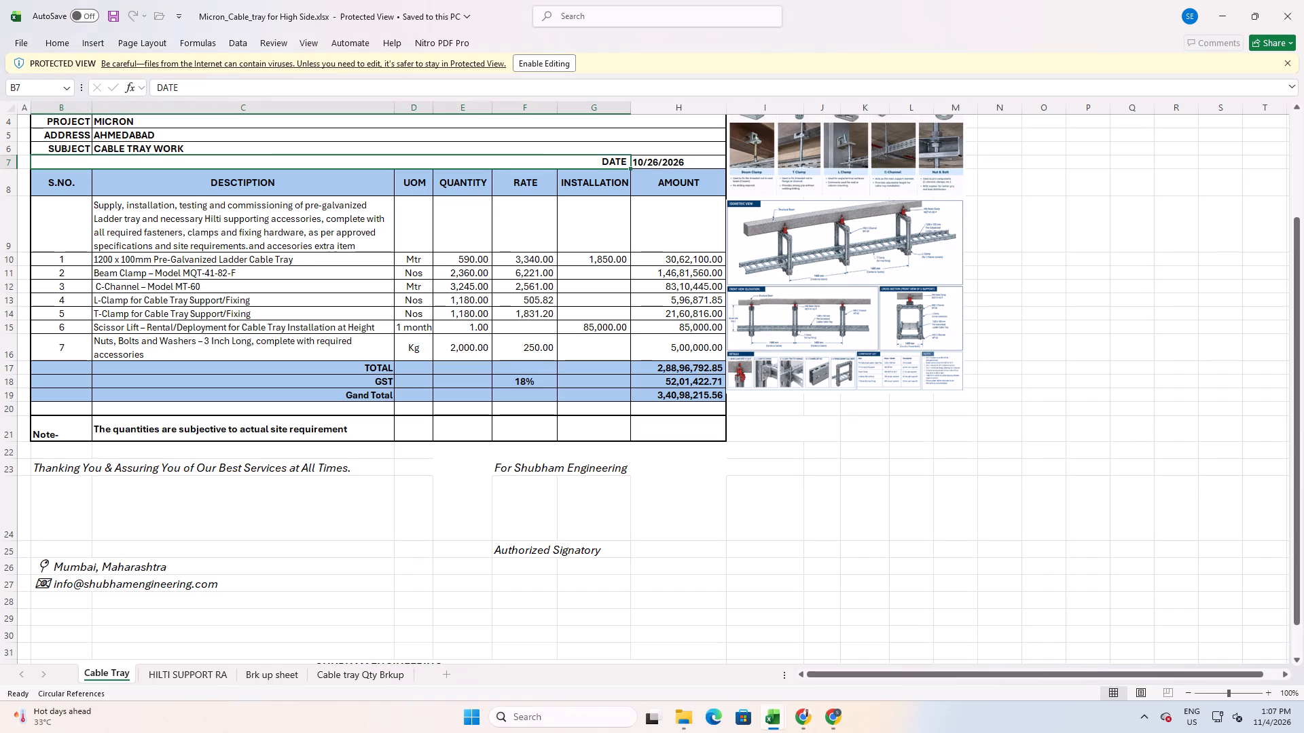
key("alt+Tab")
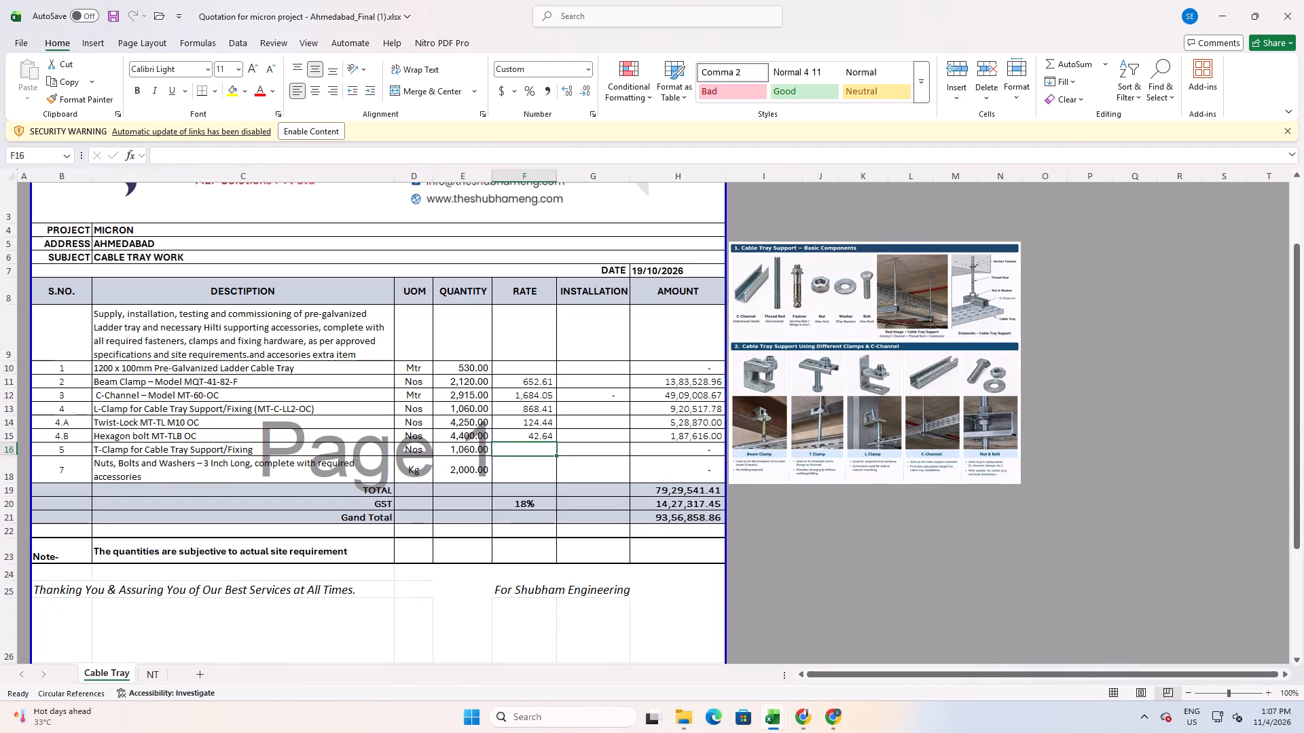
In the admin electrical addendum, add cell borders to the Supply through Total columns for items 22.1 to 22.9.
key("alt+Tab")
key("alt+Tab")
key("alt+Tab")
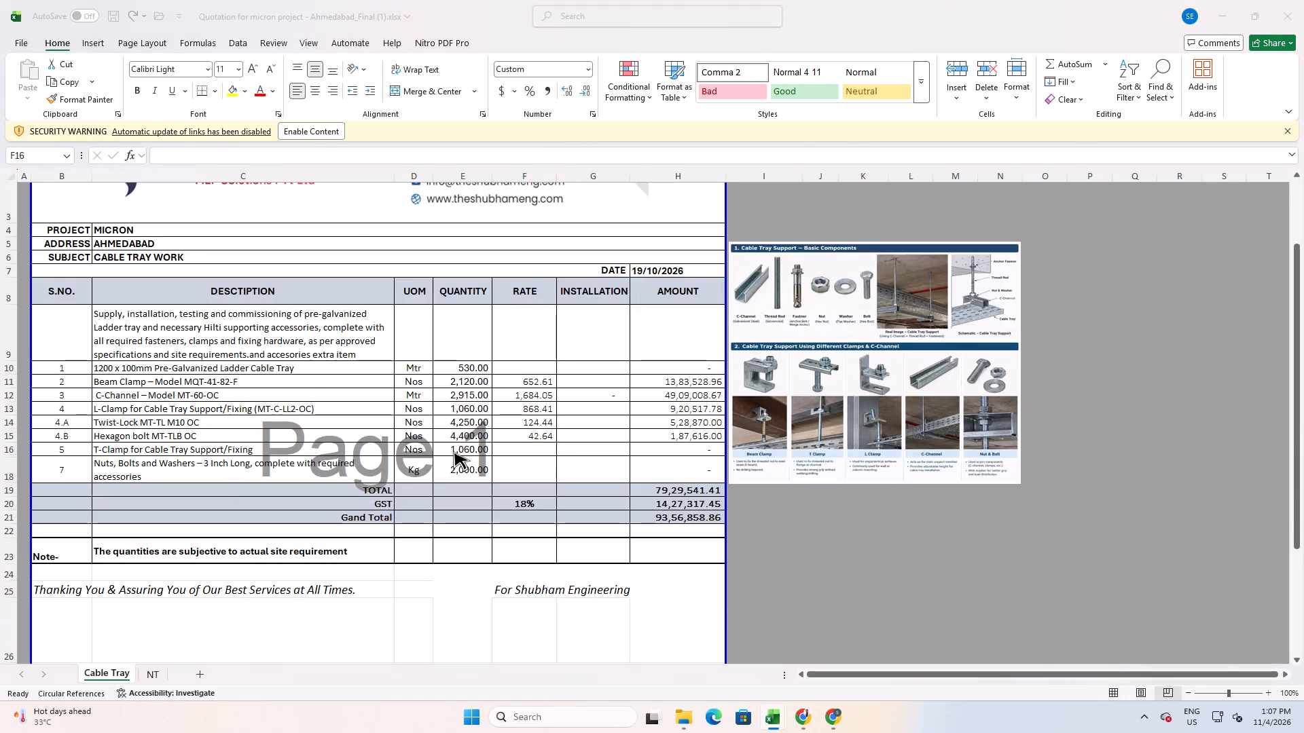
key("alt+Tab")
key("alt+Tab")
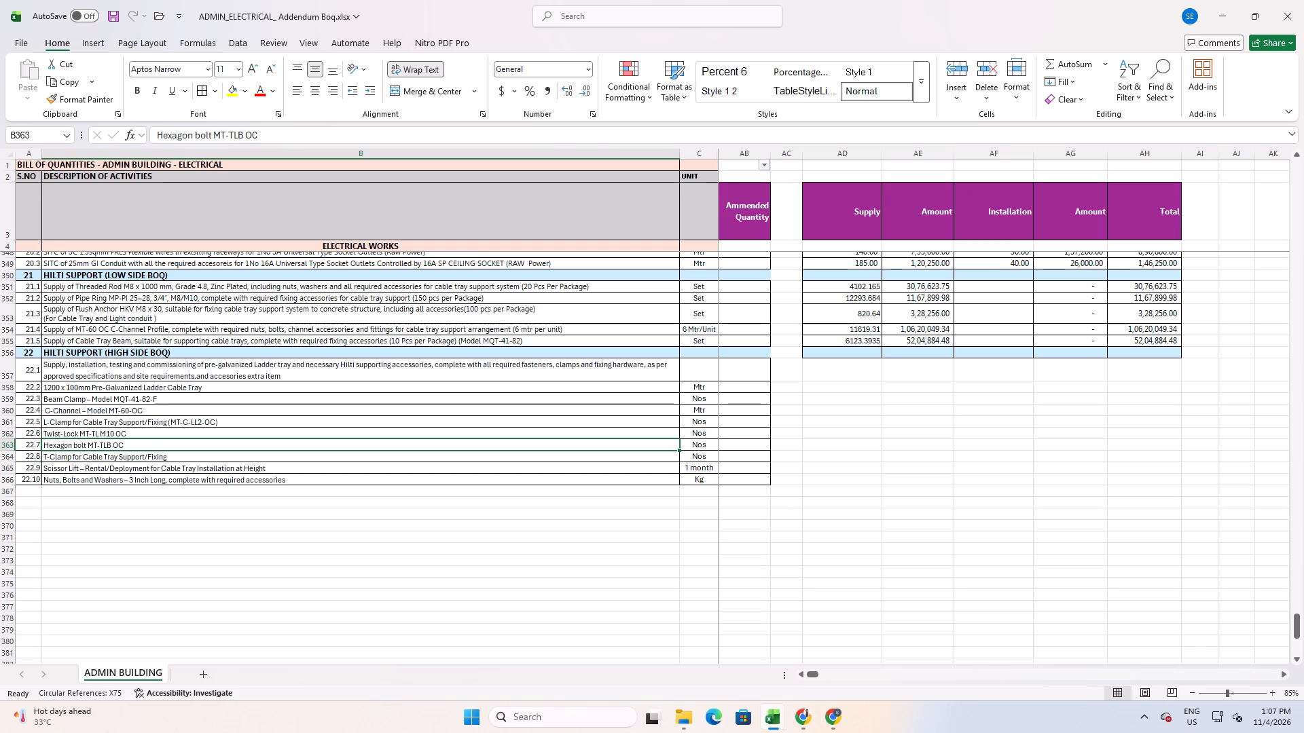
left_click_drag(851, 367, 1182, 472)
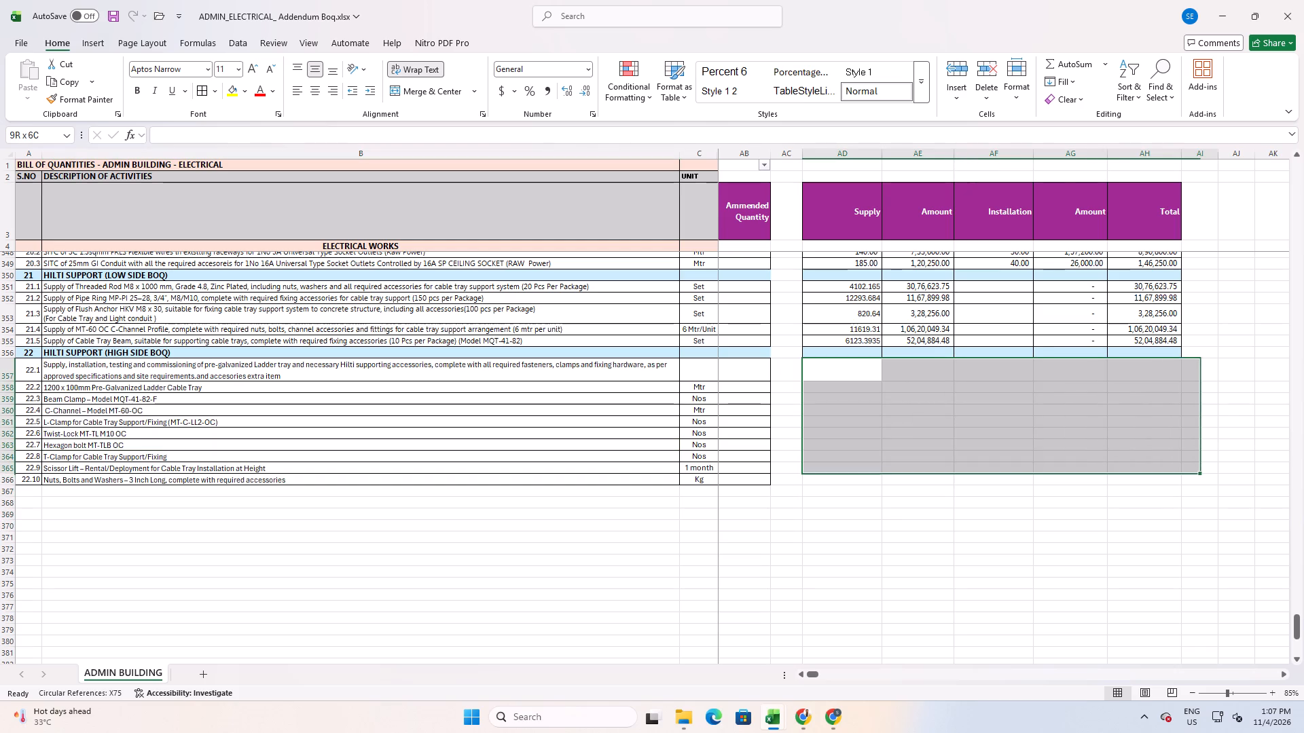
left_click_drag(1182, 472, 1147, 468)
left_click(198, 92)
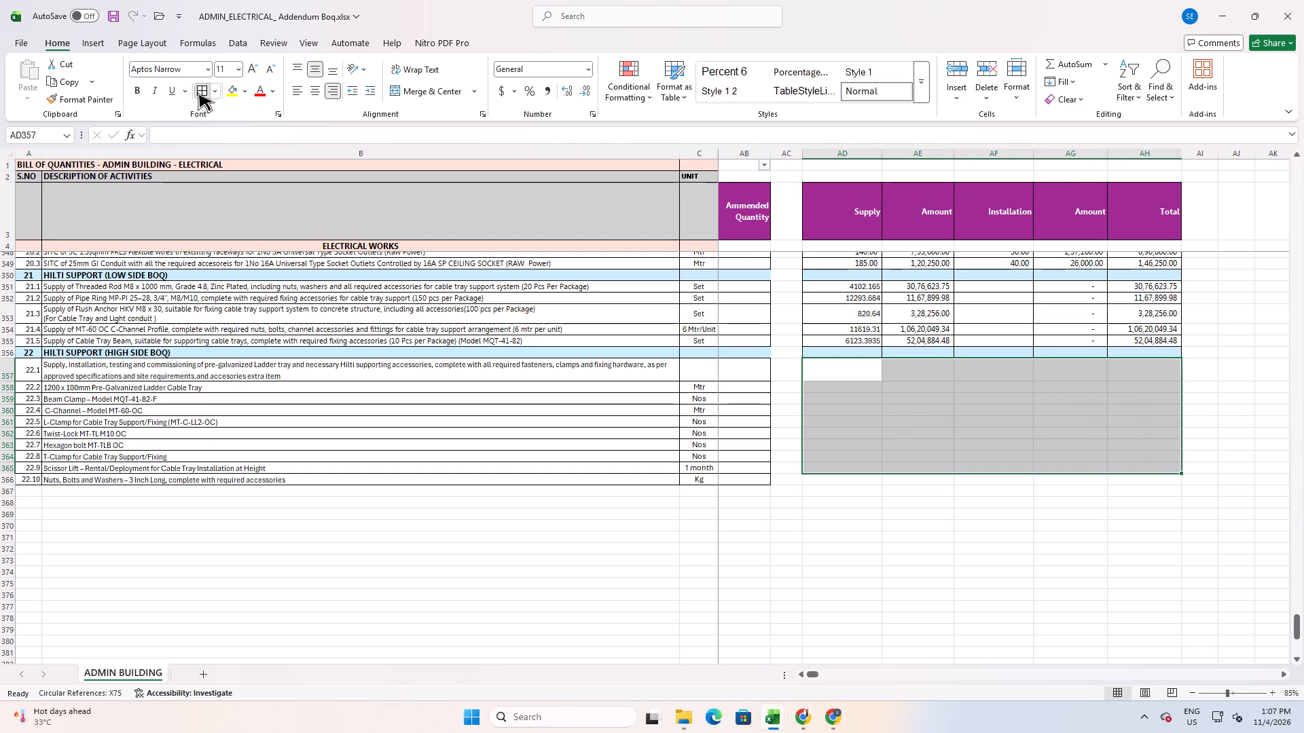
left_click(962, 487)
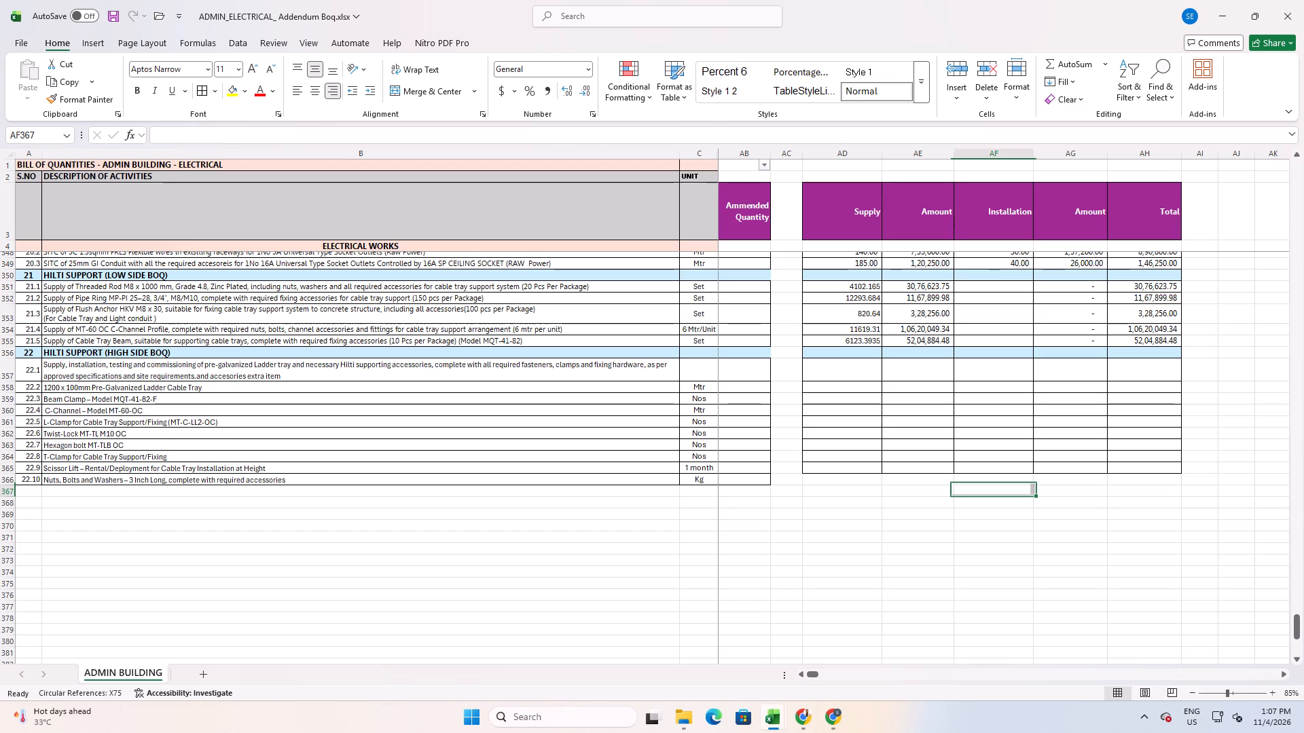
Copy item 21.1's Supply through Total cells into the same columns for items 22.1 to 22.9.
left_click_drag(863, 284, 1134, 283)
key("ctrl+c")
left_click_drag(869, 373, 945, 432)
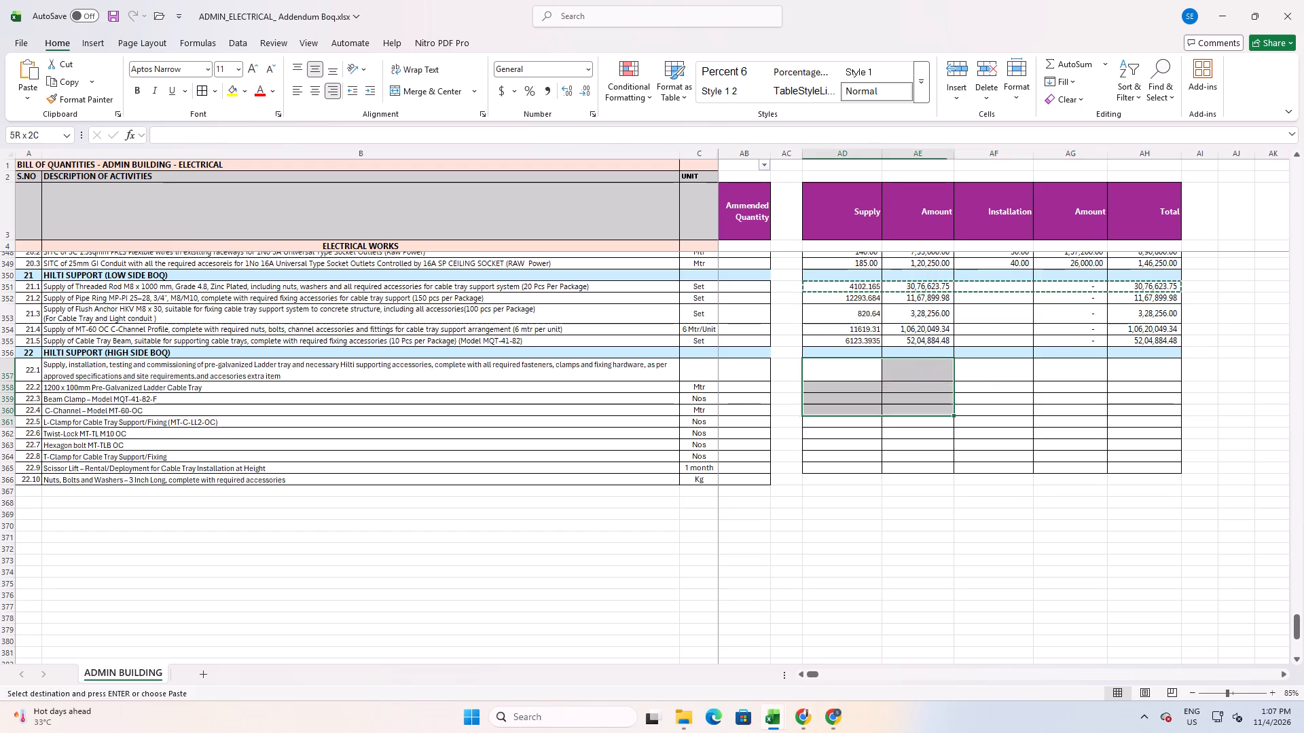
left_click_drag(945, 432, 1140, 465)
key("ctrl+v")
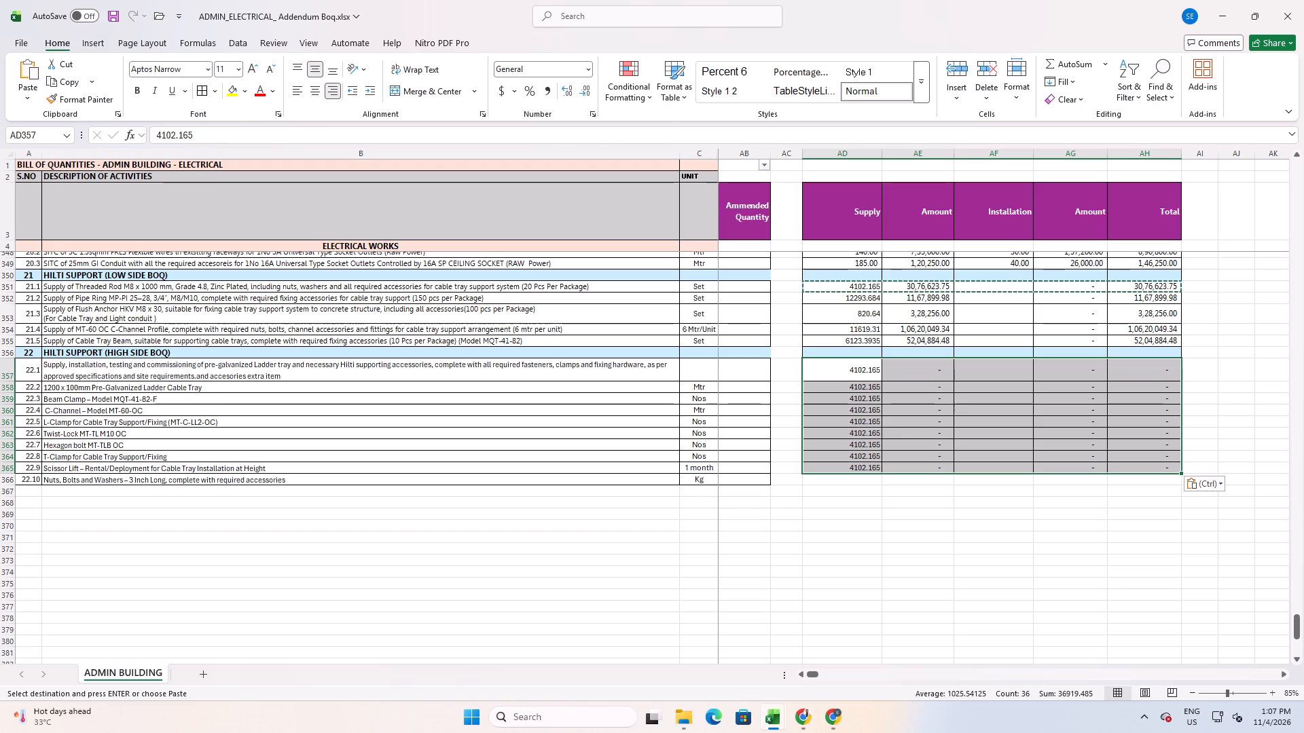
Add cell borders to the Supply through Total cells of item 22.10, Nuts, Bolts and Washers.
left_click_drag(856, 478, 1157, 478)
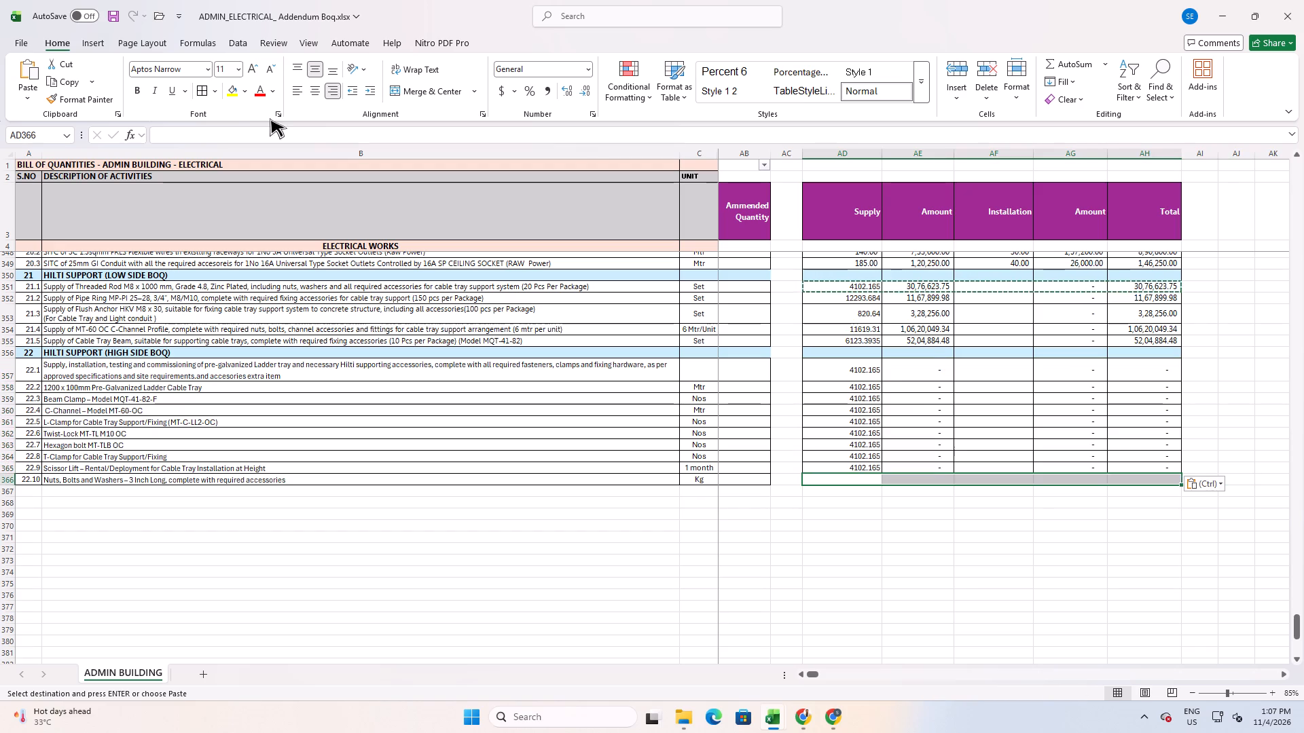
left_click(204, 90)
left_click(979, 409)
Clear the Supply rates from items 22.1 to 22.9 in the High Side Hilti Support section.
left_click_drag(868, 375, 867, 445)
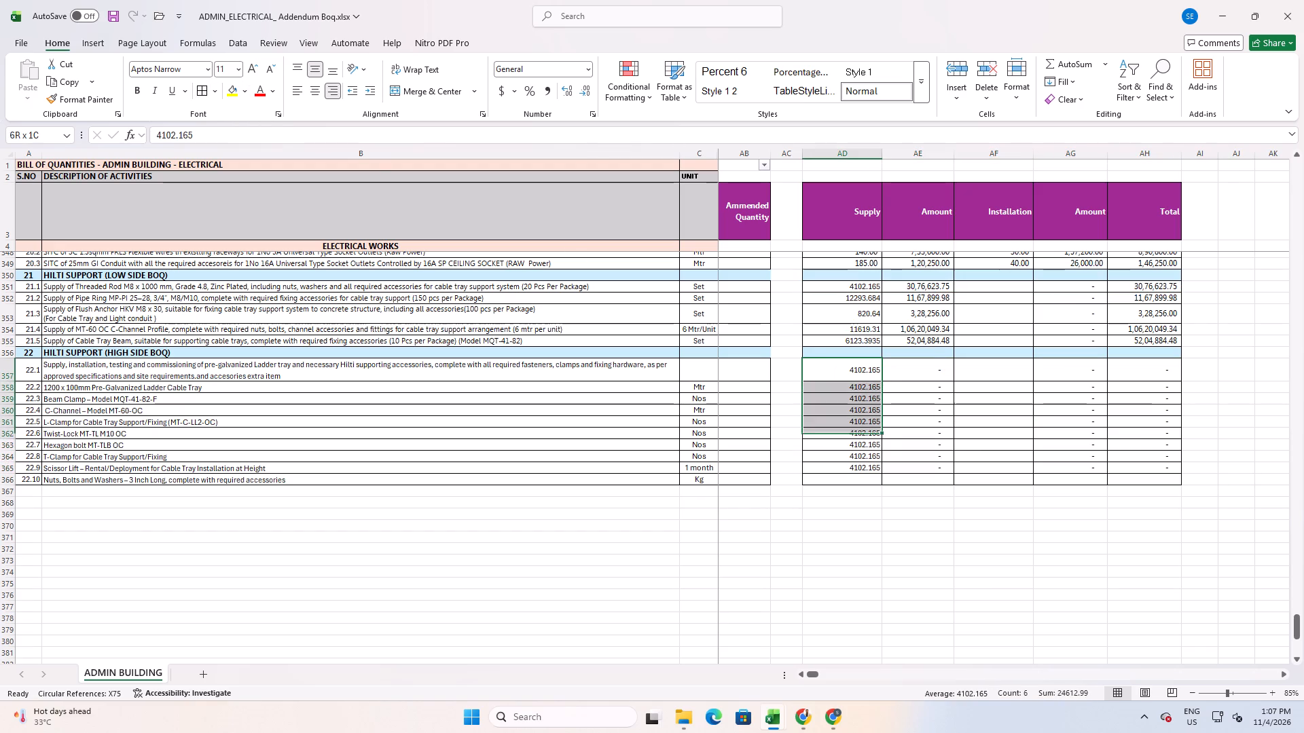
left_click_drag(867, 445, 869, 467)
key("Delete")
left_click(1051, 437)
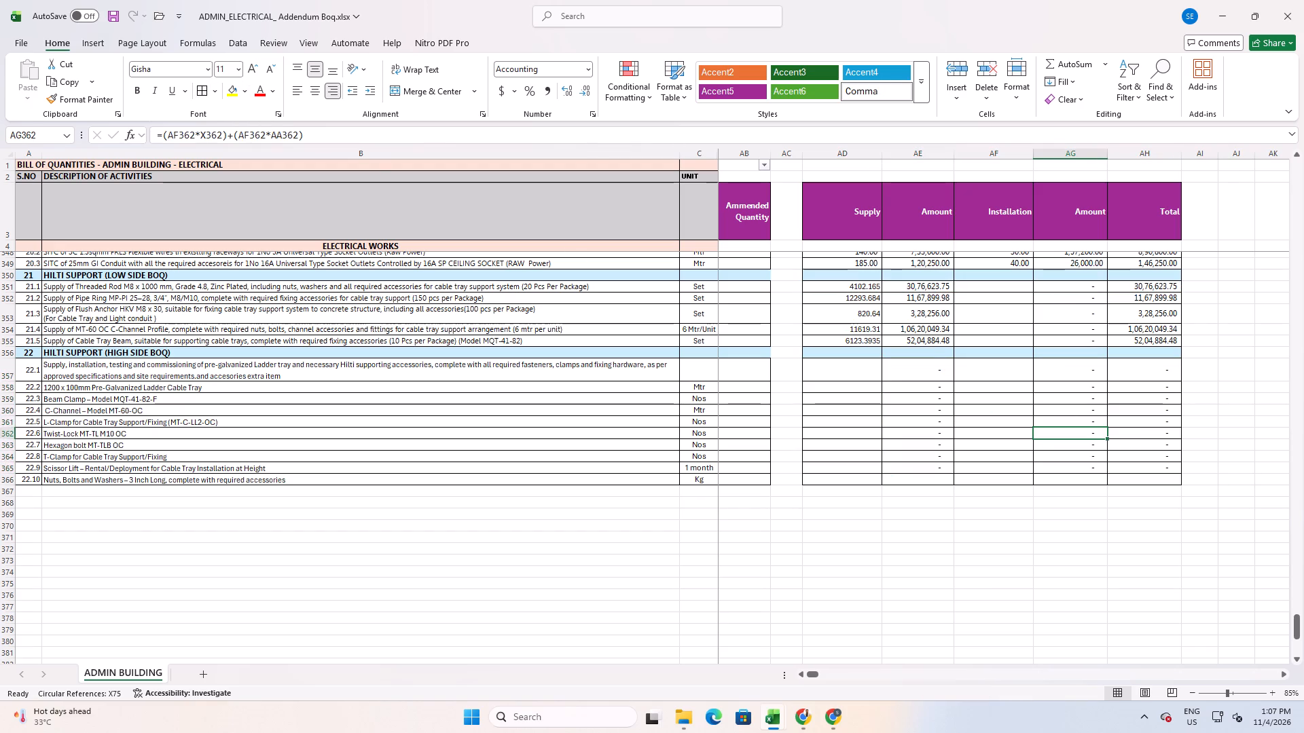
Clear the Amount, Installation and Total cells of item 22.1, the description-only ladder tray line.
left_click(848, 369)
left_click_drag(914, 362, 928, 365)
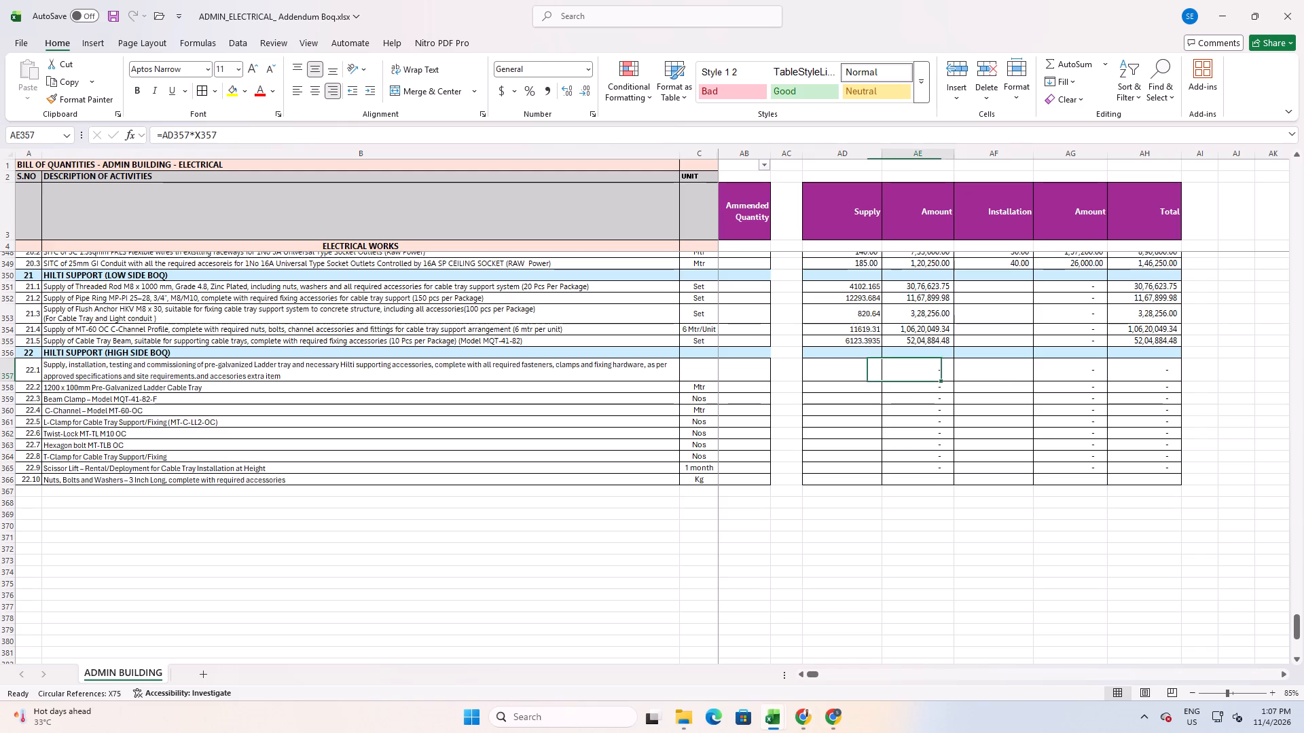
left_click_drag(928, 365, 1127, 380)
key("Delete")
left_click(817, 421)
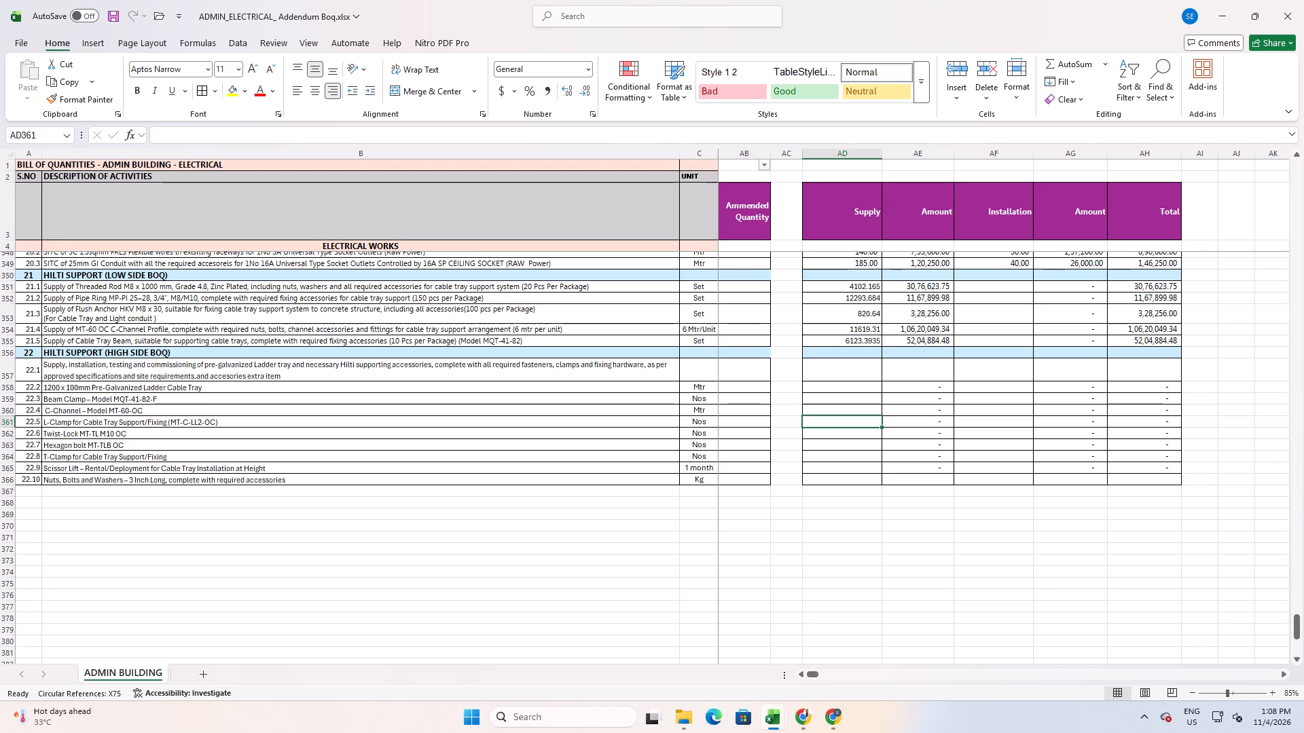
left_click(1121, 393)
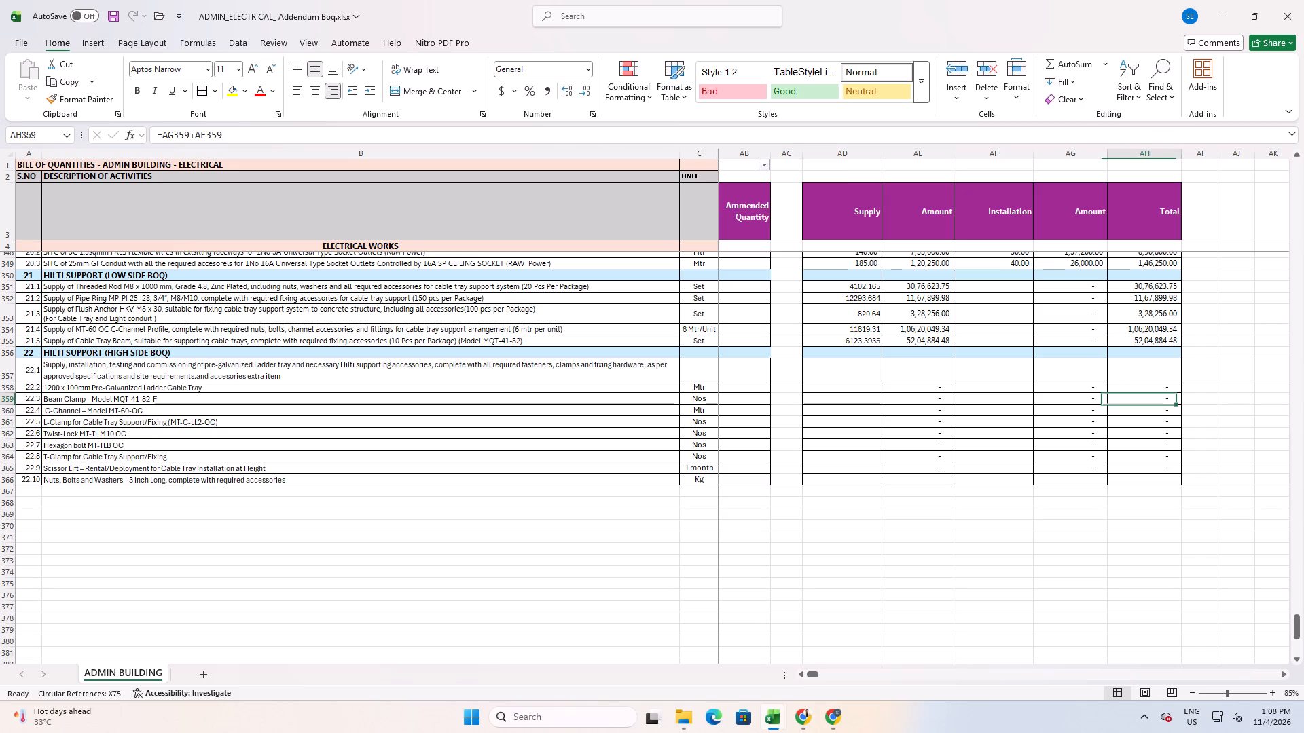
Look up the ladder cable tray rate in Micron_Cable_tray for High Side.xlsx and set item 22.2's Supply rate to 3340 in the addendum.
left_click(840, 387)
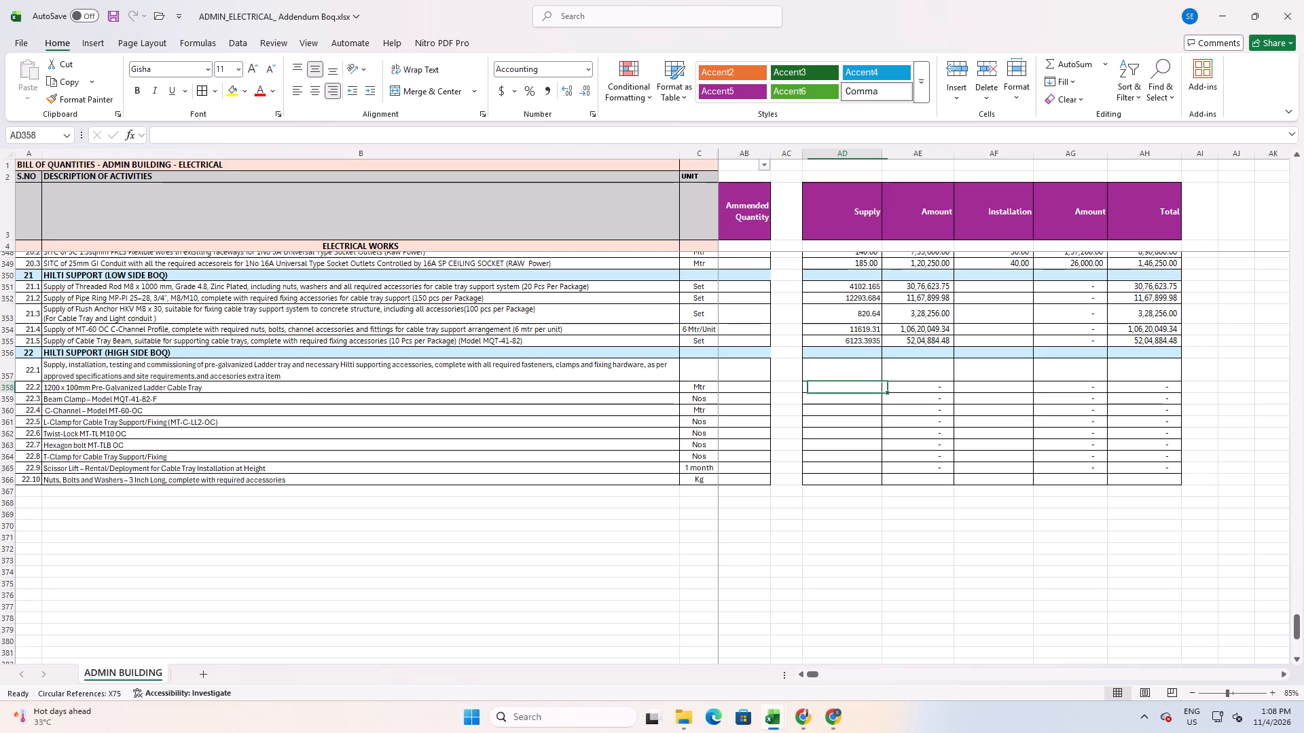
key("Right")
key("Left")
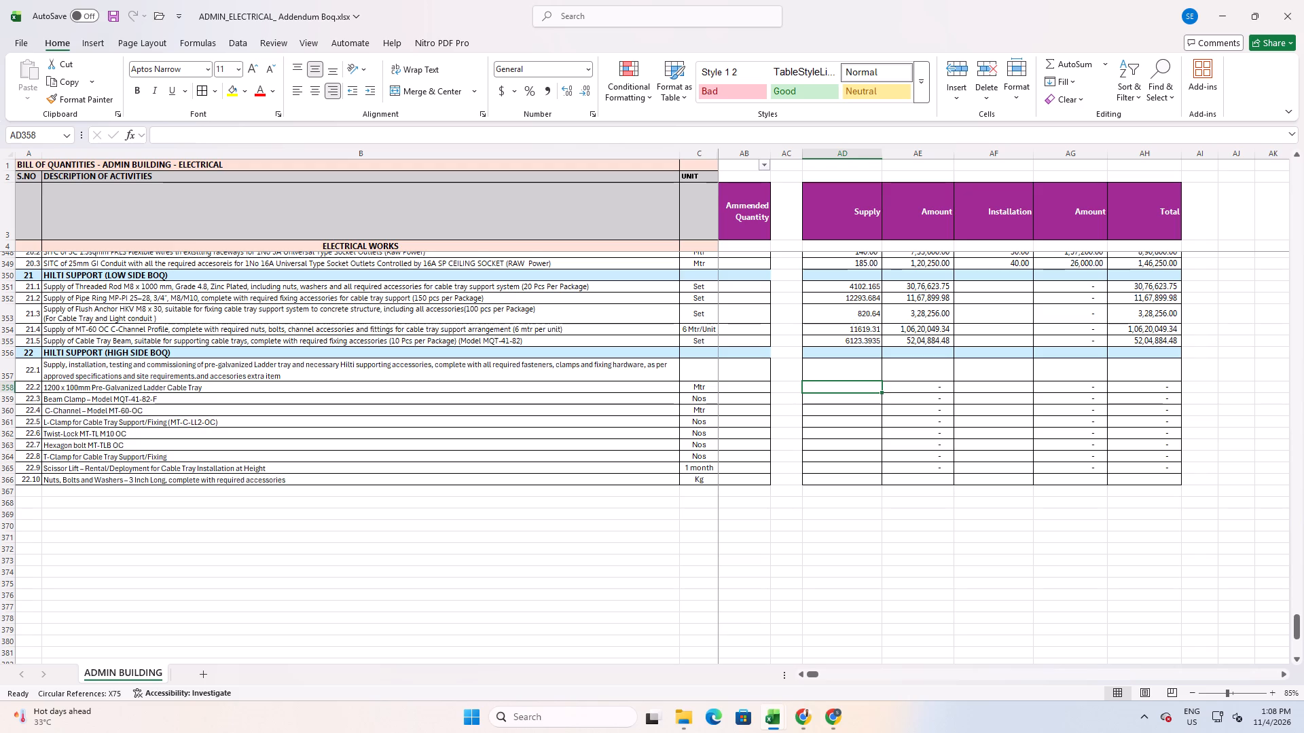
key("alt+Tab")
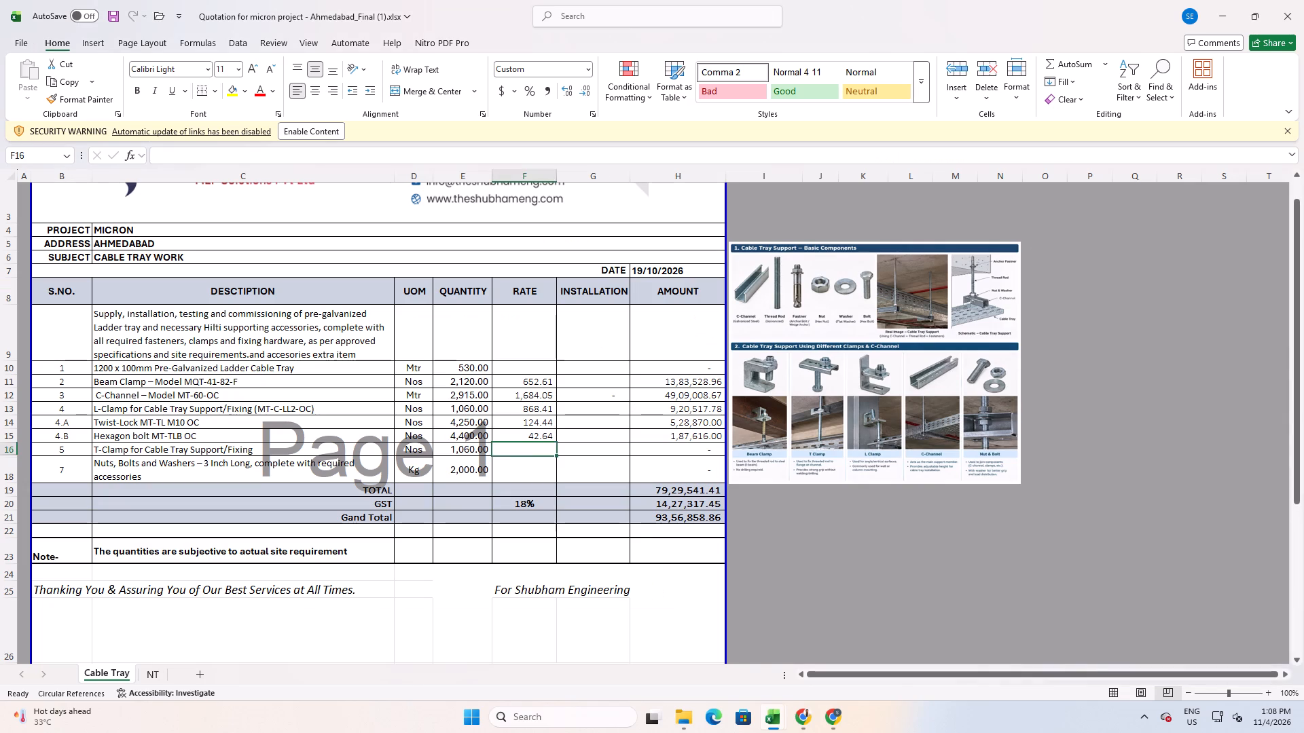
key("alt+Tab")
key("alt+Tab")
key("alt+Tab")
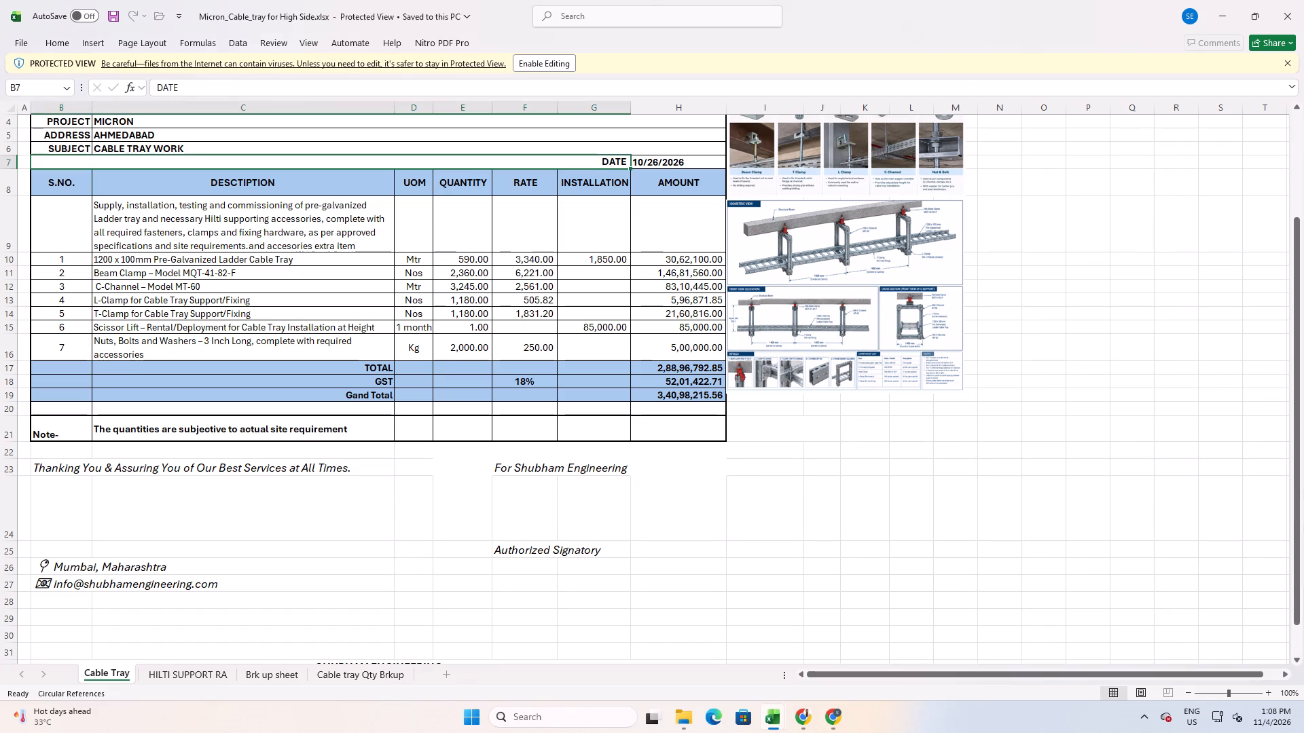
key("alt+Tab")
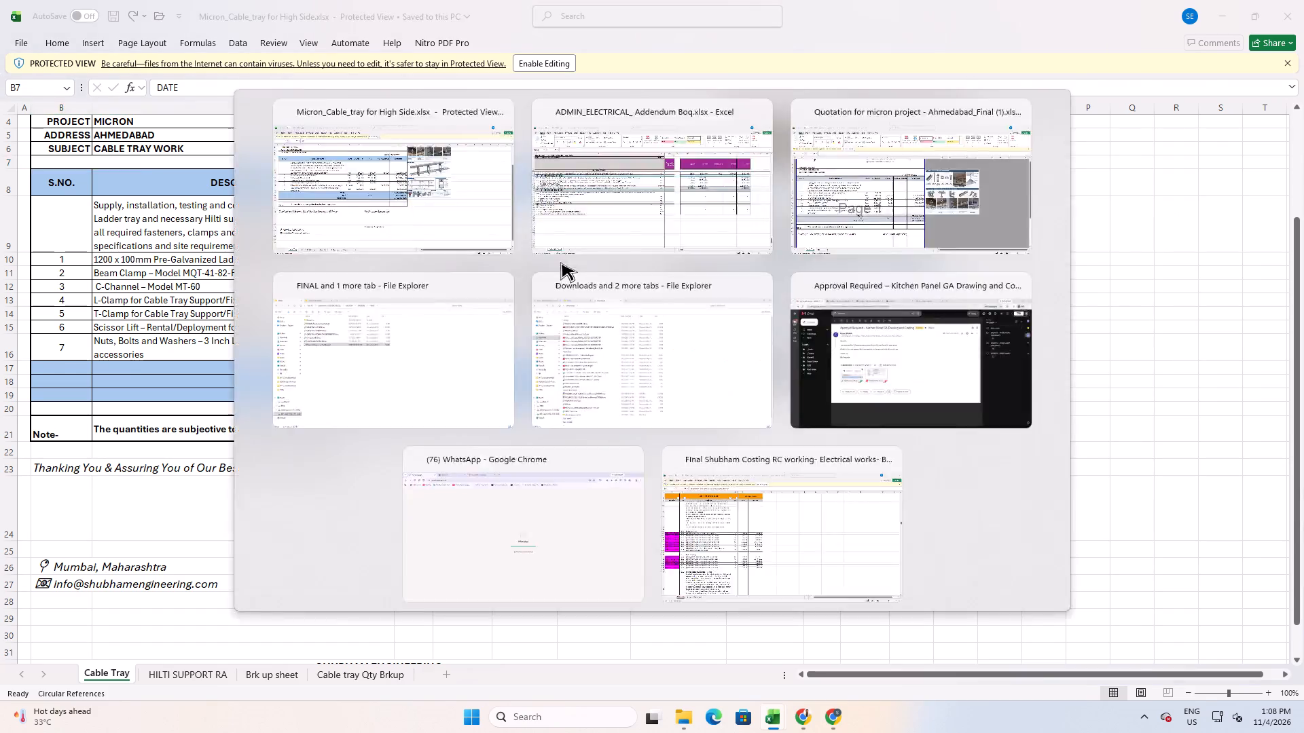
type("22")
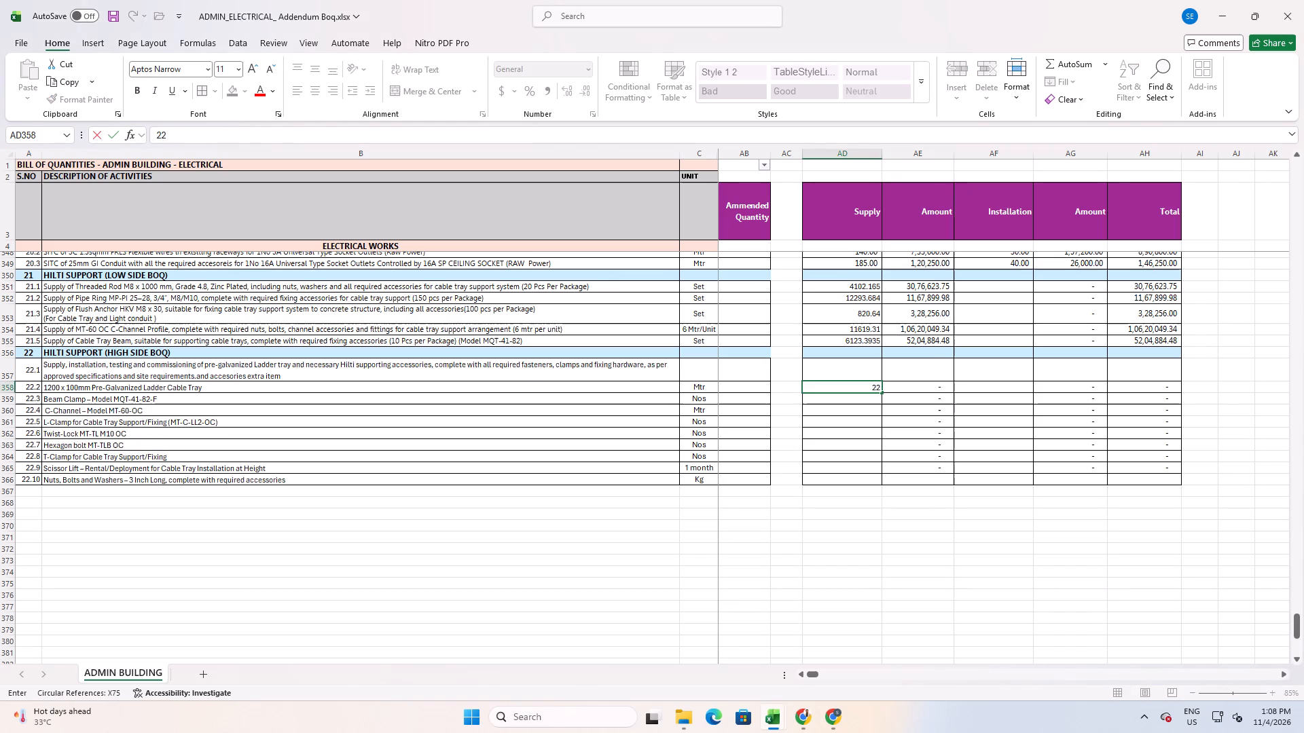
key("BackSpace")
key("BackSpace")
type("3340")
key("Return")
key("Up")
key("Right")
key("Right")
key("Left")
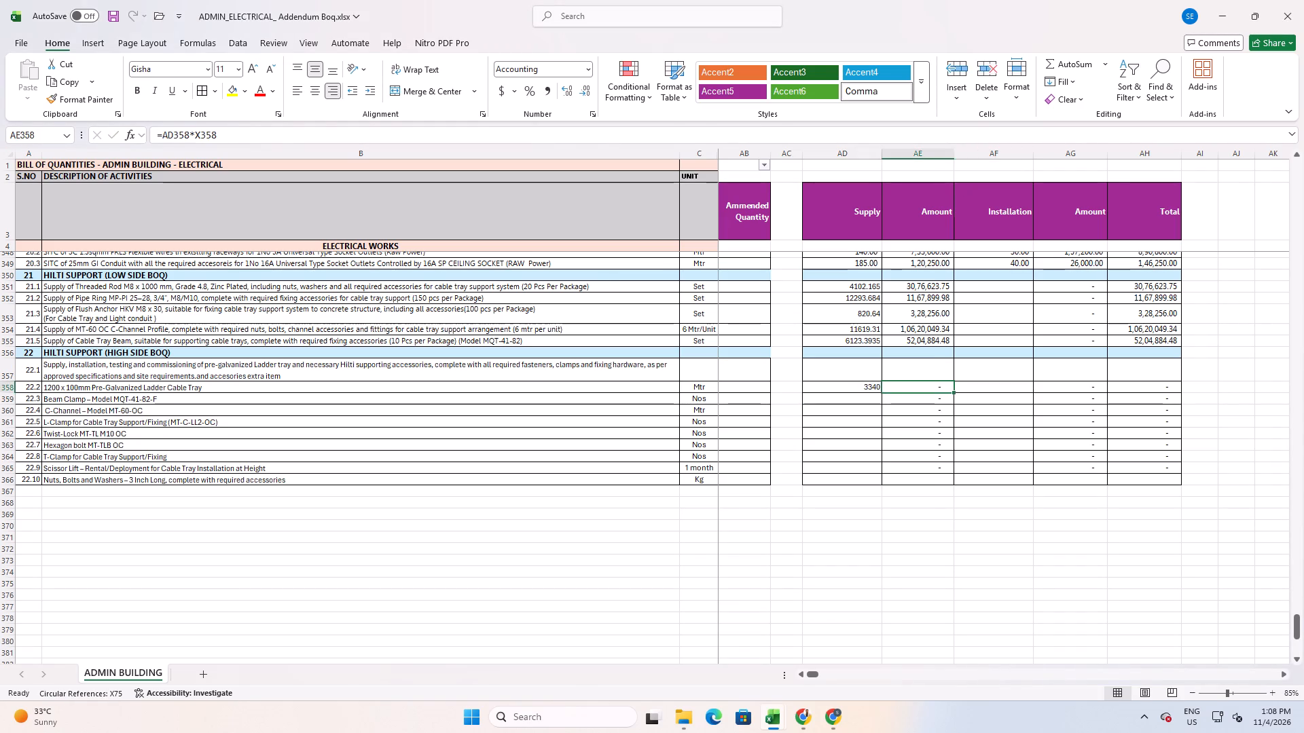
key("Up")
key("Up")
key("Up")
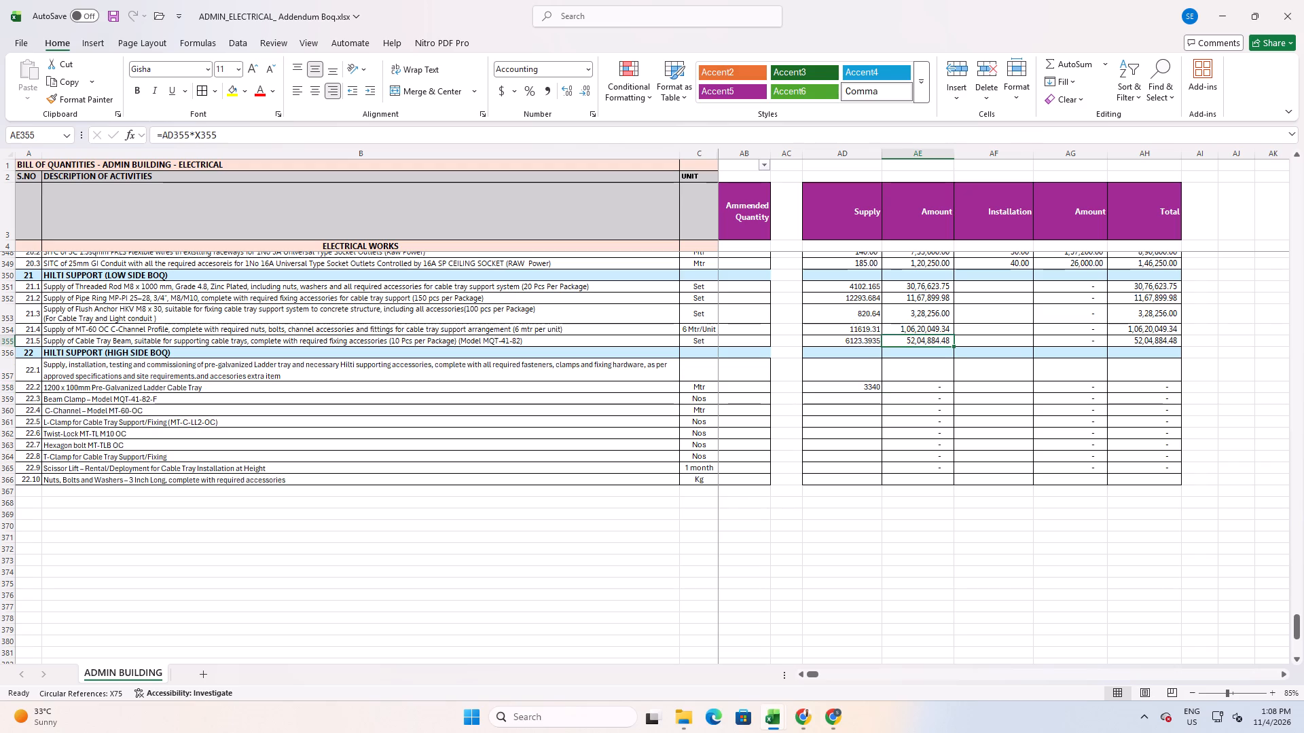
Copy the seven Cable Tray quantities from Micron_Cable_tray for High Side.xlsx as values into the addendum's Revised SITC Quantity column for items 22.2 to 22.8.
middle_click_drag(840, 406, 789, 417)
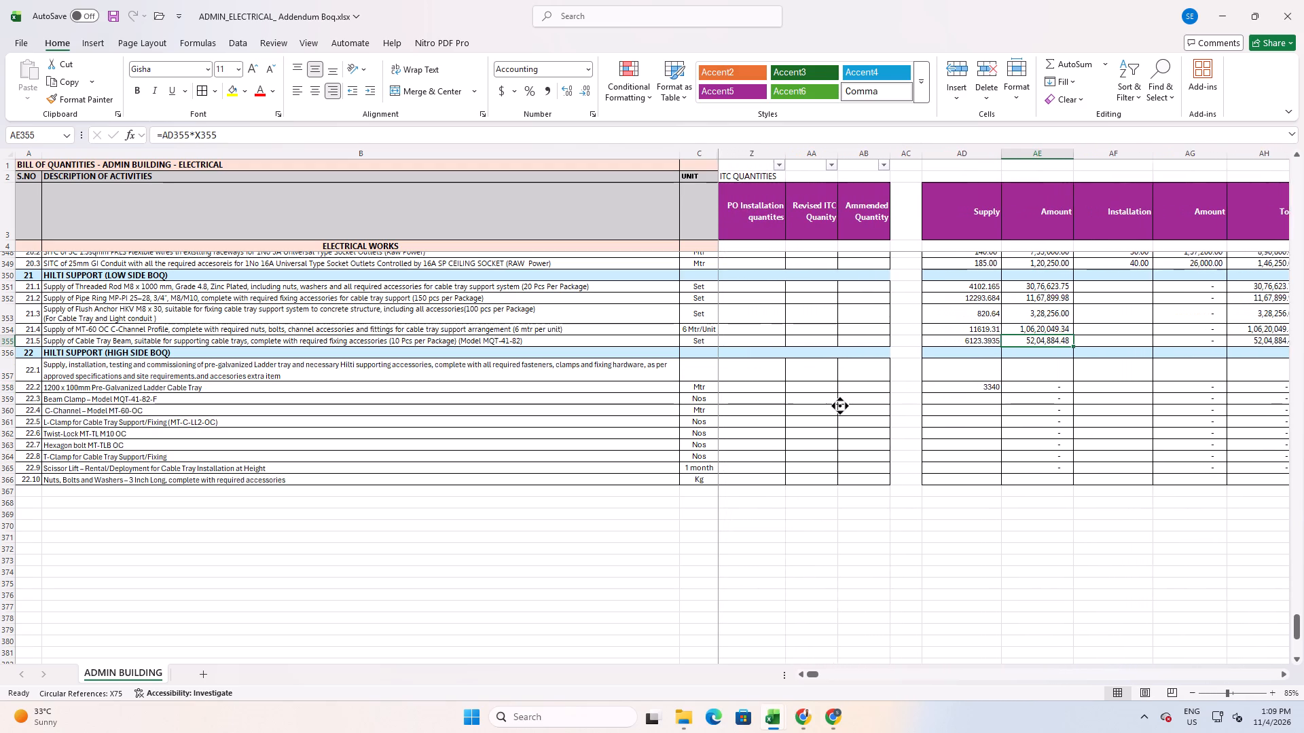
middle_click_drag(789, 417, 773, 426)
key("alt+Tab")
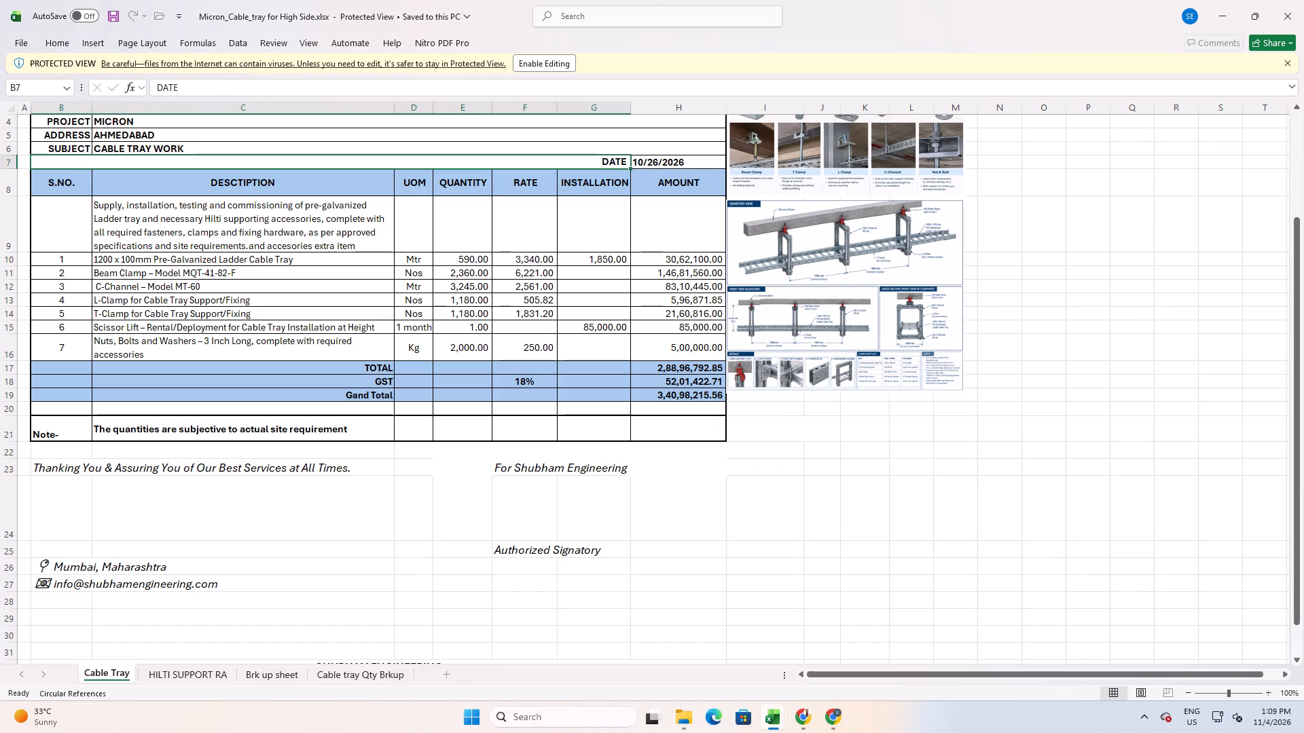
left_click_drag(478, 260, 479, 342)
key("ctrl+c")
key("alt+Tab")
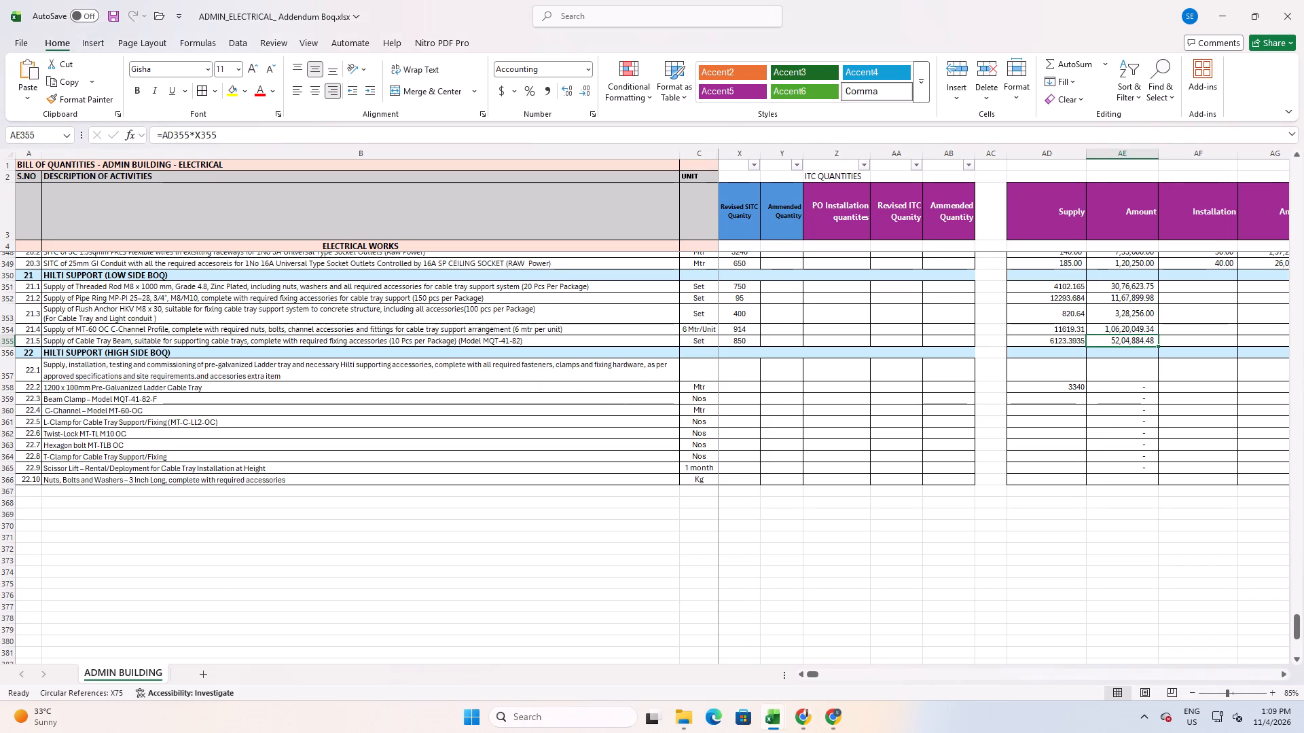
left_click(750, 390)
key("ctrl+shift+v")
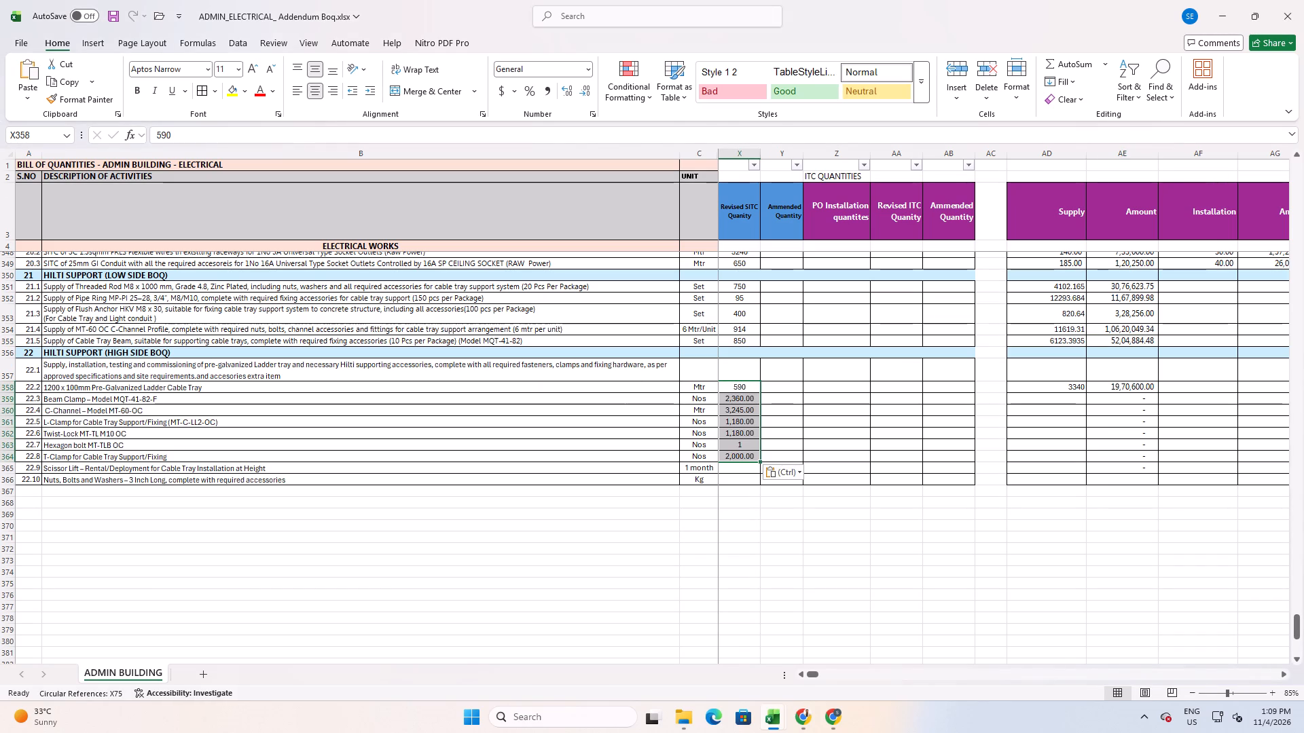
Compare the Cable Tray items and quantities in Micron_Cable_tray for High Side.xlsx with those in the Ahmedabad quotation workbook.
key("alt+Tab")
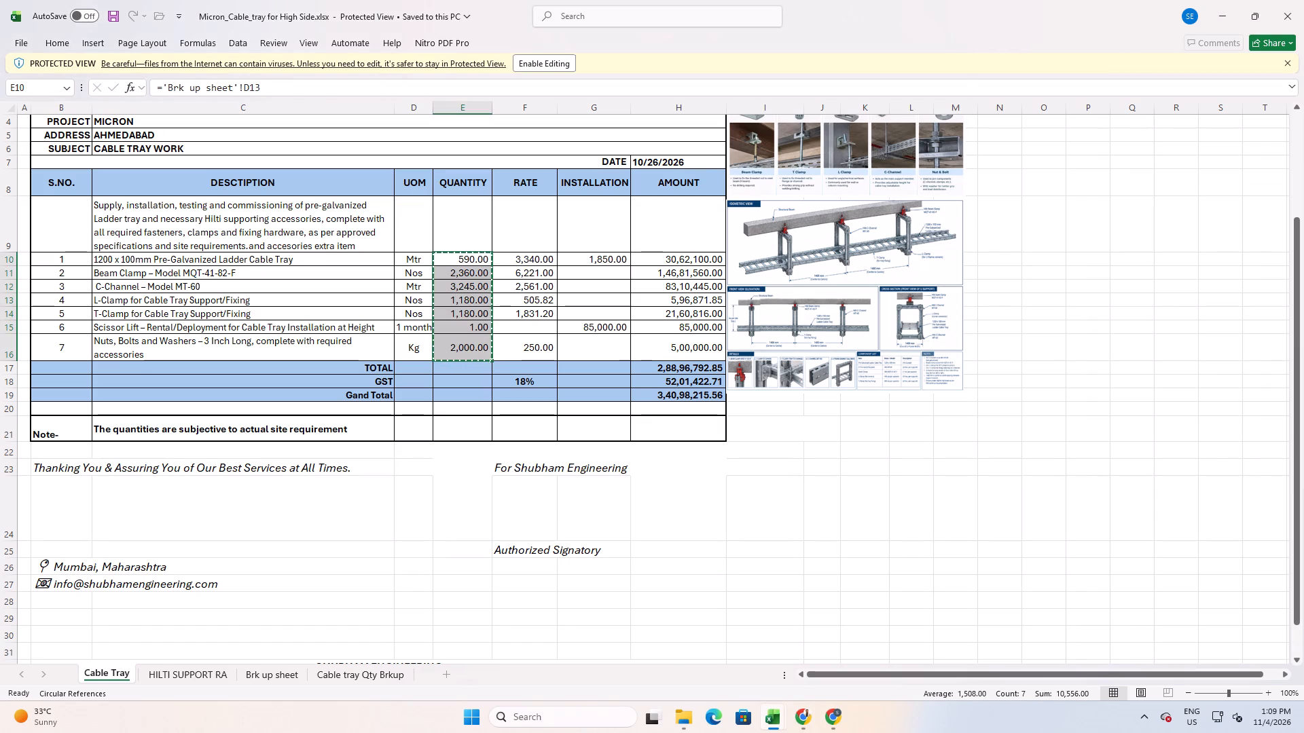
key("alt+Tab")
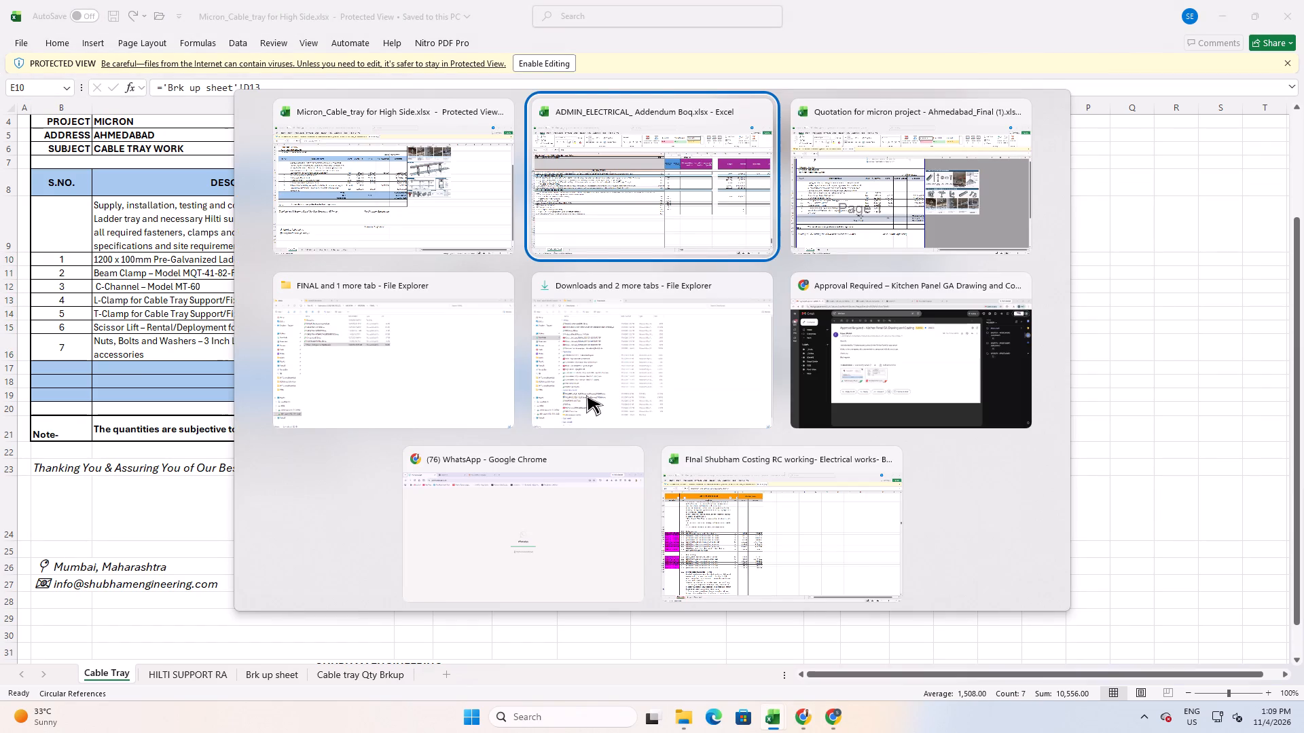
key("alt+Tab")
key("alt+Tab")
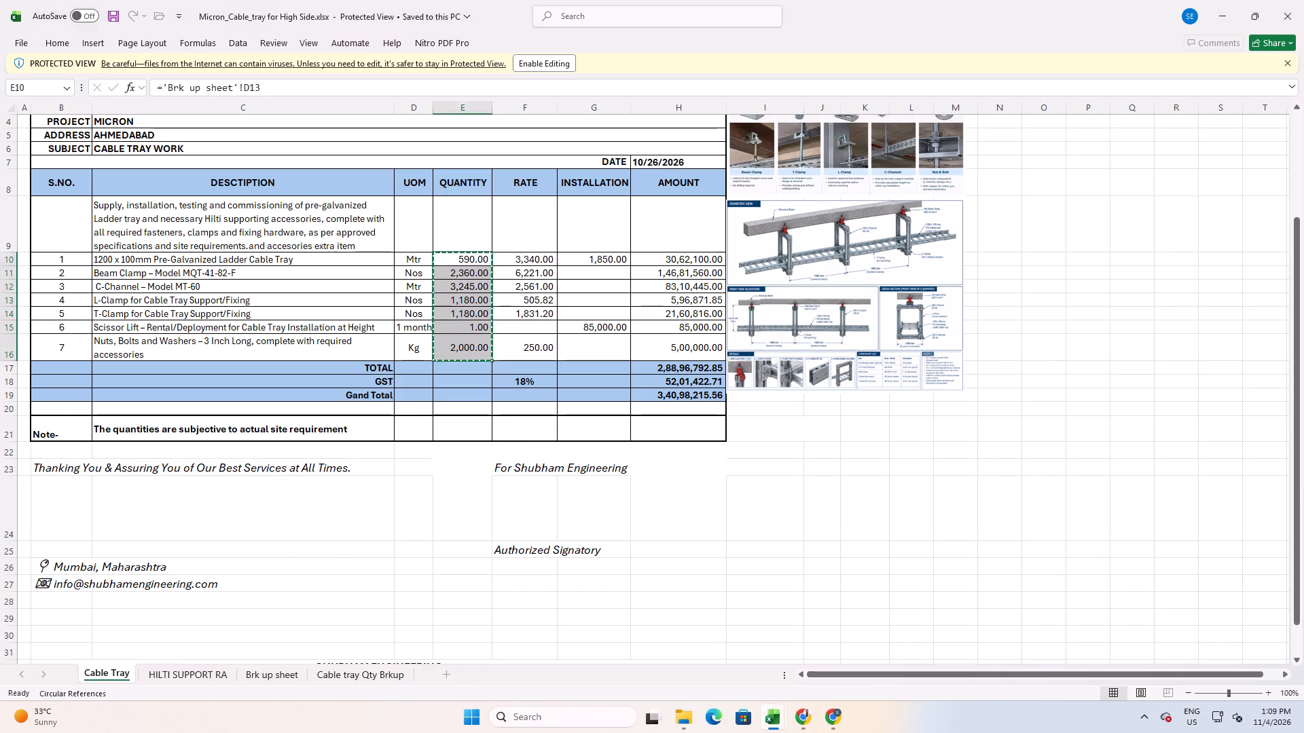
key("alt+Tab")
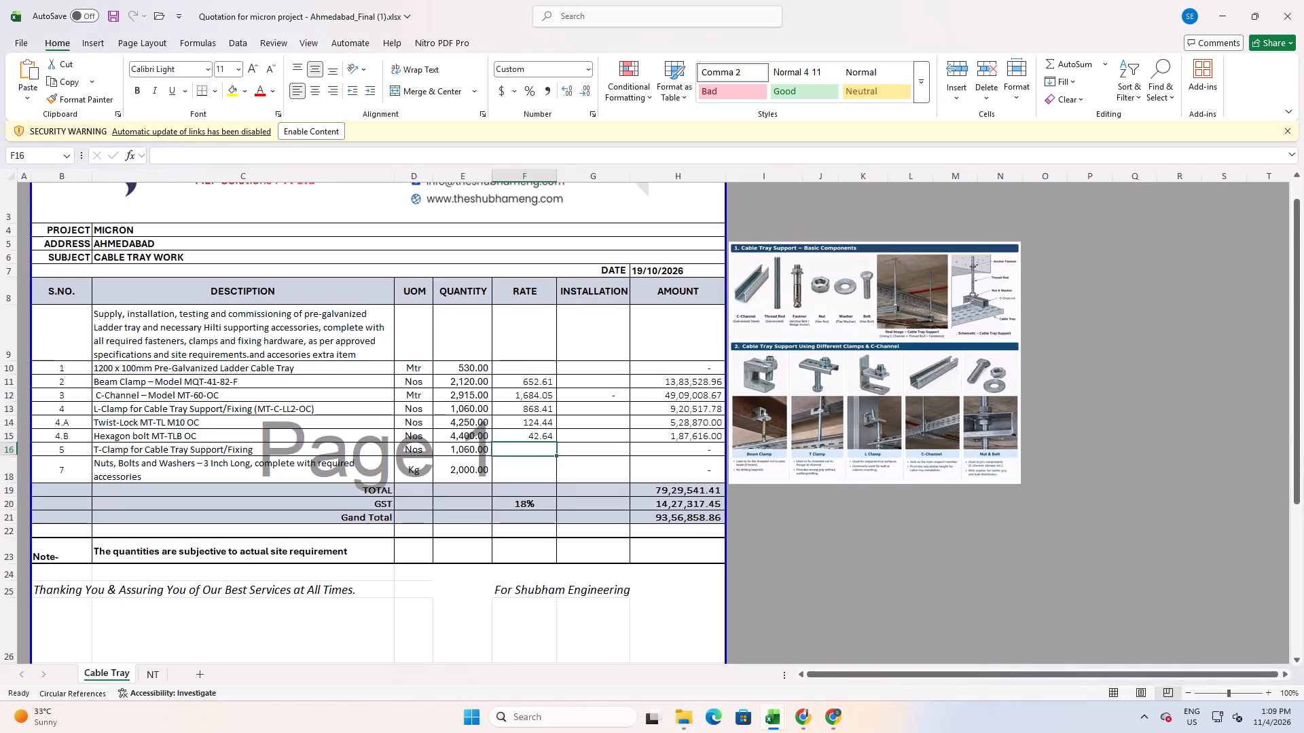
key("alt+Tab")
key("alt+Tab")
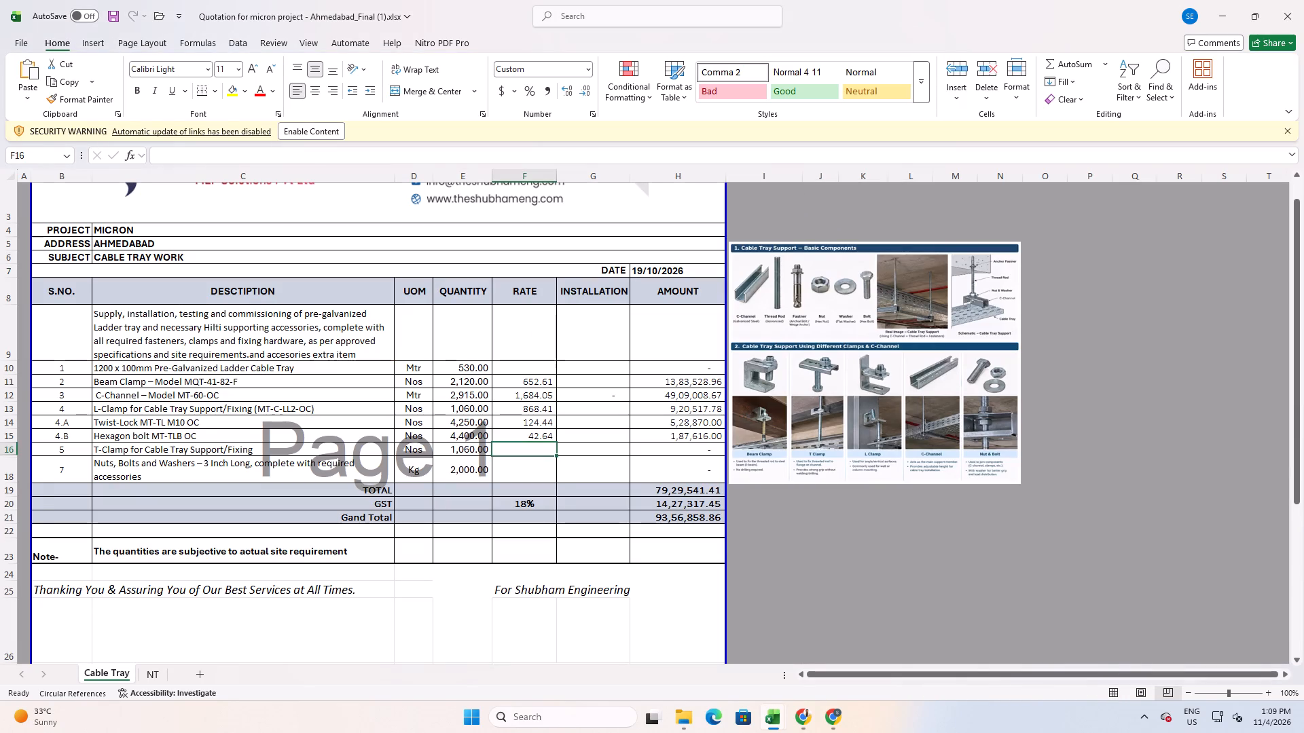
key("alt+Tab")
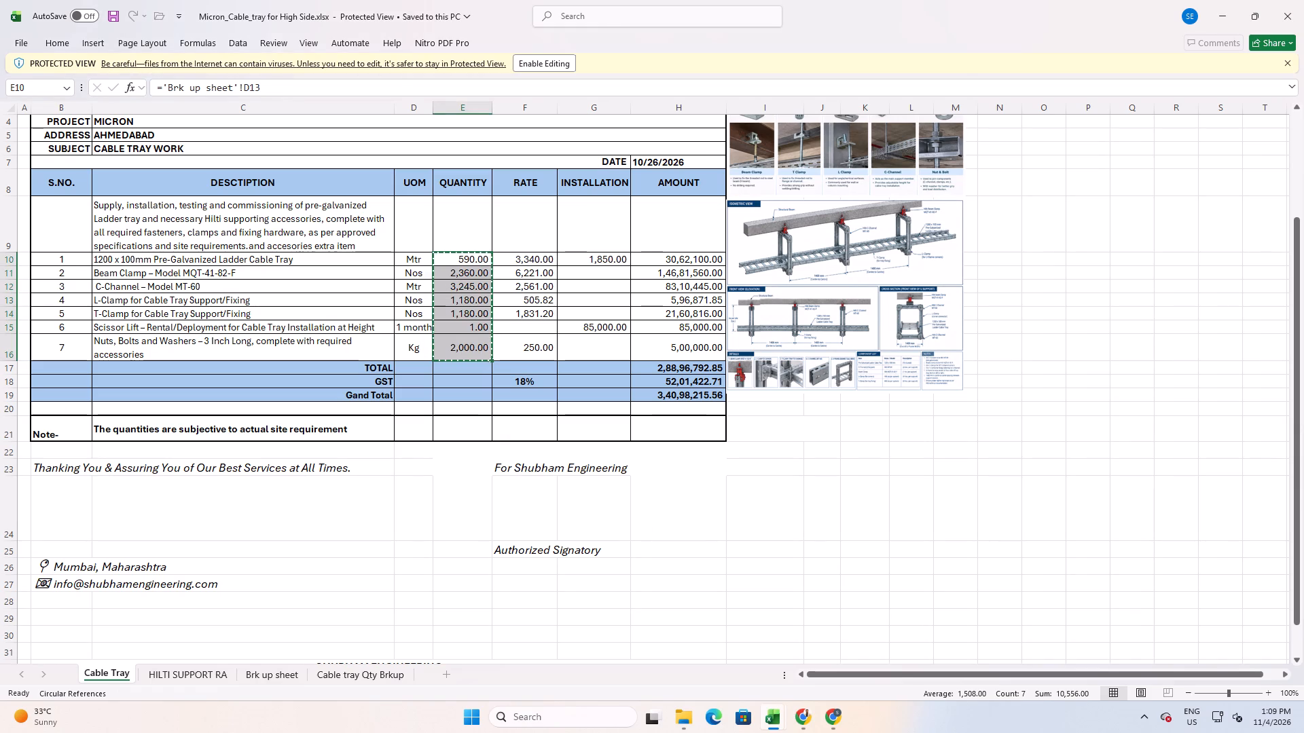
key("alt+Tab")
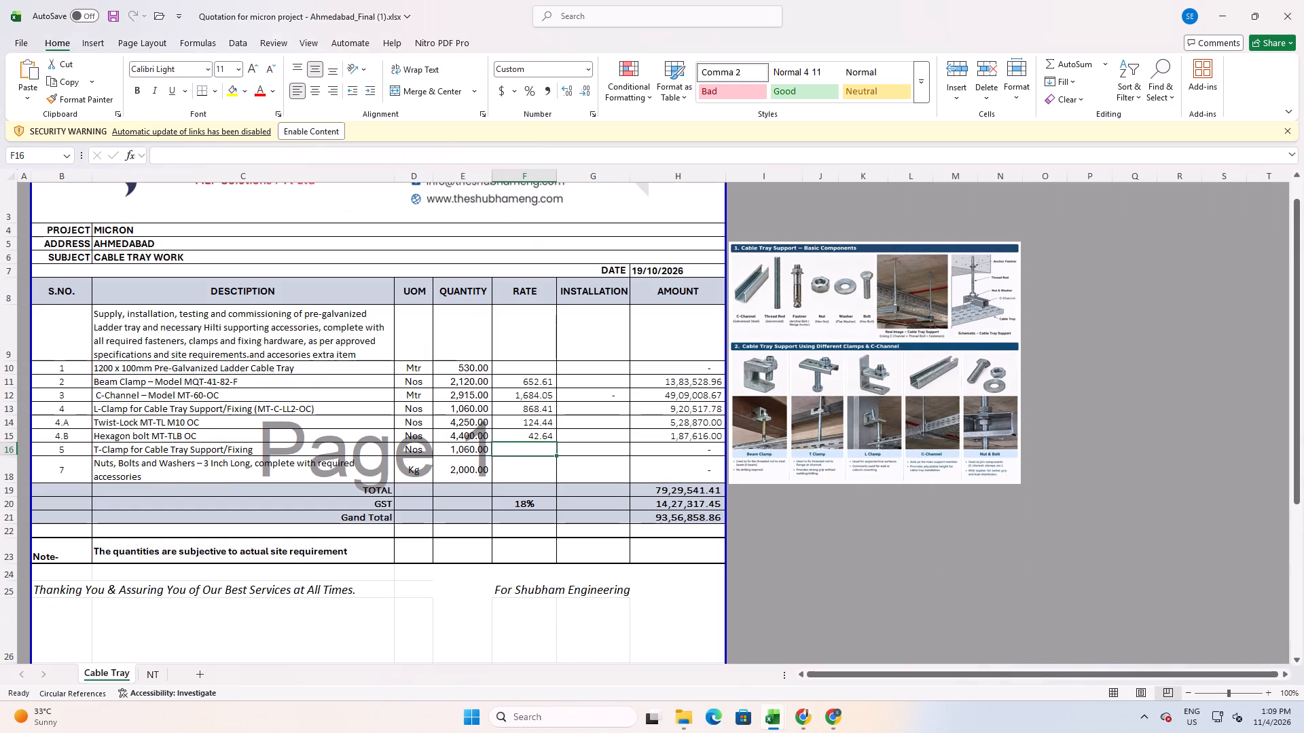
key("alt+Tab")
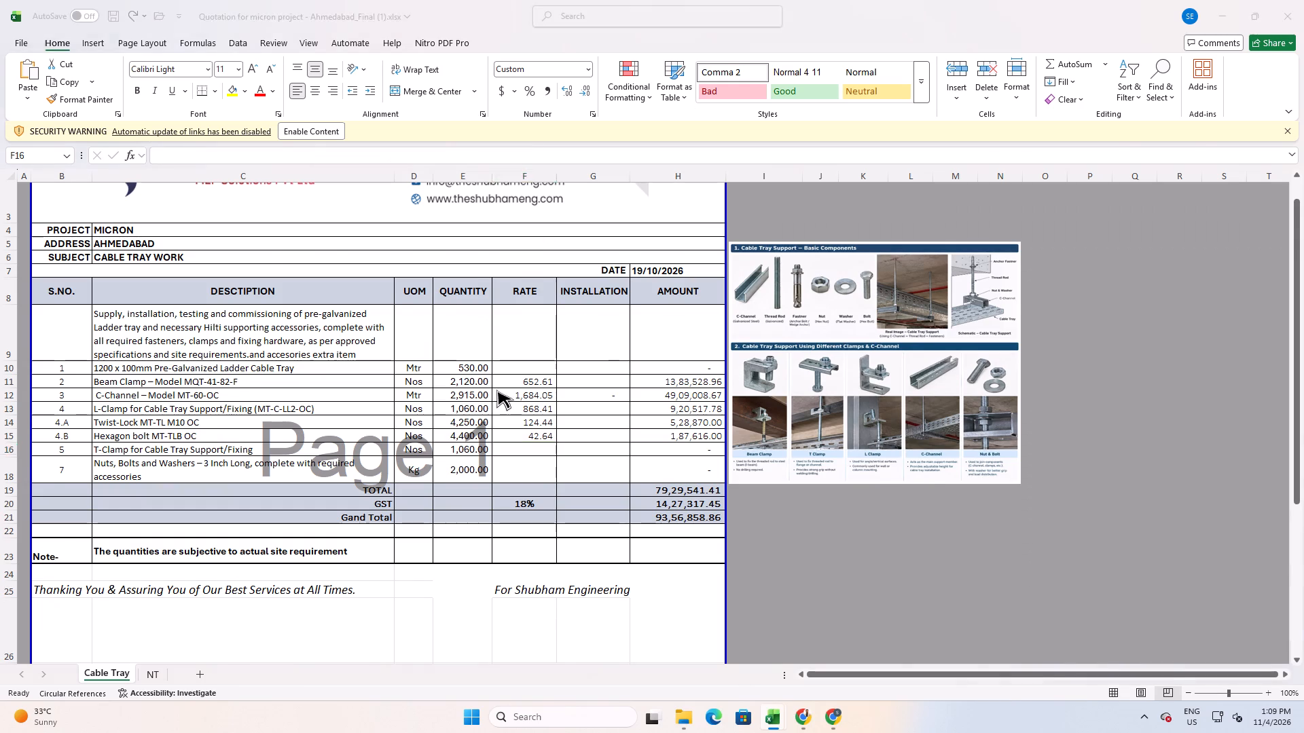
key("alt+Tab")
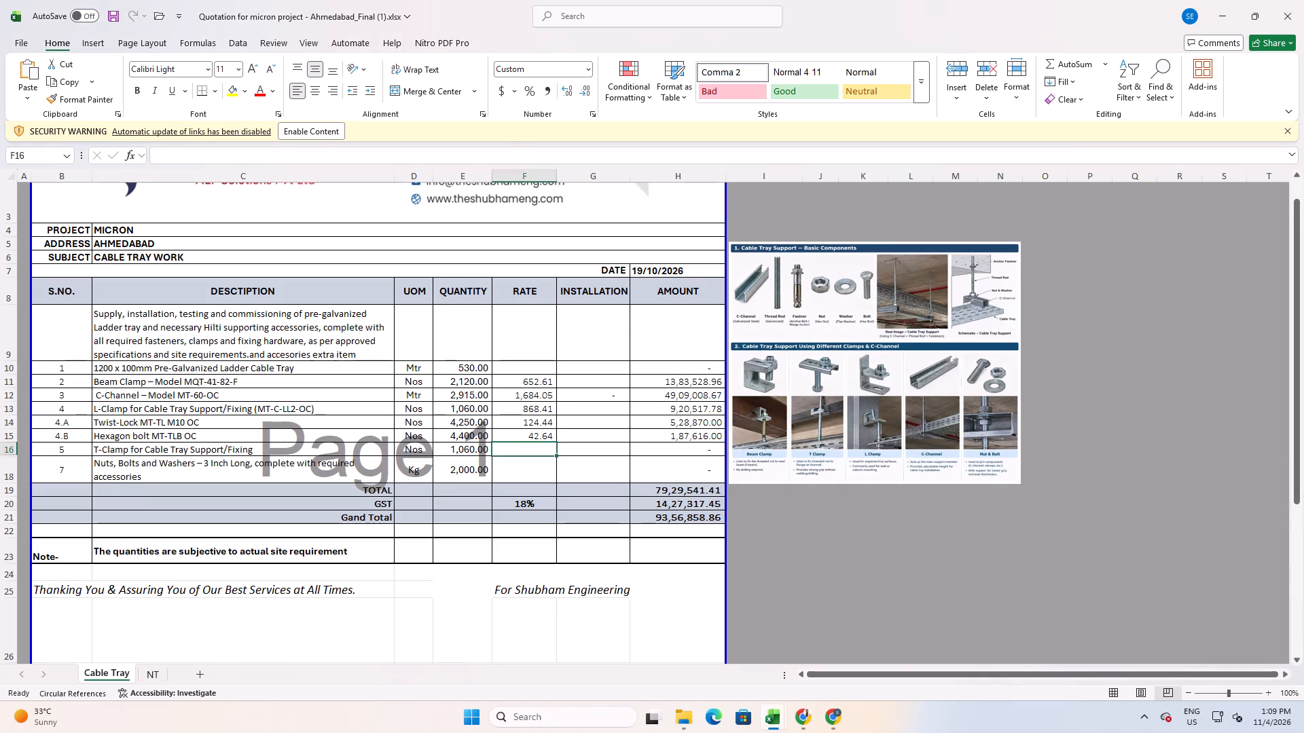
key("alt+Tab")
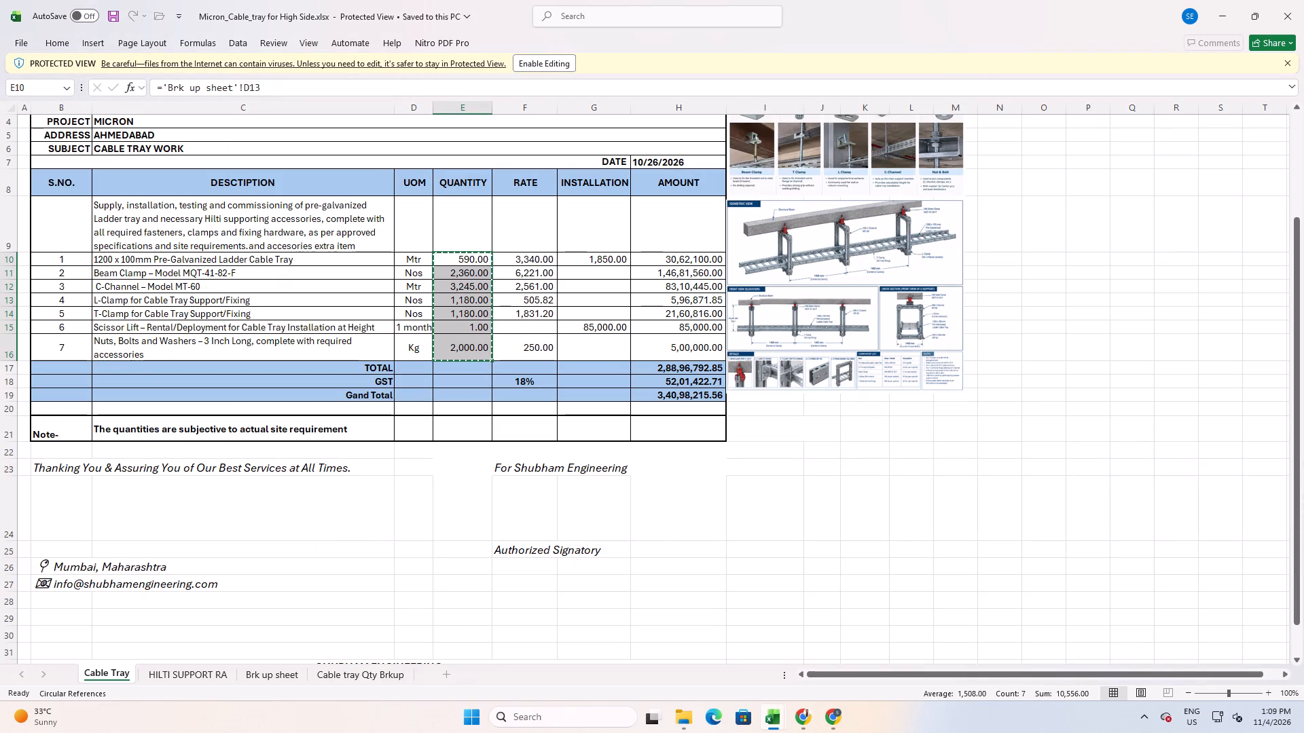
key("alt+Tab")
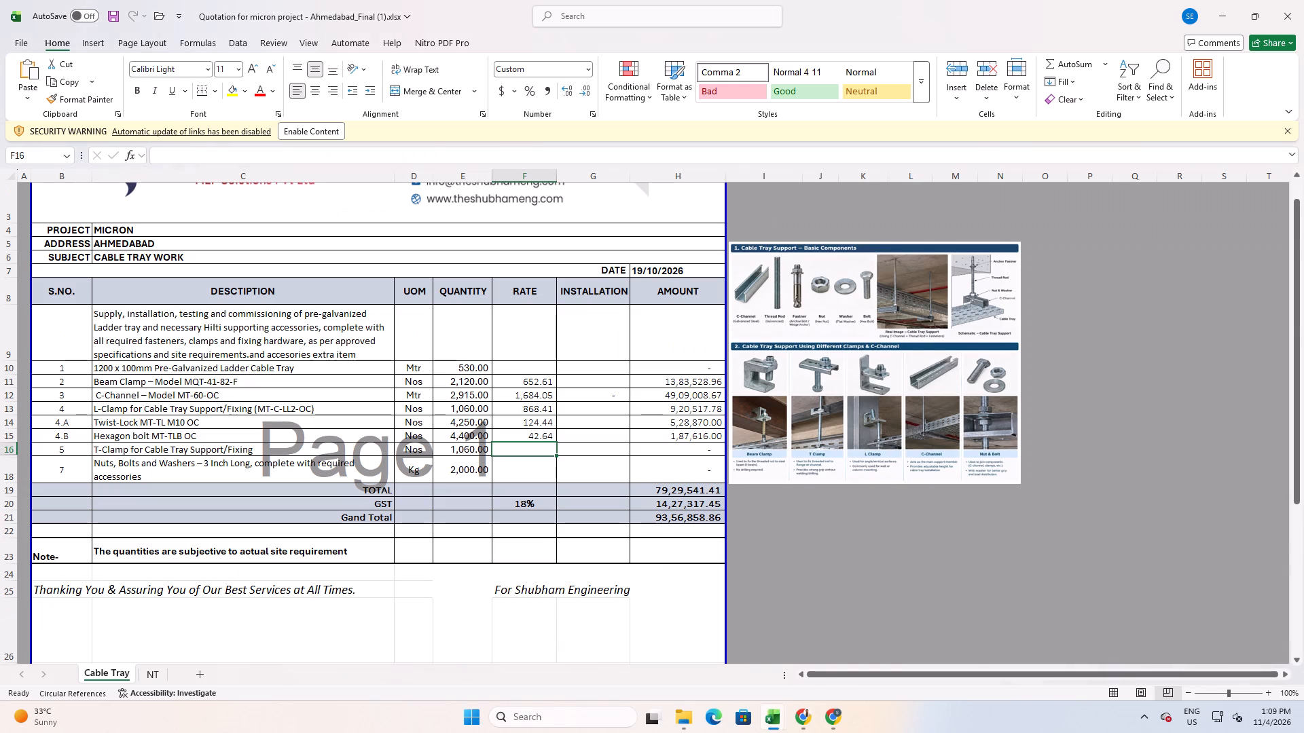
key("alt+Tab")
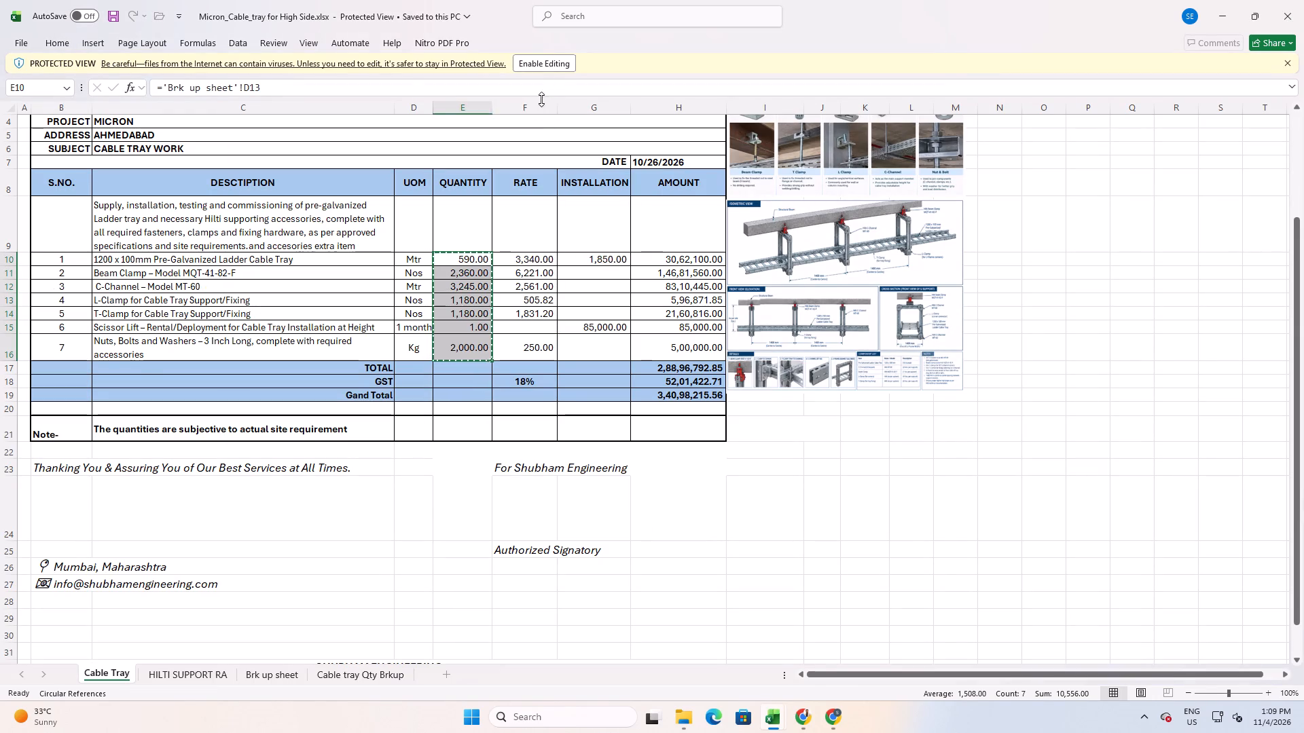
key("Escape")
left_click(522, 242)
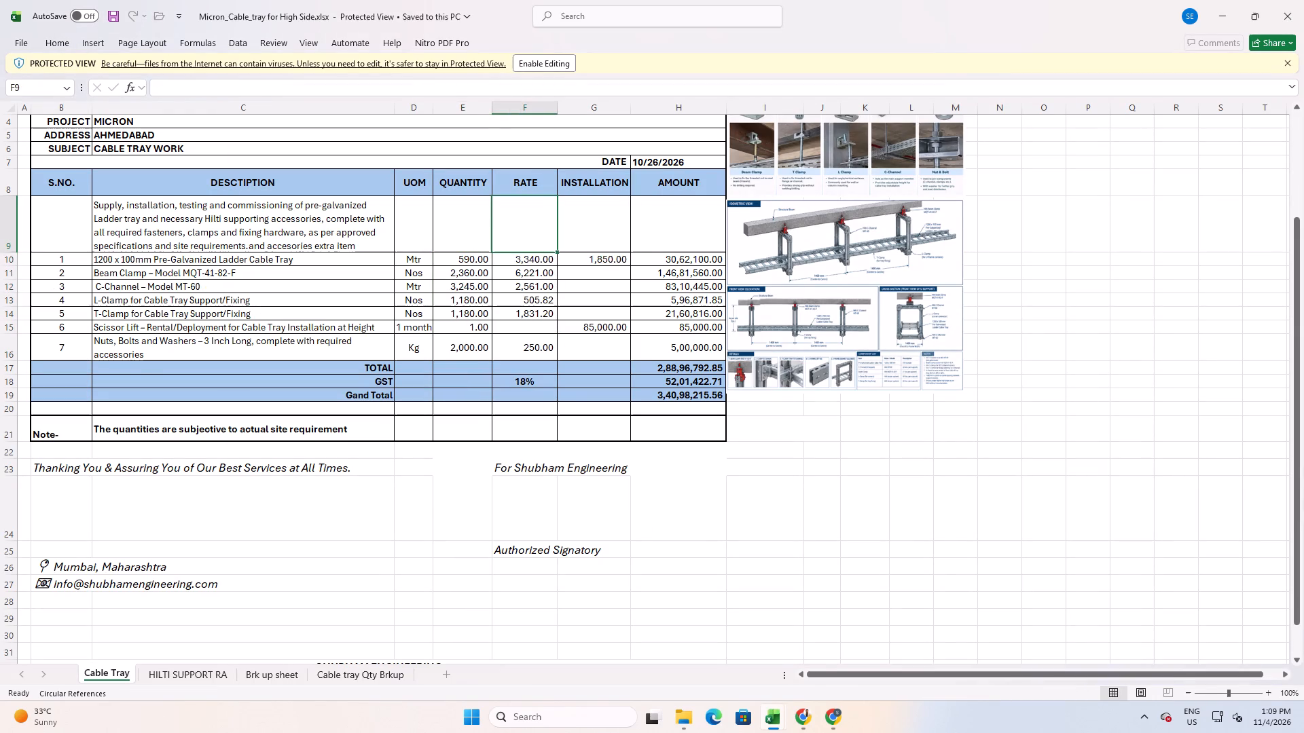
Cross-check the addendum's section 22 items and Revised SITC quantities against the high side cable tray workbook and the Ahmedabad quotation.
key("alt+Tab")
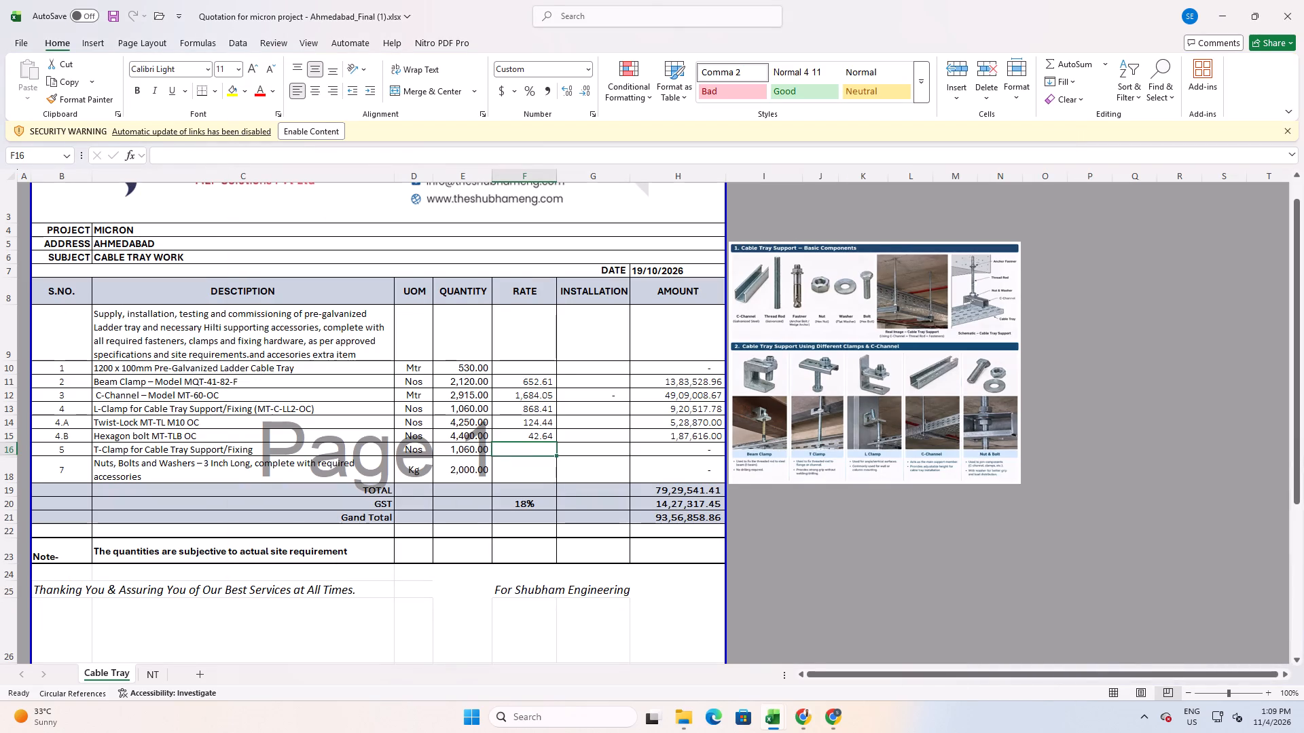
key("alt+Tab")
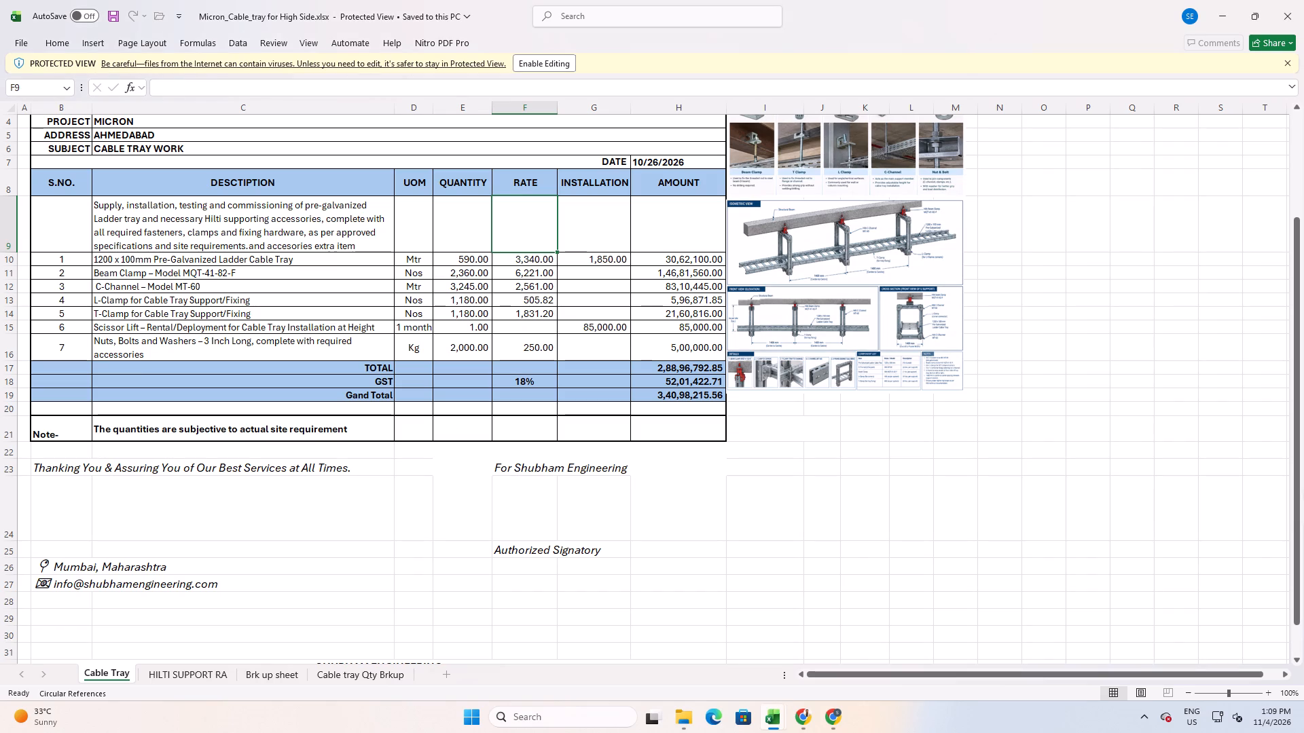
key("alt+Tab")
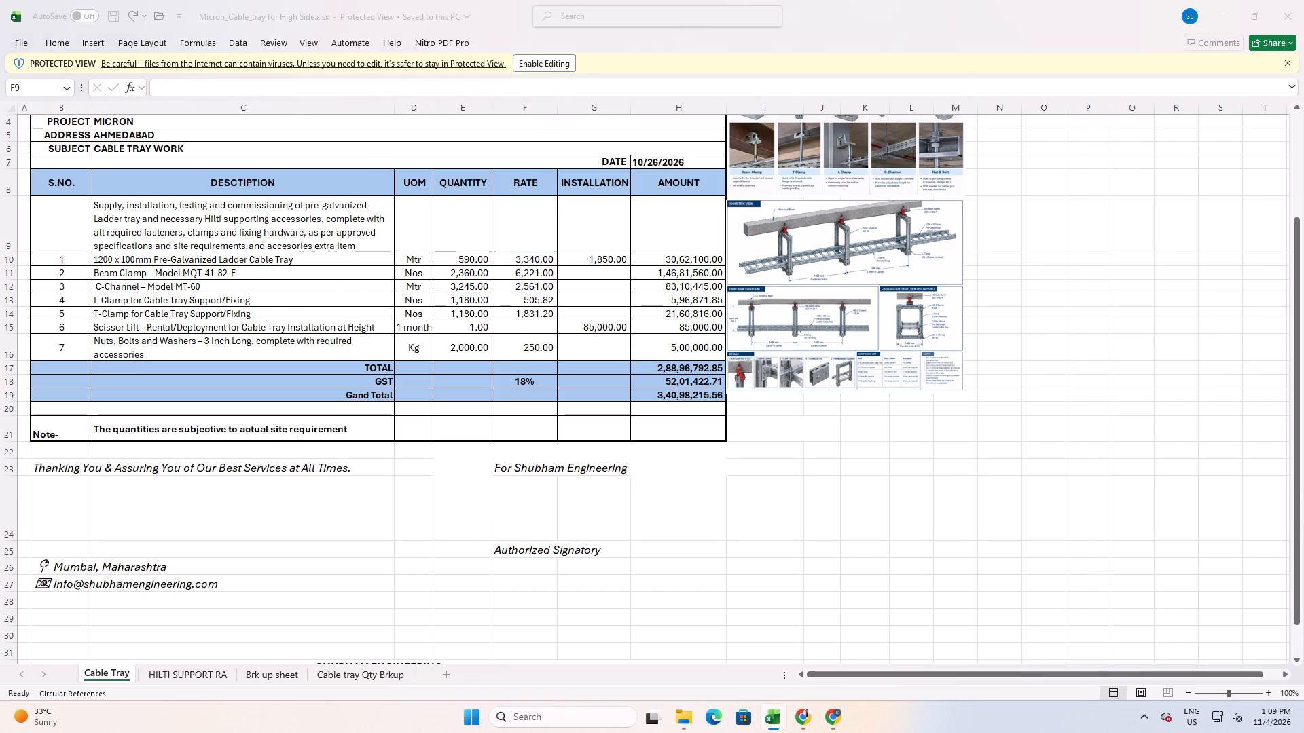
key("alt+Tab")
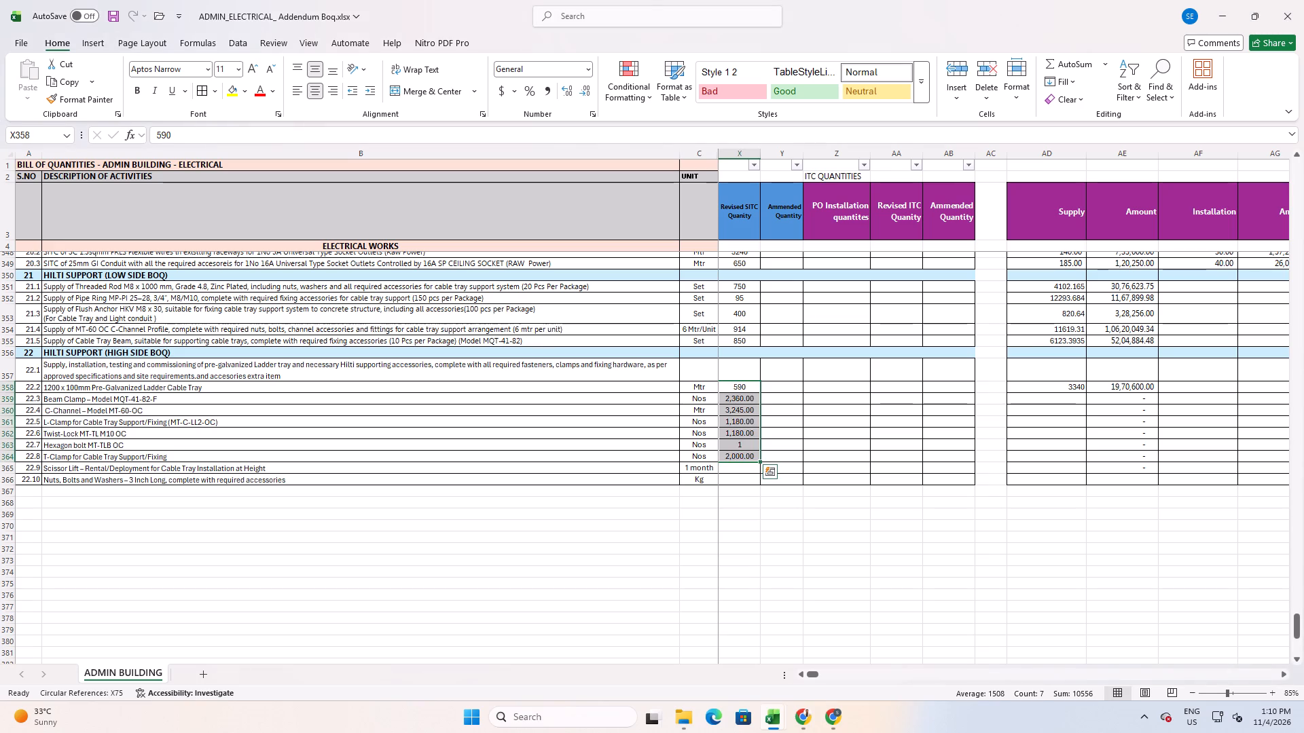
key("alt+Tab")
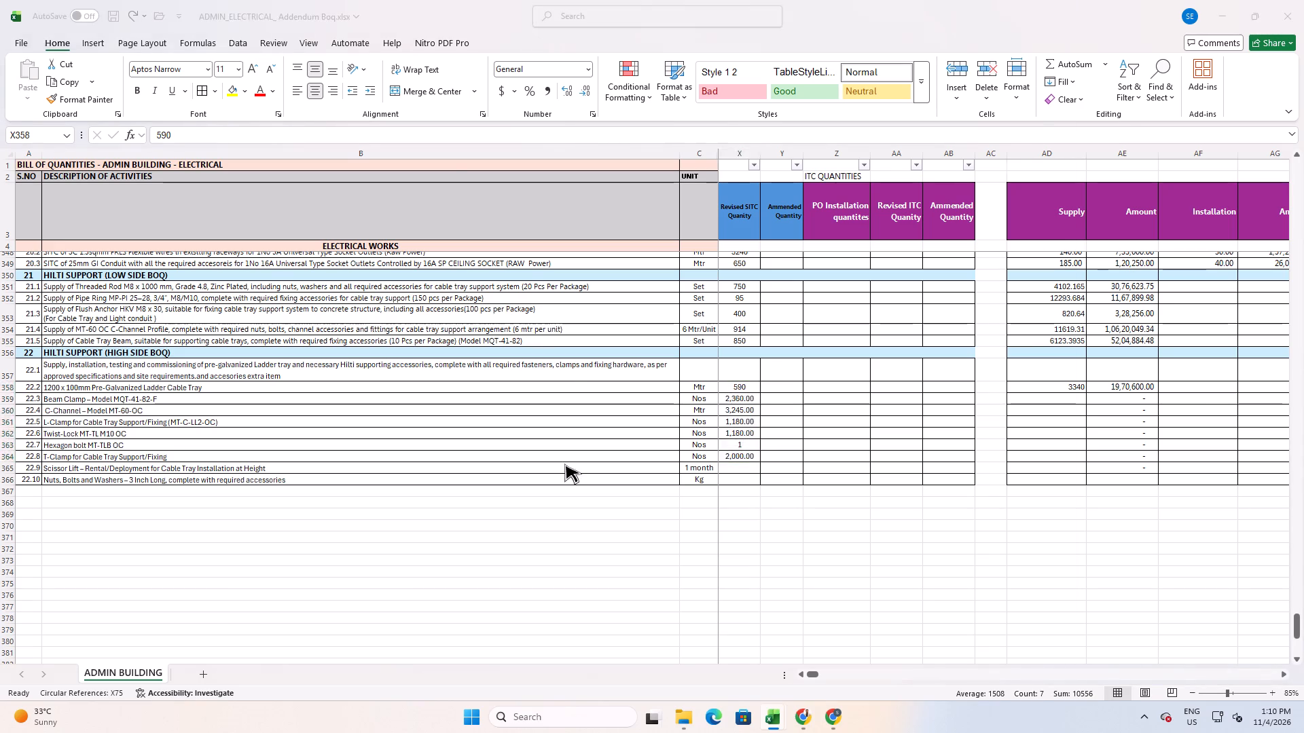
key("alt+Tab")
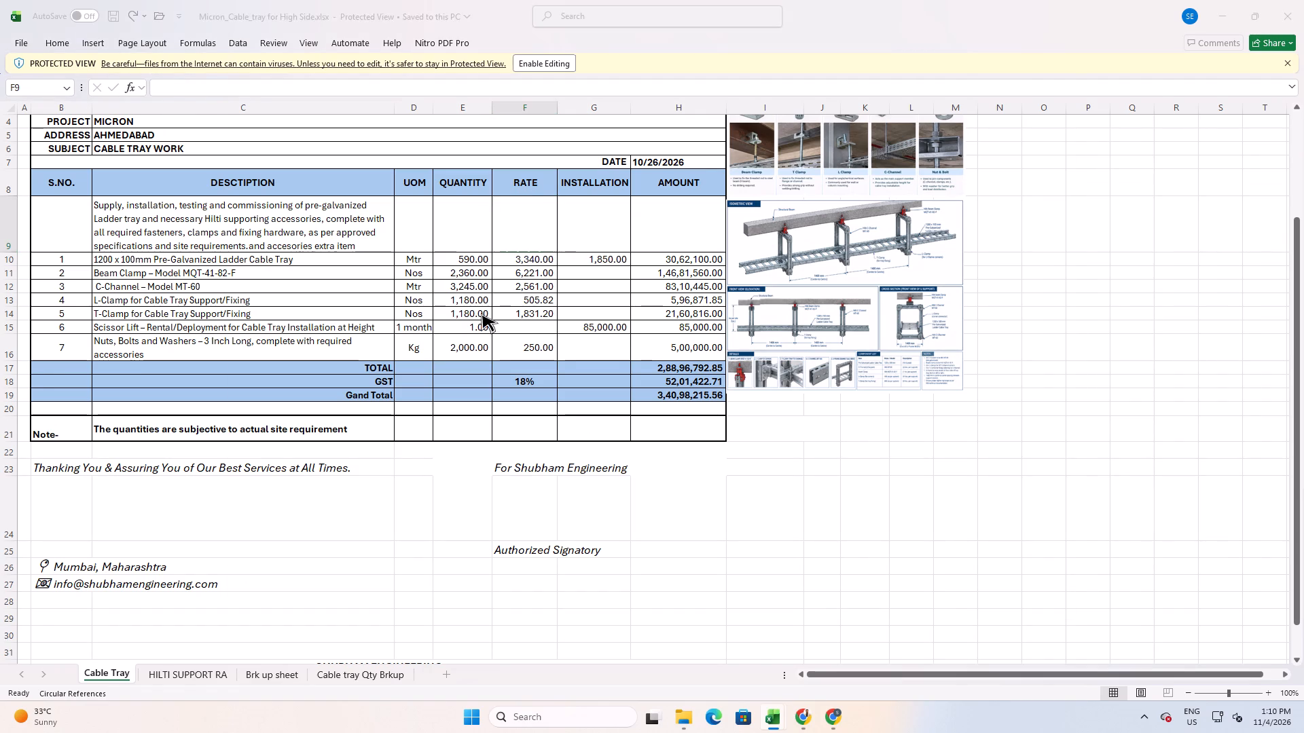
key("alt+Tab")
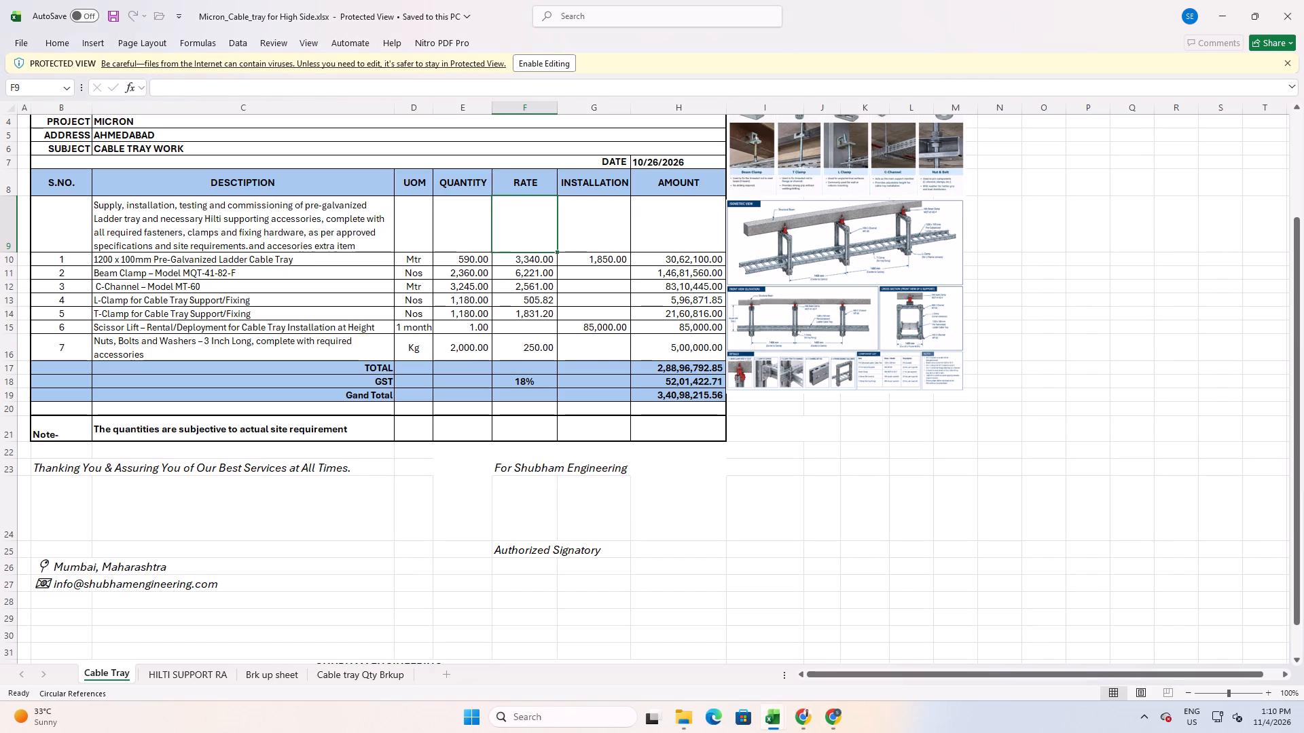
key("alt+Tab")
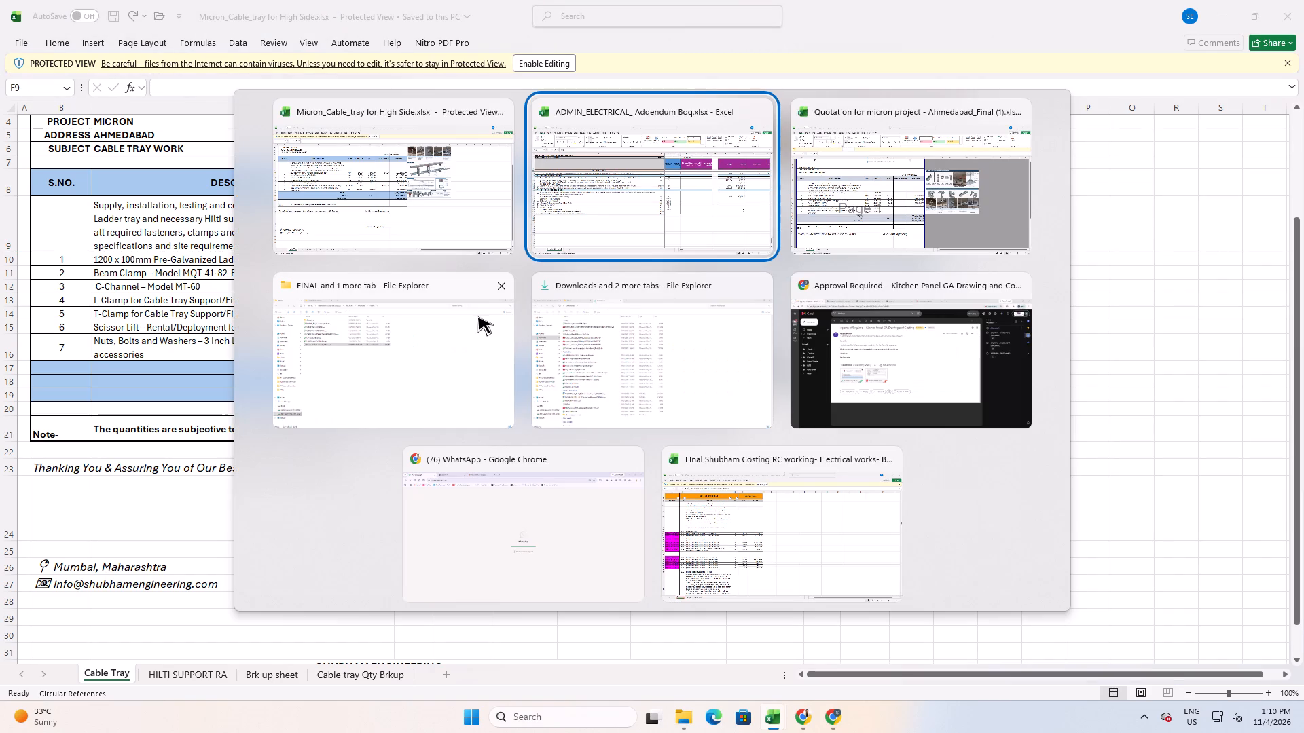
key("alt+Tab")
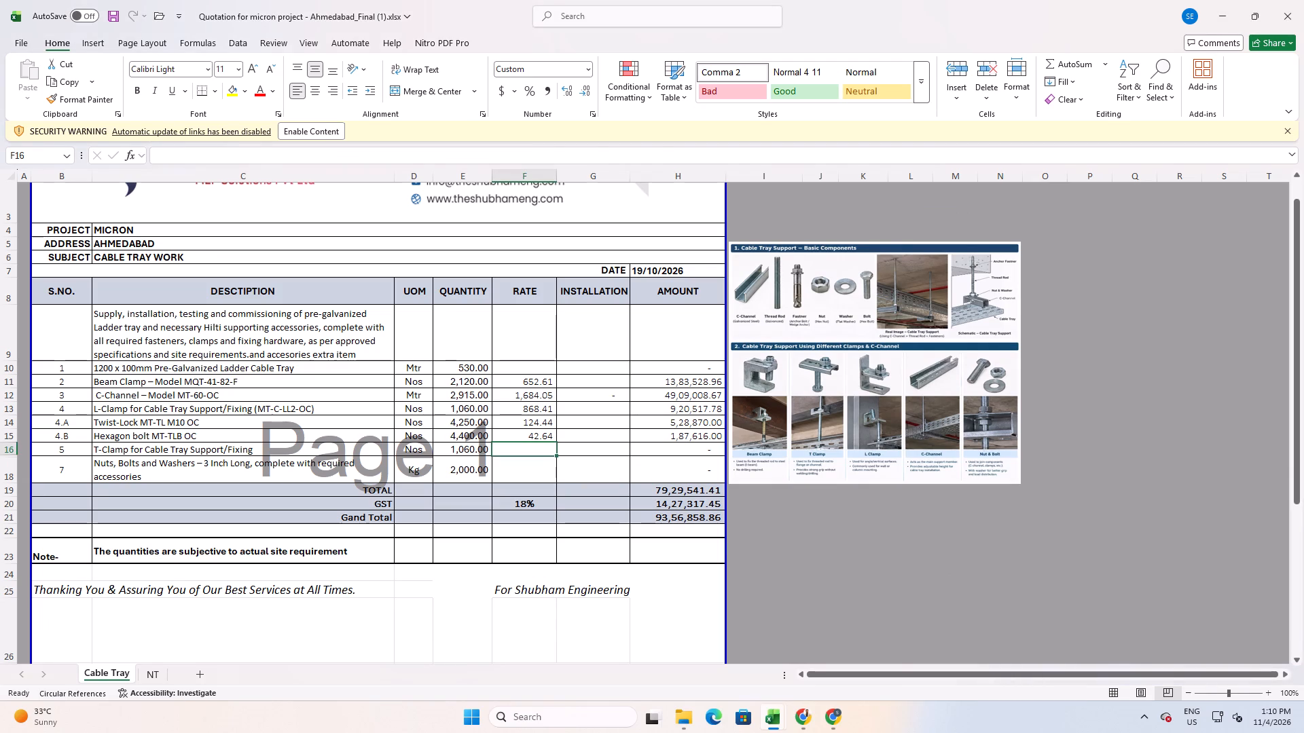
key("alt+Tab")
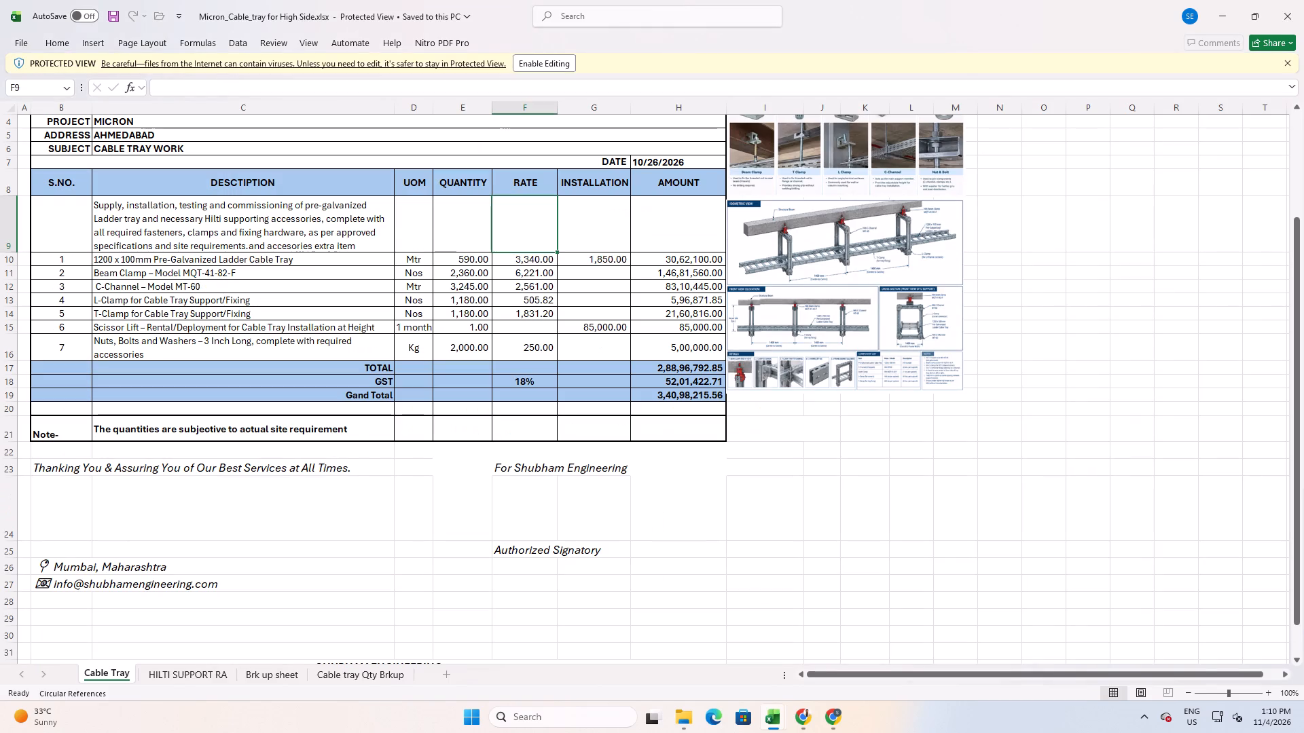
key("alt+Tab")
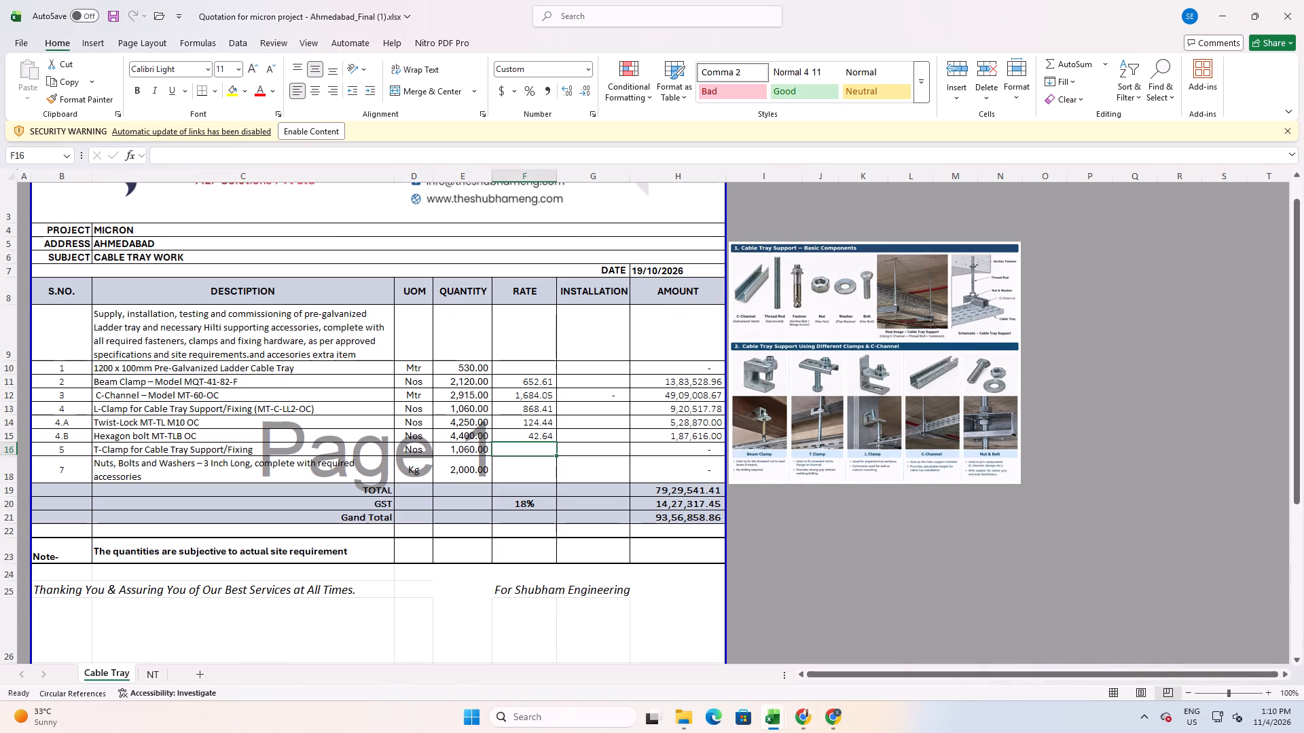
key("alt+Tab")
key("alt+Tab")
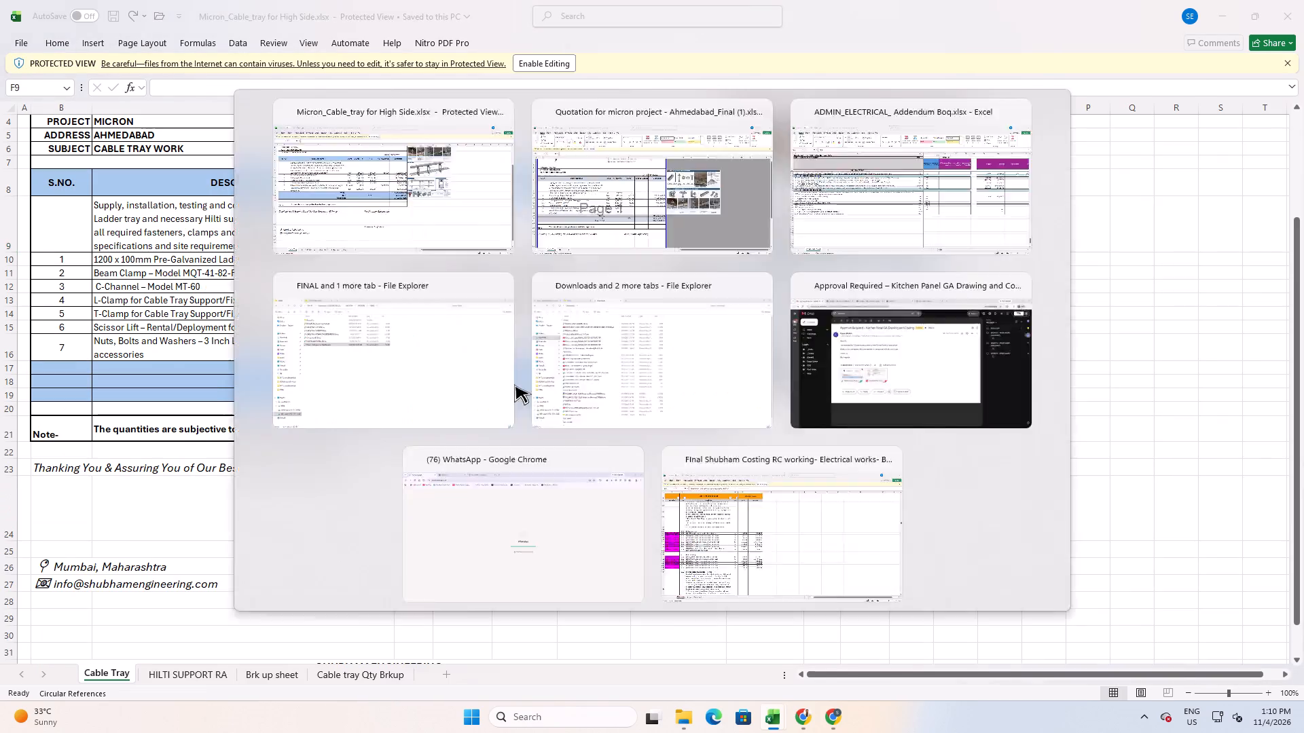
key("alt+Tab")
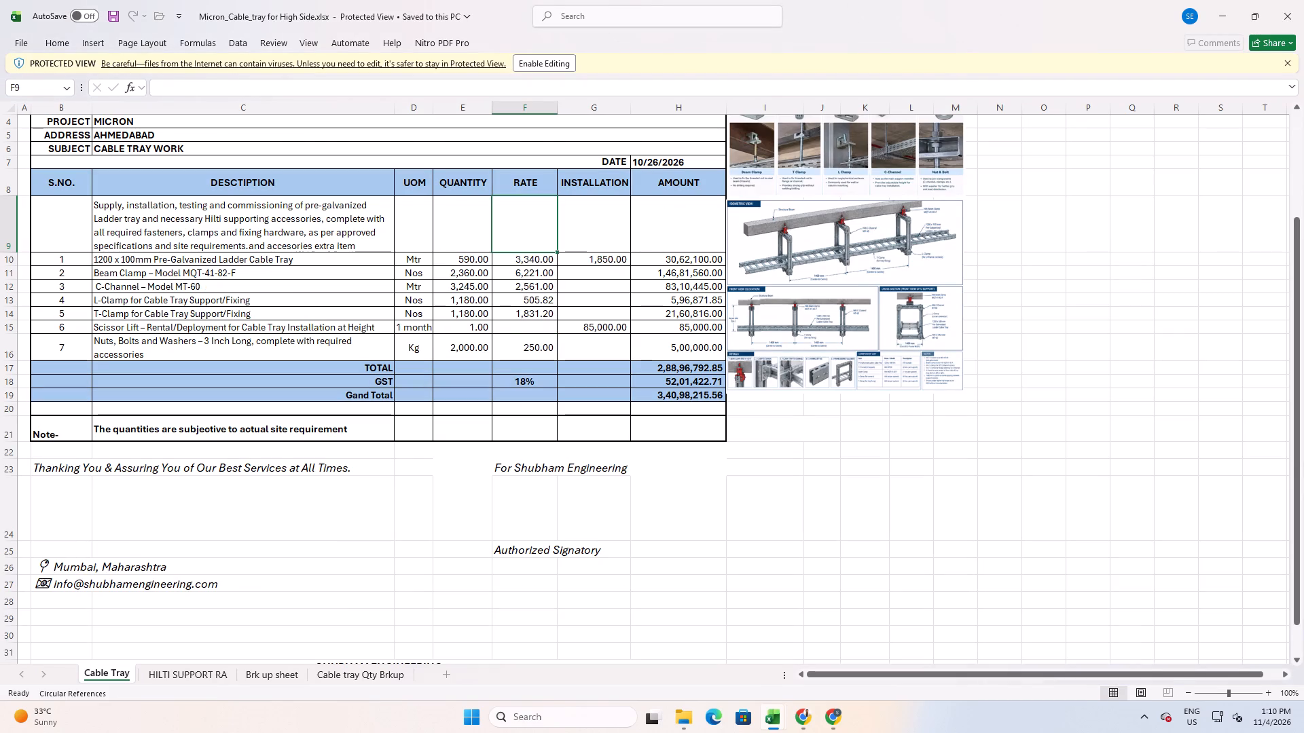
Compare the source formulas of the L-Clamp quantity in the high side cable tray workbook and the Ahmedabad quotation.
left_click(470, 299)
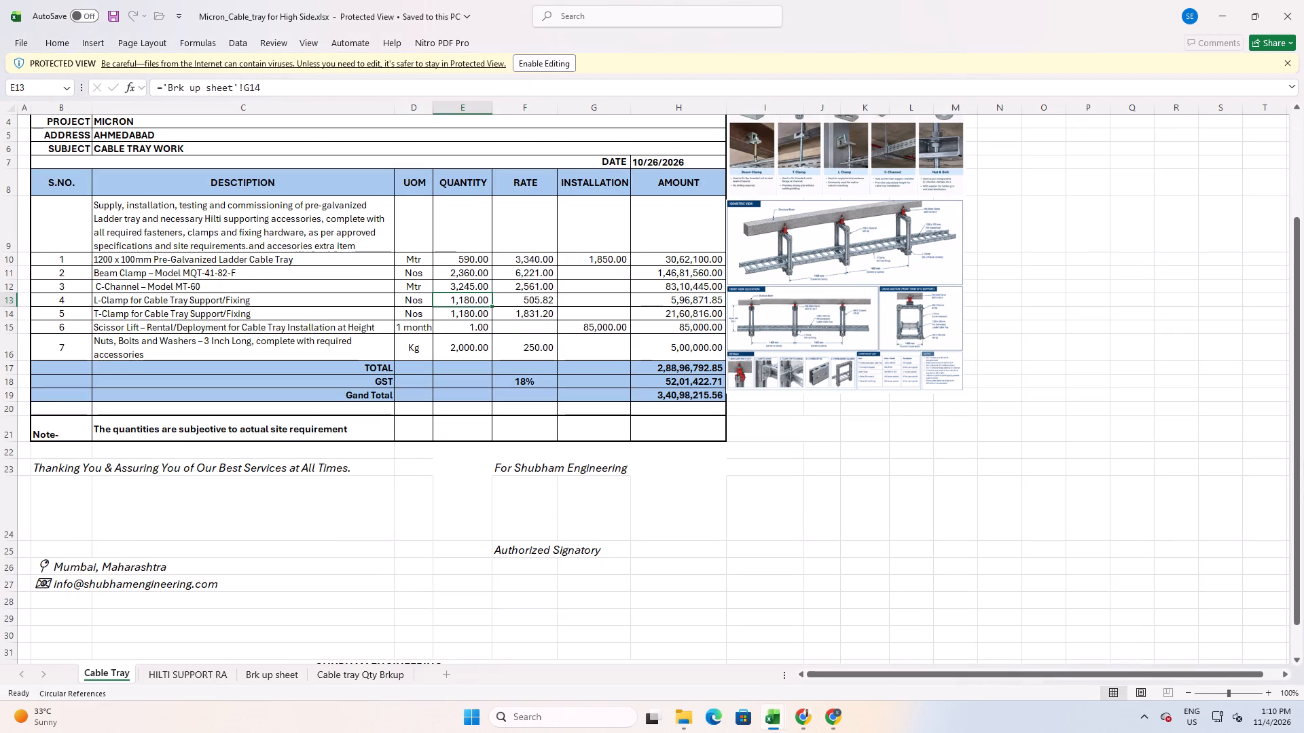
key("alt+Tab")
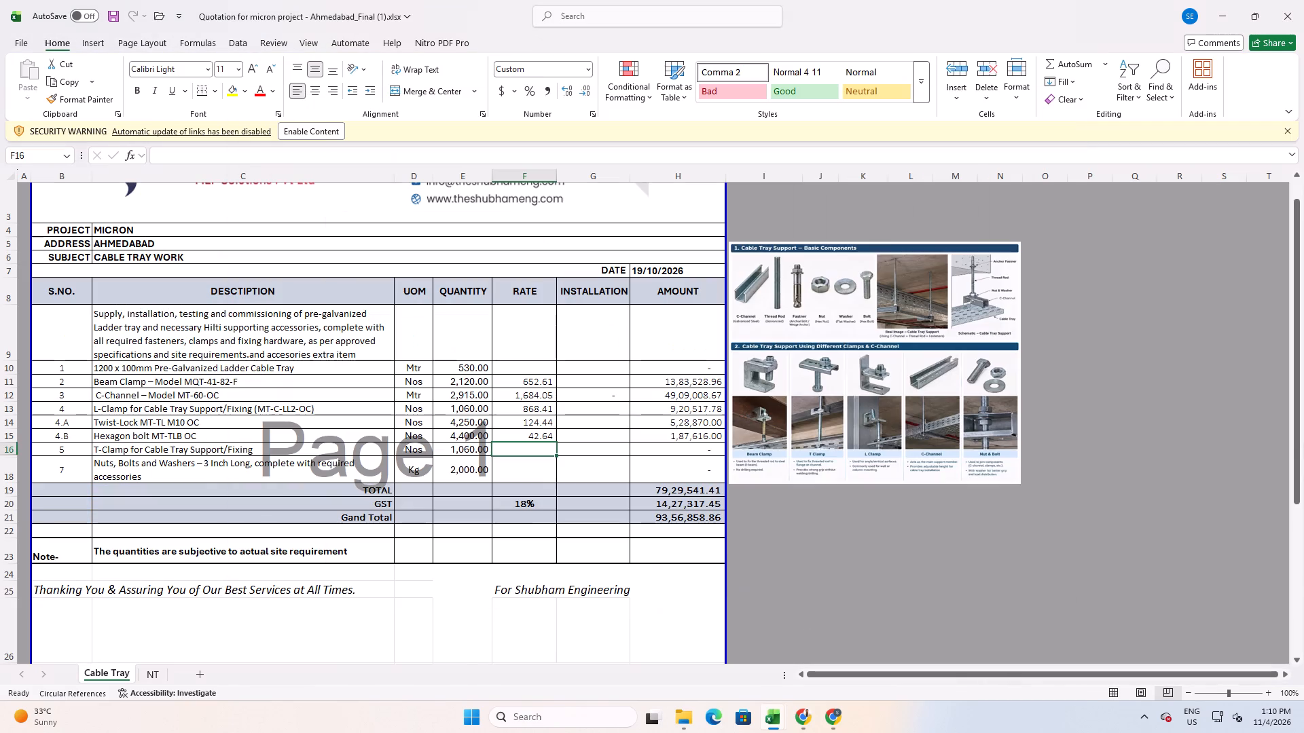
left_click(453, 410)
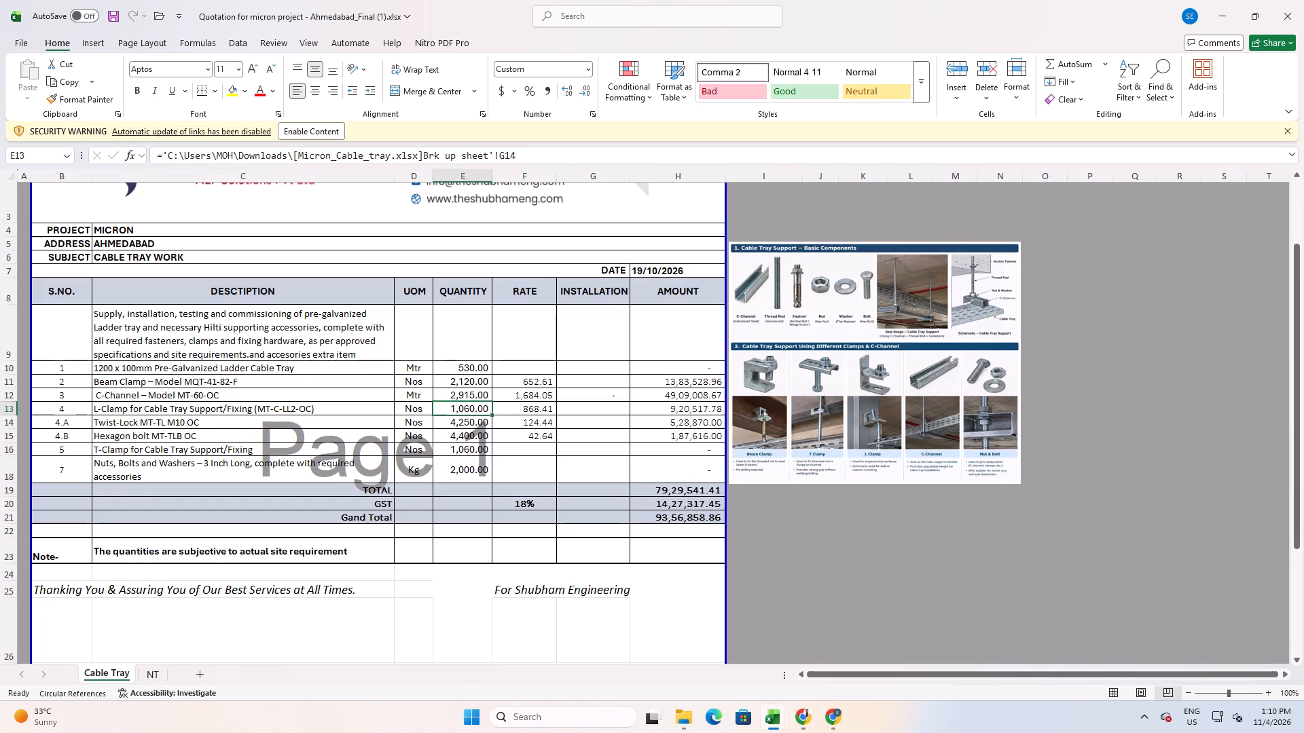
key("alt+Tab")
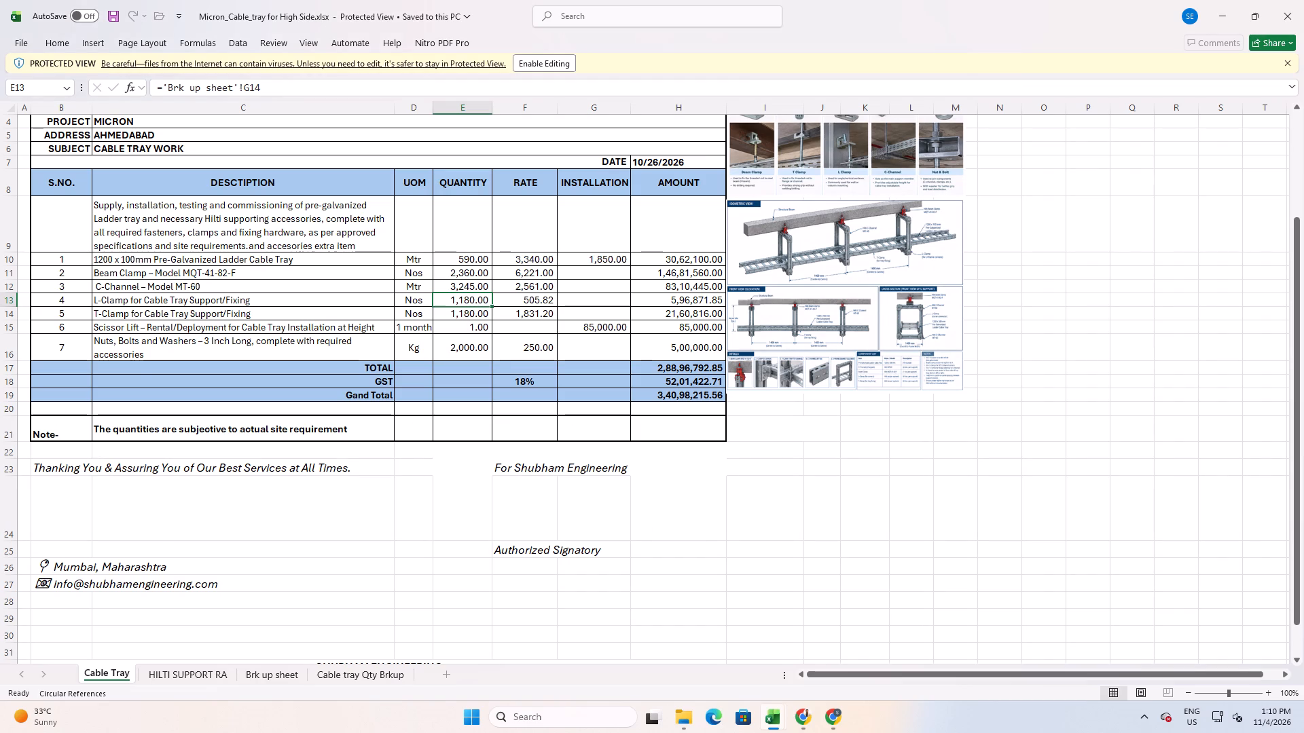
key("alt+Tab")
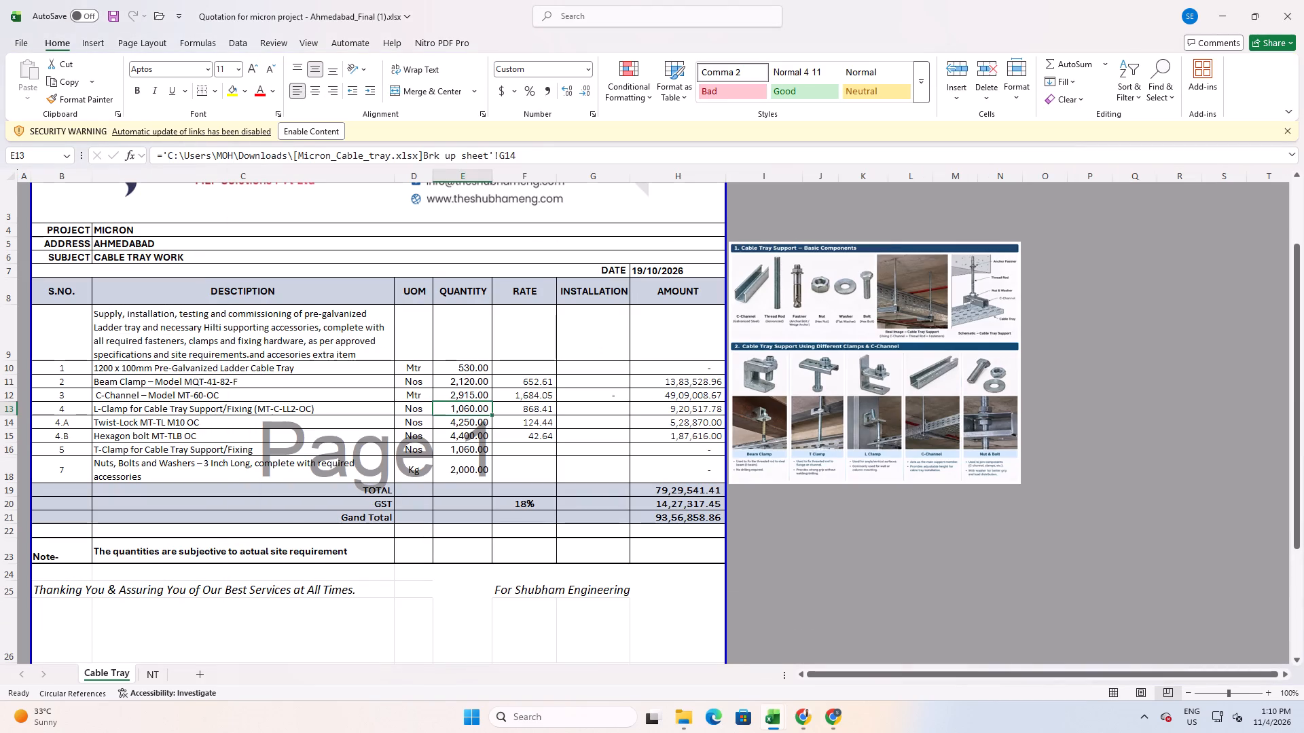
Copy the Twist-Lock and Hexagon bolt quantities, 4,250 and 4,400, from the Ahmedabad quotation into the addendum's Revised SITC Quantity for items 22.6 and 22.7.
left_click_drag(476, 423, 473, 441)
key("ctrl+c")
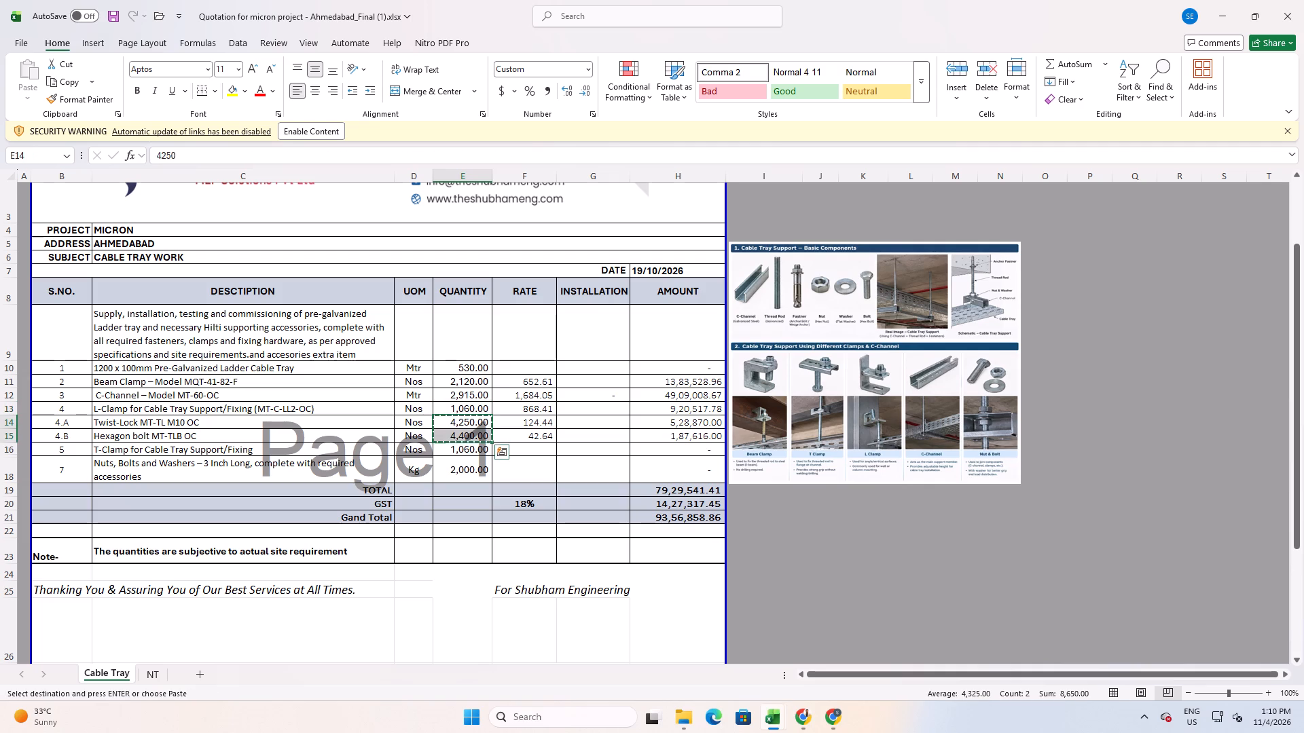
key("alt+Tab")
key("alt+Tab")
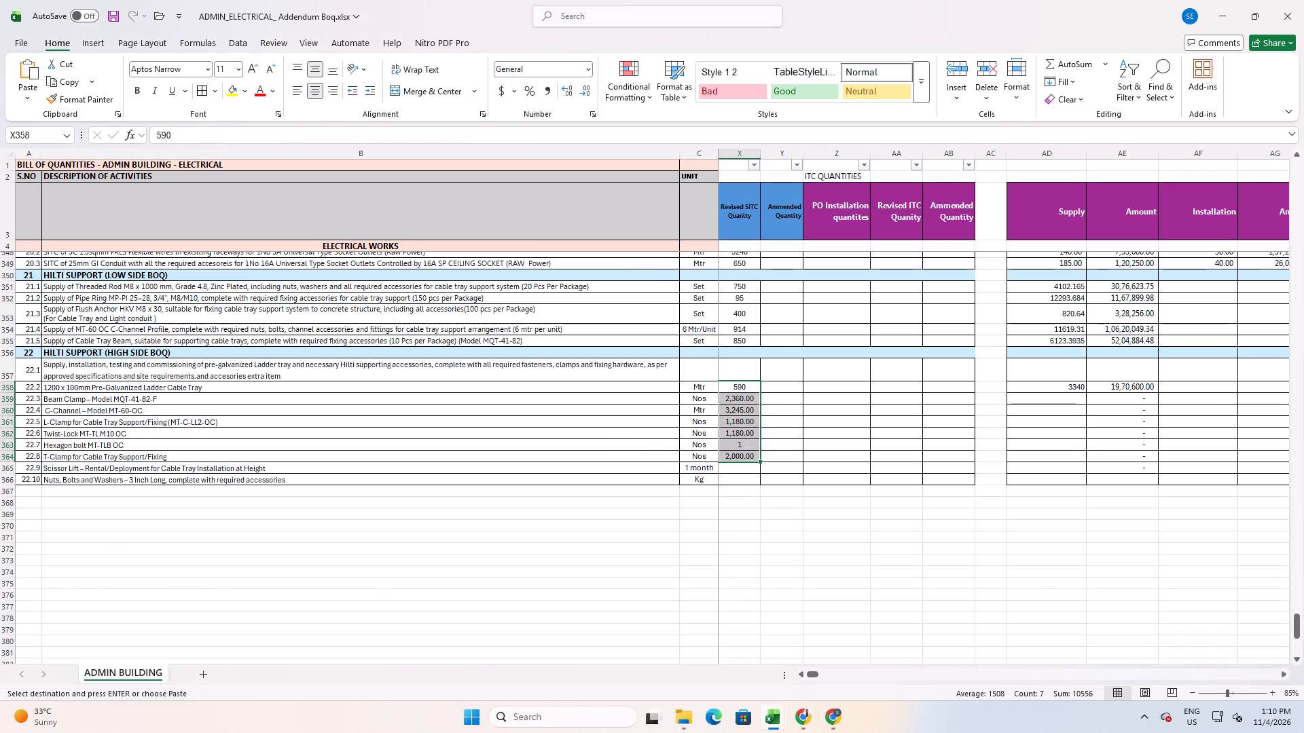
left_click(745, 432)
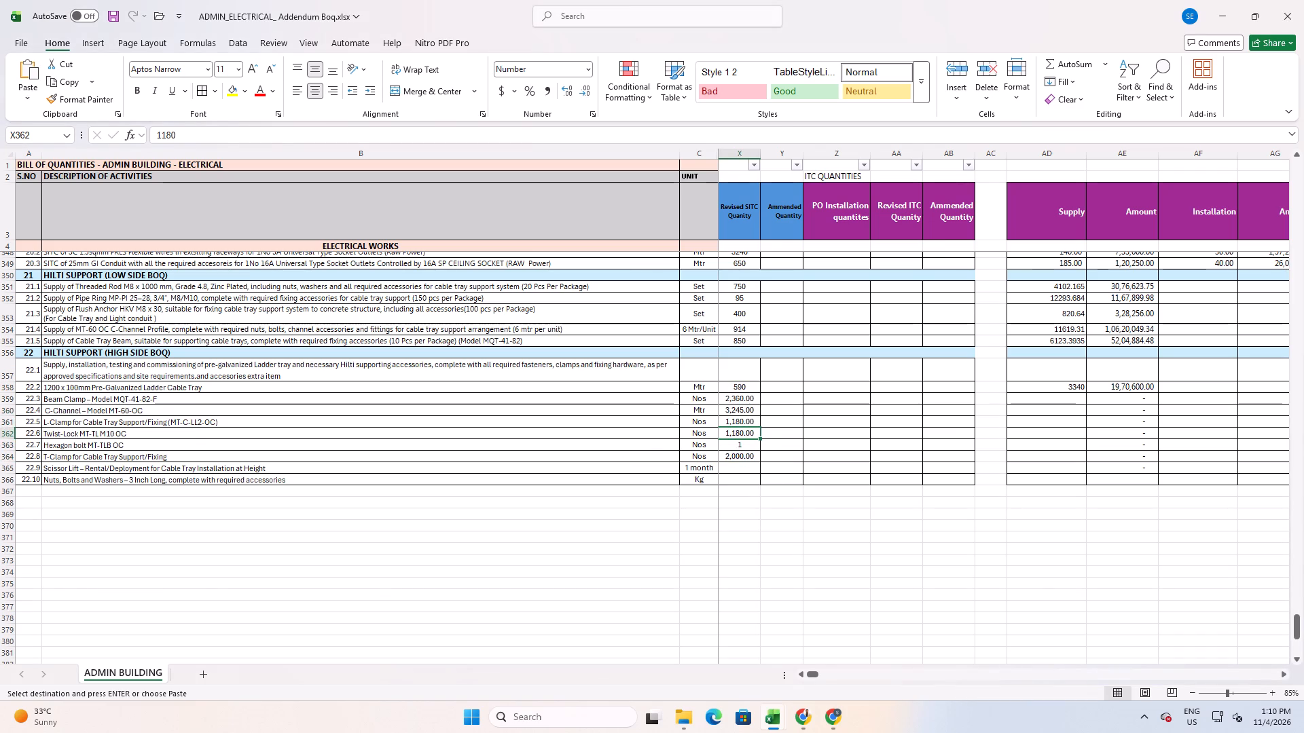
key("ctrl+v")
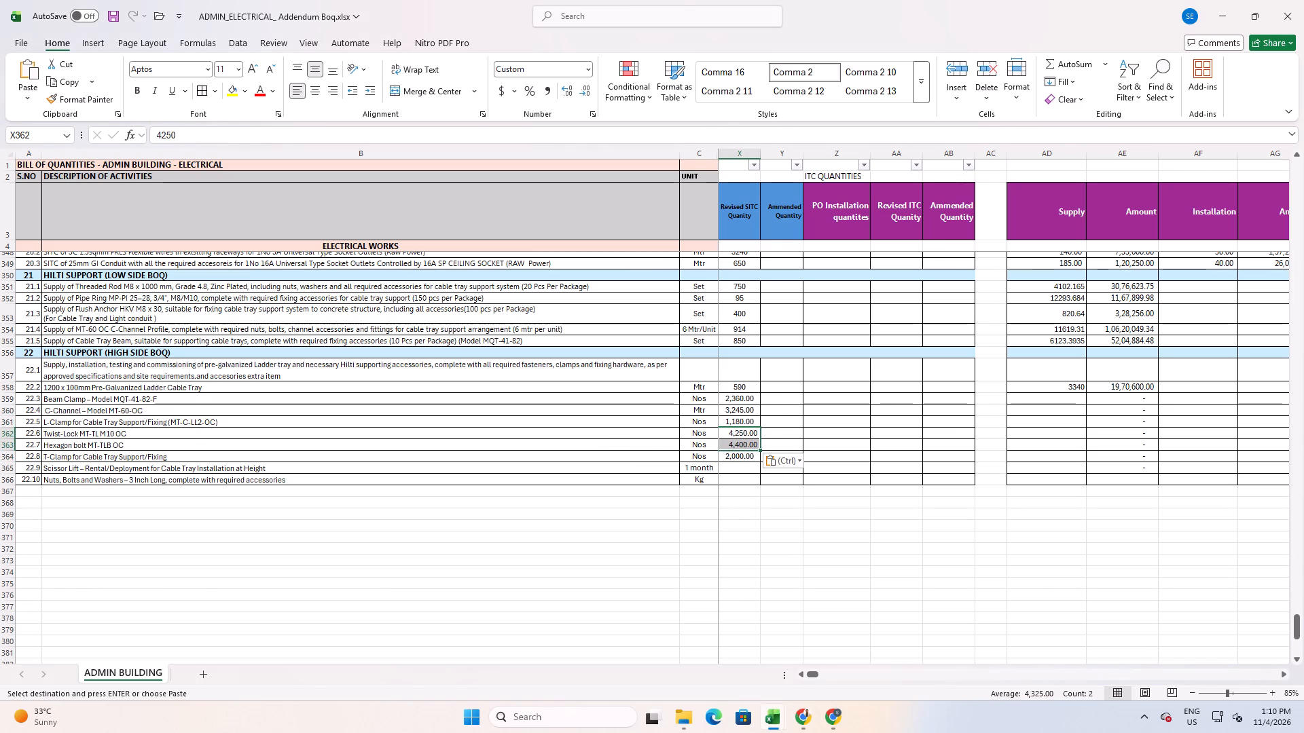
Copy the T-Clamp quantity, 1,180, from the high side cable tray workbook into the addendum's Revised SITC Quantity for item 22.8.
left_click(740, 457)
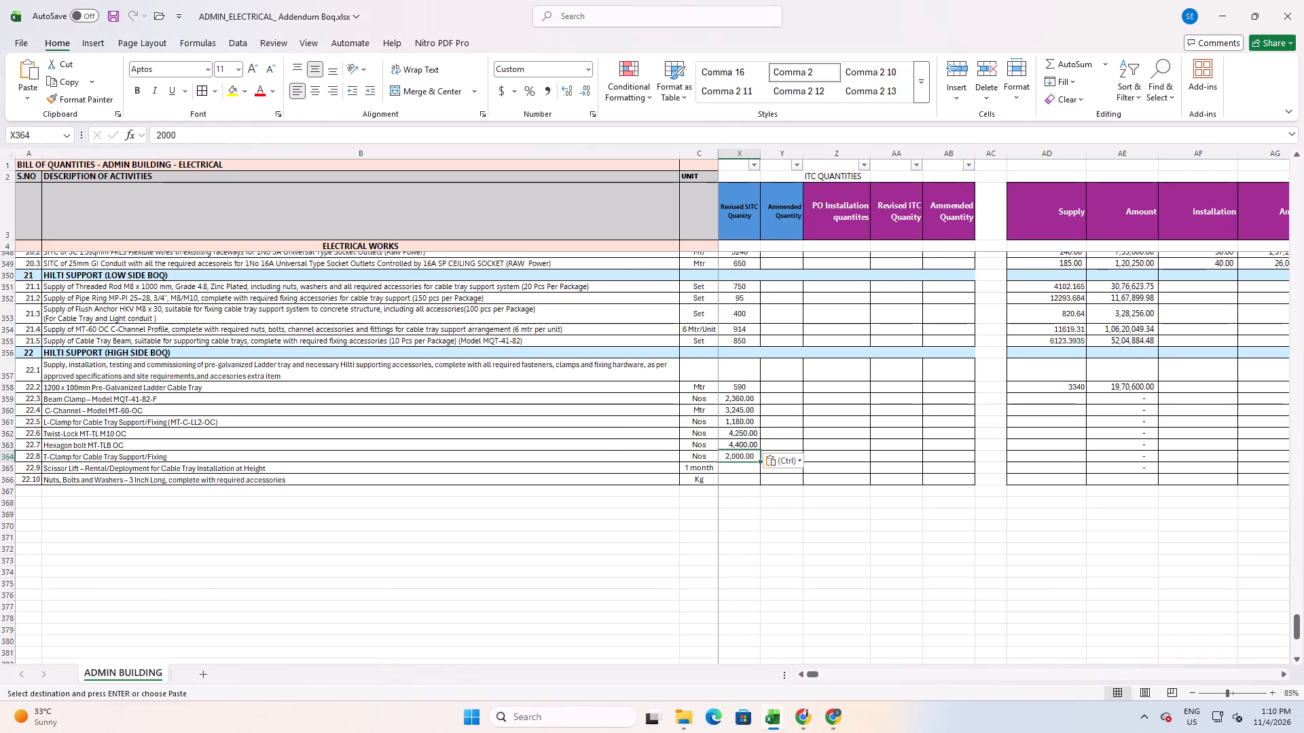
key("alt+Tab")
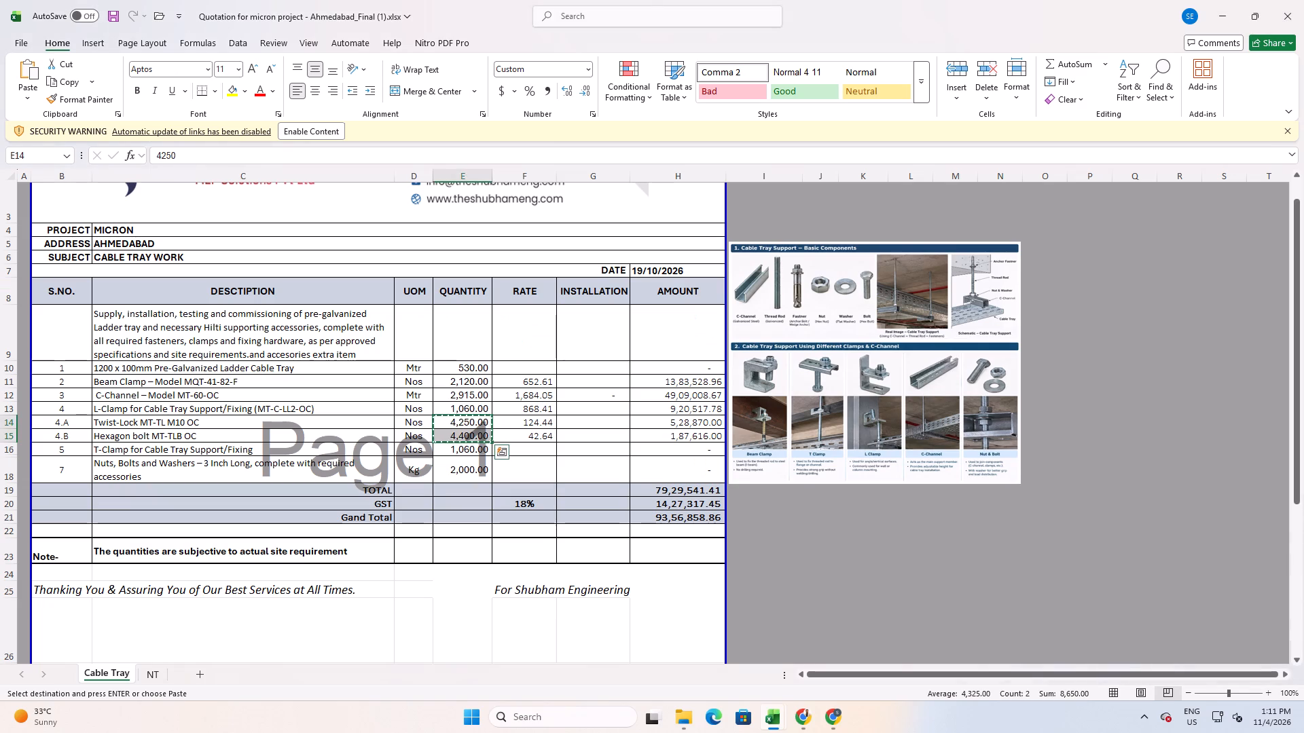
key("alt+Tab")
key("alt+Tab")
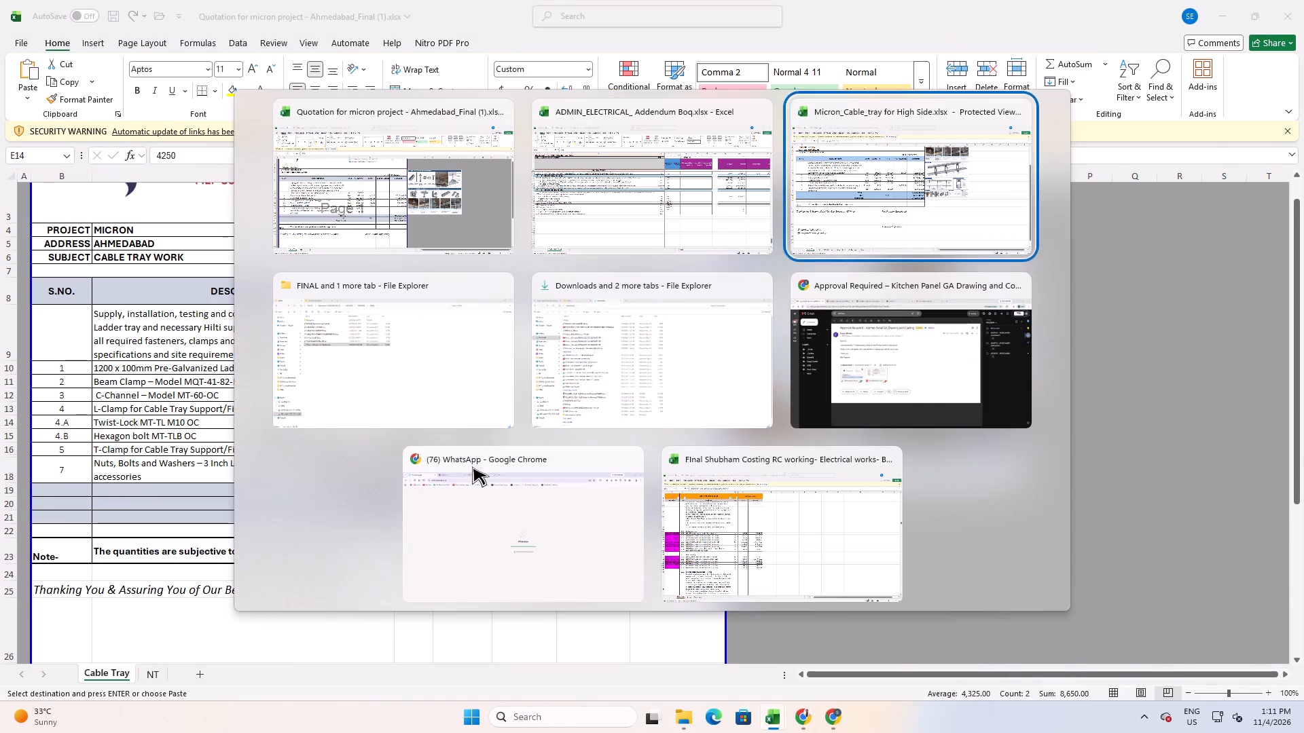
left_click(475, 314)
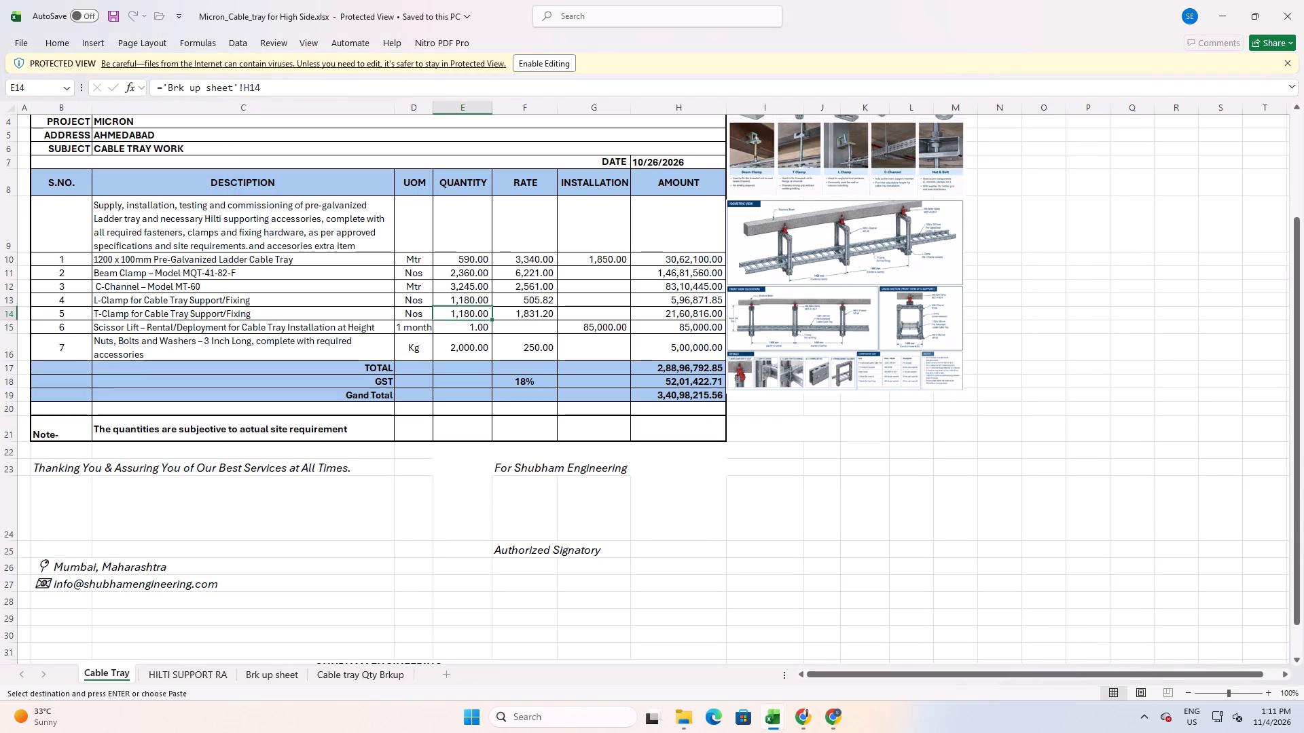
key("alt+Tab")
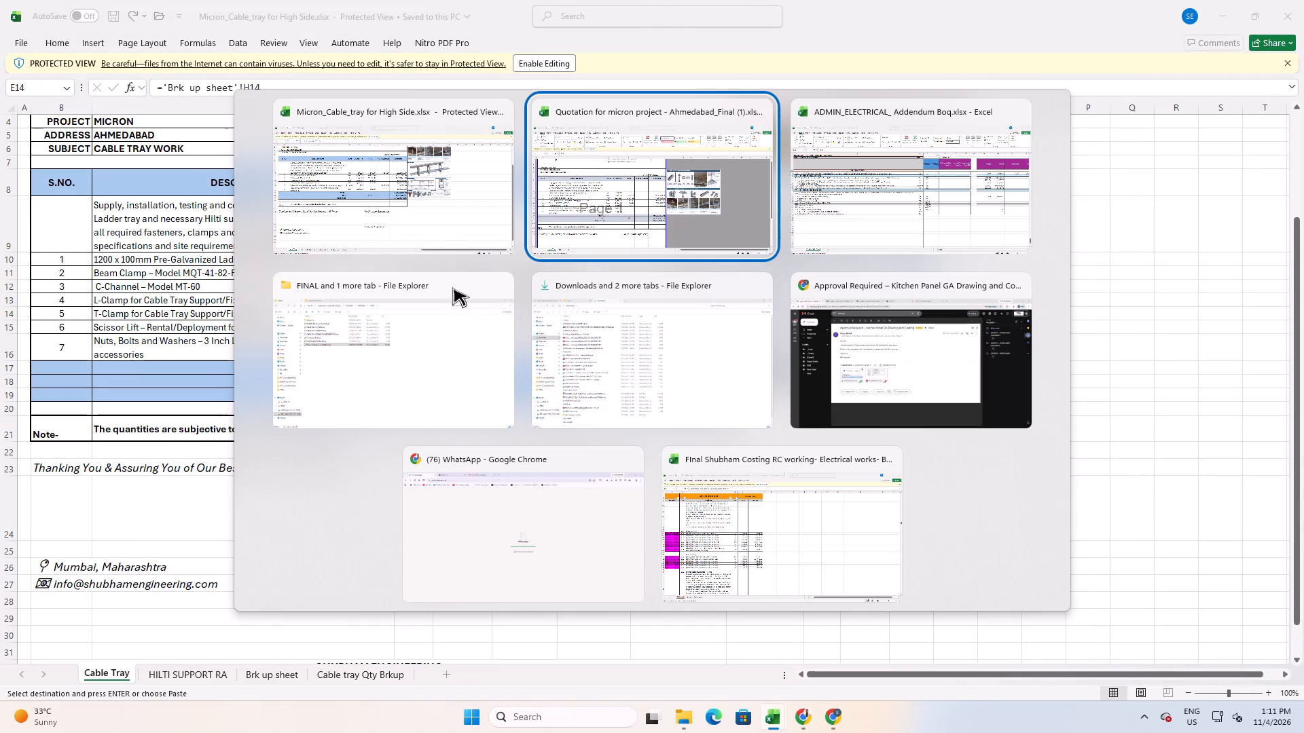
left_click(434, 238, "alt")
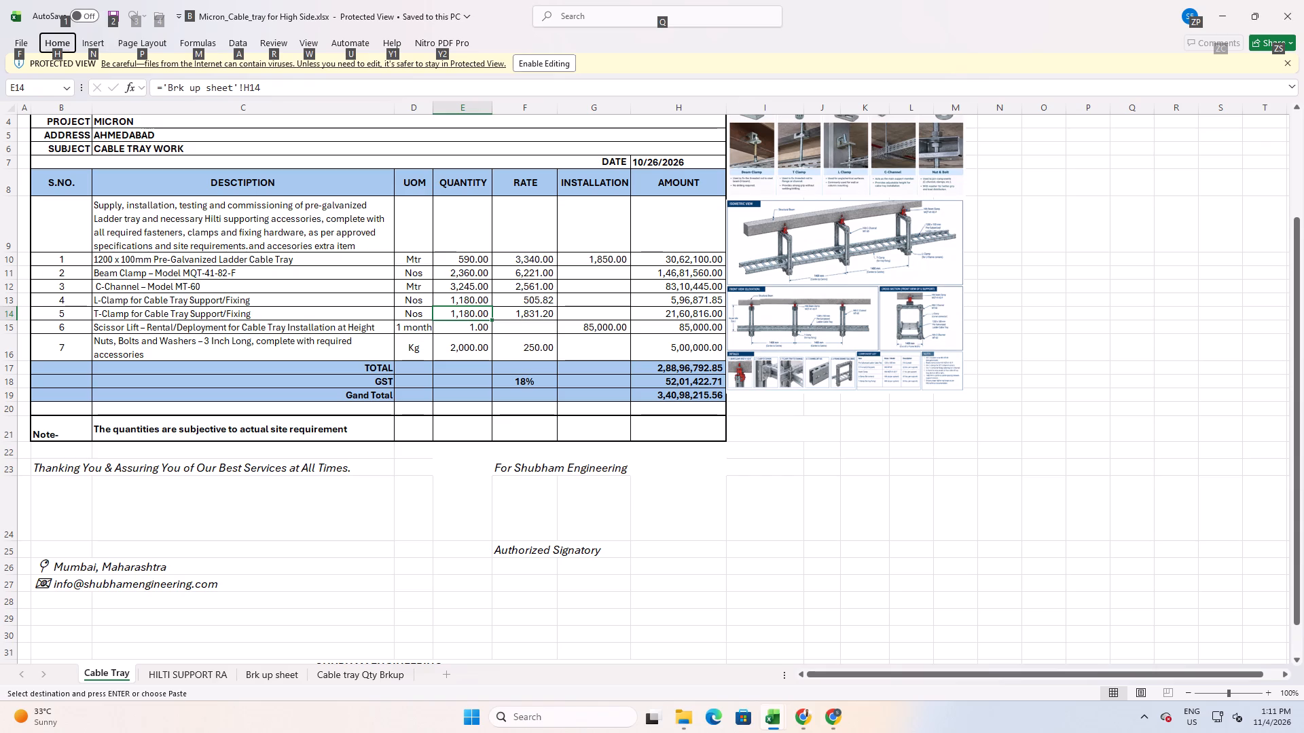
key("ctrl+c")
key("alt+Tab")
key("alt+Tab")
left_click(465, 316)
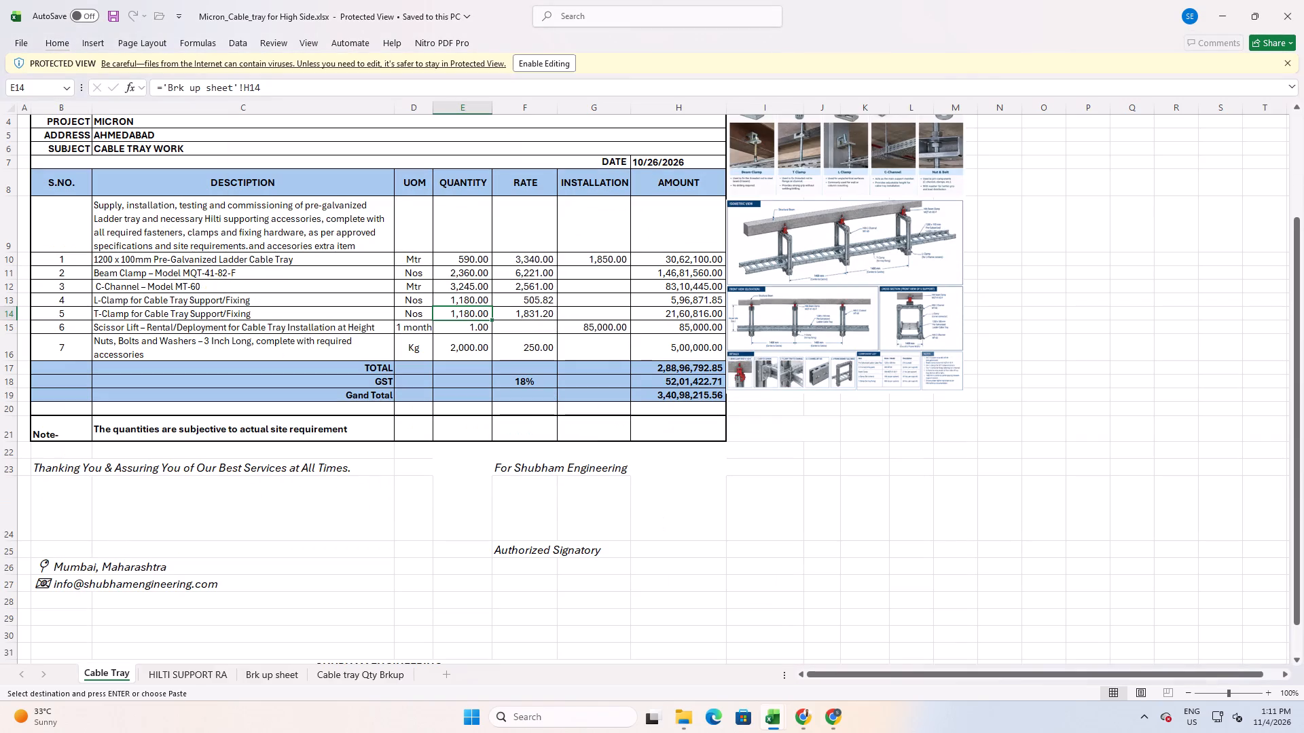
left_click(467, 336)
left_click(471, 310)
key("ctrl+c")
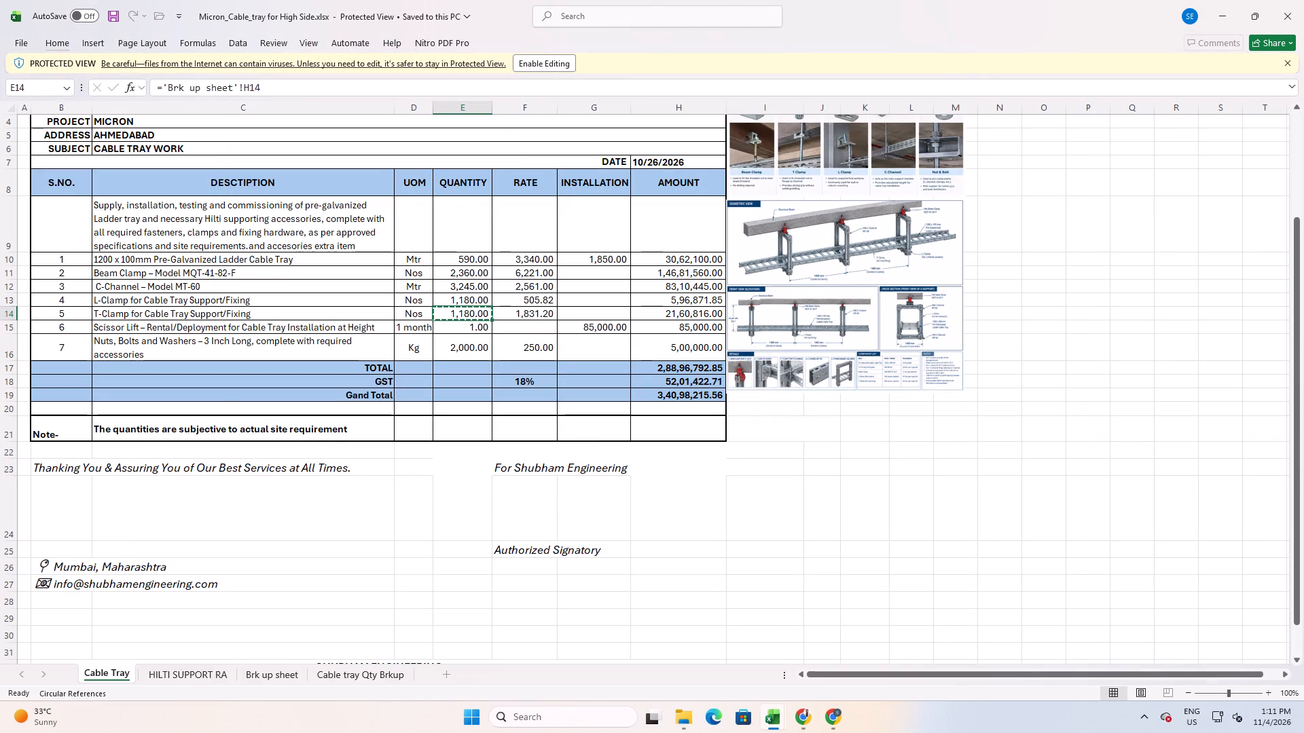
key("alt+Tab")
key("alt+Tab")
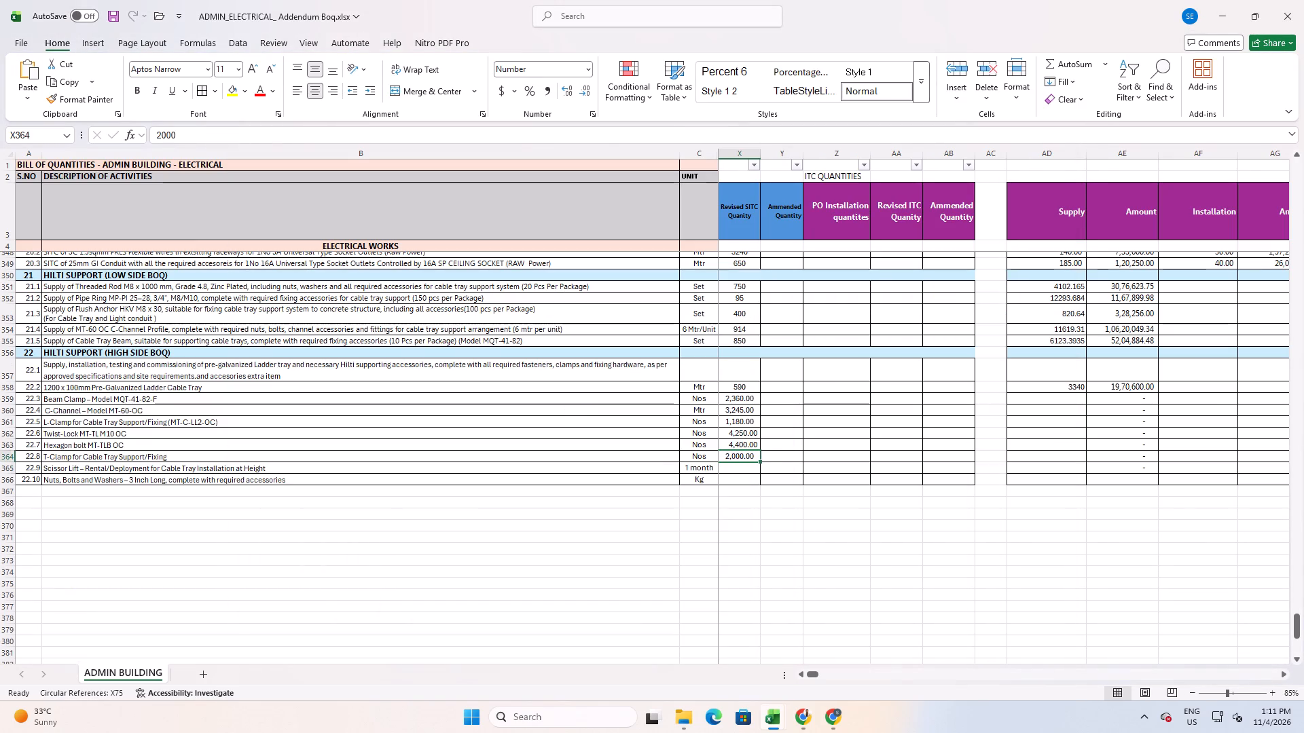
left_click(731, 470)
left_click(743, 452)
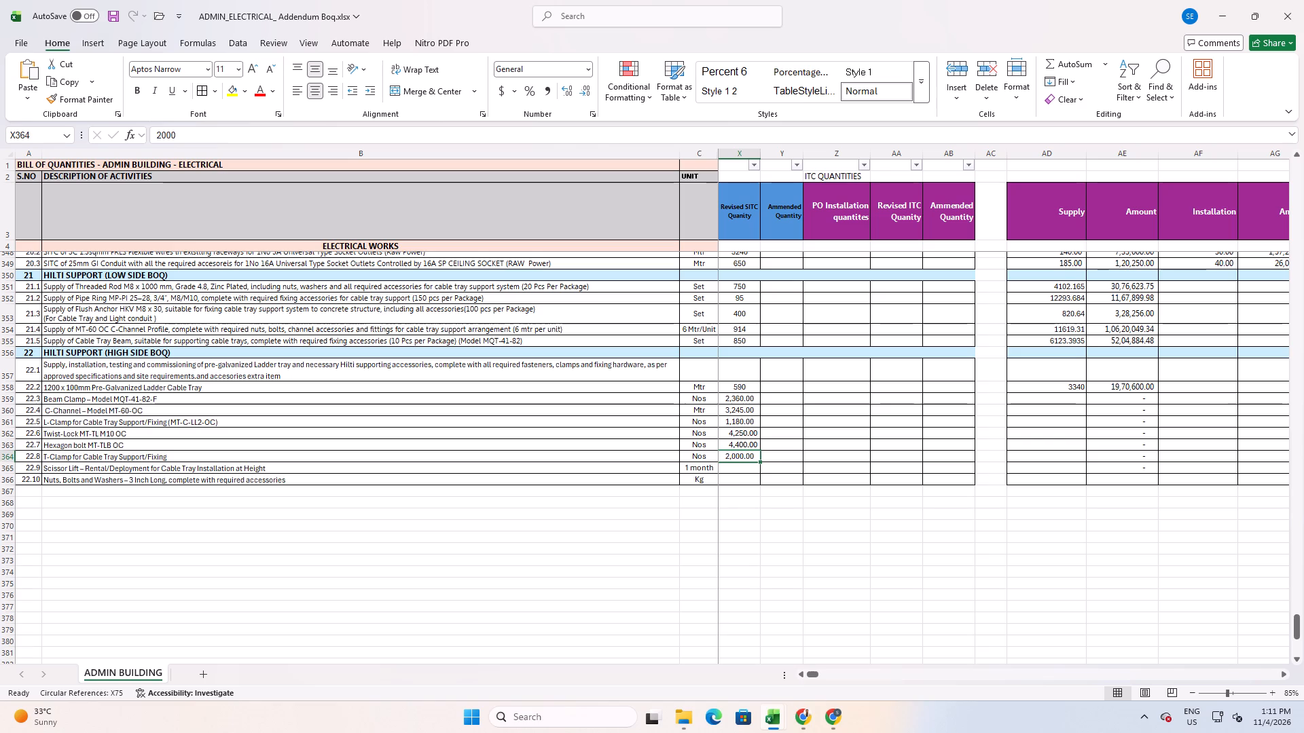
key("ctrl+shift+v")
left_click(743, 467)
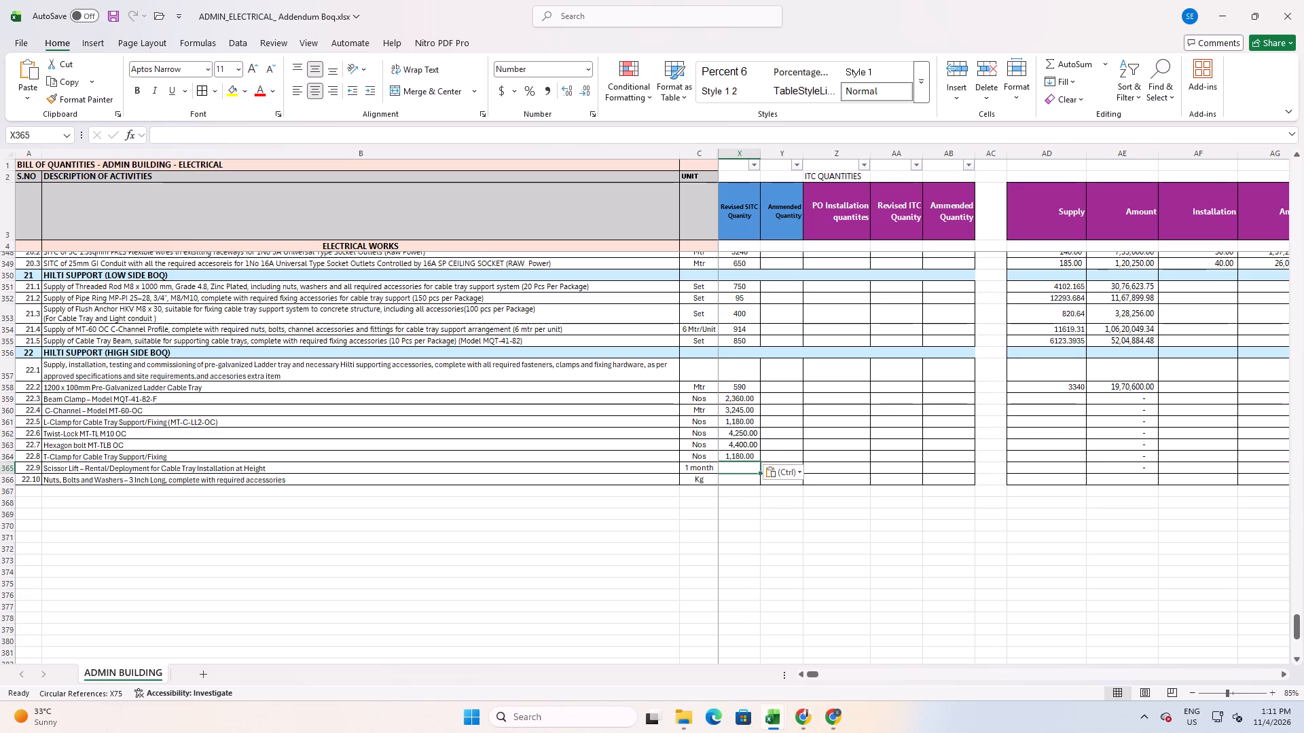
left_click(742, 457)
key("ctrl+v")
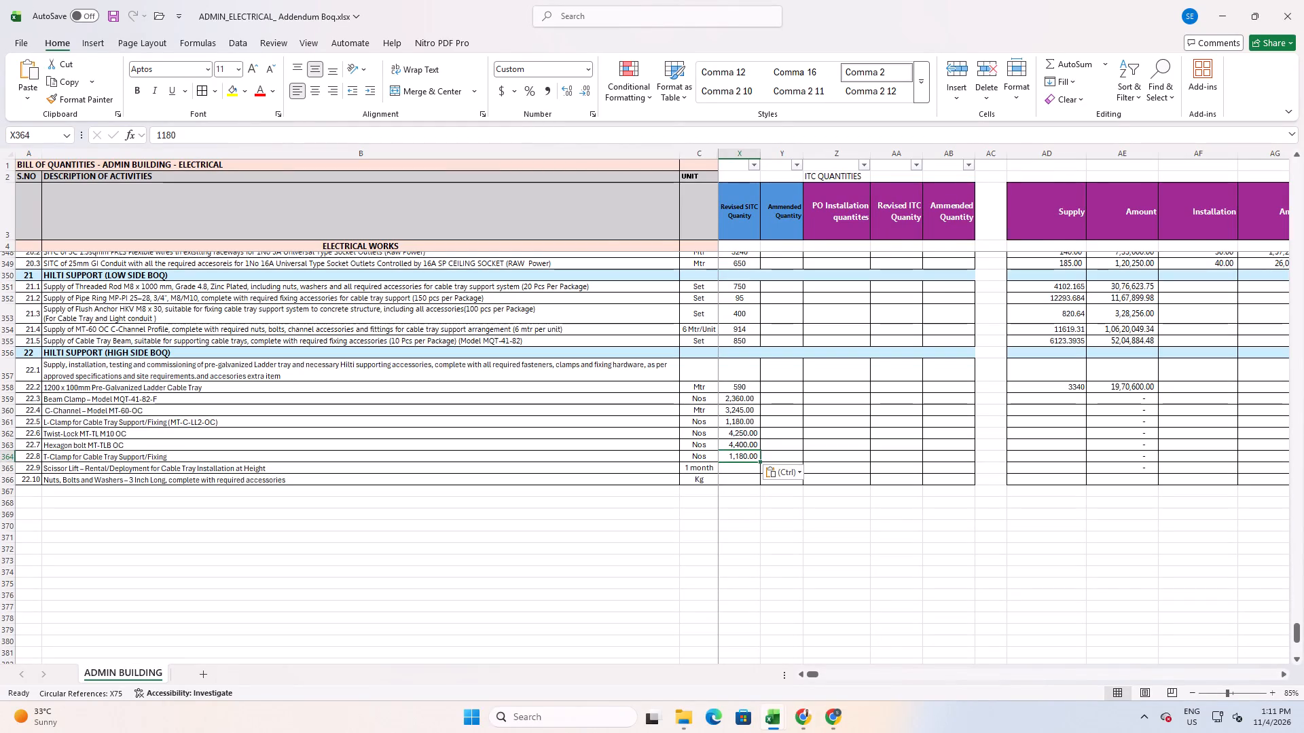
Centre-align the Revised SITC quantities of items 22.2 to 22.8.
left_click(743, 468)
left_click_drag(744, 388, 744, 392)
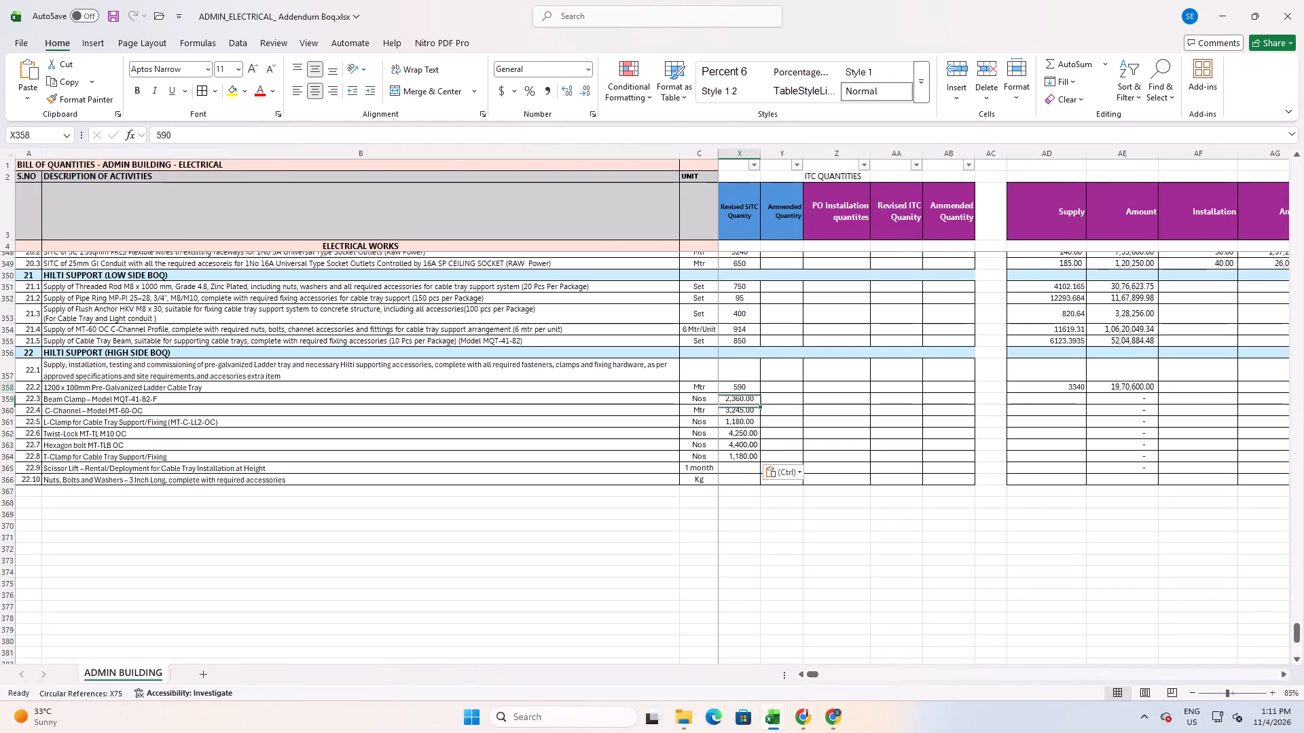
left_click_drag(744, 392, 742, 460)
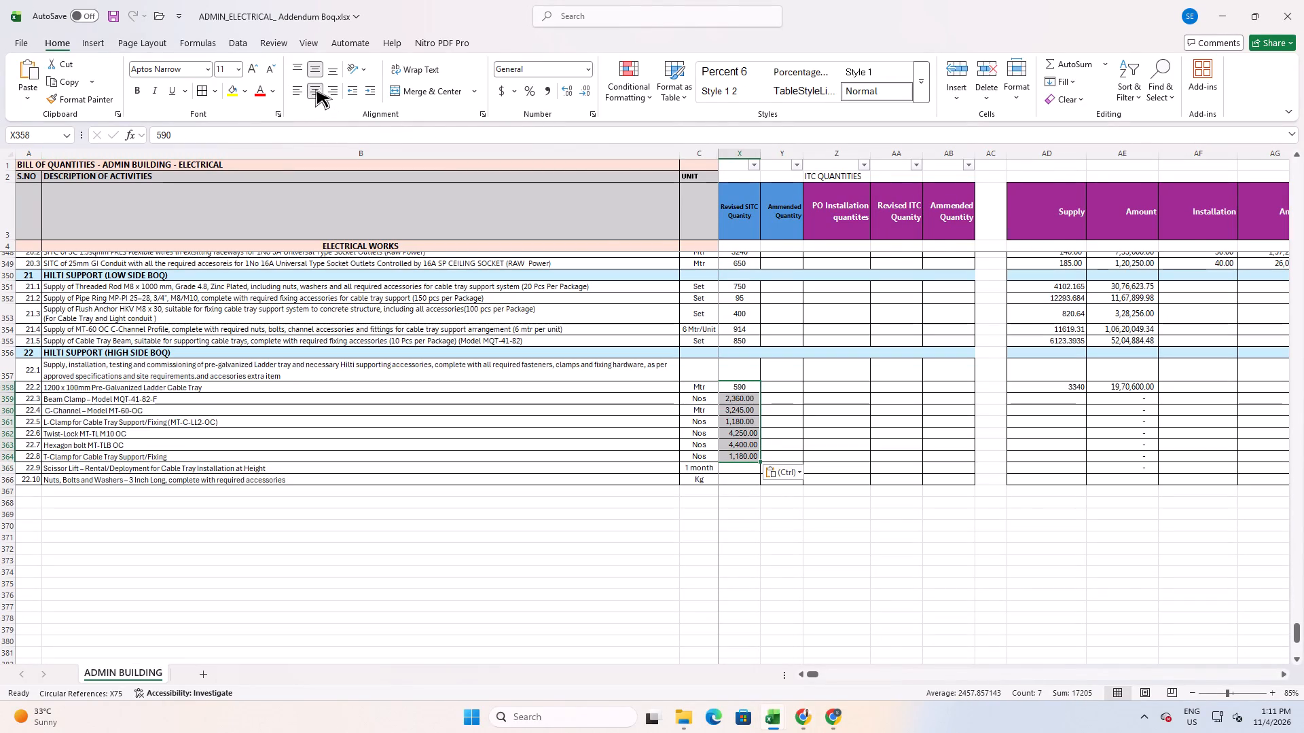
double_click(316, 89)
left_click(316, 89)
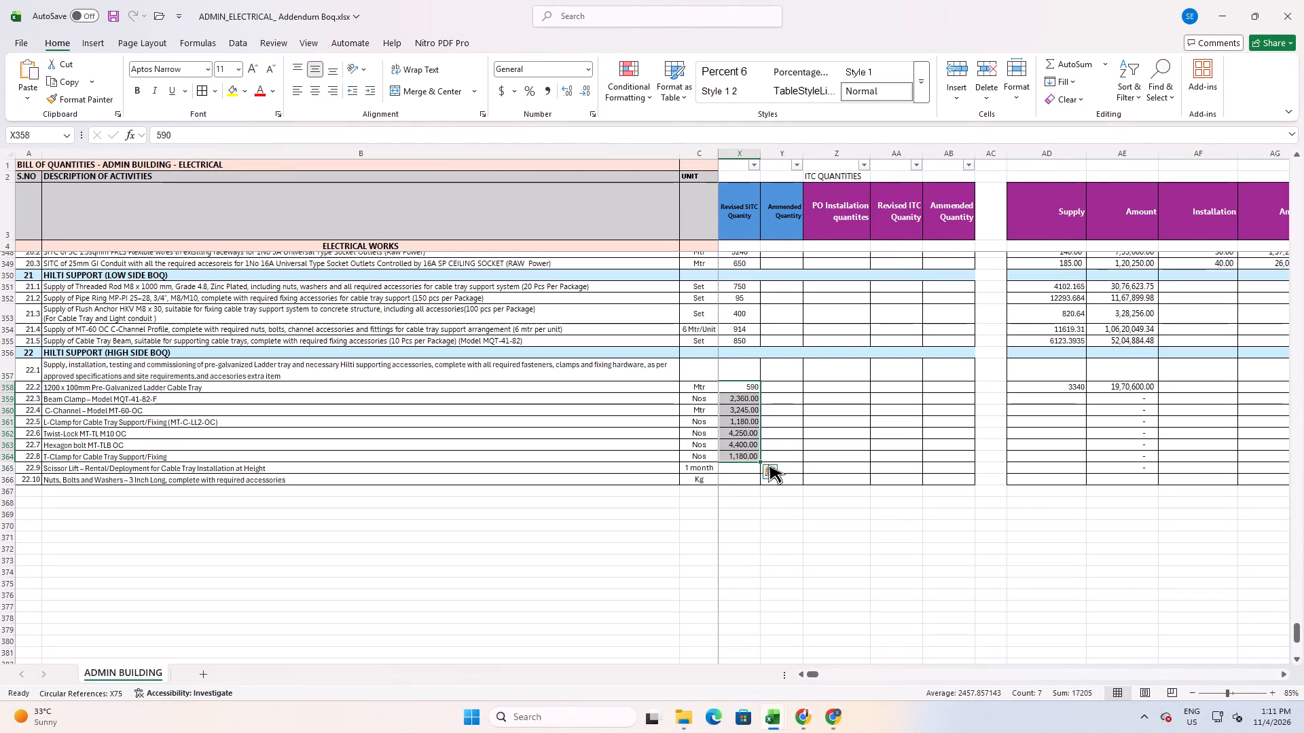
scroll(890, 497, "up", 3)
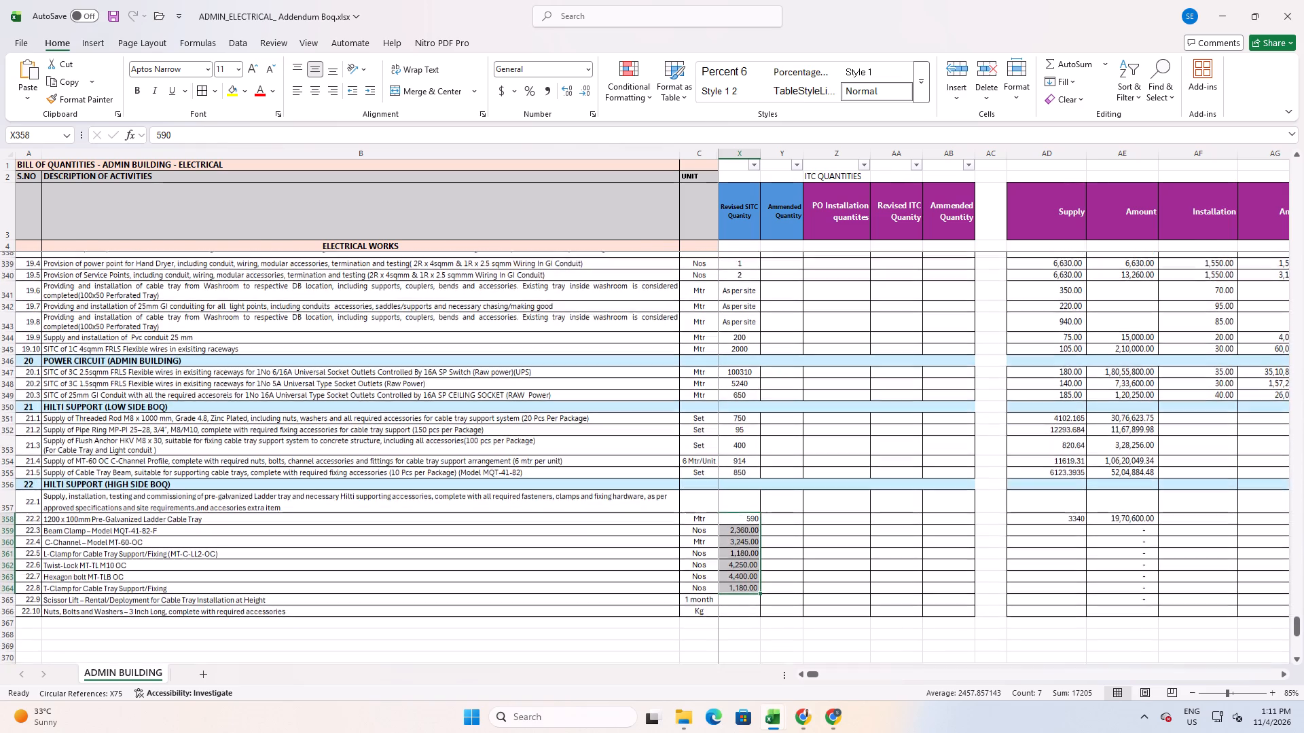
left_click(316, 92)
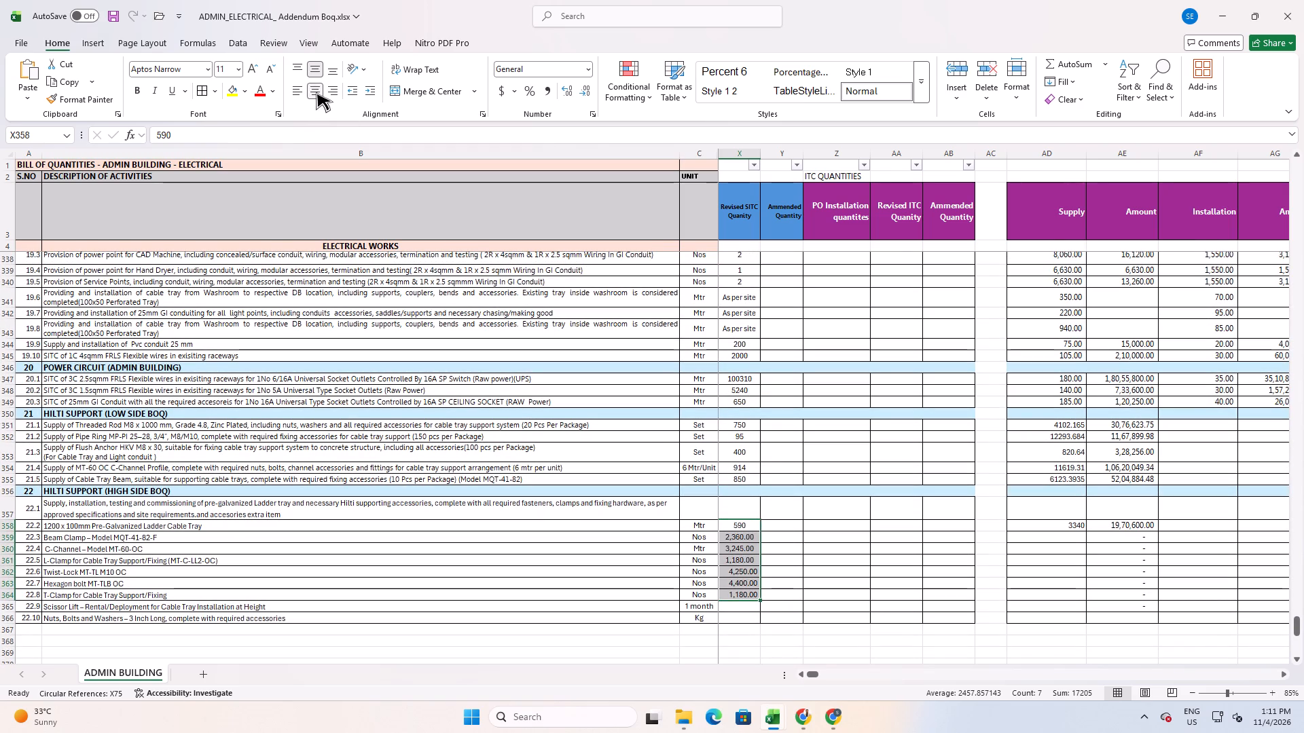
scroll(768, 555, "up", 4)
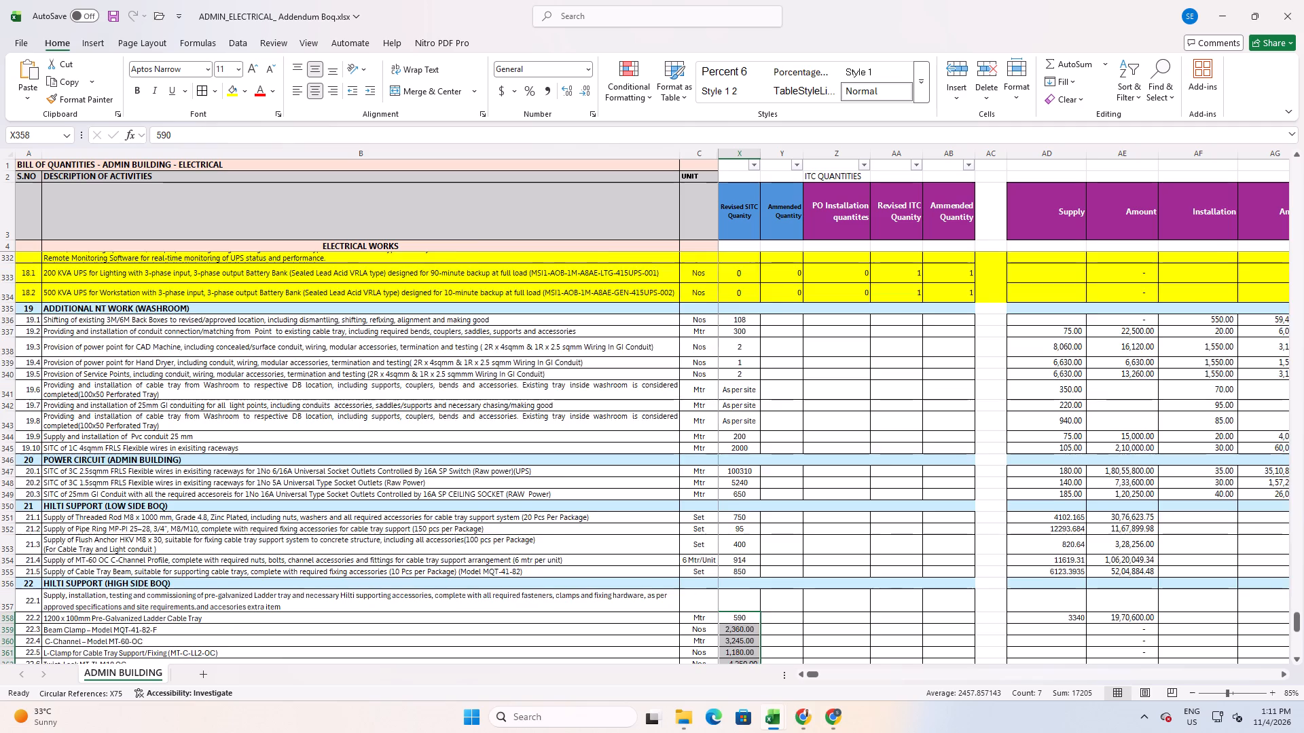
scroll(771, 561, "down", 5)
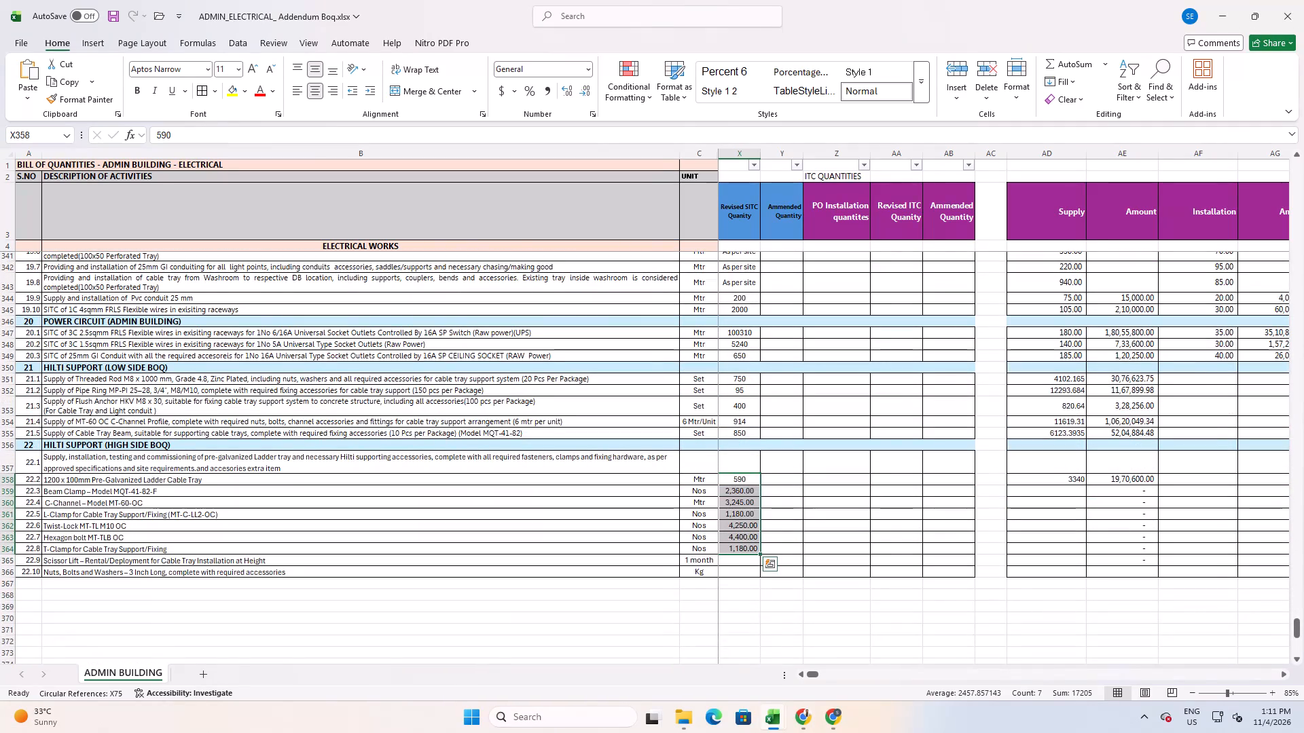
Copy the format of item 22.2's Revised SITC quantity onto the quantities of items 22.3 to 22.8.
left_click(740, 514)
left_click(748, 482)
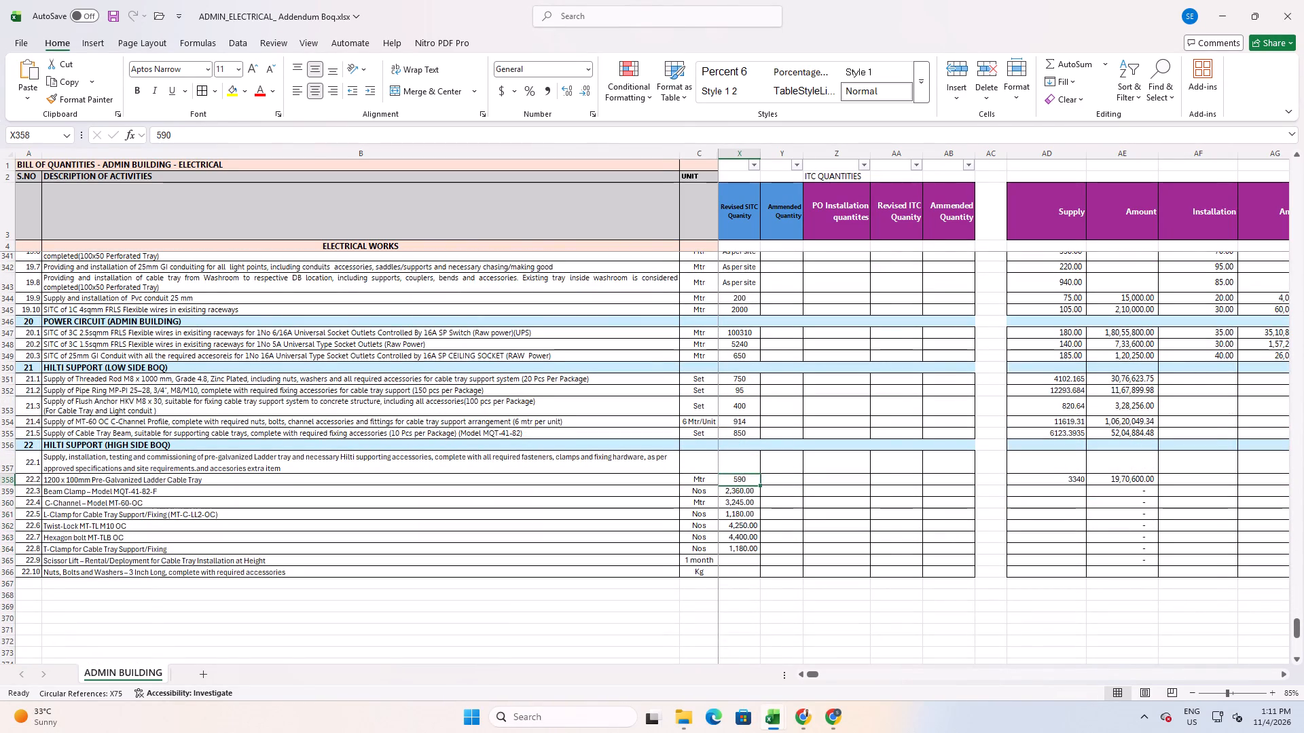
left_click(81, 98)
left_click_drag(731, 492, 733, 502)
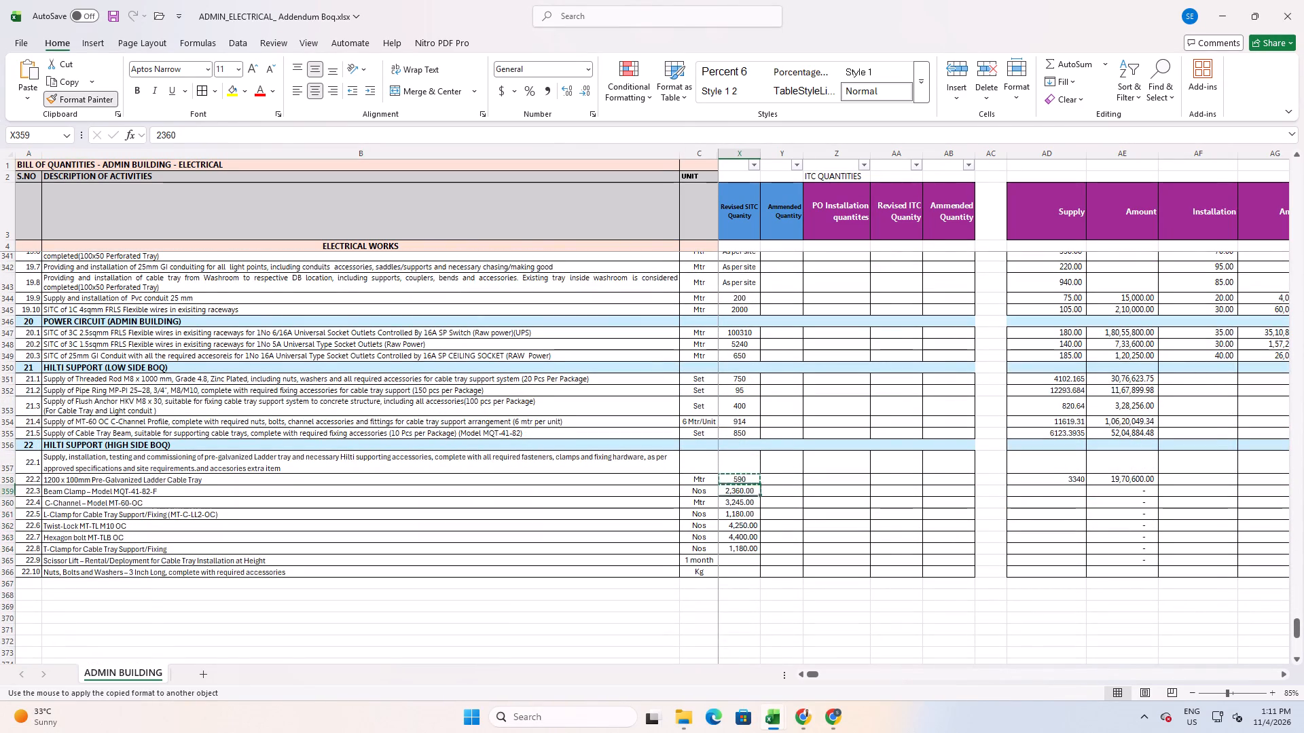
left_click_drag(733, 502, 742, 550)
left_click(846, 504)
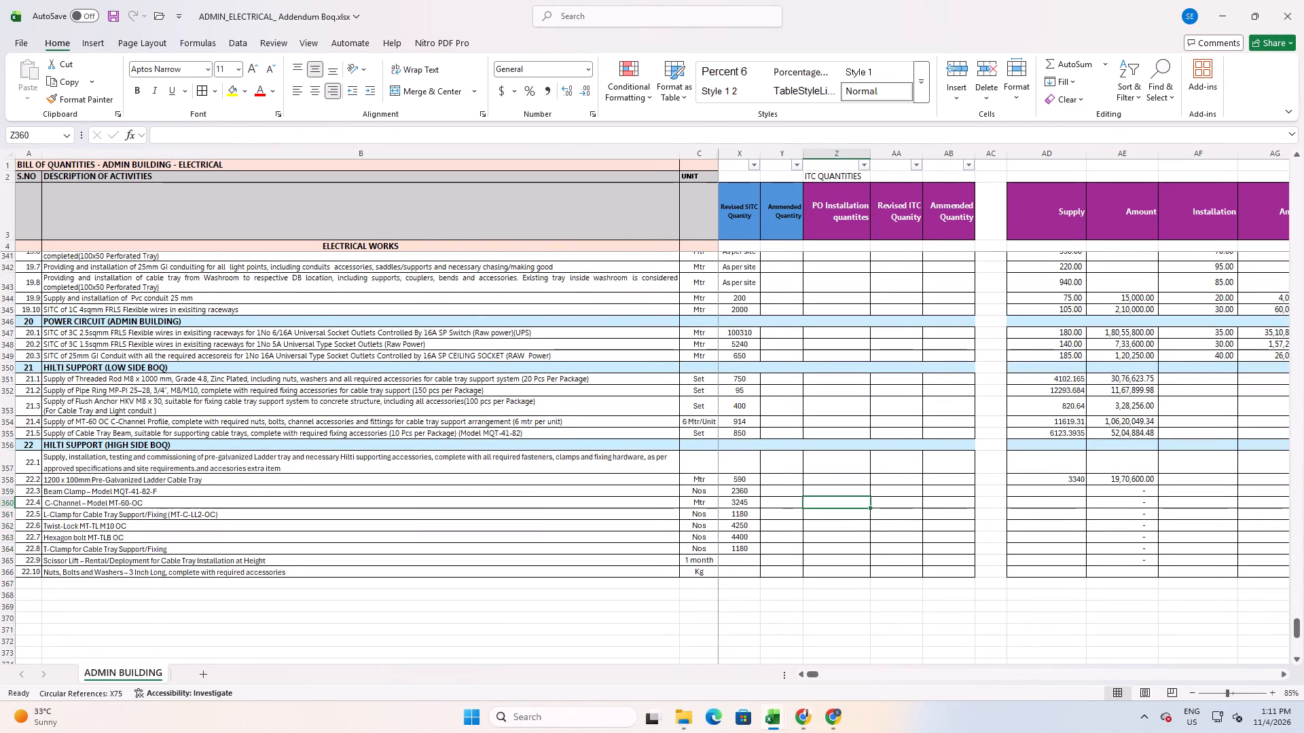
Enter the installation rate 1850 for item 22.2, Pre-Galvanized Ladder Cable Tray, per the high side cable tray workbook.
left_click(738, 551)
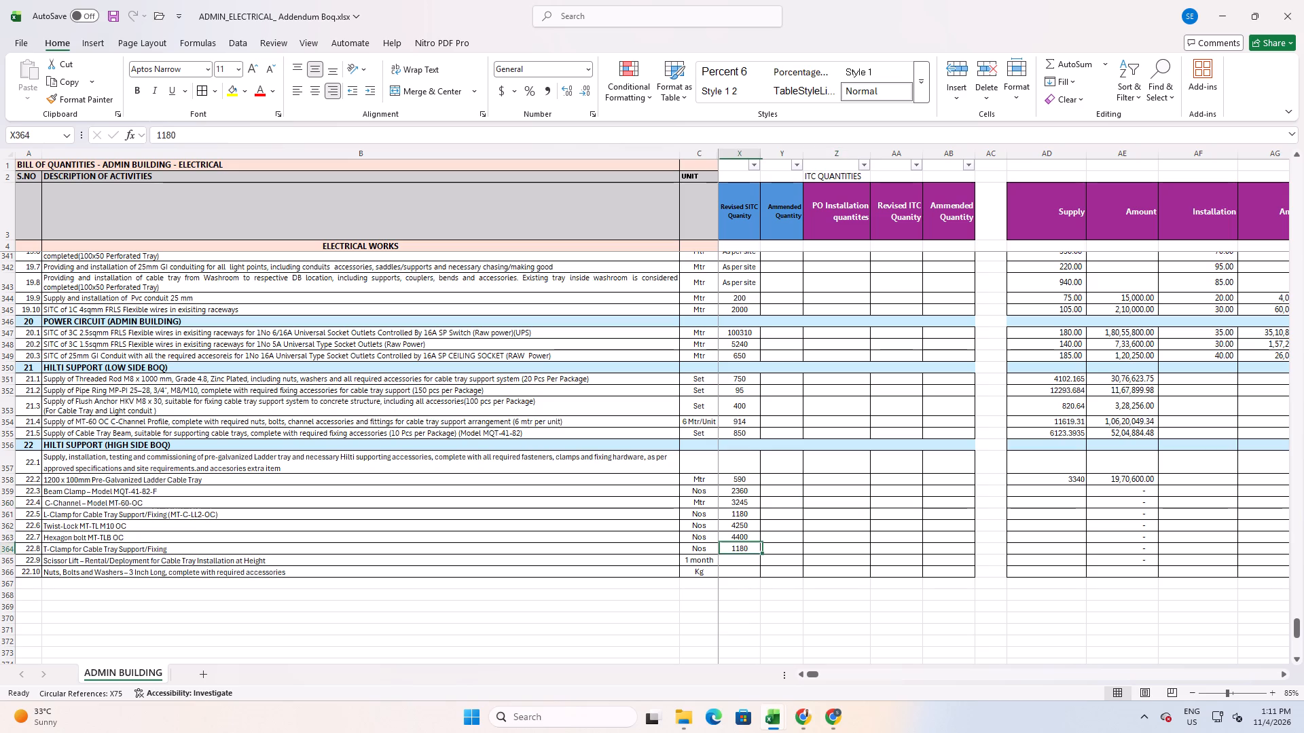
key("alt+Tab")
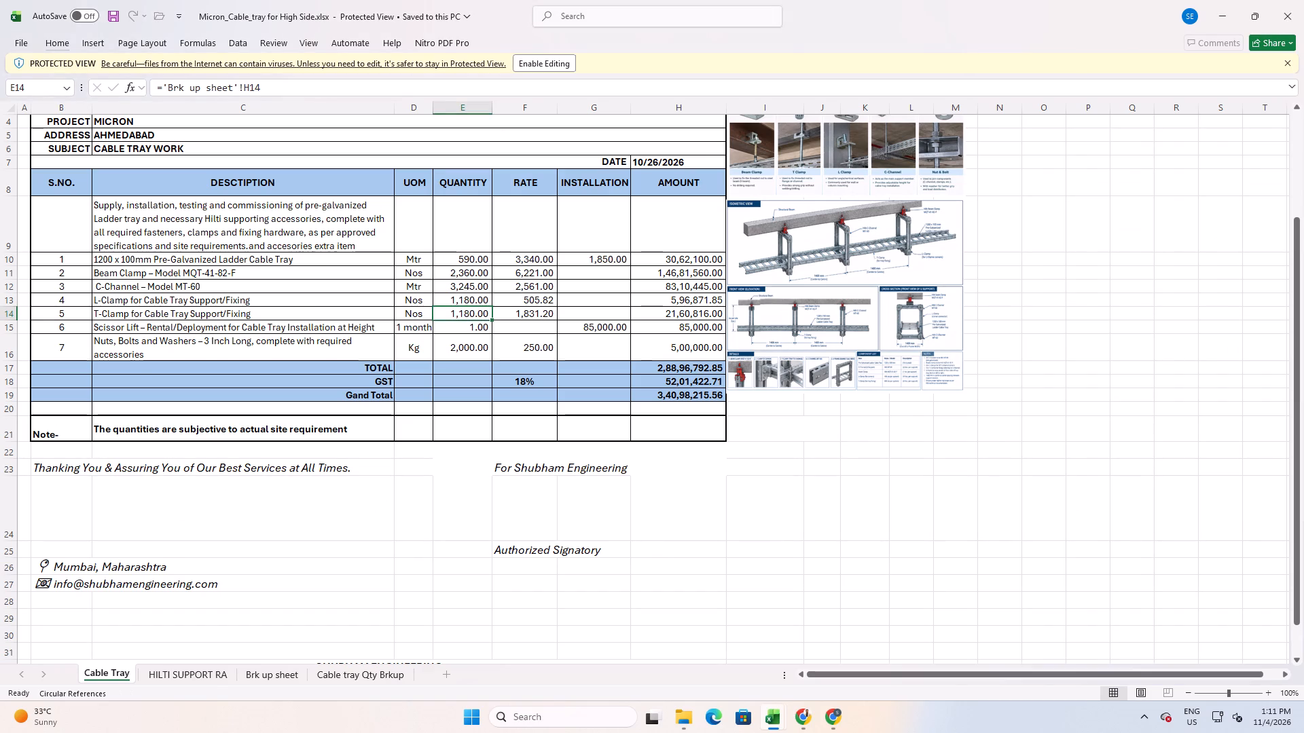
key("alt+Tab")
middle_click_drag(1032, 544, 1100, 542)
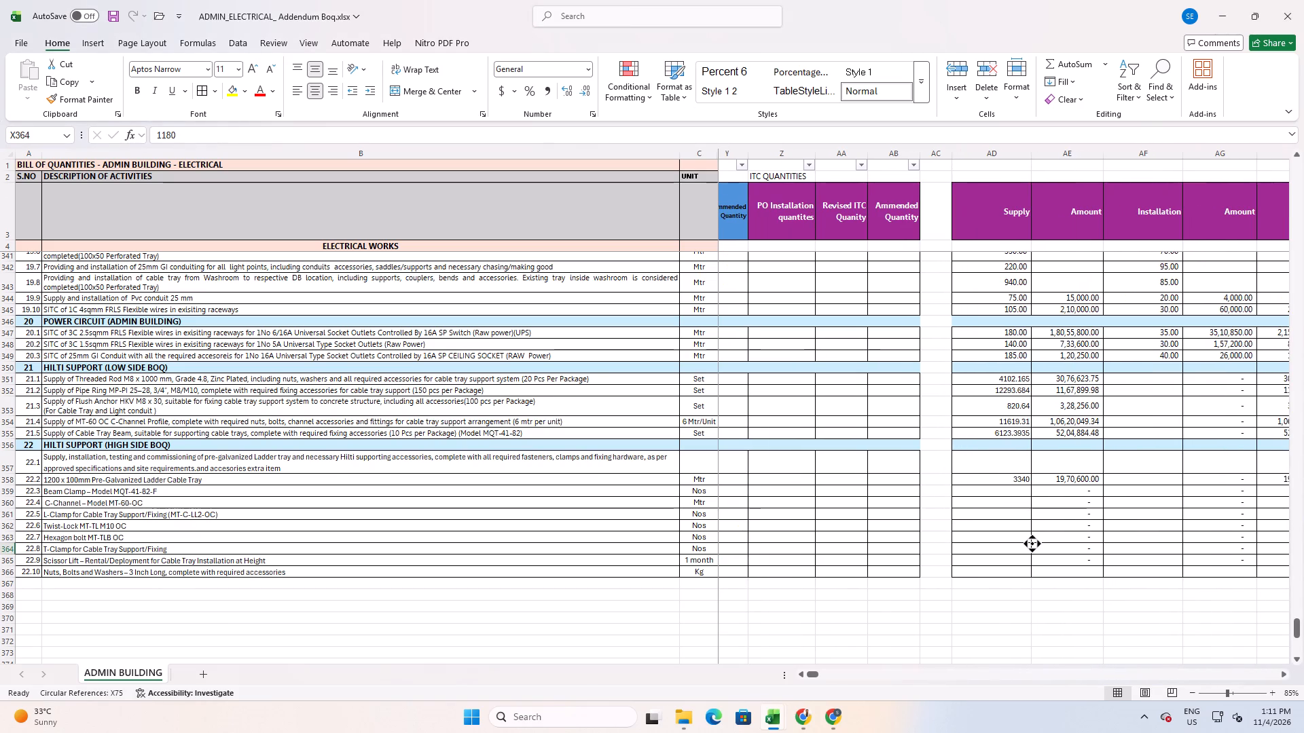
left_click(1167, 480)
type("1850")
key("Return")
Enter the installation rate 85000 for item 22.9, Scissor Lift, per the high side cable tray workbook.
key("Down")
key("Down")
key("Down")
key("Down")
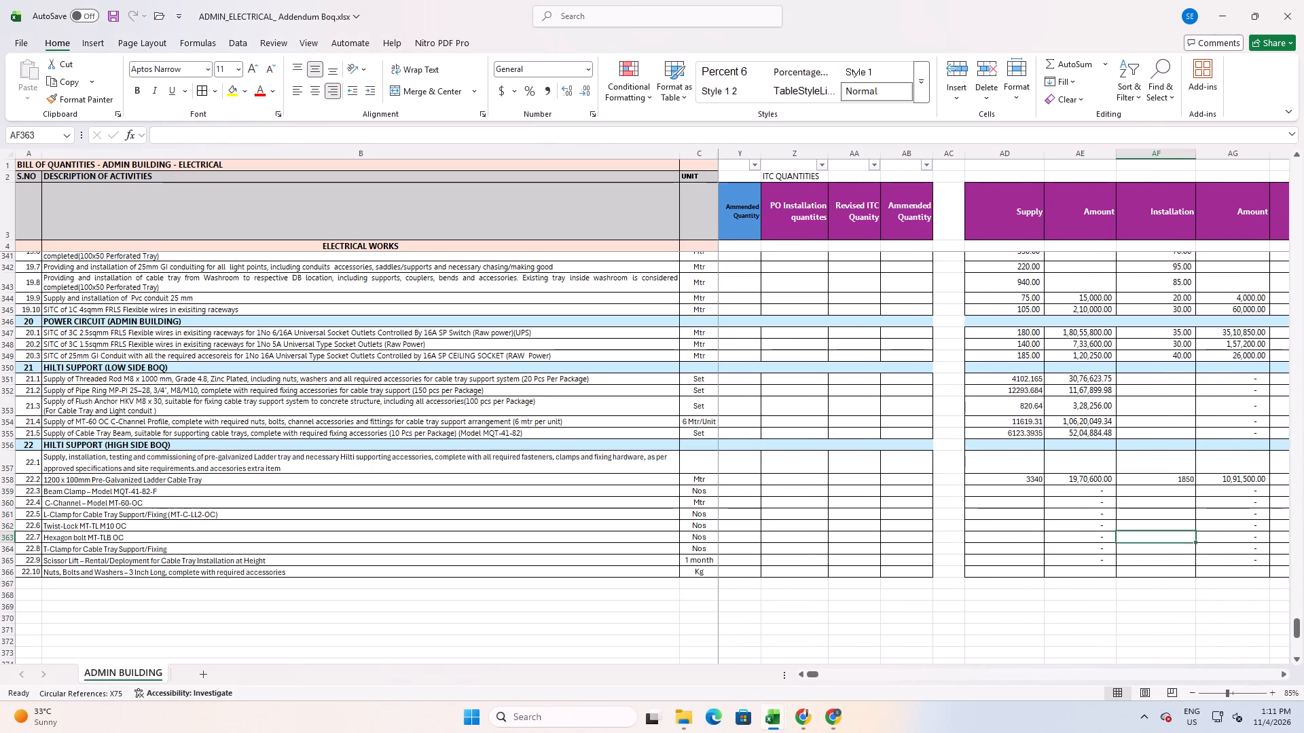
key("Down")
key("Down")
key("alt+Tab")
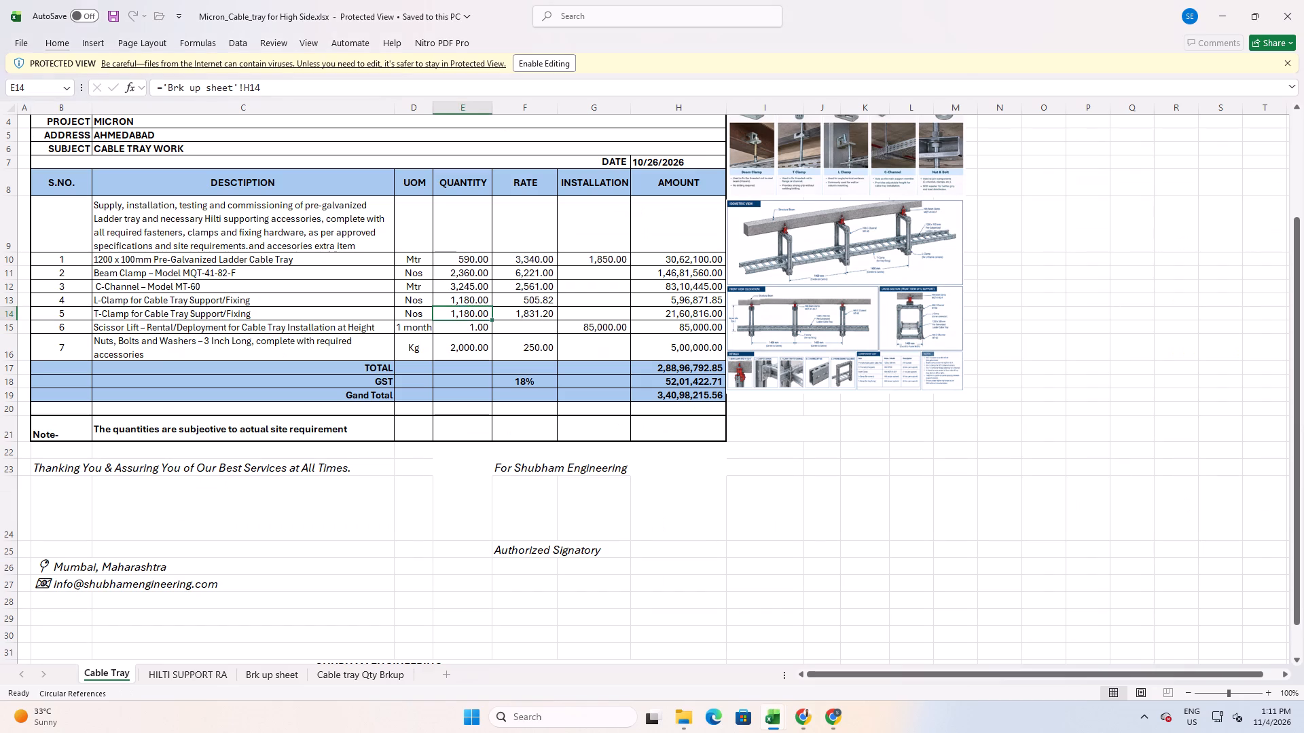
key("alt+Tab")
type("85000")
key("Return")
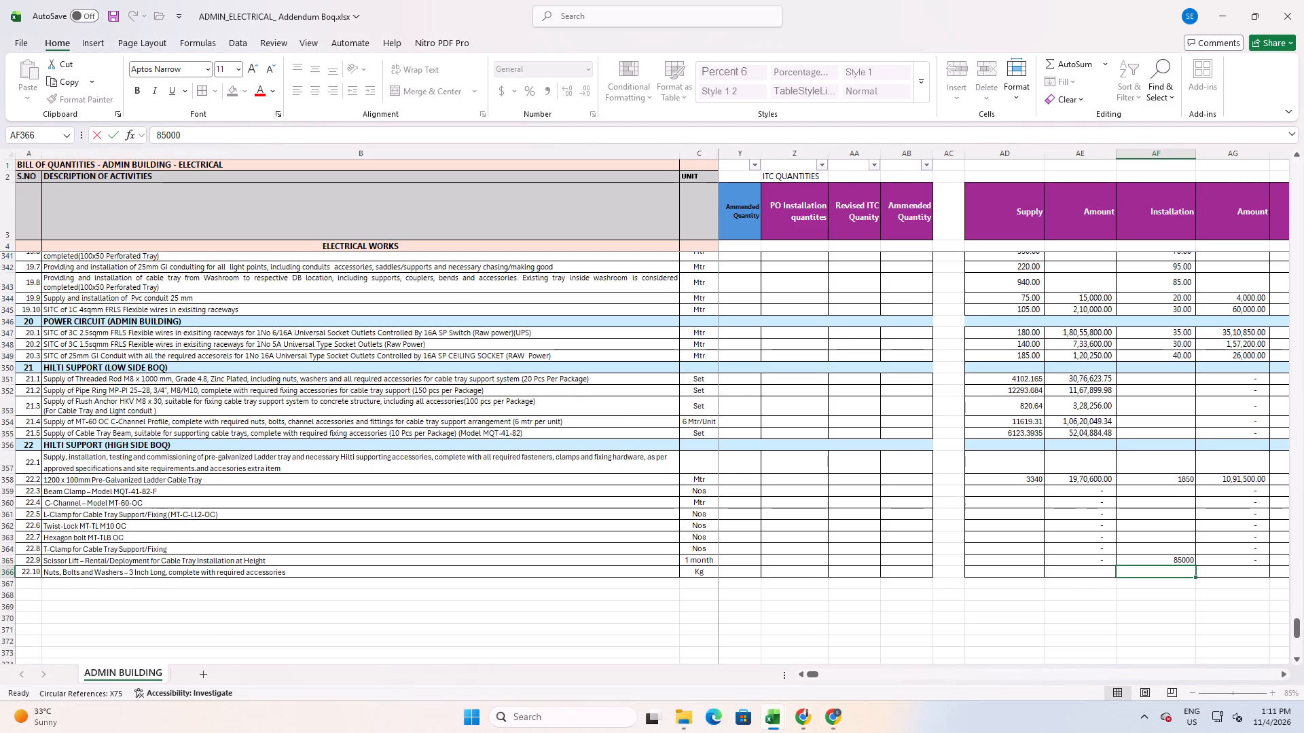
Enter the supply rate 250 for item 22.10, Nuts, Bolts and Washers, per the high side cable tray workbook.
key("alt+Tab")
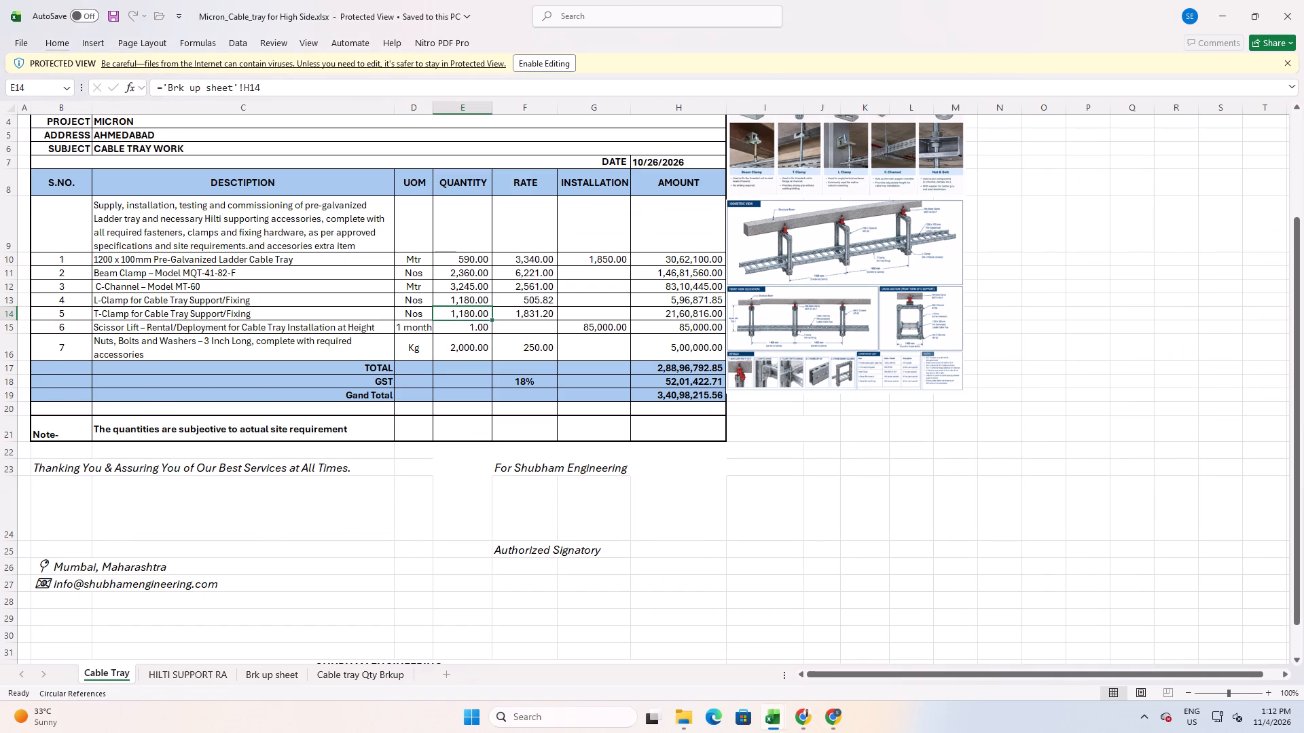
key("alt+Tab")
key("Left")
key("Left")
type("250")
key("Return")
Copy the supply Amount formula from item 22.9 down to item 22.10.
key("Up")
key("Right")
key("Up")
key("ctrl+c")
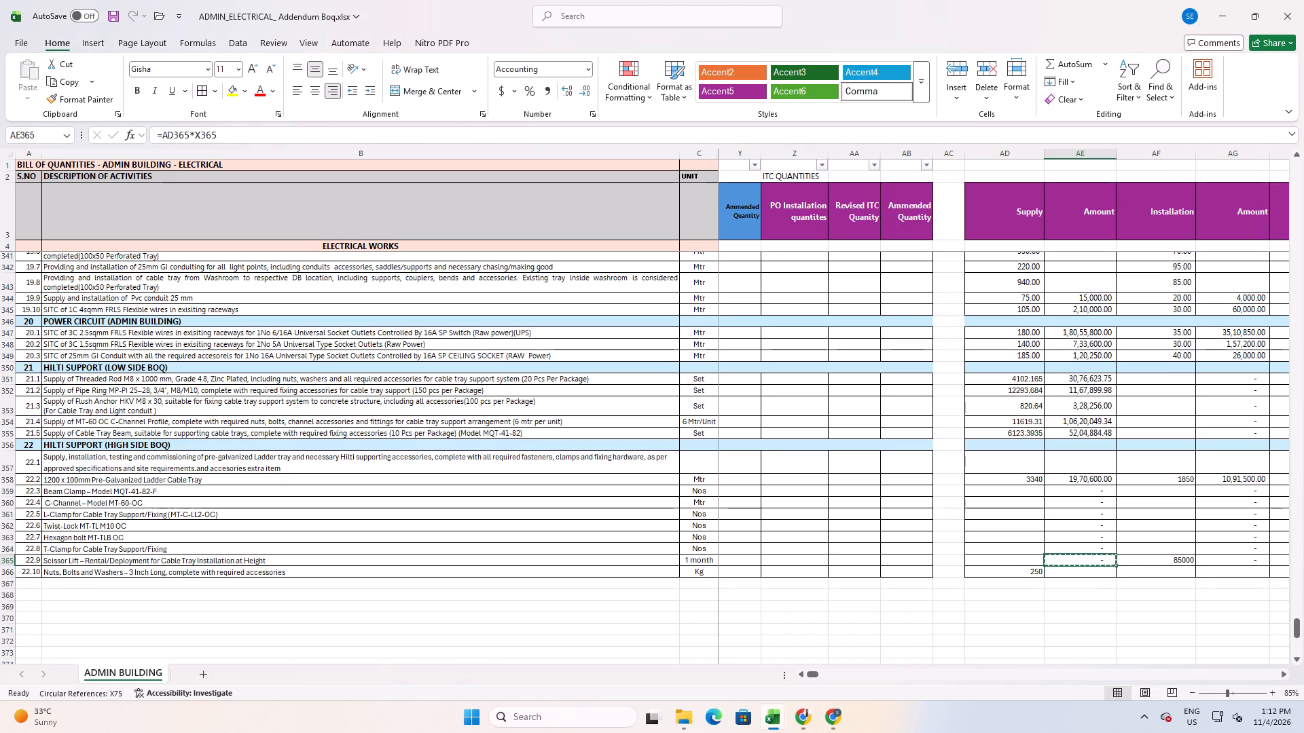
key("Down")
key("ctrl+v")
key("Right")
key("Escape")
Set the Revised SITC Quantity of item 22.9, Scissor Lift, to 1, per the high side cable tray workbook.
key("Up")
key("Left")
key("Up")
key("Up")
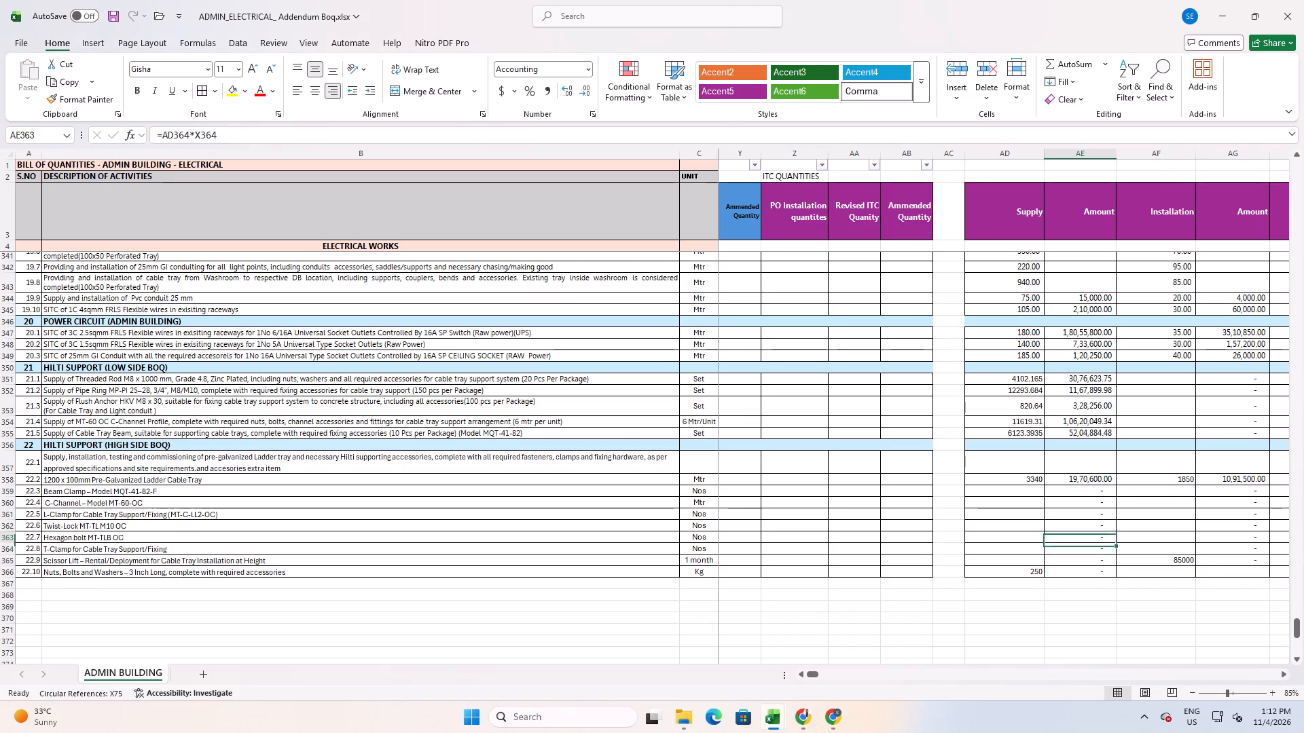
key("Up")
key("Up")
key("Up")
key("Left")
key("Left")
key("Left")
key("Left")
key("Left")
key("Left")
key("Left")
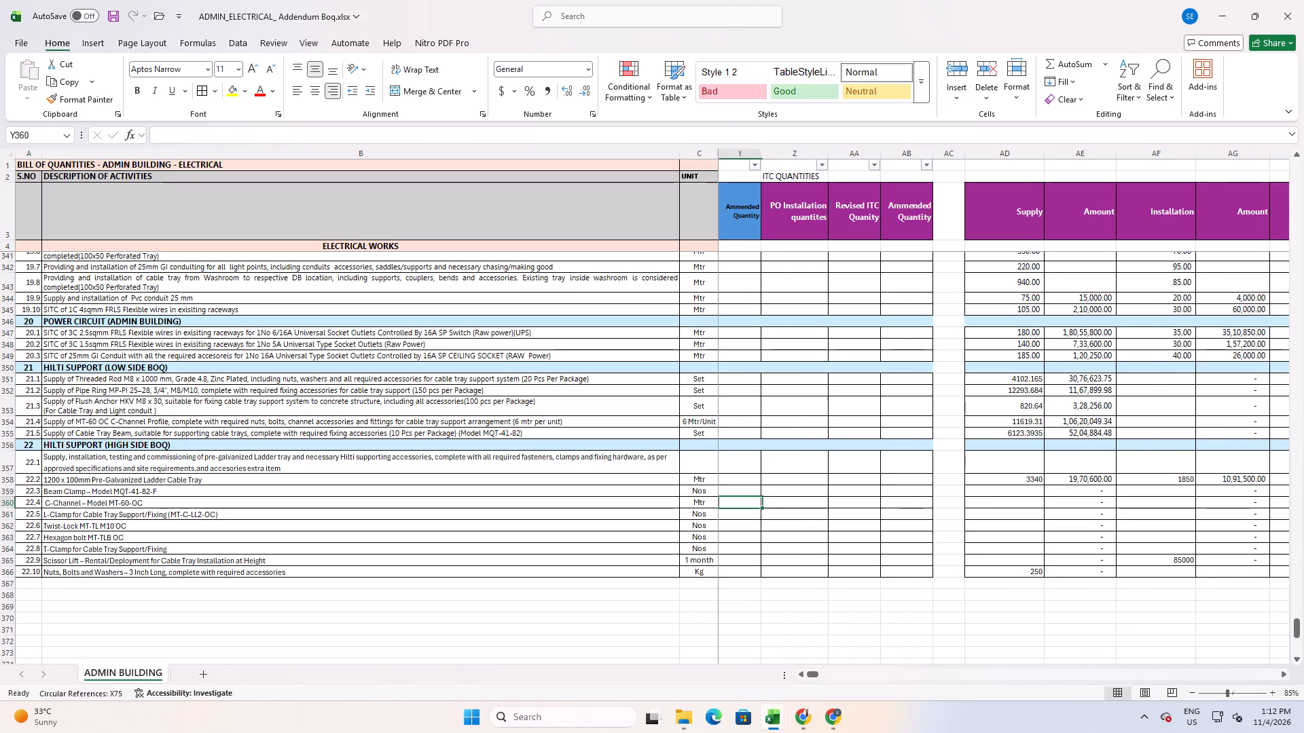
key("Left")
key("Right")
key("Down")
key("Down")
key("Down")
key("Down")
key("Down")
key("alt+Tab")
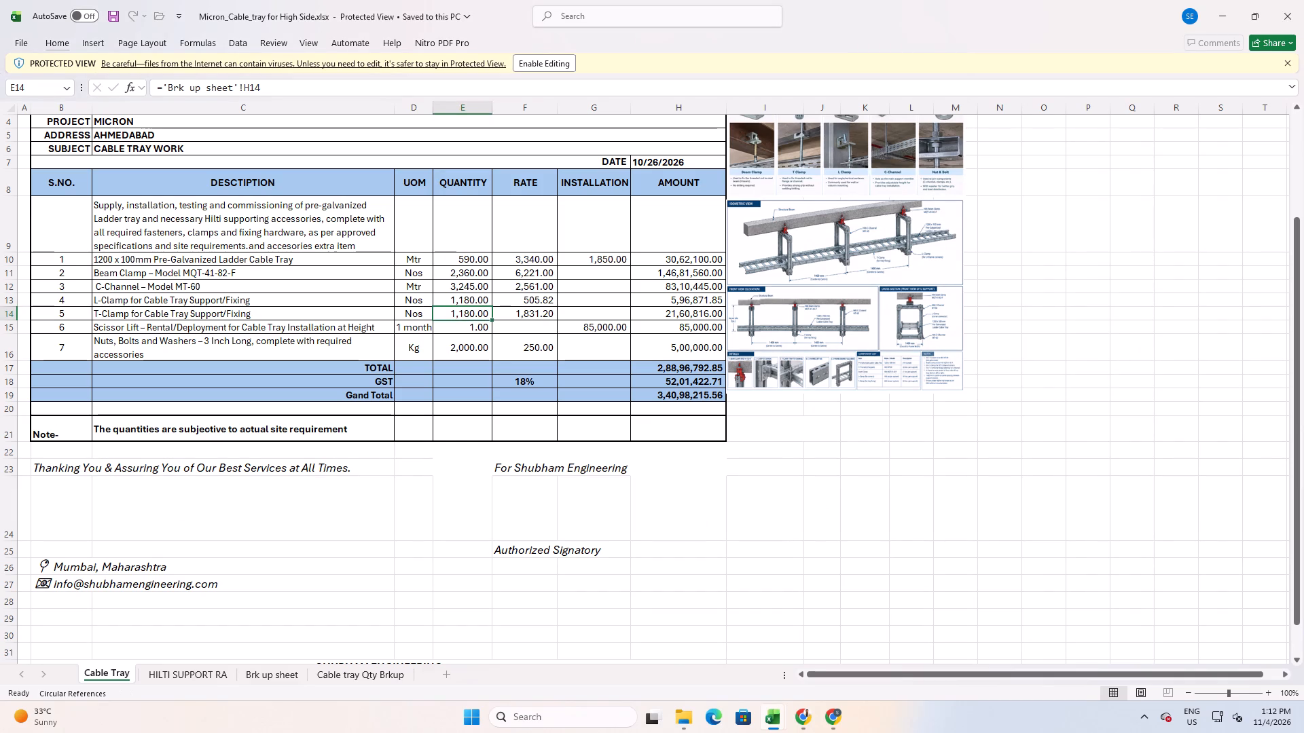
key("alt+Tab")
key("1")
key("Return")
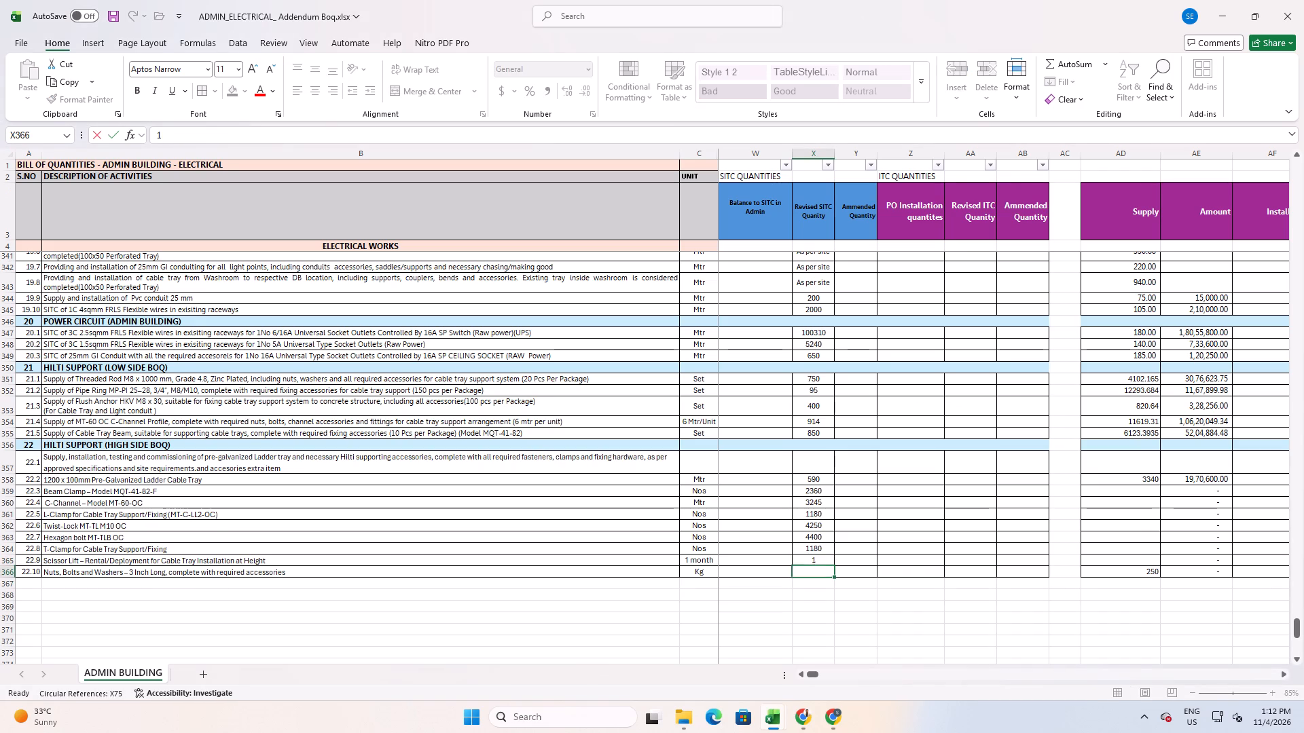
Set the Revised SITC Quantity of item 22.10, Nuts, Bolts and Washers, to 2000.
type("2000")
key("Return")
key("Right")
key("Up")
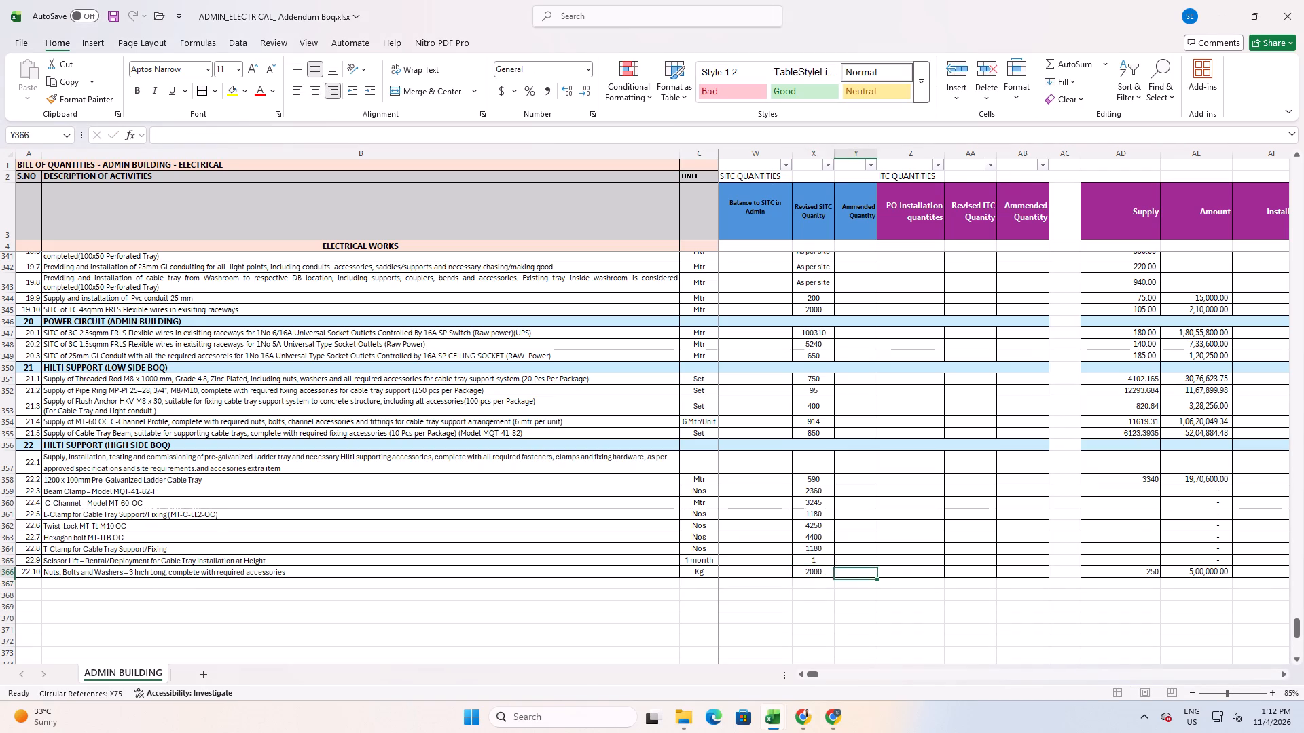
Check the quantity and supply rate cells of items 22.3 to 22.10 in the admin electrical addendum for missing entries.
key("Up")
key("Right")
key("Right")
key("Right")
key("Right")
key("Right")
key("Down")
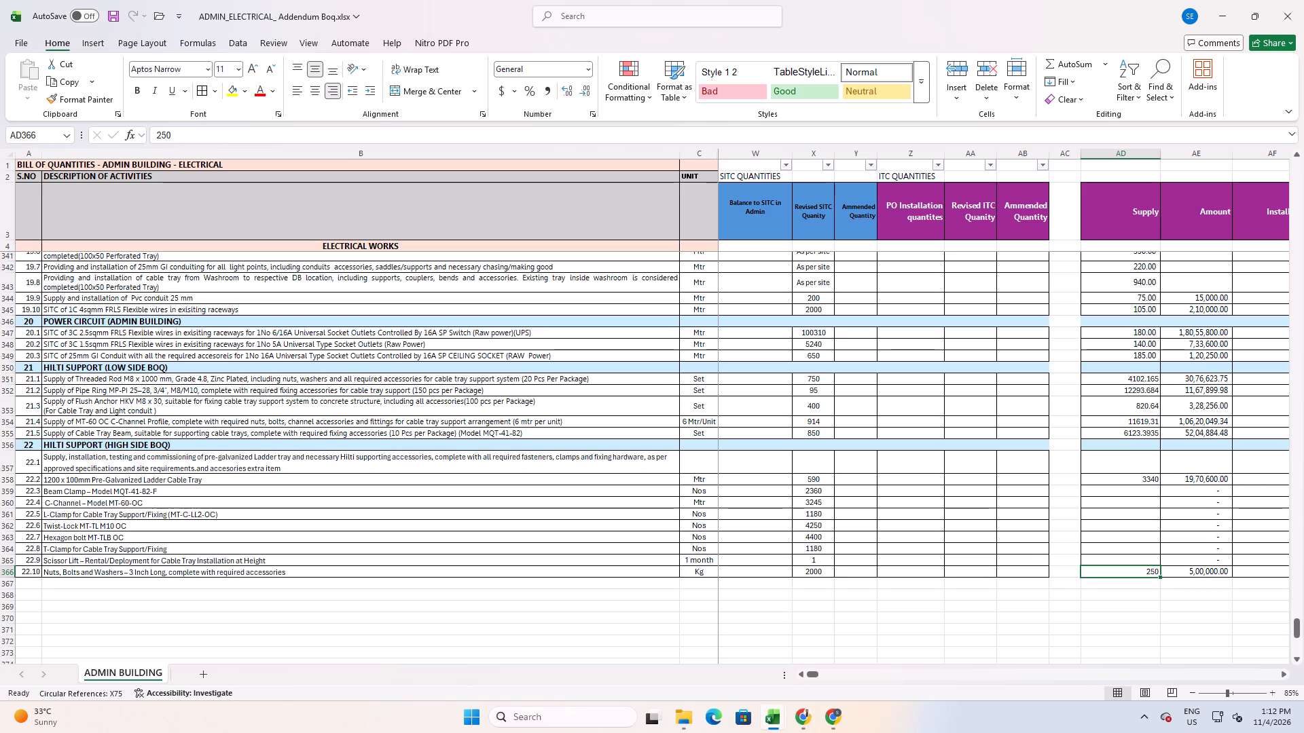
key("Left")
key("Left")
key("Left")
key("Left")
key("Left")
key("Left")
key("Left")
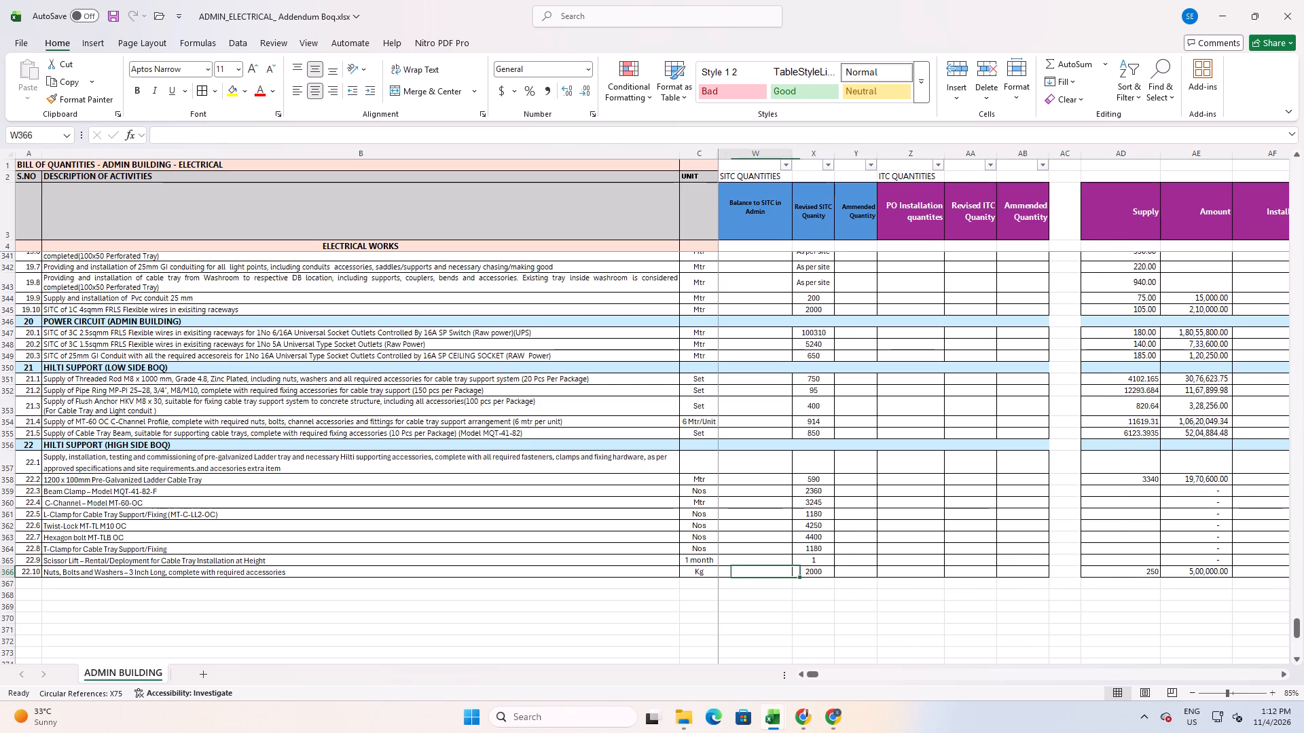
key("Left")
key("Left")
key("Right")
key("Right")
key("Right")
key("Right")
key("Right")
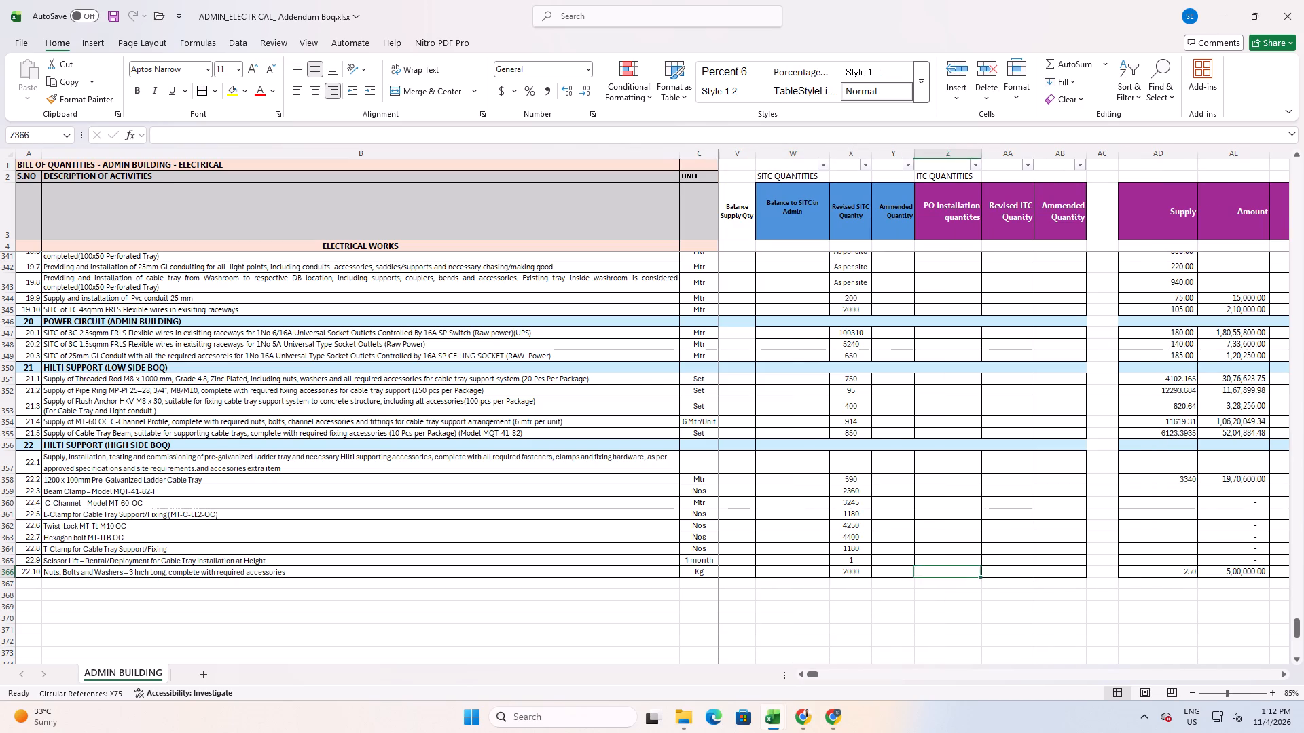
key("Right")
key("Right")
key("Right")
key("Right")
key("Up")
key("Up")
key("Up")
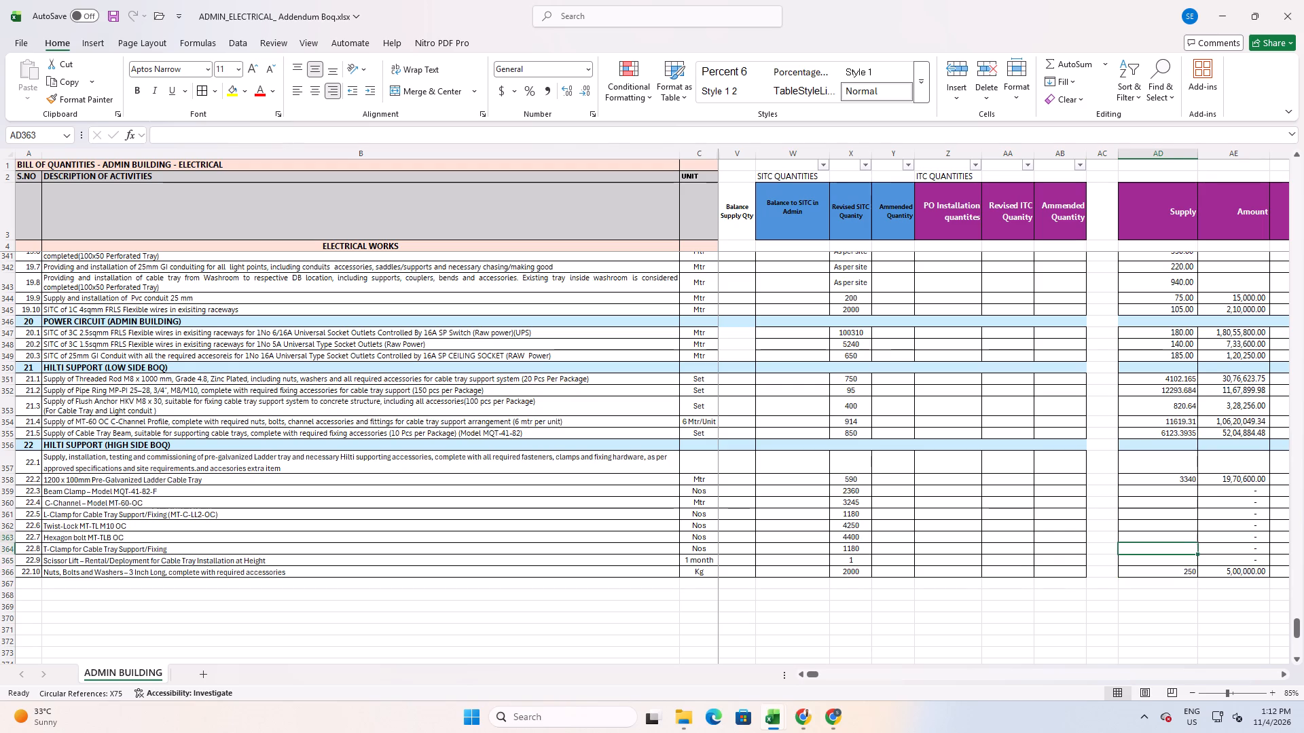
key("Up")
key("Up")
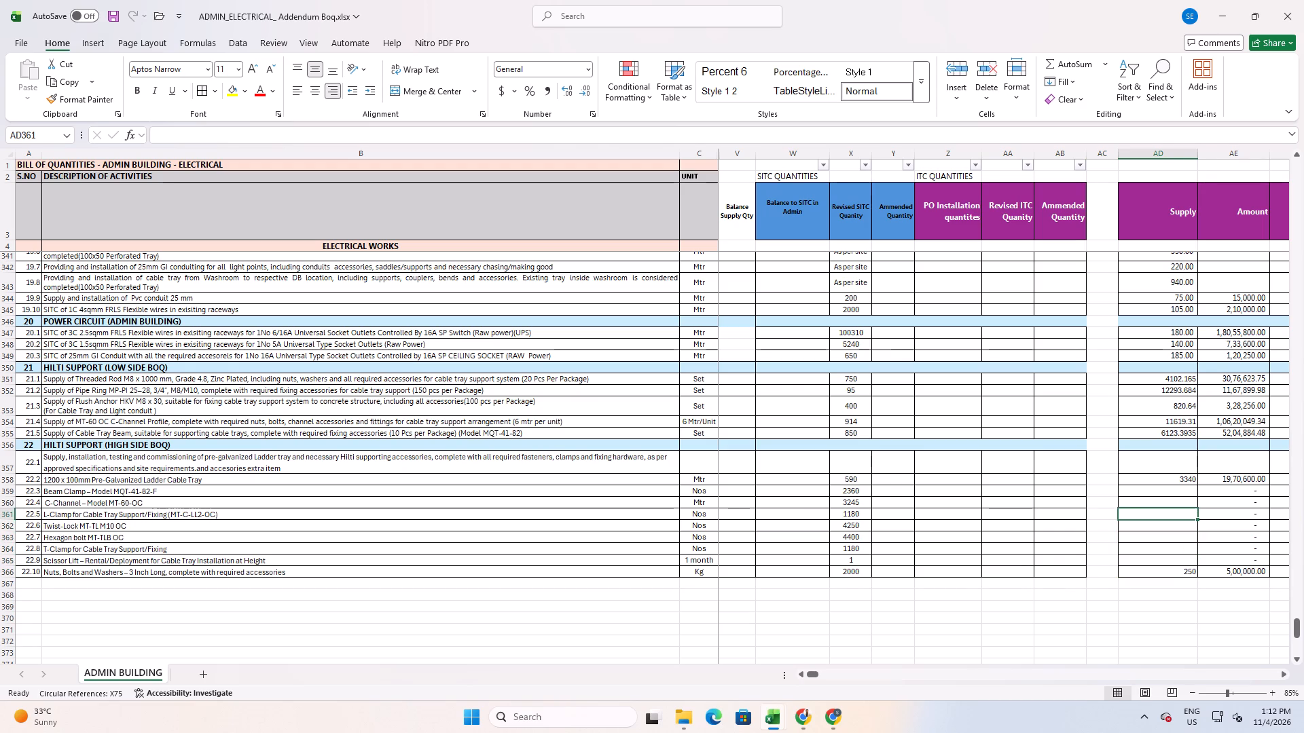
key("Left")
key("Left")
key("Right")
key("Right")
key("Up")
key("Up")
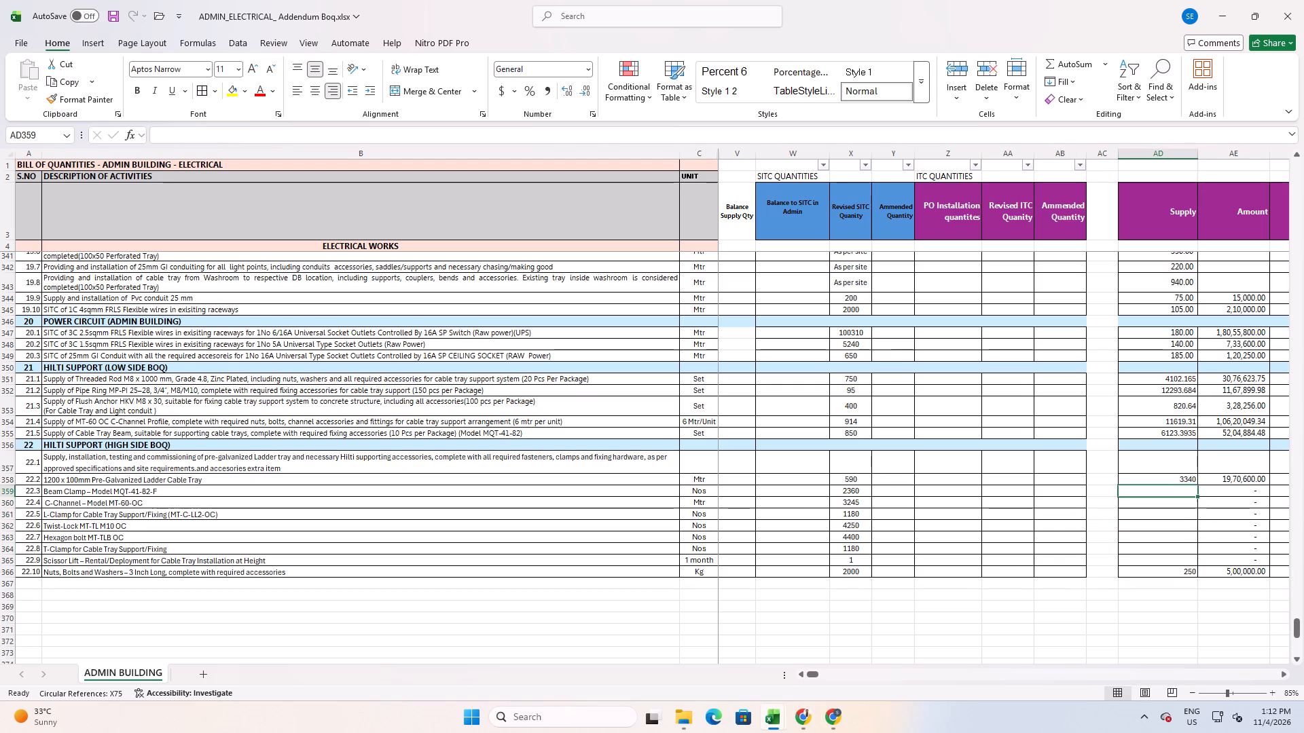
Compare the Beam Clamp rates in the high side cable tray workbook and the Micron quotation's Cable Tray and NT sheets.
key("alt+Tab")
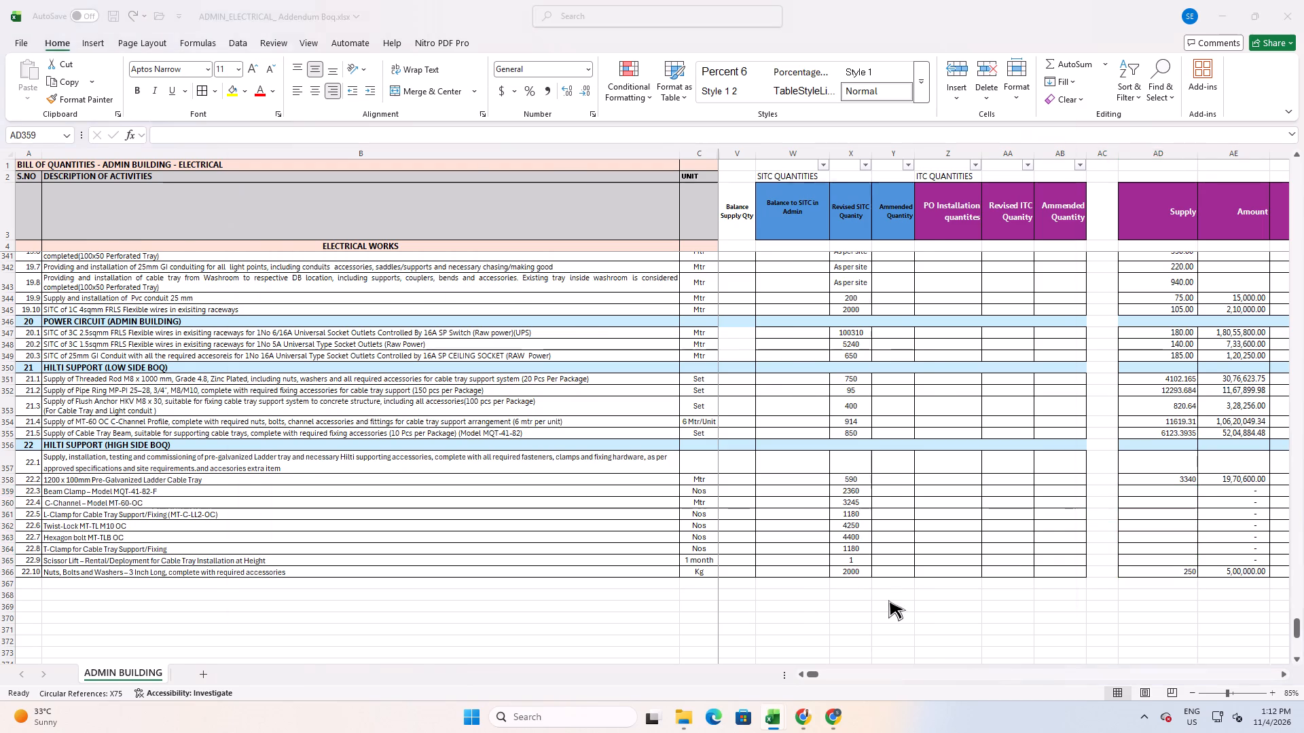
key("alt+Tab")
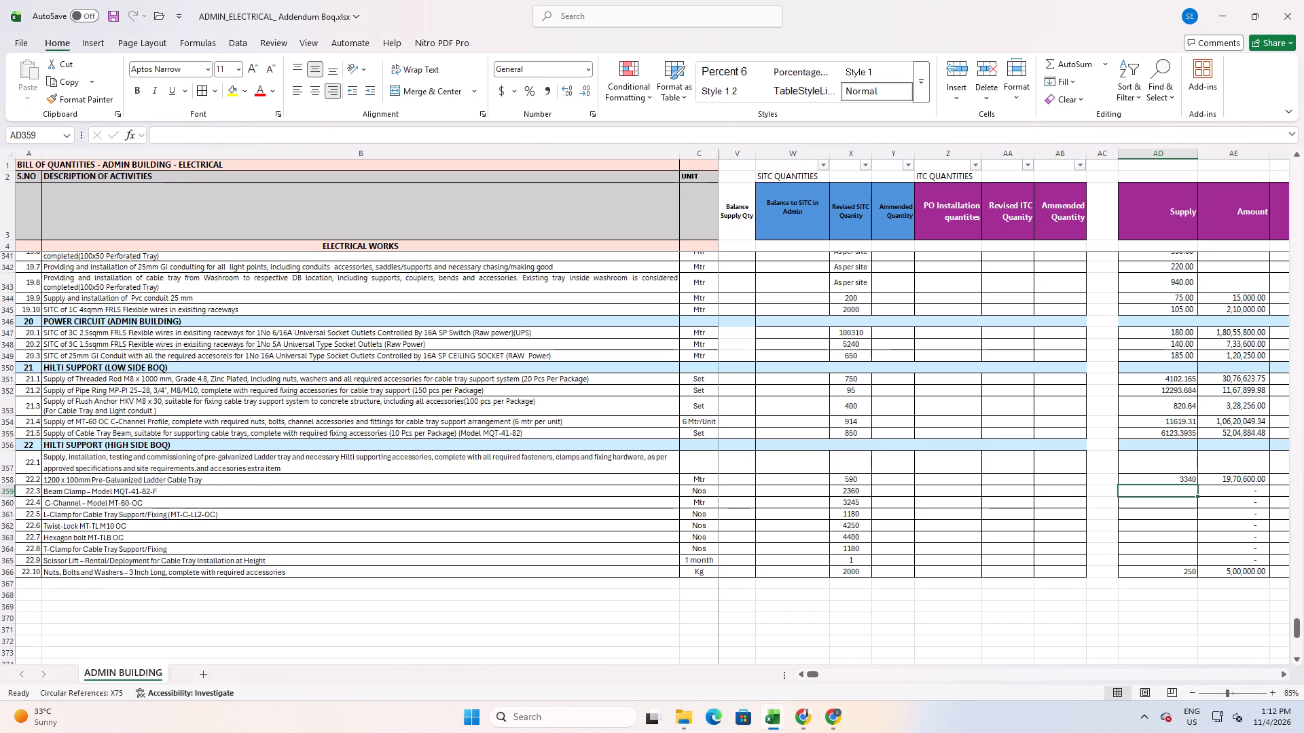
key("alt+Tab")
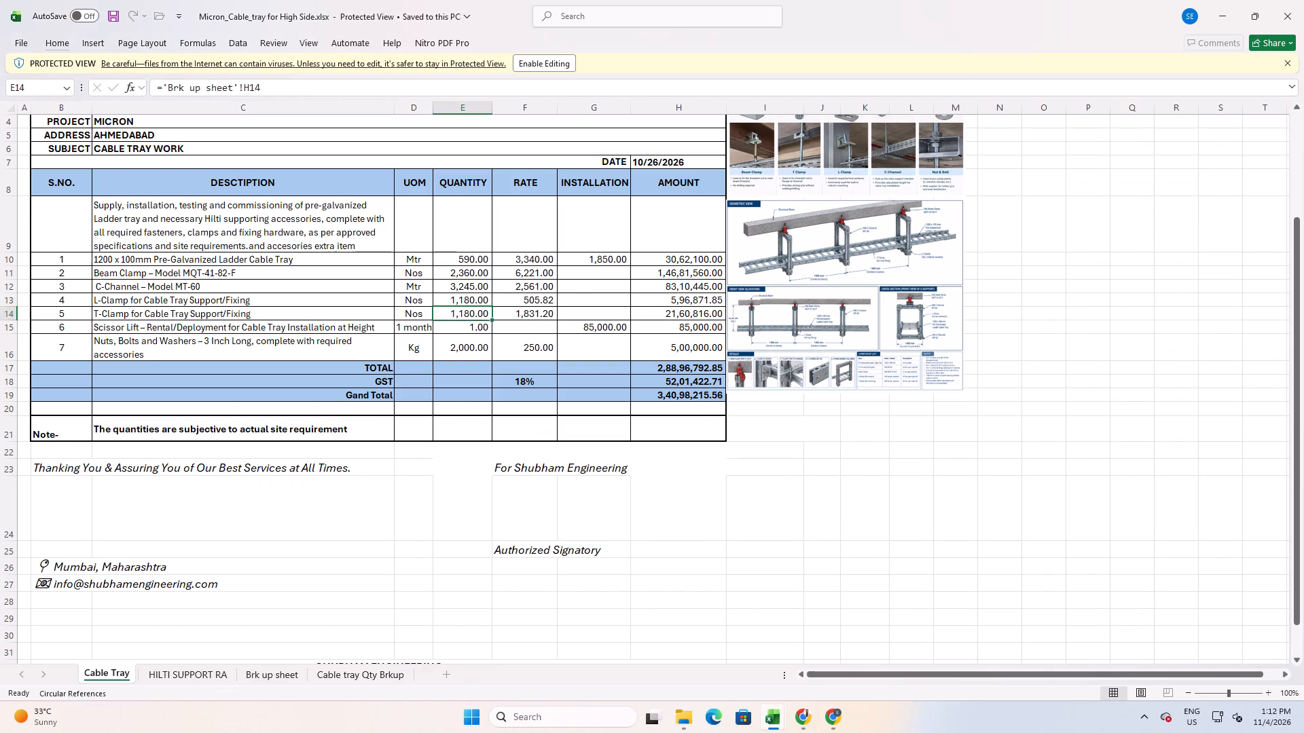
key("alt+Tab")
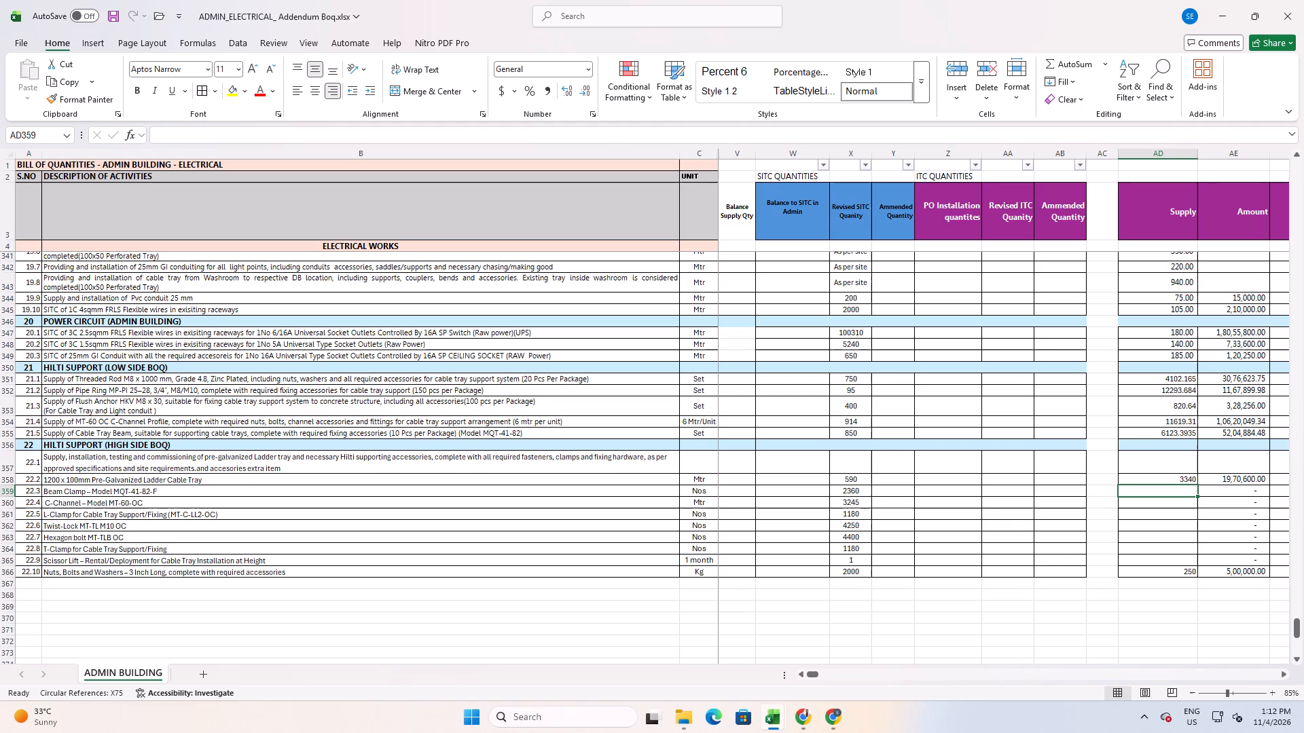
key("alt+Tab")
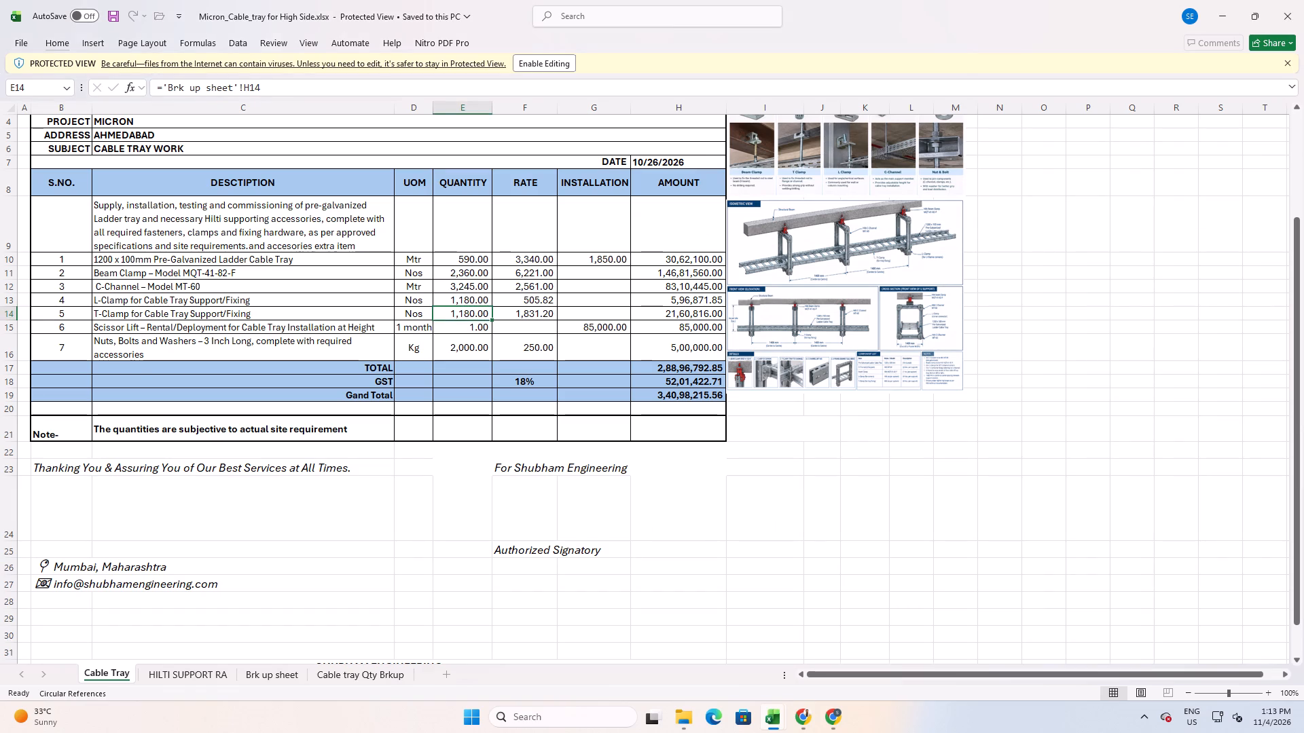
key("alt+Tab")
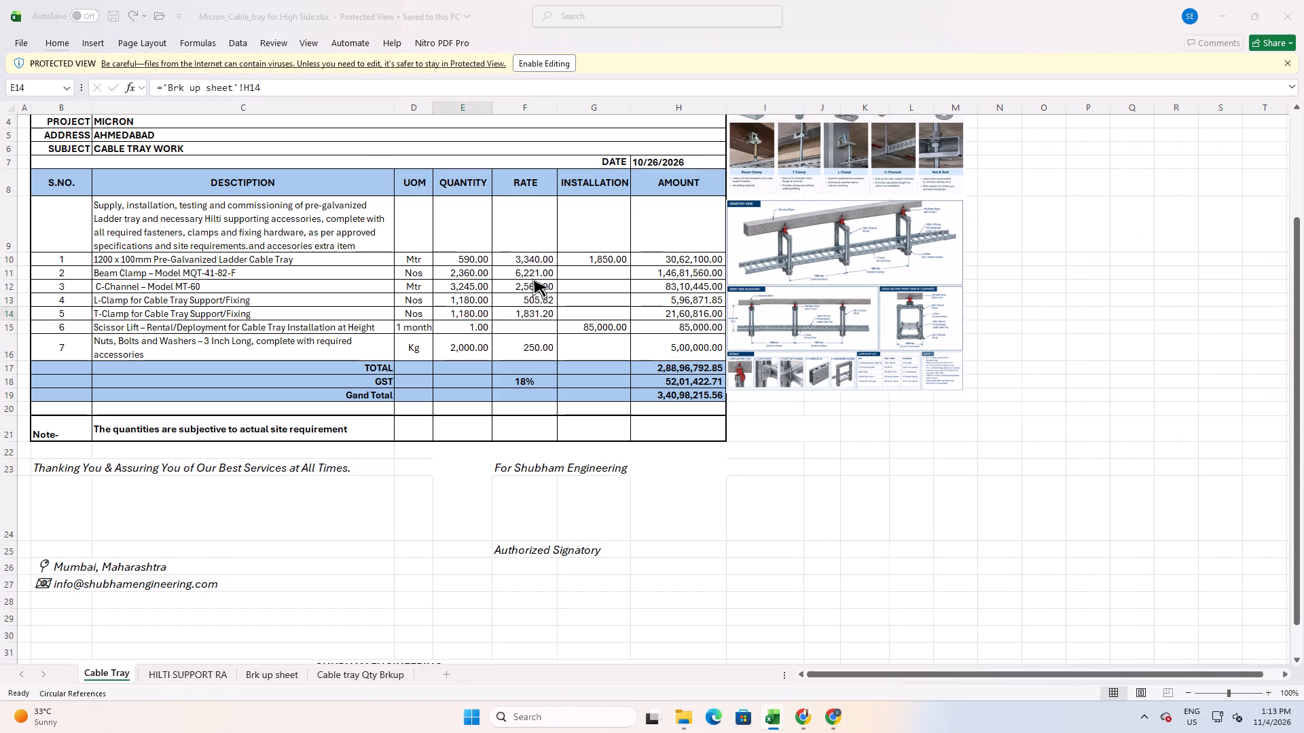
key("alt+Tab")
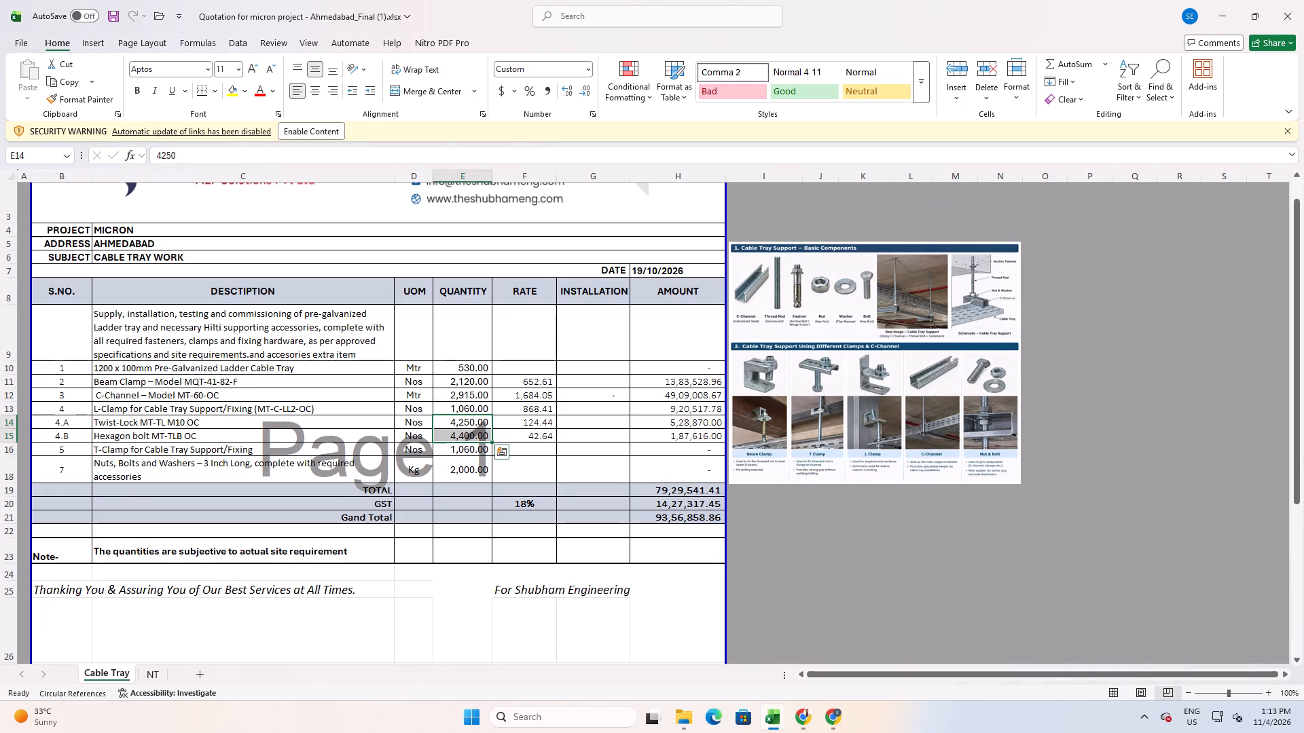
left_click(541, 385)
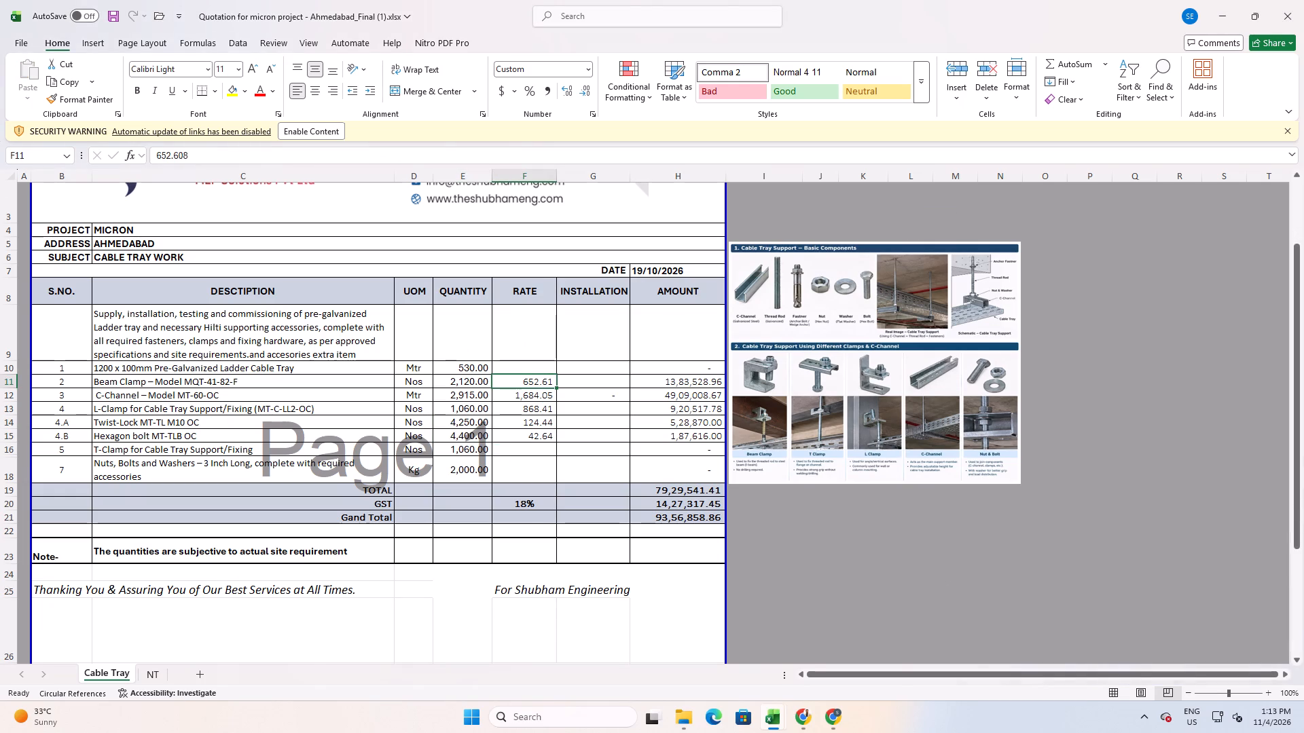
left_click(153, 678)
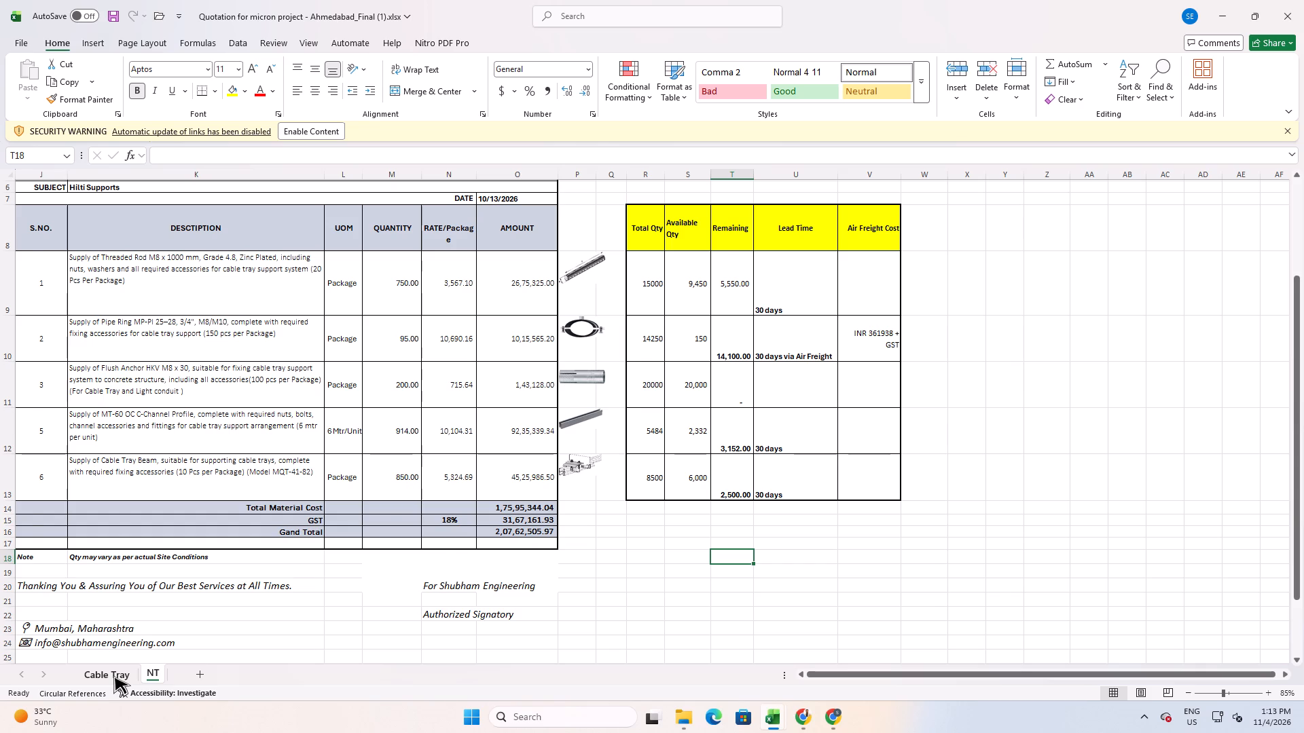
left_click(113, 675)
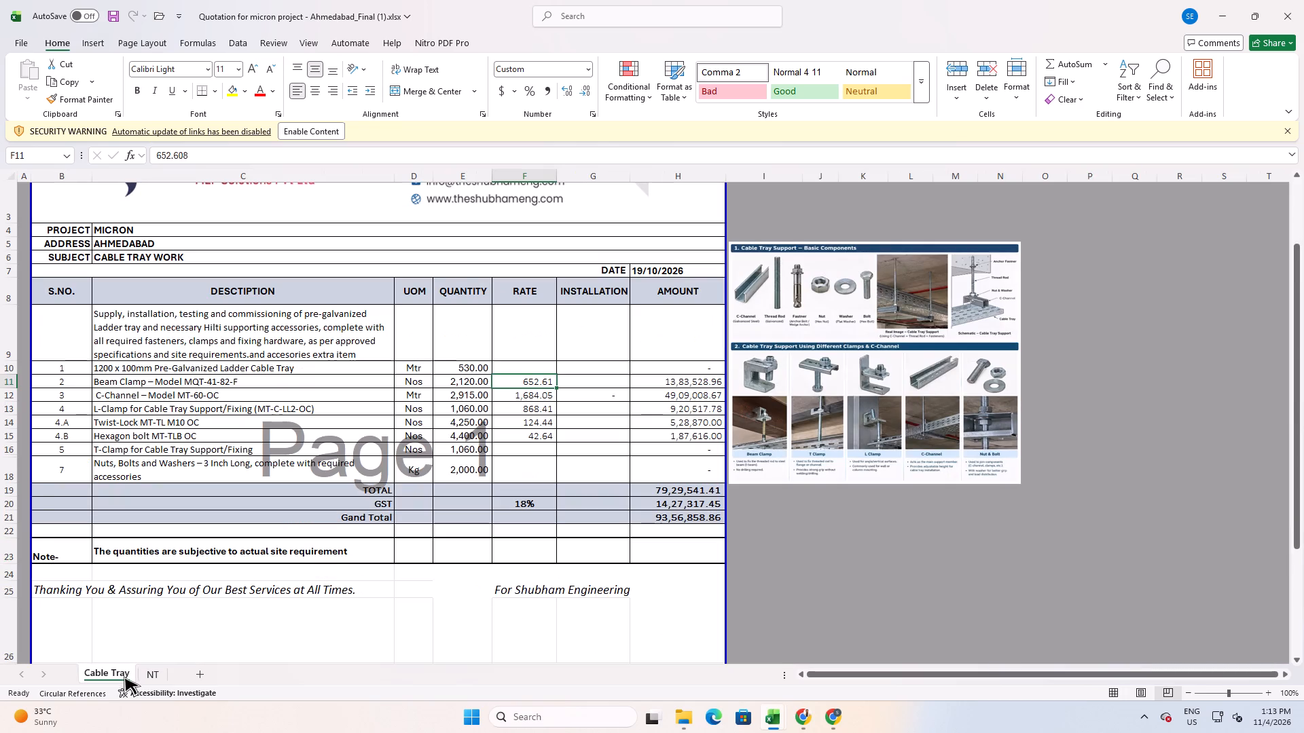
left_click(149, 675)
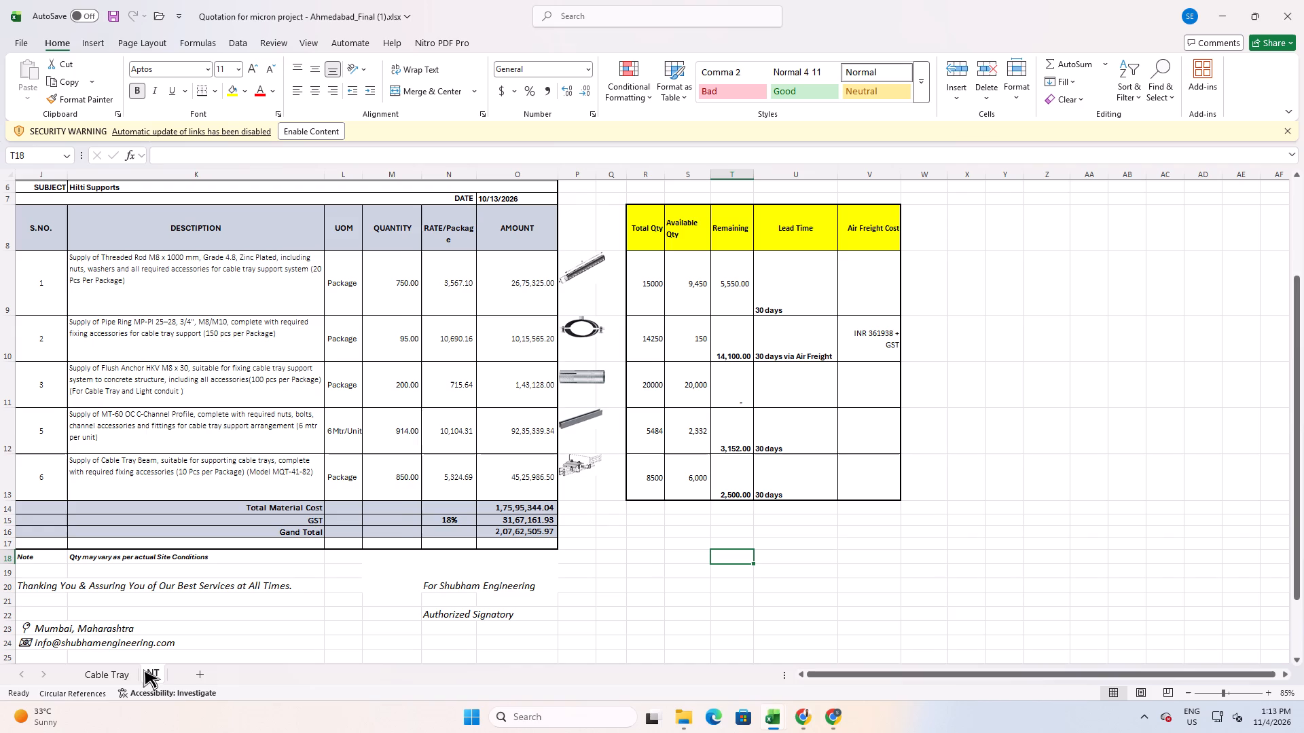
left_click(120, 675)
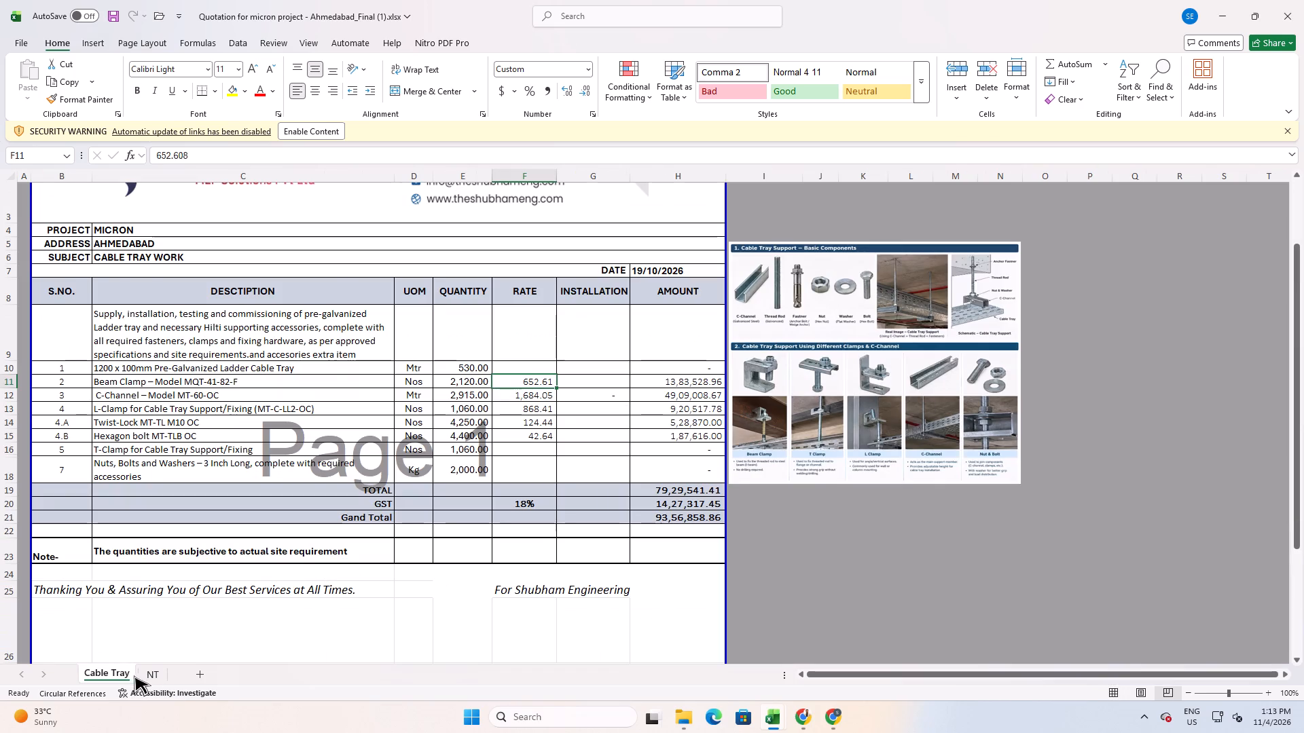
left_click(146, 677)
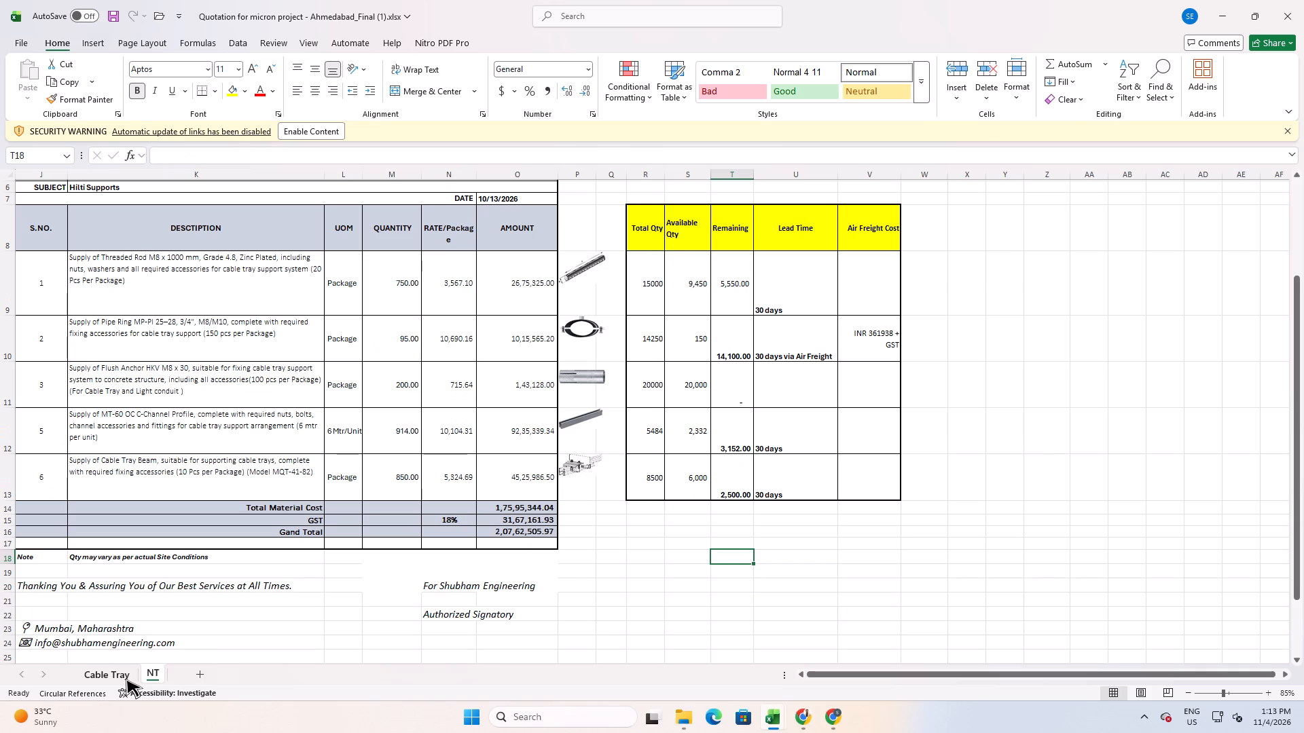
Open Hilti quote PDFs 1601345, 1602590 and 1601920 from Downloads and examine the quantities and net prices of their items.
key("alt+Tab")
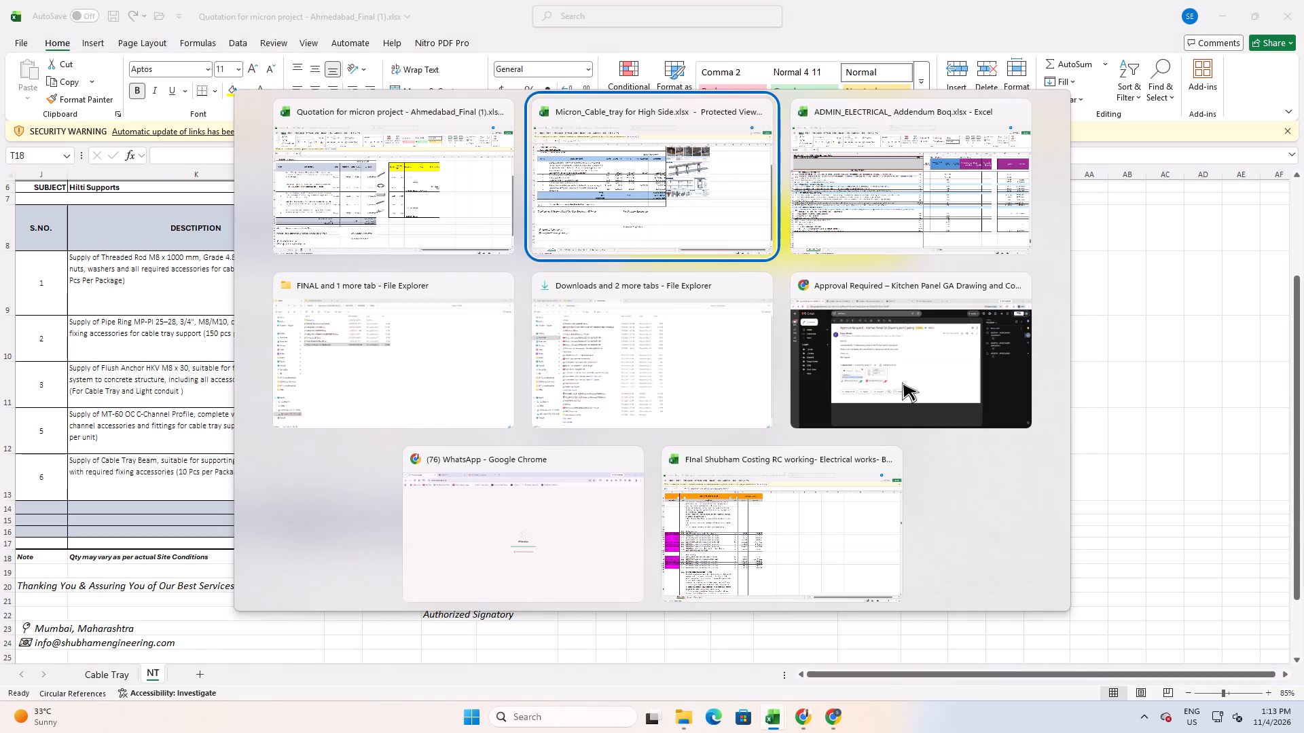
left_click(621, 390, "alt")
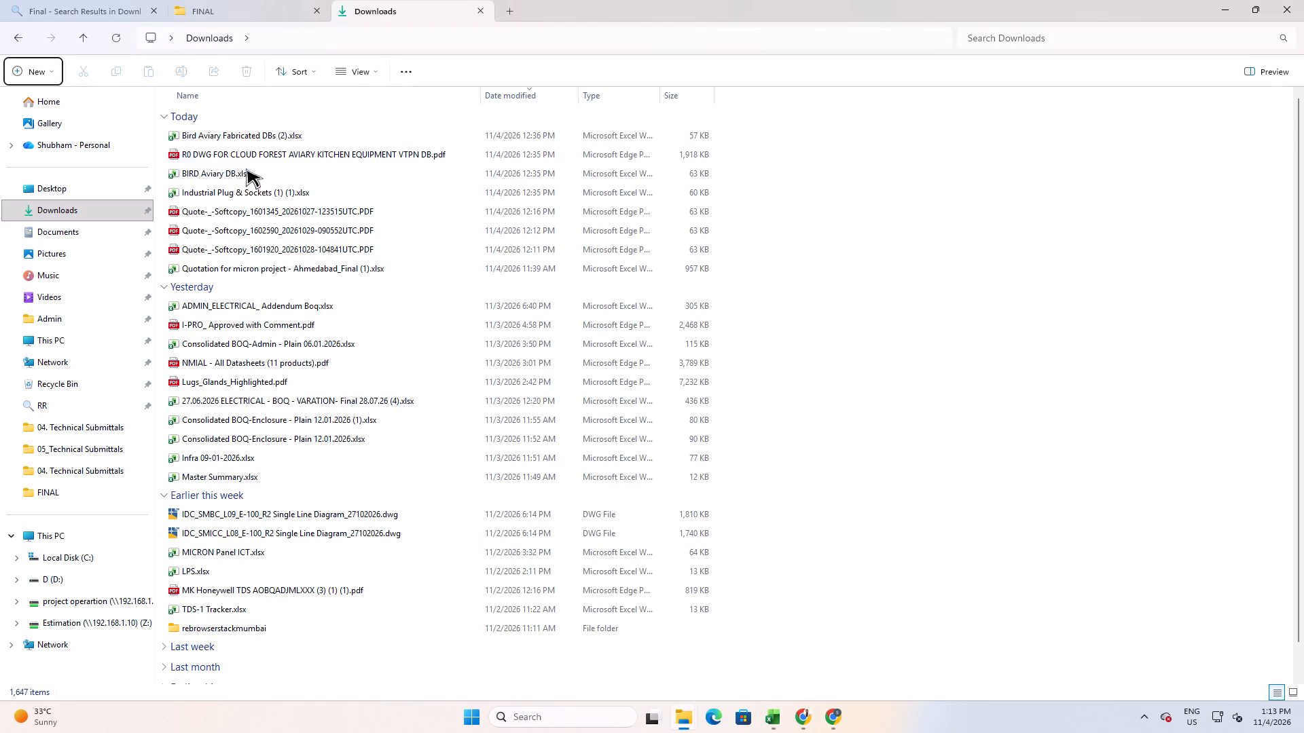
double_click(247, 213)
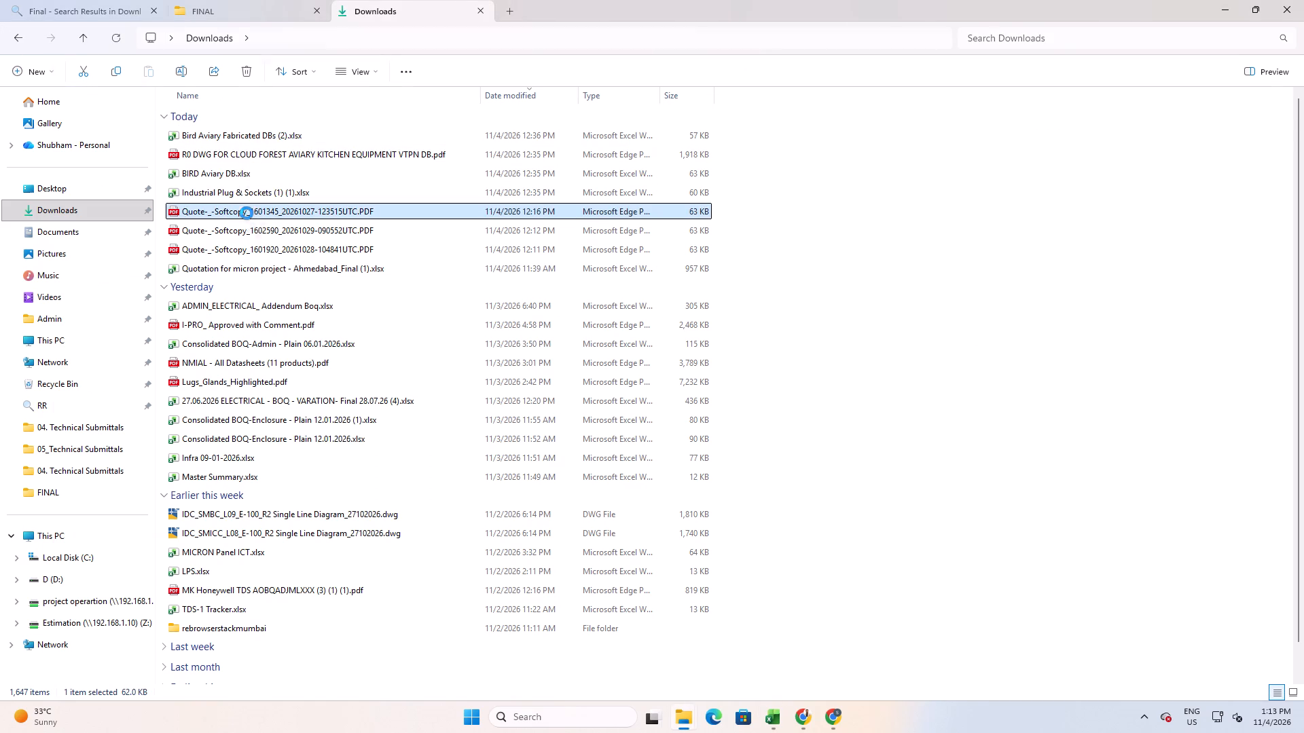
scroll(772, 527, "down", 3)
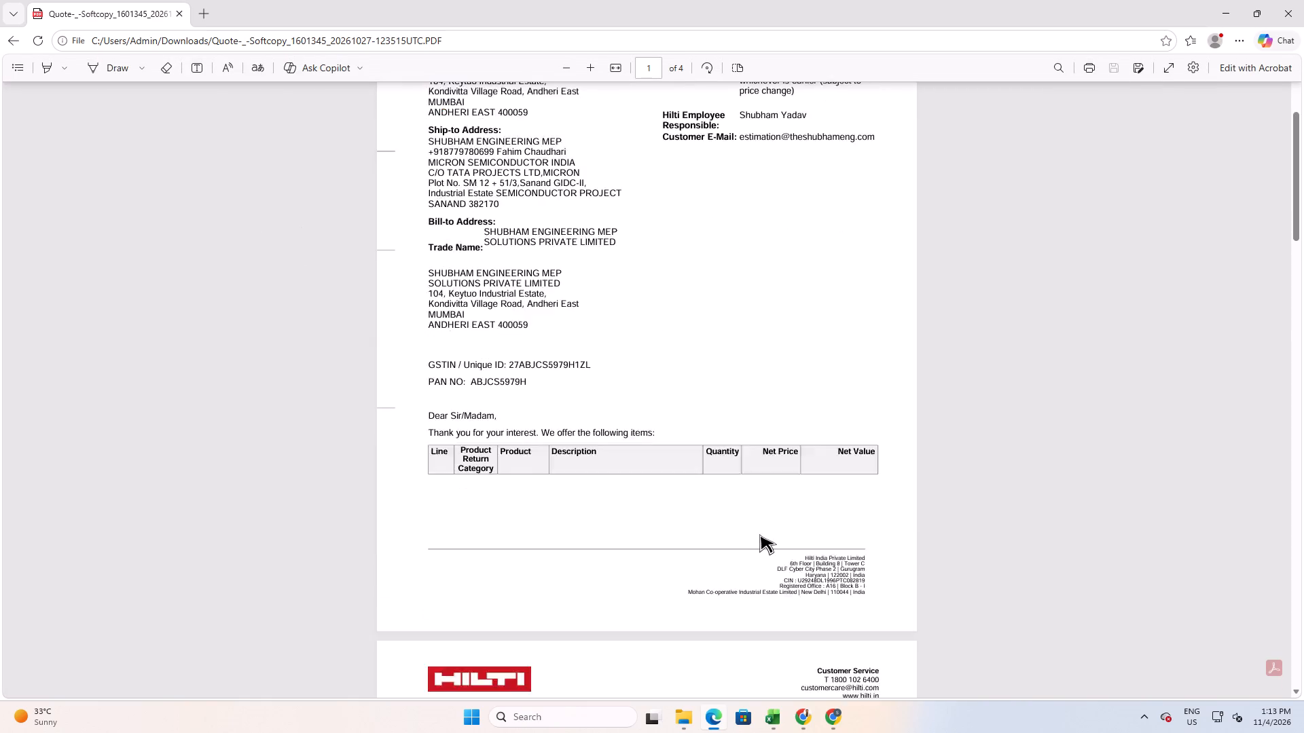
scroll(756, 536, "down", 6)
key("alt+Tab")
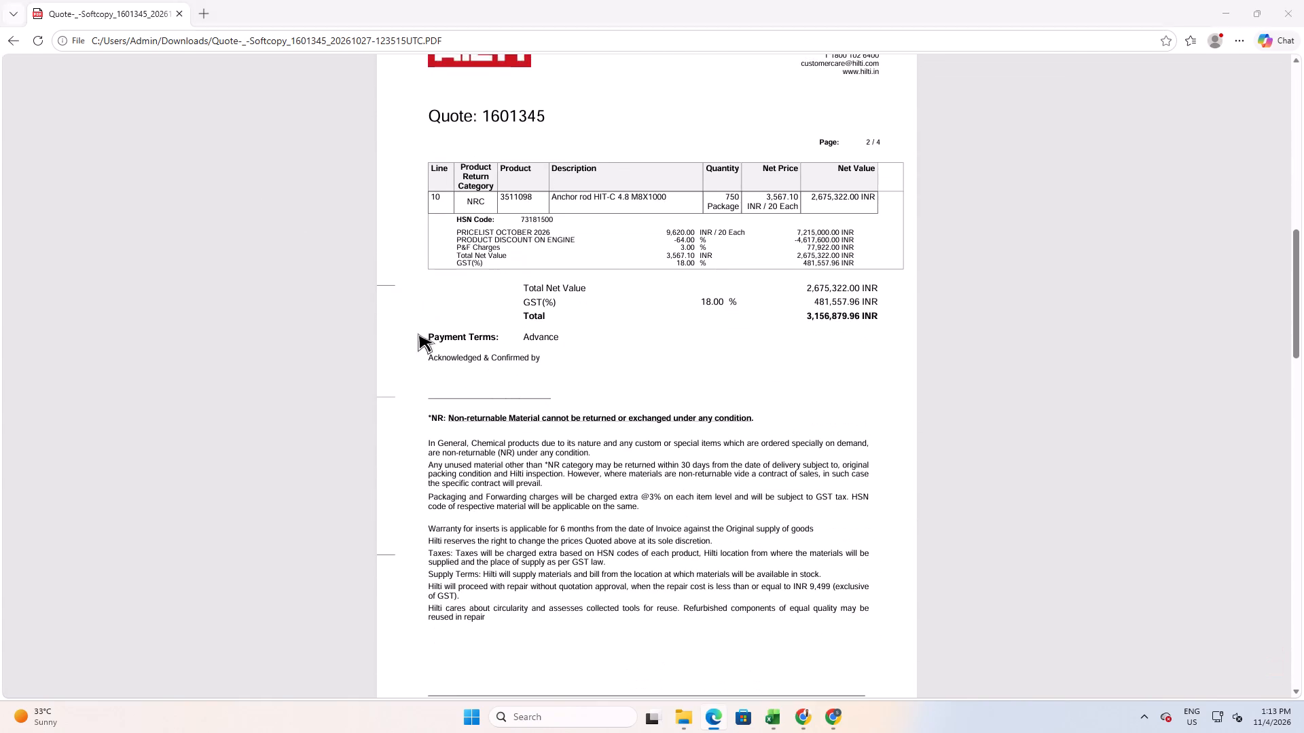
double_click(272, 233)
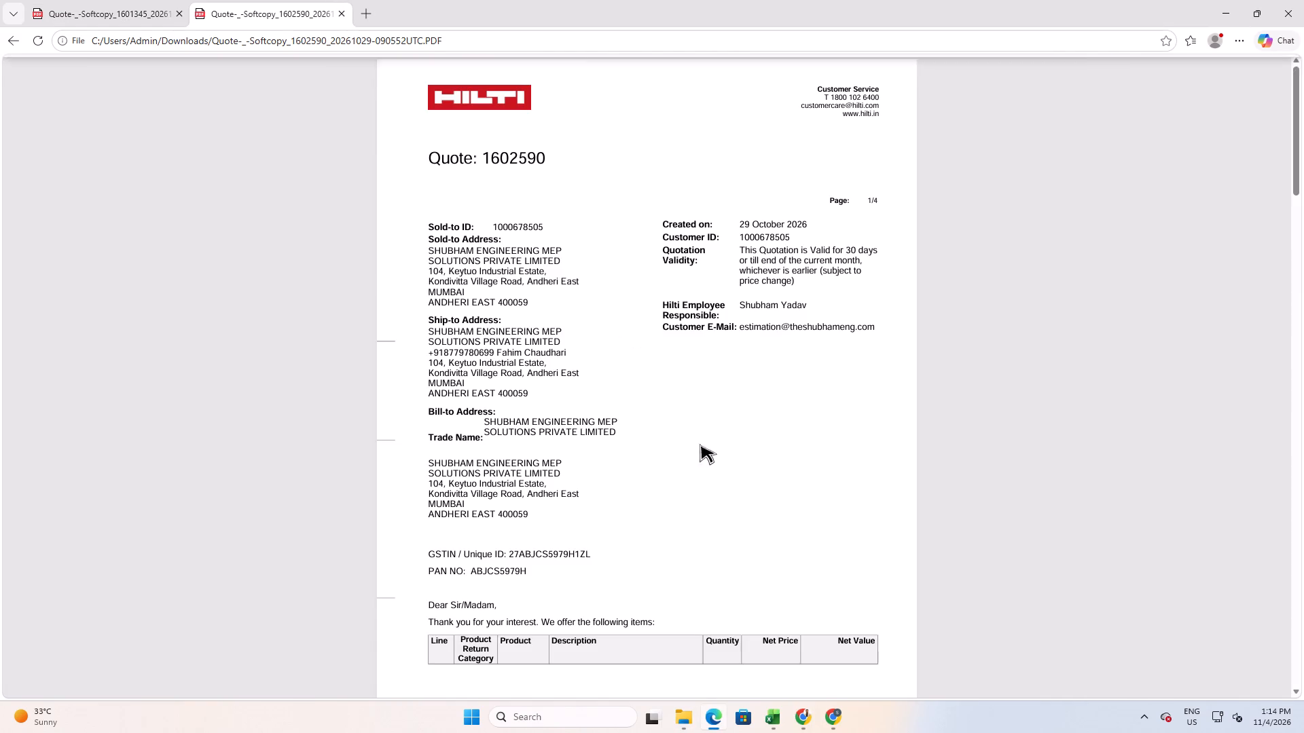
scroll(705, 506, "down", 9)
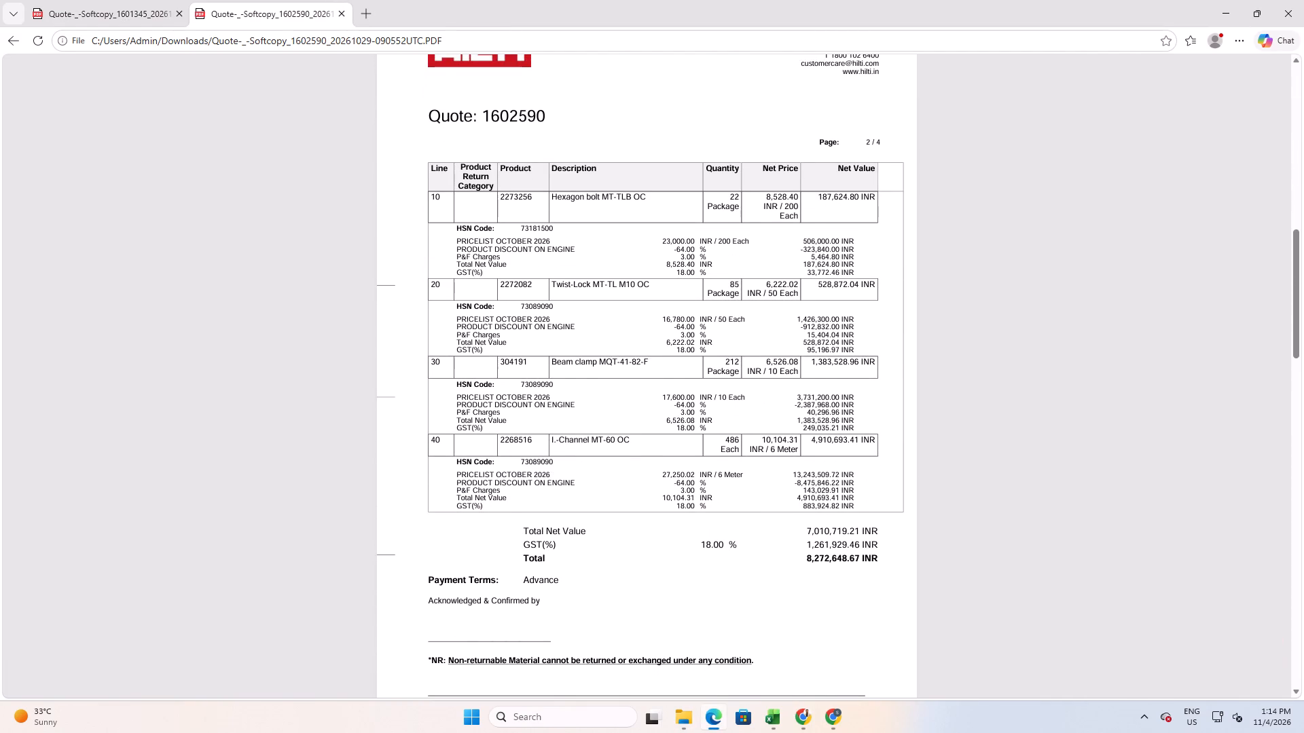
key("alt+Tab")
double_click(290, 248)
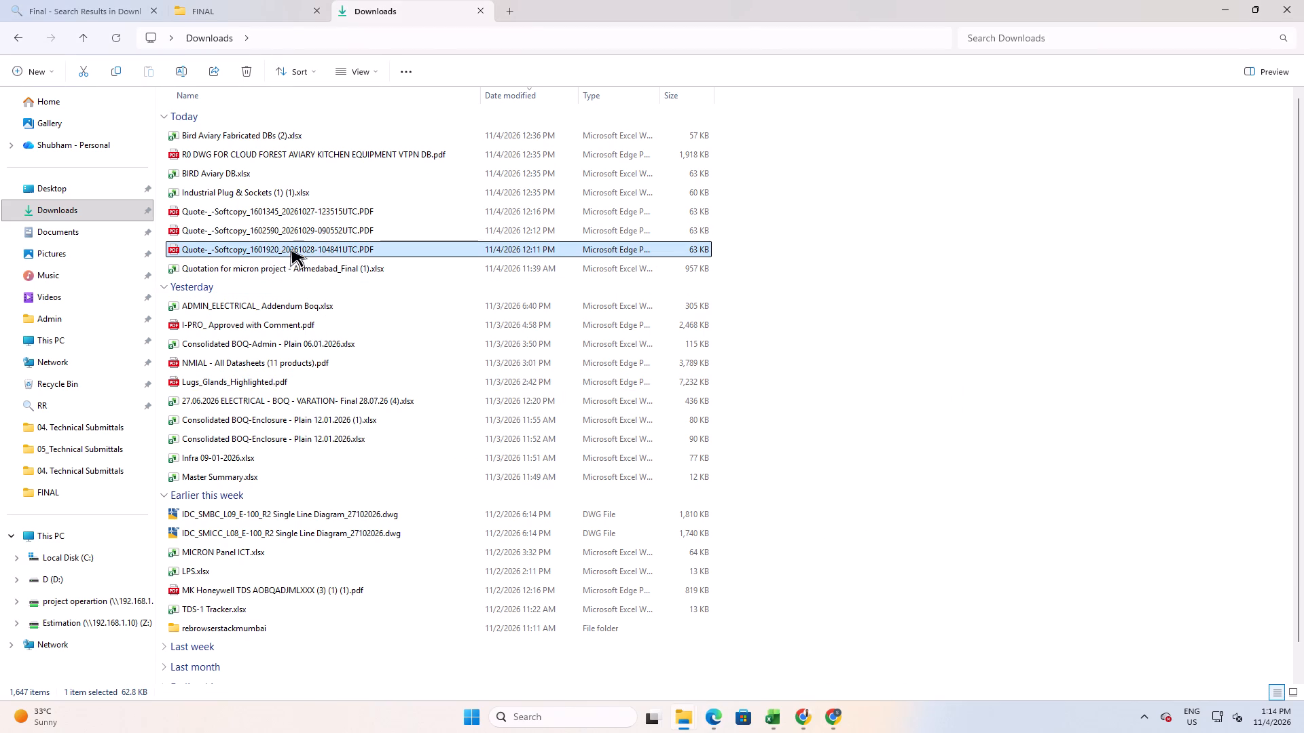
scroll(795, 497, "down", 5)
scroll(756, 538, "down", 3)
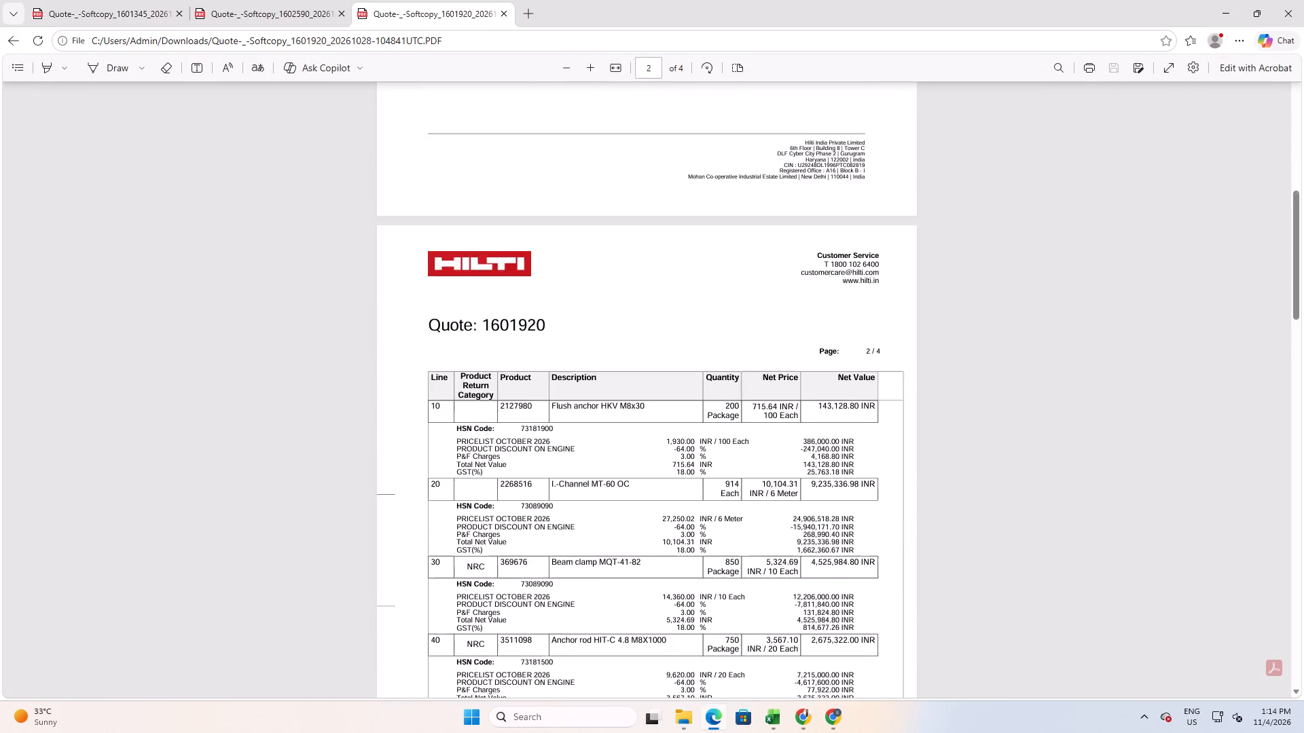
key("alt+Tab")
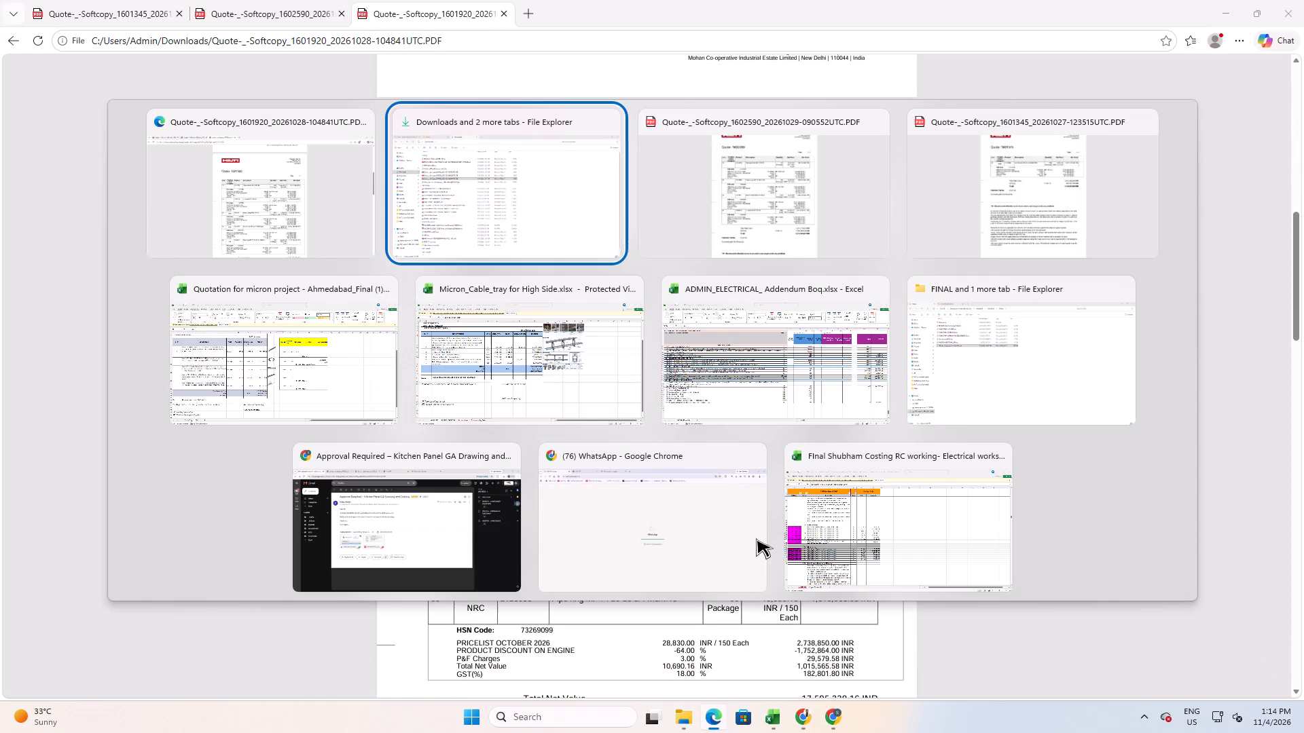
left_click(287, 240, "alt")
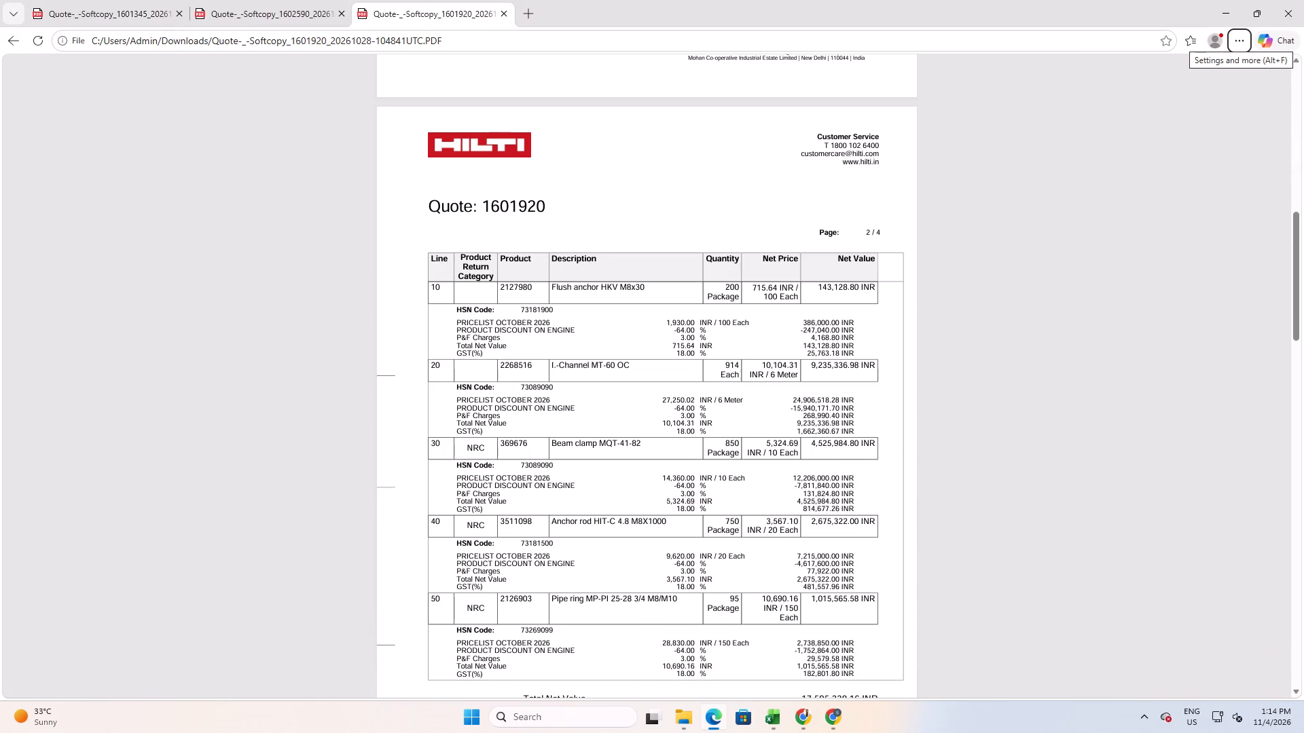
Return to the Micron quotation and review the cable tray beam rate on NT and the support rates on Cable Tray.
key("alt+Tab")
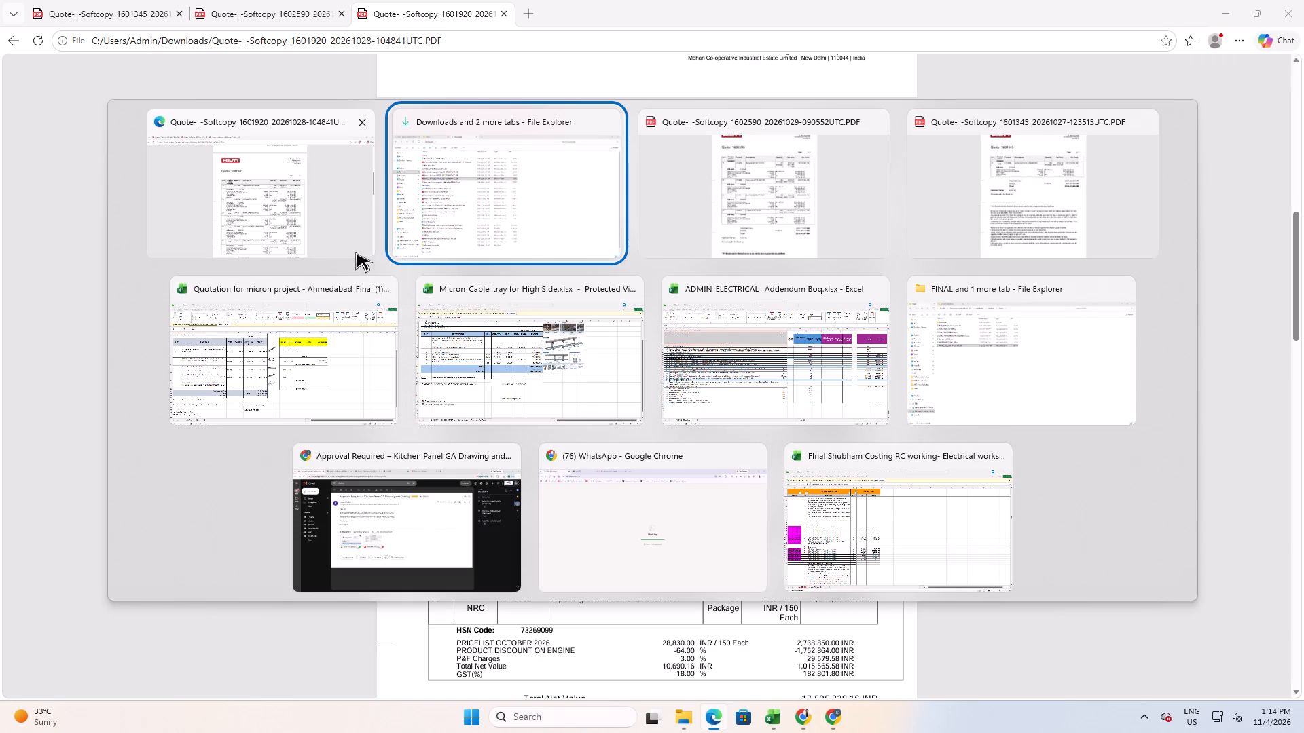
key("alt+Tab")
key("alt+Tab")
key("alt+Tab")
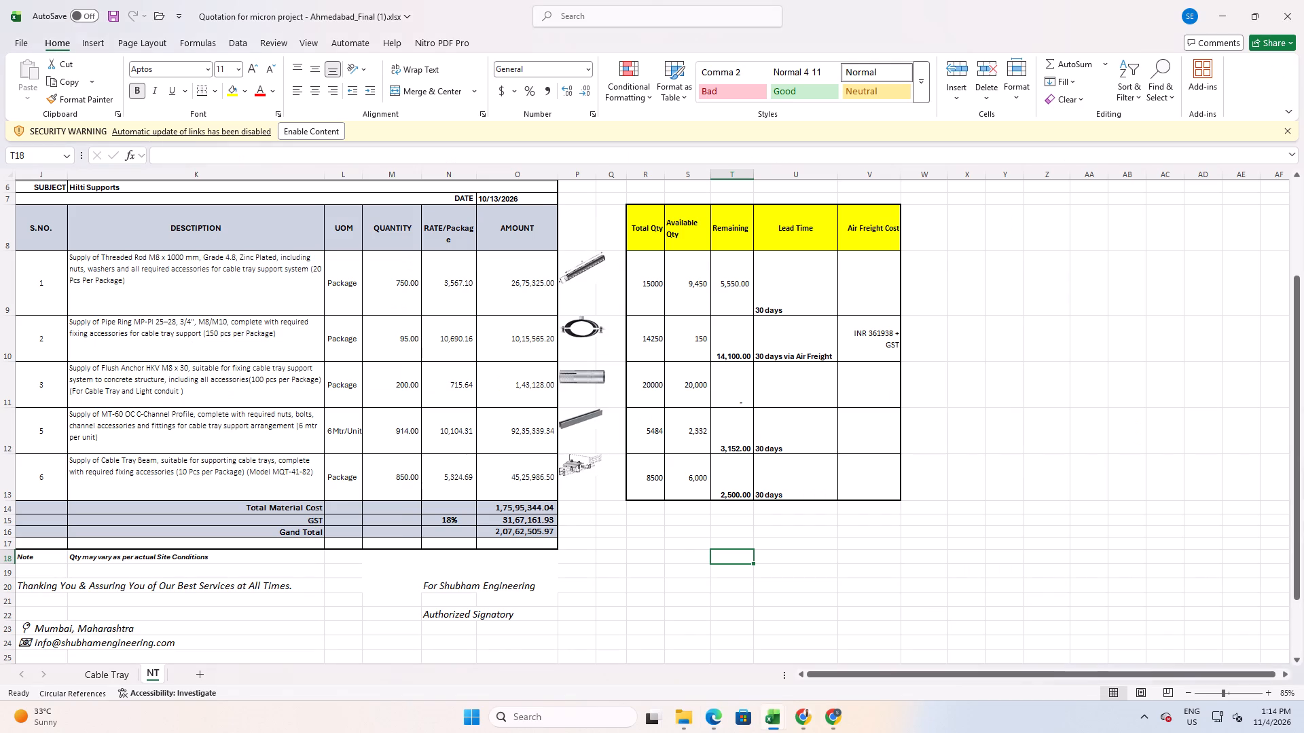
left_click(437, 476)
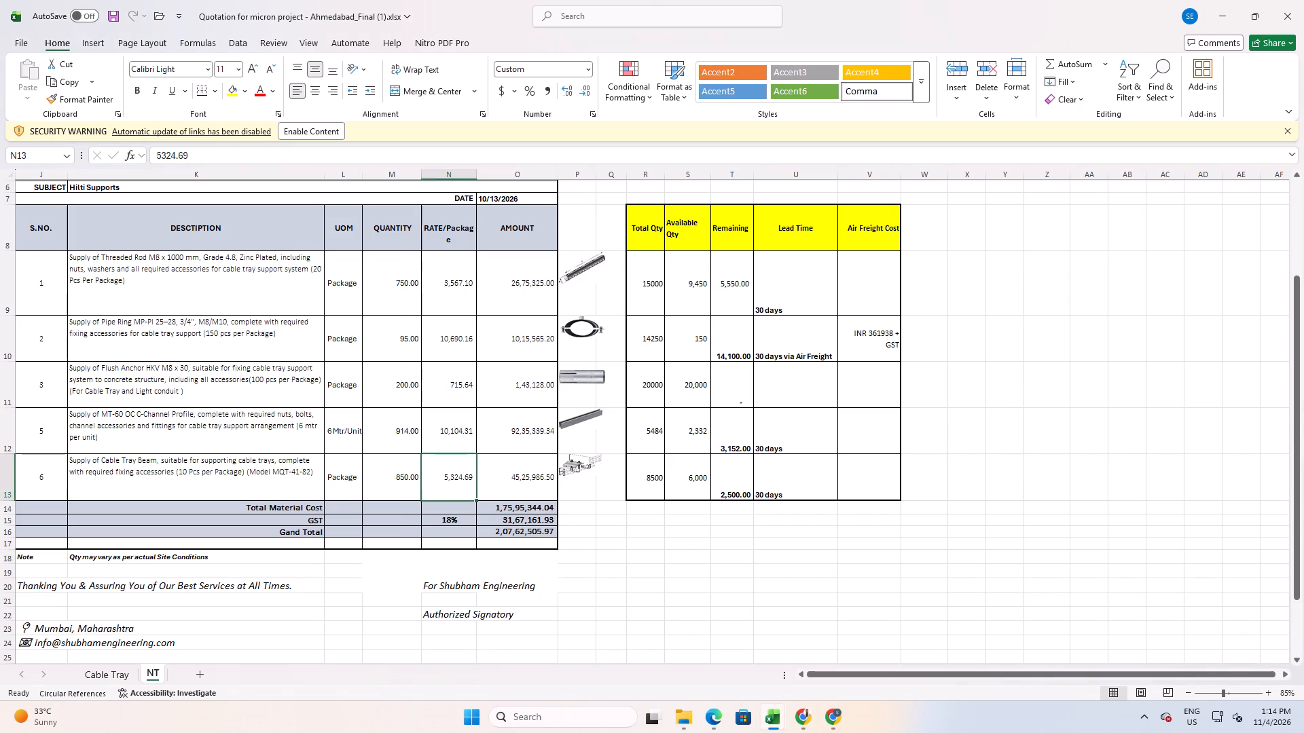
left_click(119, 665)
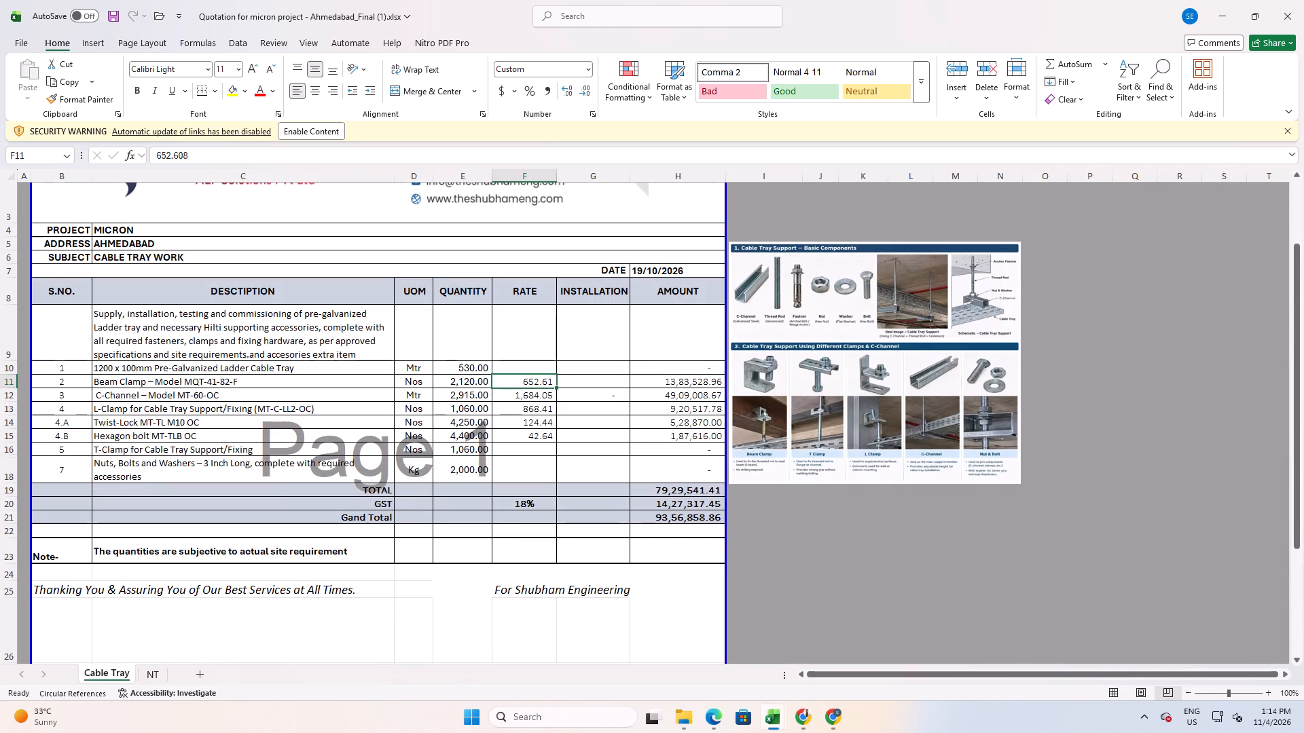
left_click(890, 593)
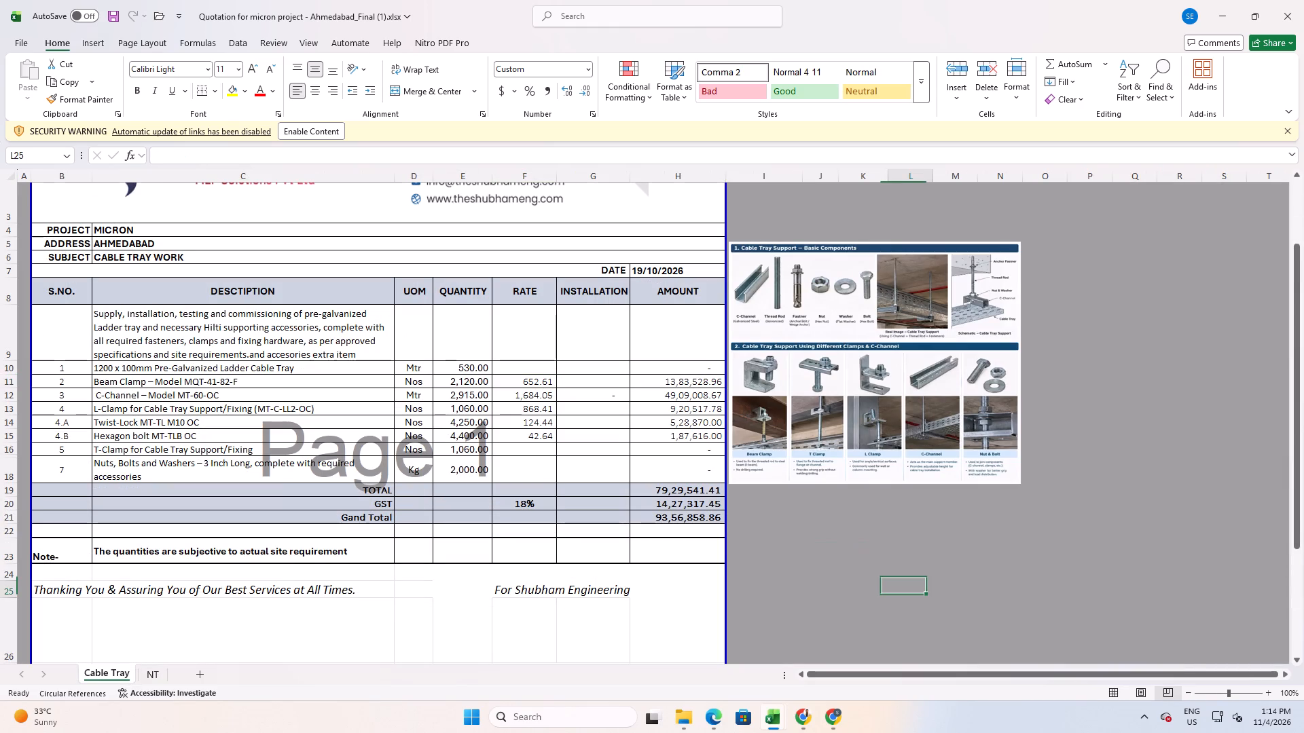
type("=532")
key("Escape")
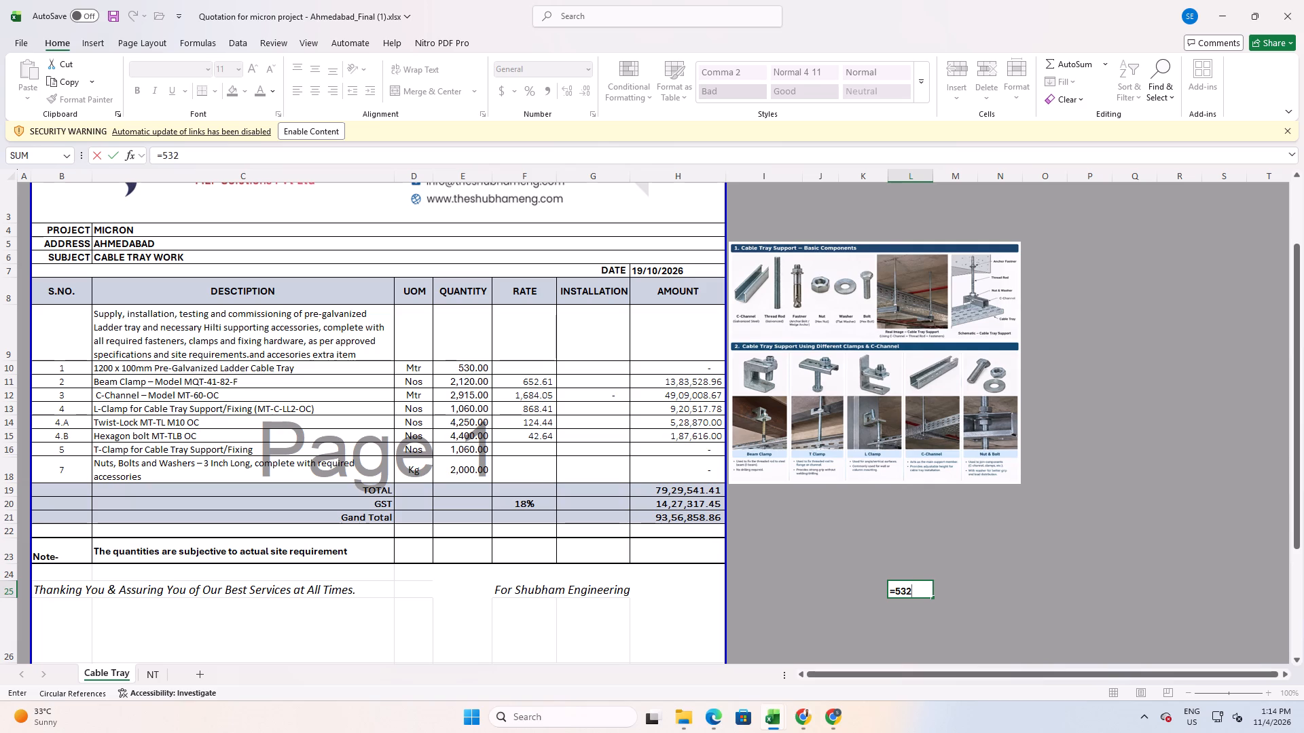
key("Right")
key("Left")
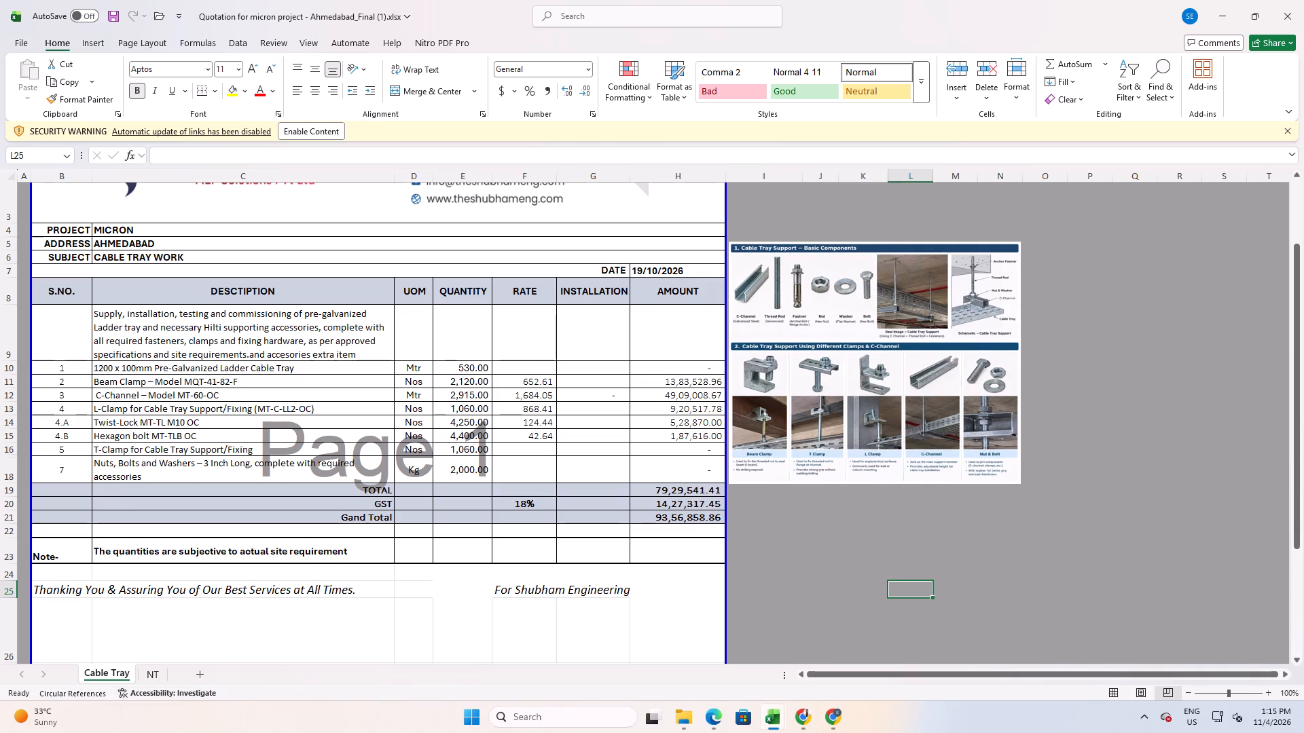
Compare the per-package rates on the Micron quotation's NT sheet with the beam clamp and C-channel rates on Cable Tray.
left_click(157, 673)
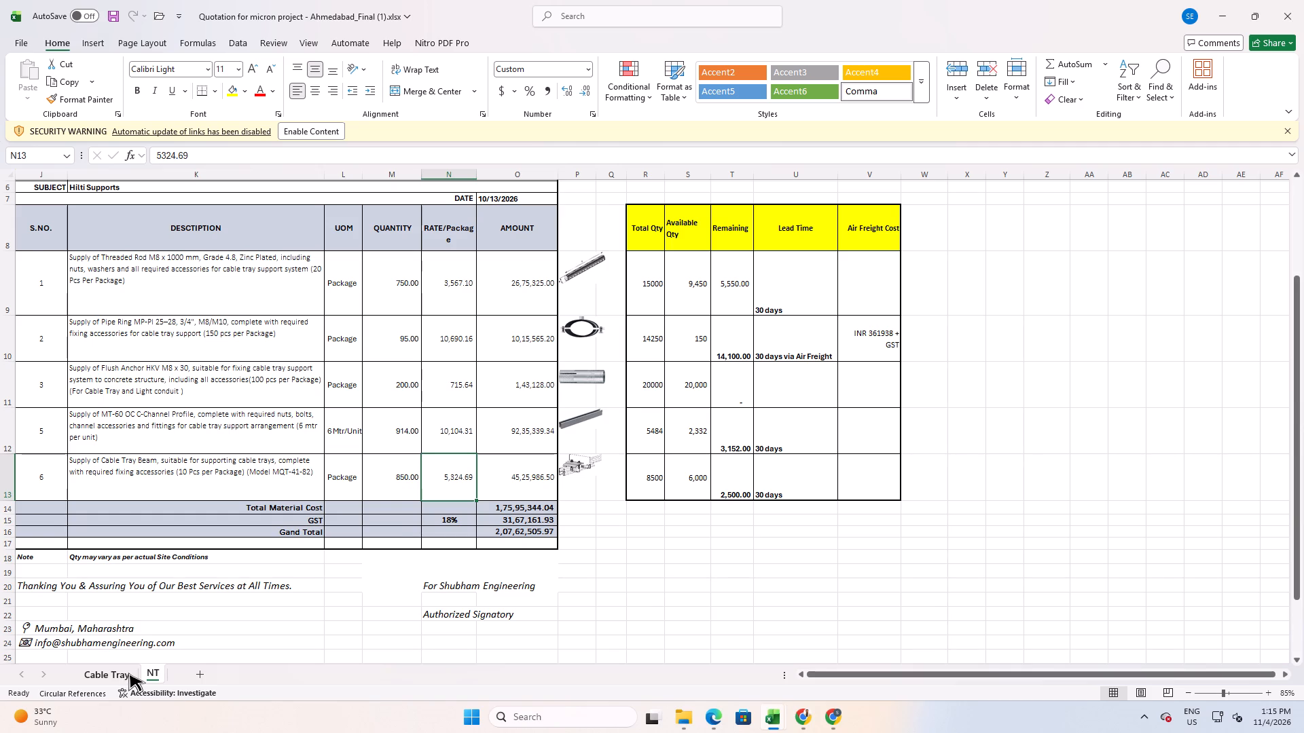
left_click(102, 676)
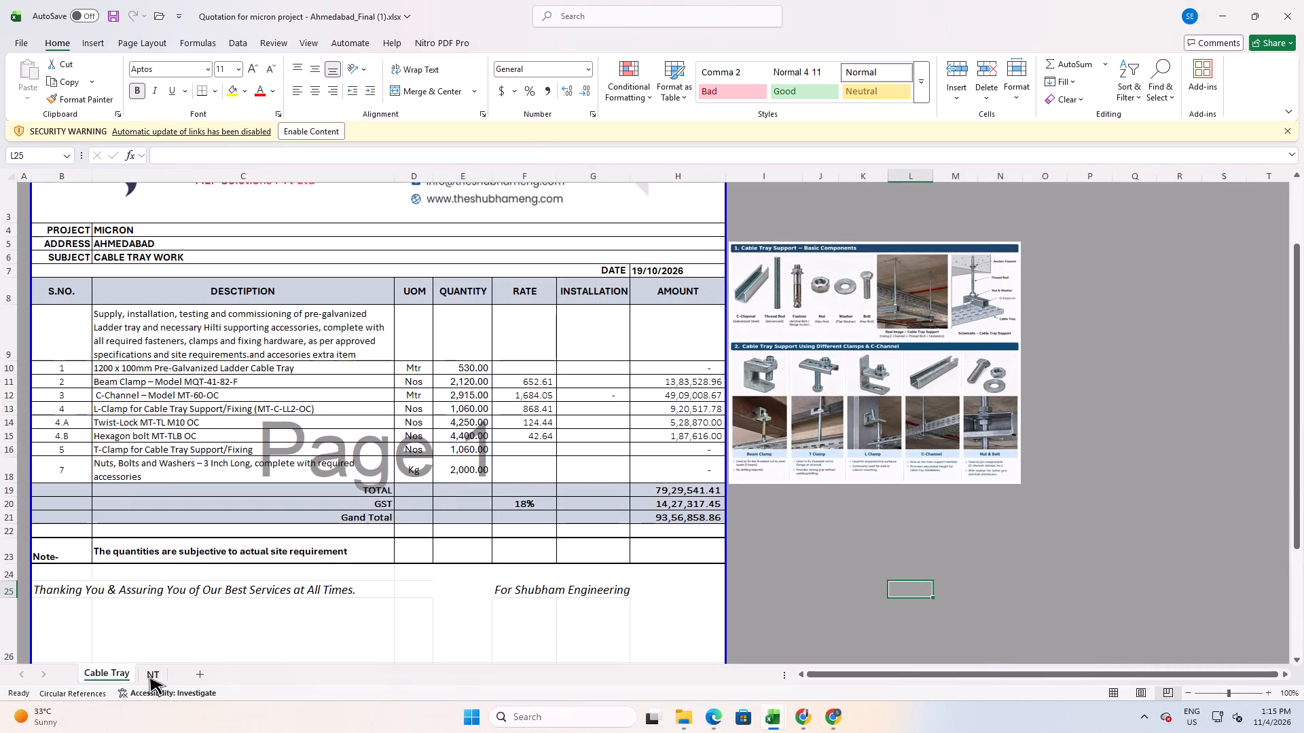
left_click(149, 676)
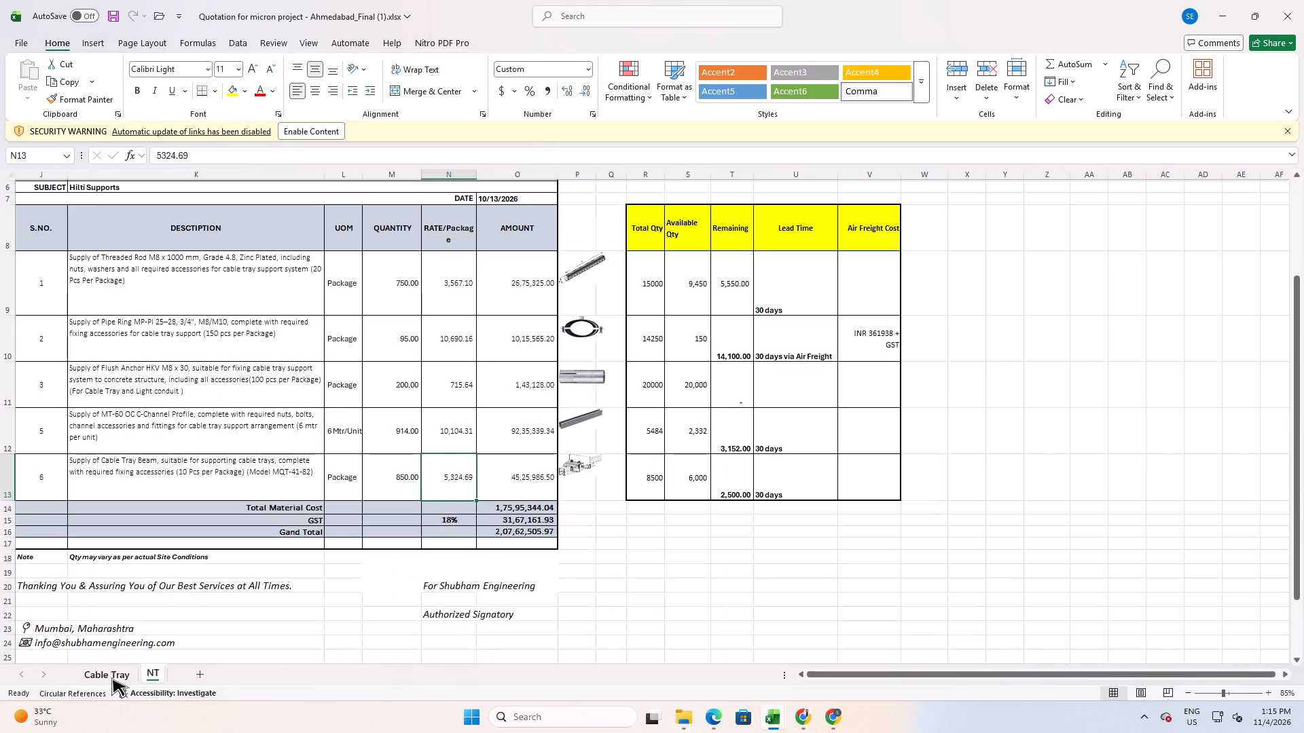
left_click(111, 677)
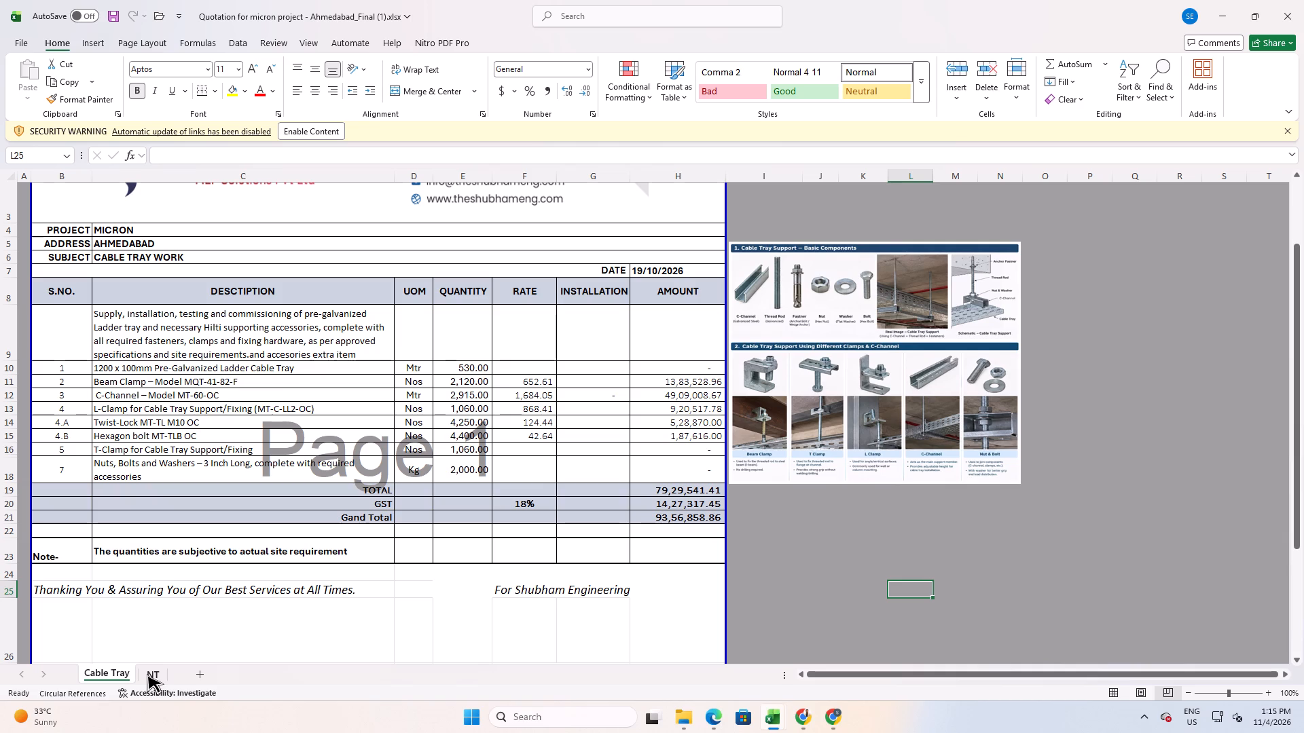
left_click(147, 674)
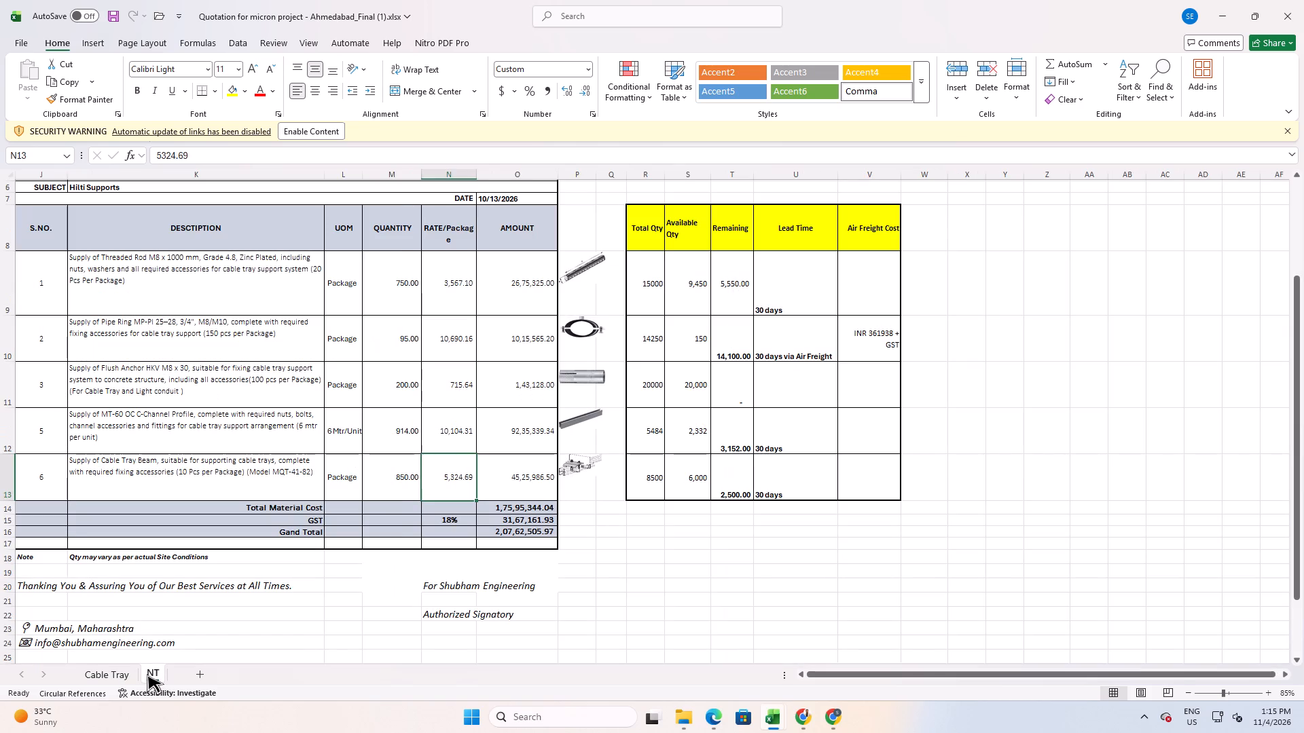
left_click(112, 680)
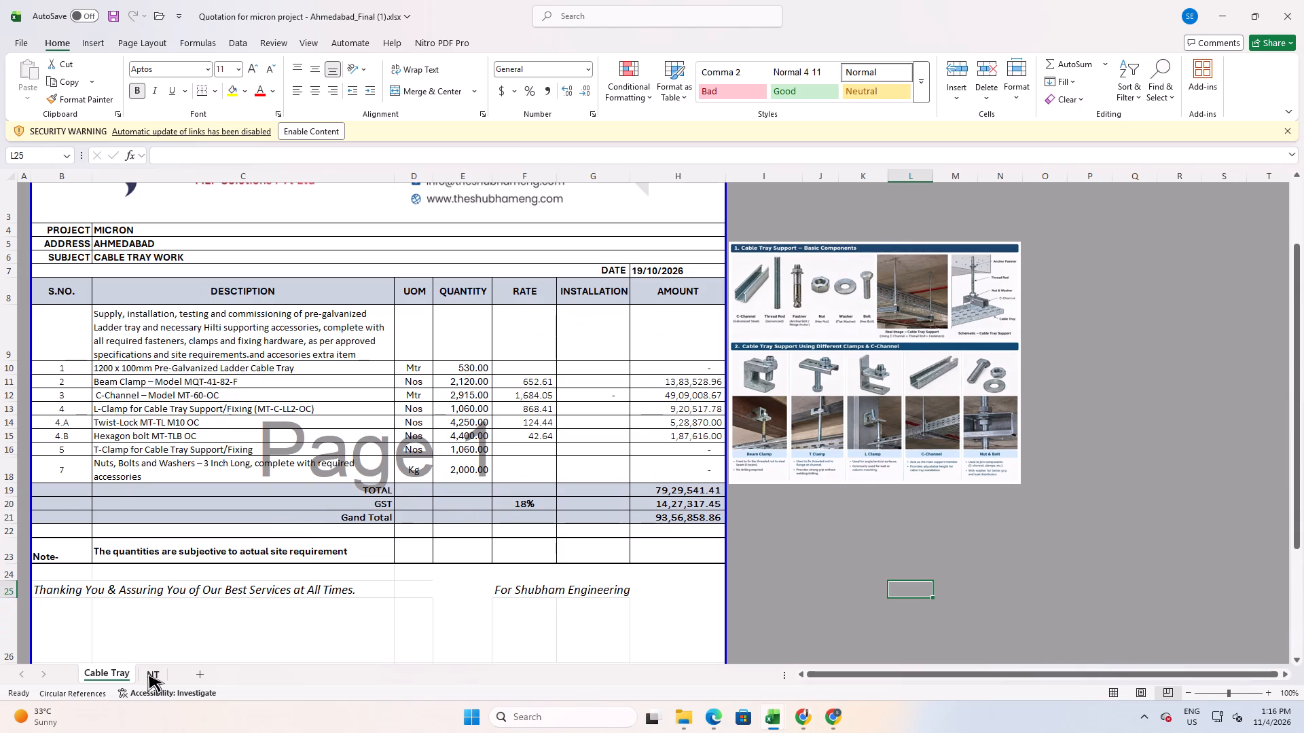
left_click(147, 673)
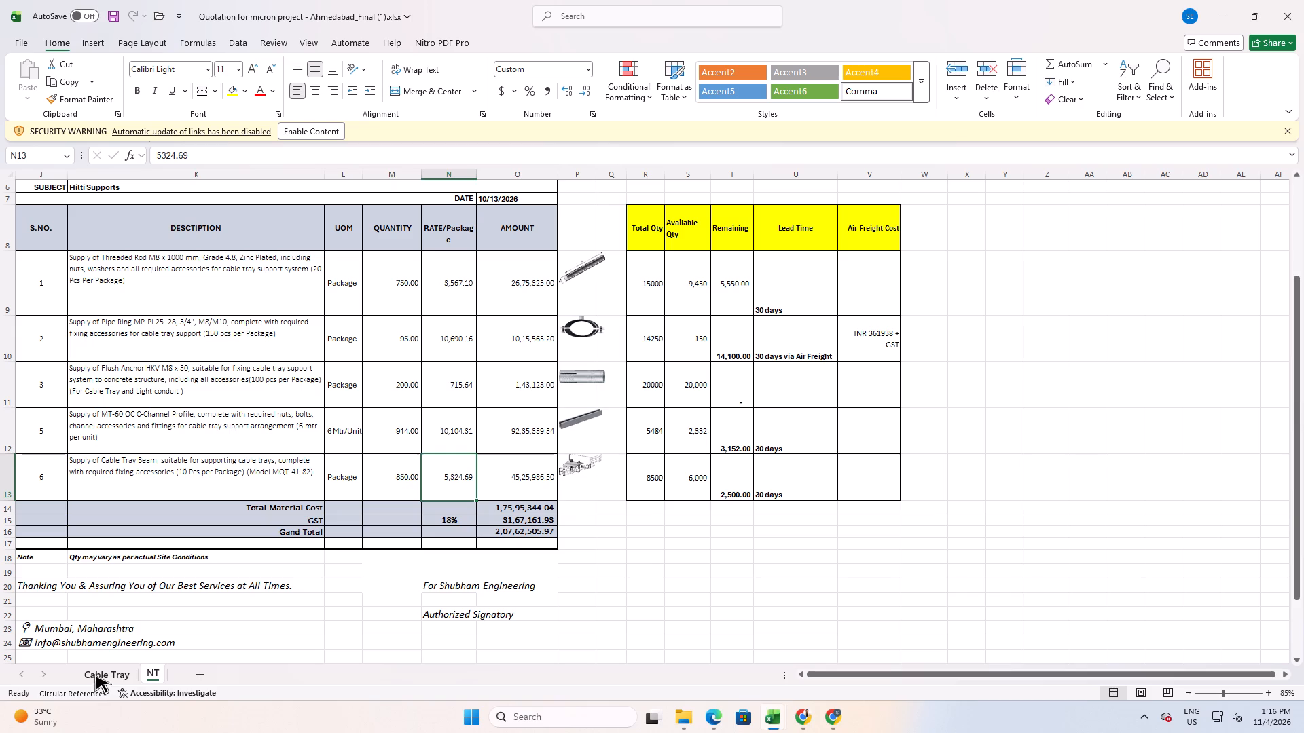
left_click(98, 673)
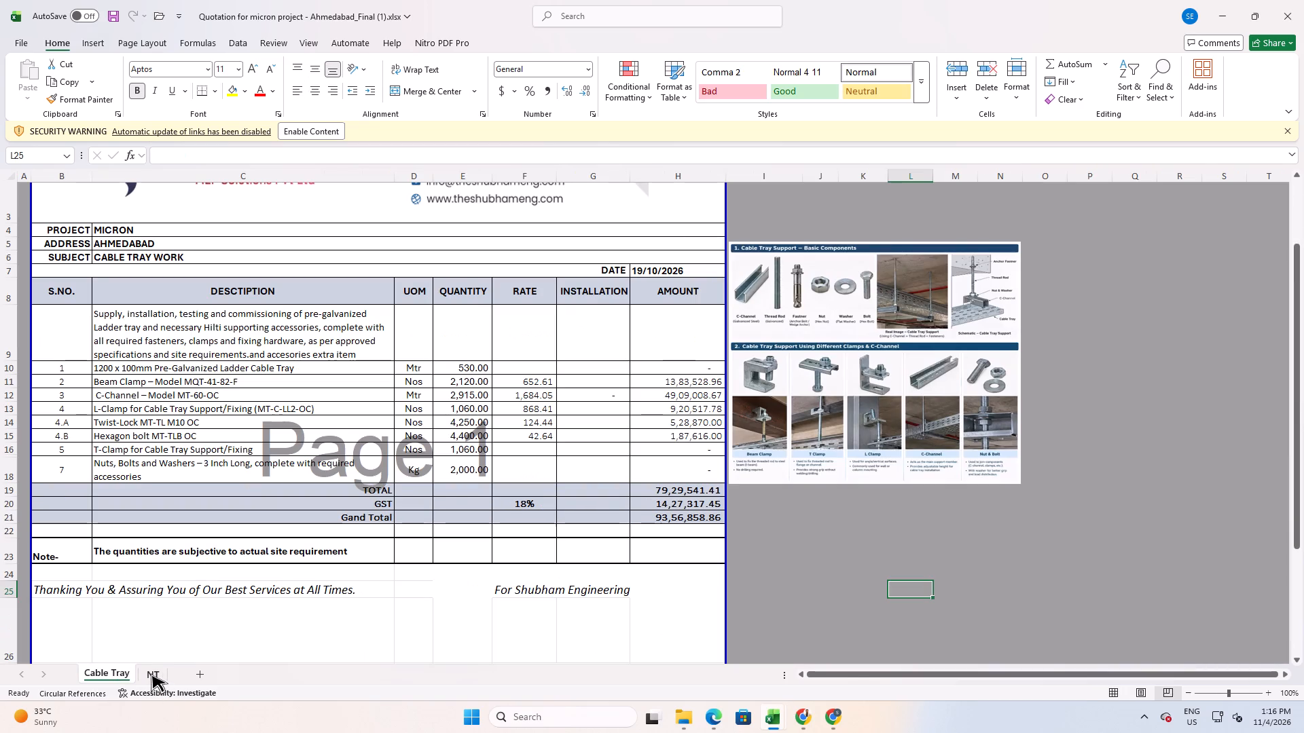
left_click(151, 673)
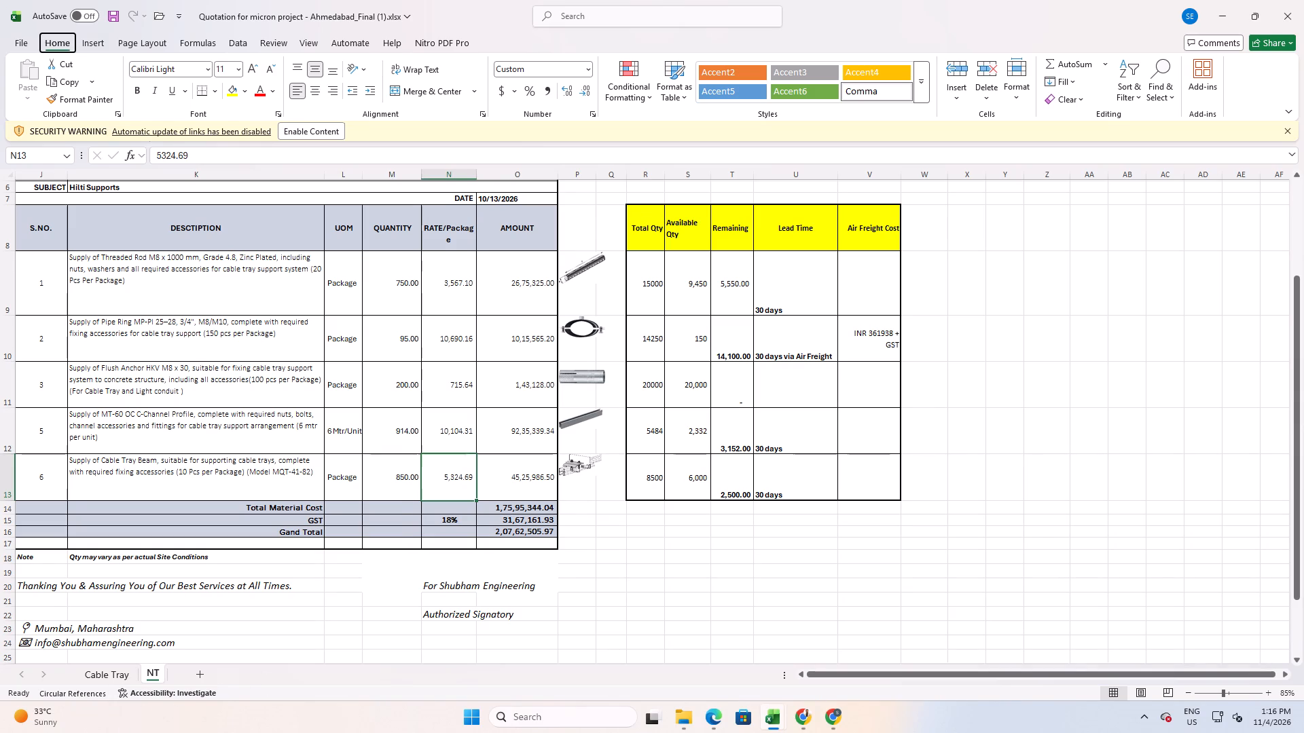
left_click(109, 676)
Switch to the admin electrical addendum and check the supply rates of item 21.5 and the high side Hilti items from 22.3.
key("alt+Tab")
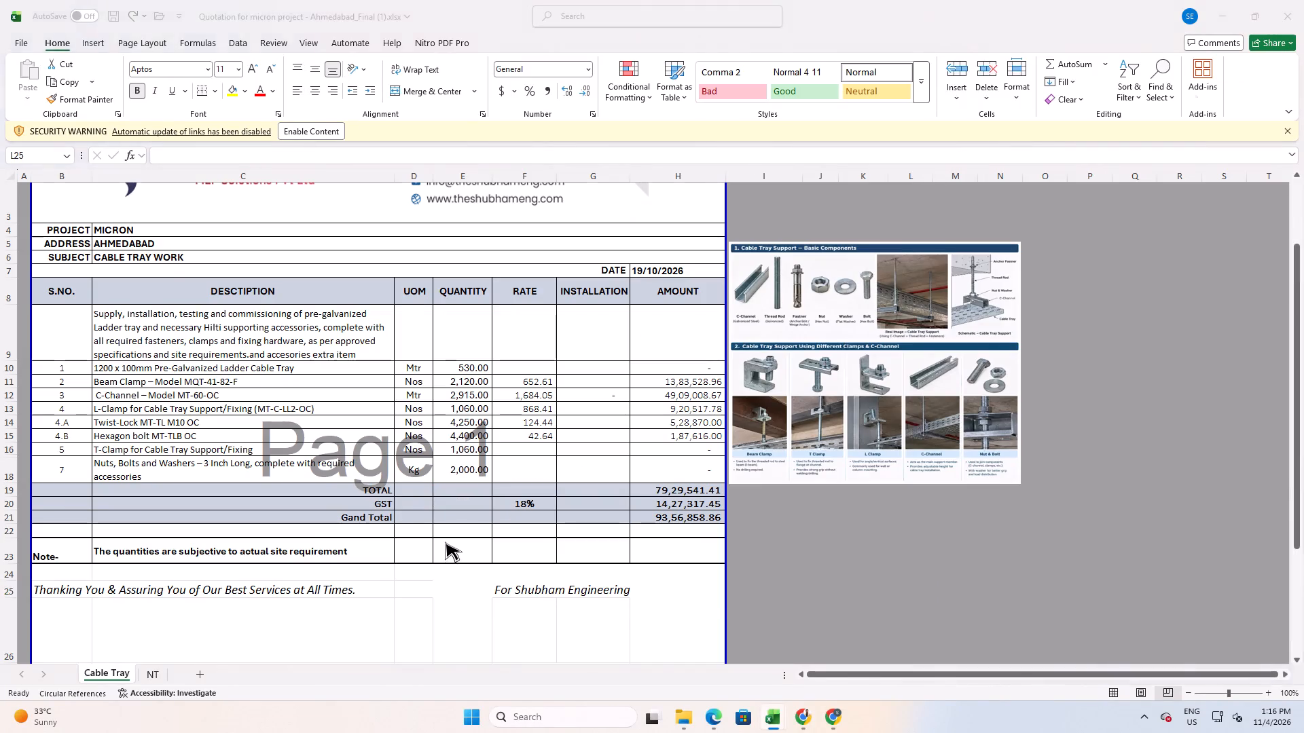
key("alt+Tab")
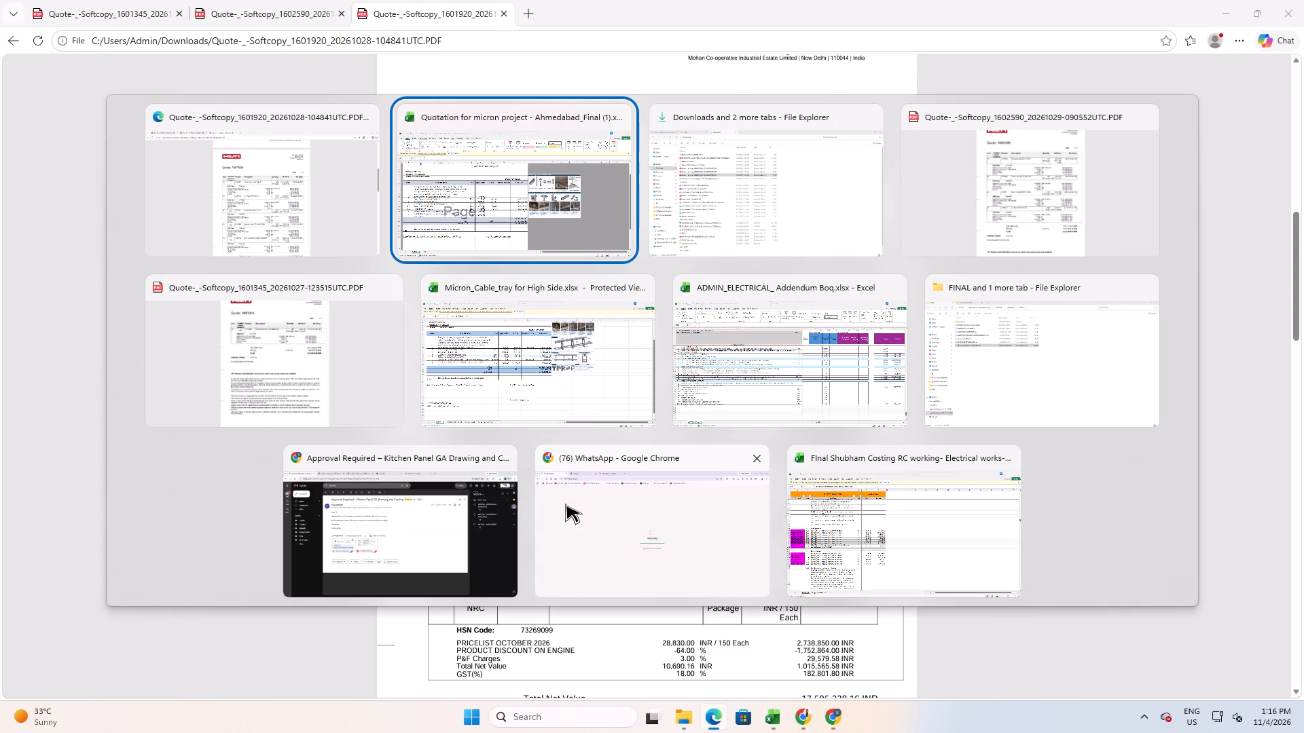
left_click(683, 350, "alt")
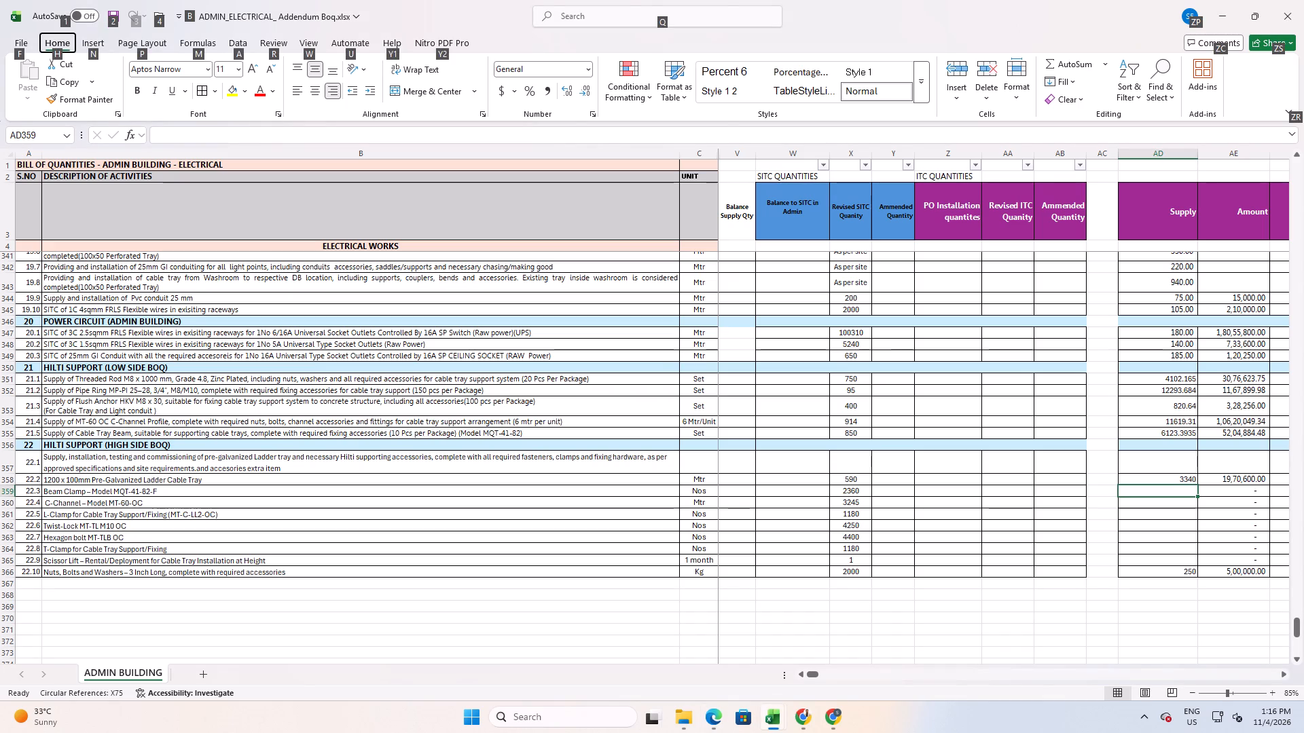
middle_click_drag(985, 436, 1008, 427)
middle_click_drag(973, 433, 928, 443)
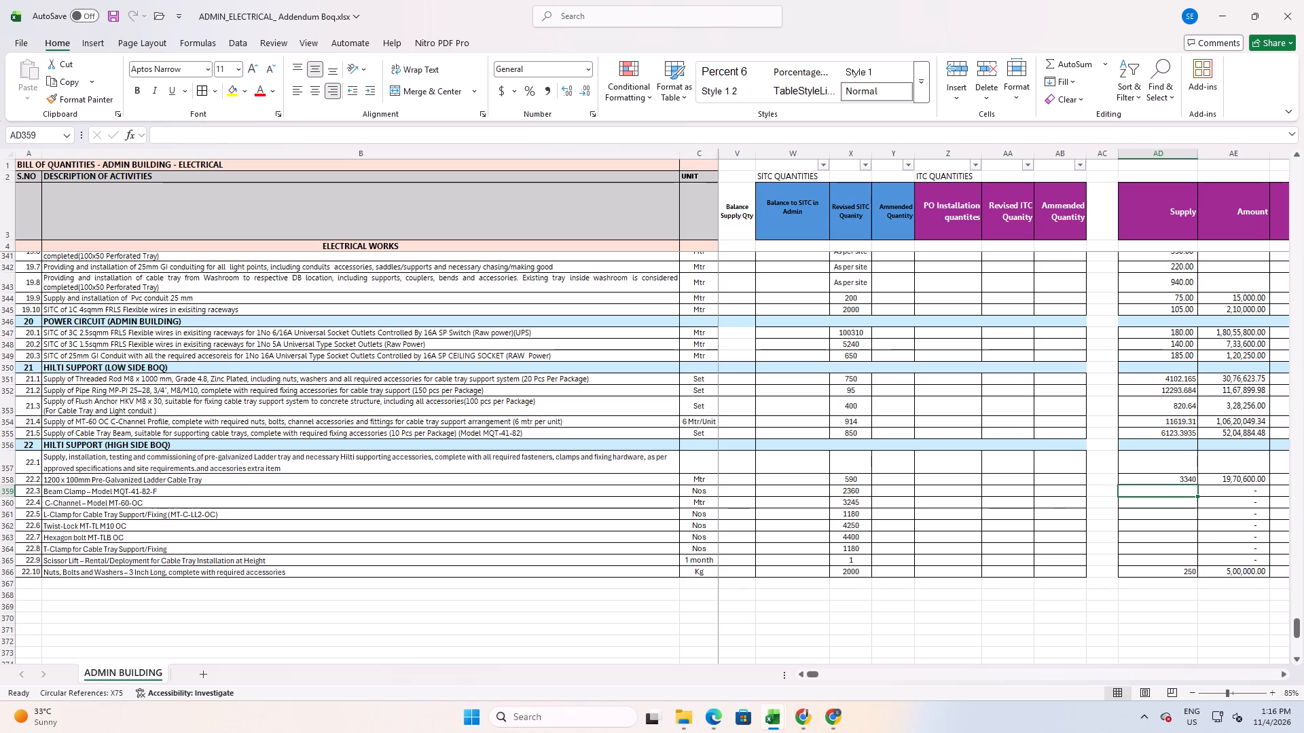
middle_click_drag(929, 492, 961, 485)
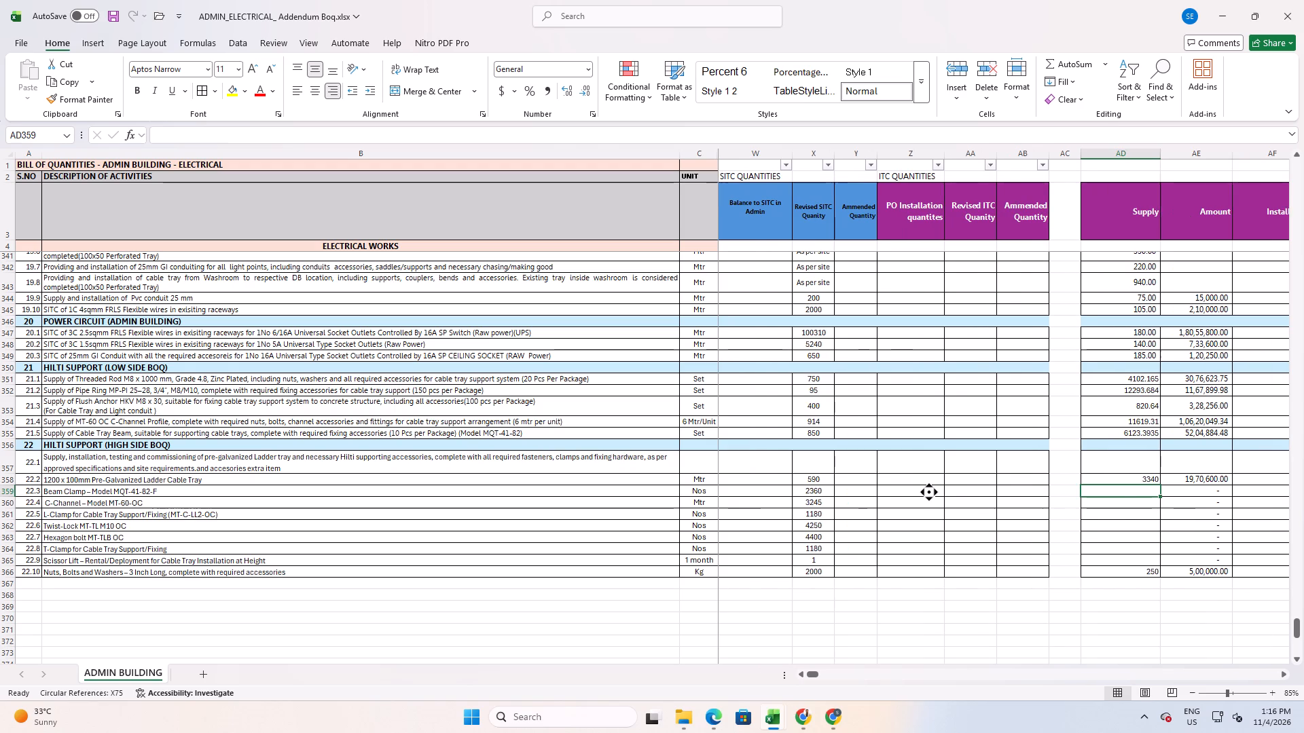
middle_click_drag(961, 485, 990, 487)
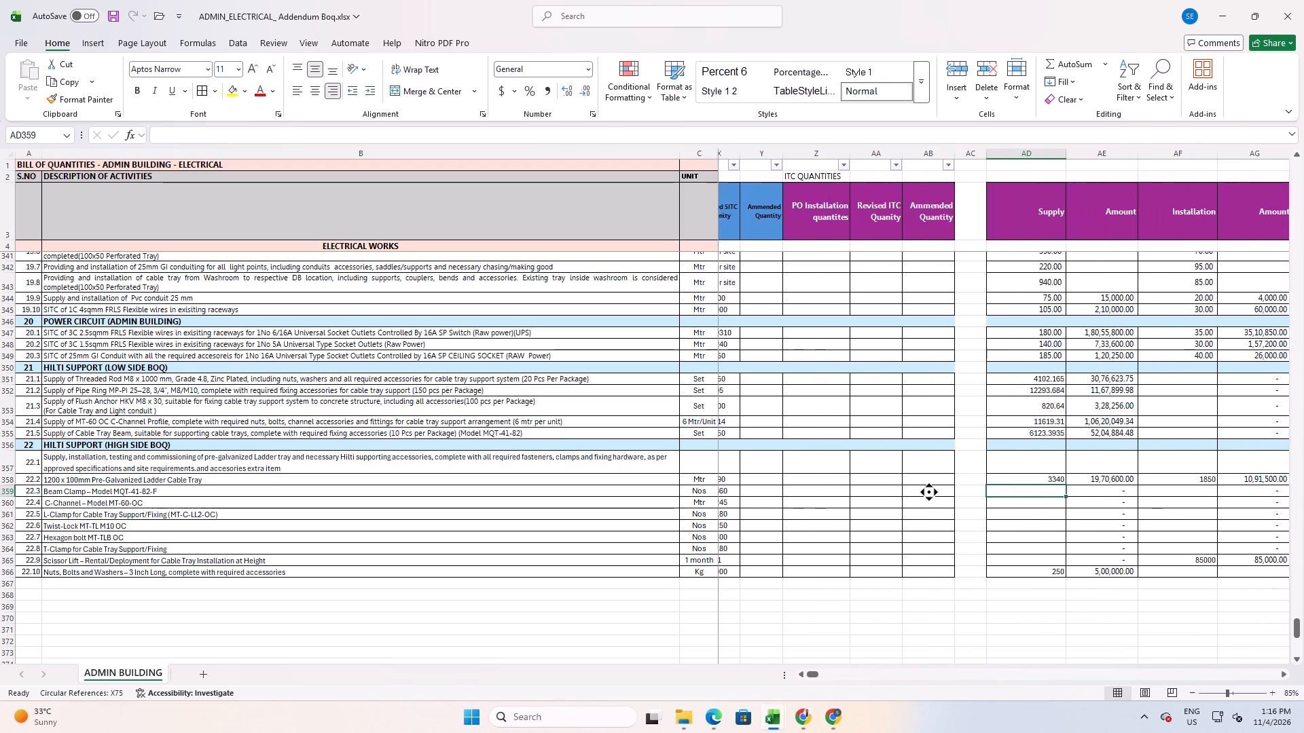
middle_click_drag(990, 487, 991, 487)
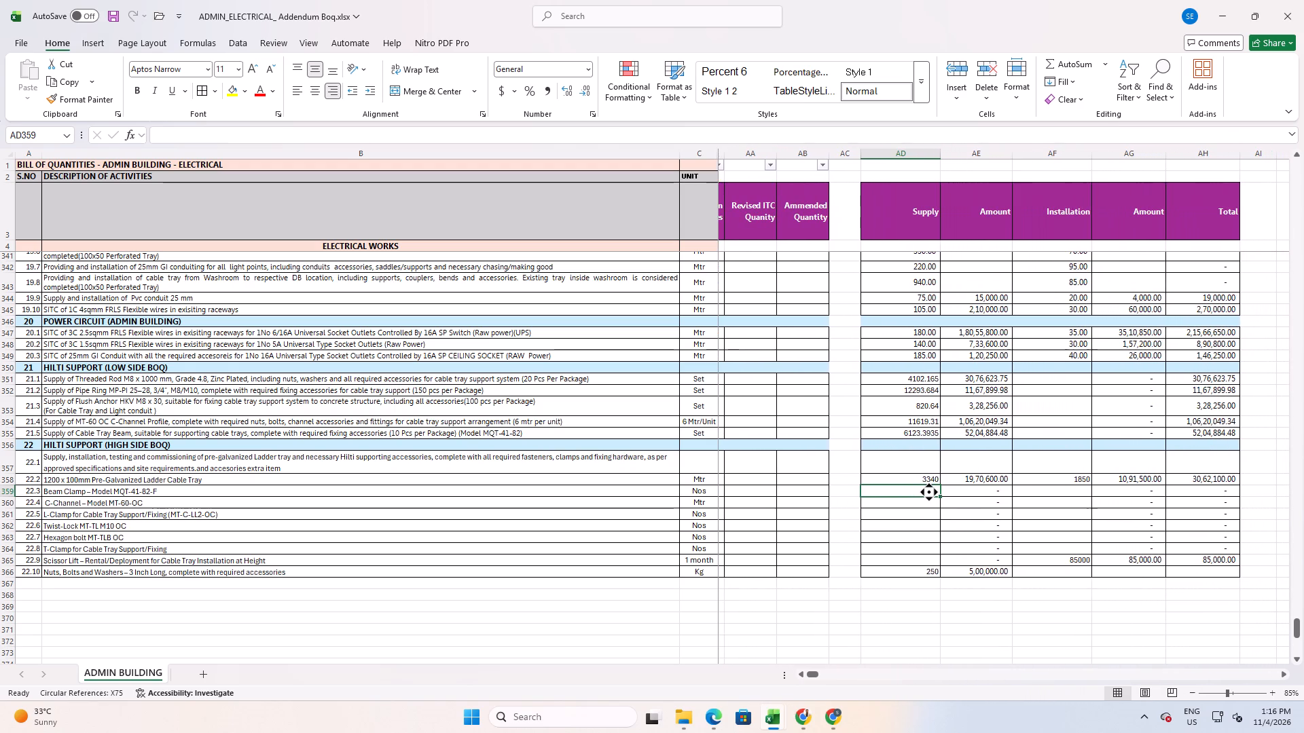
left_click(988, 434)
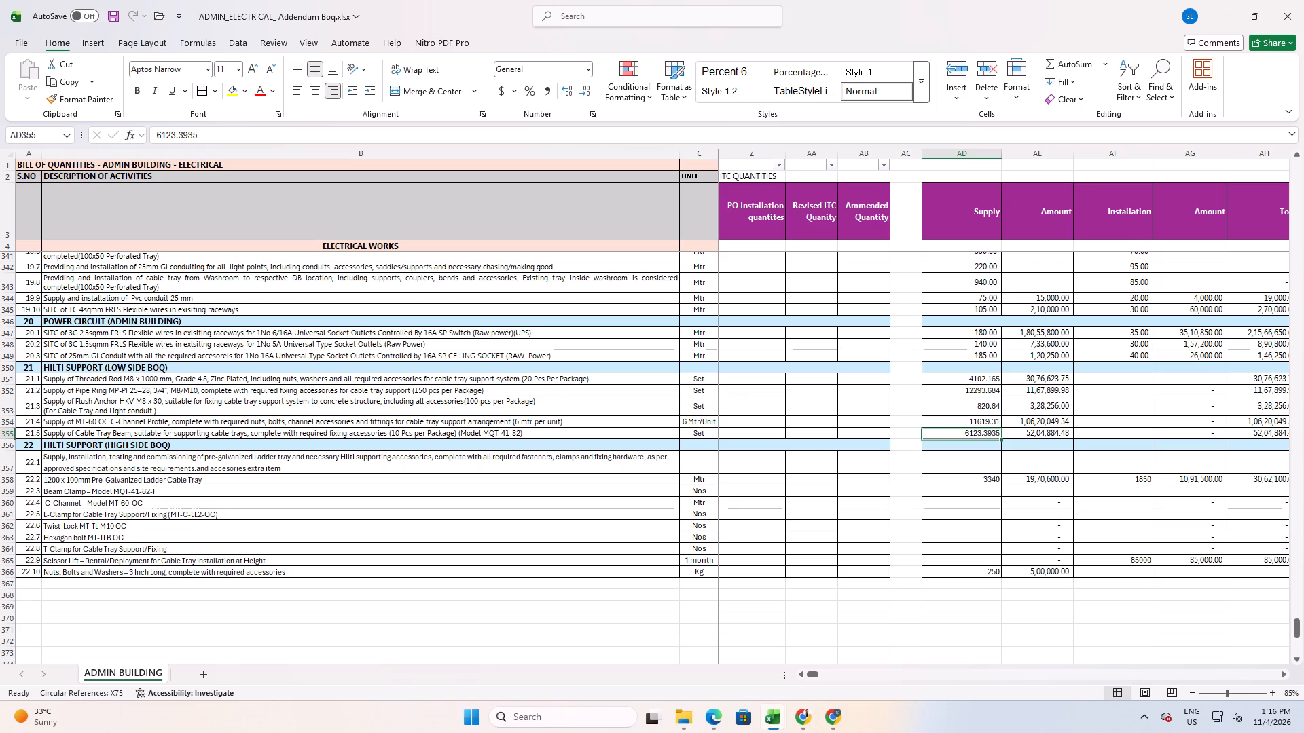
key("alt+Tab")
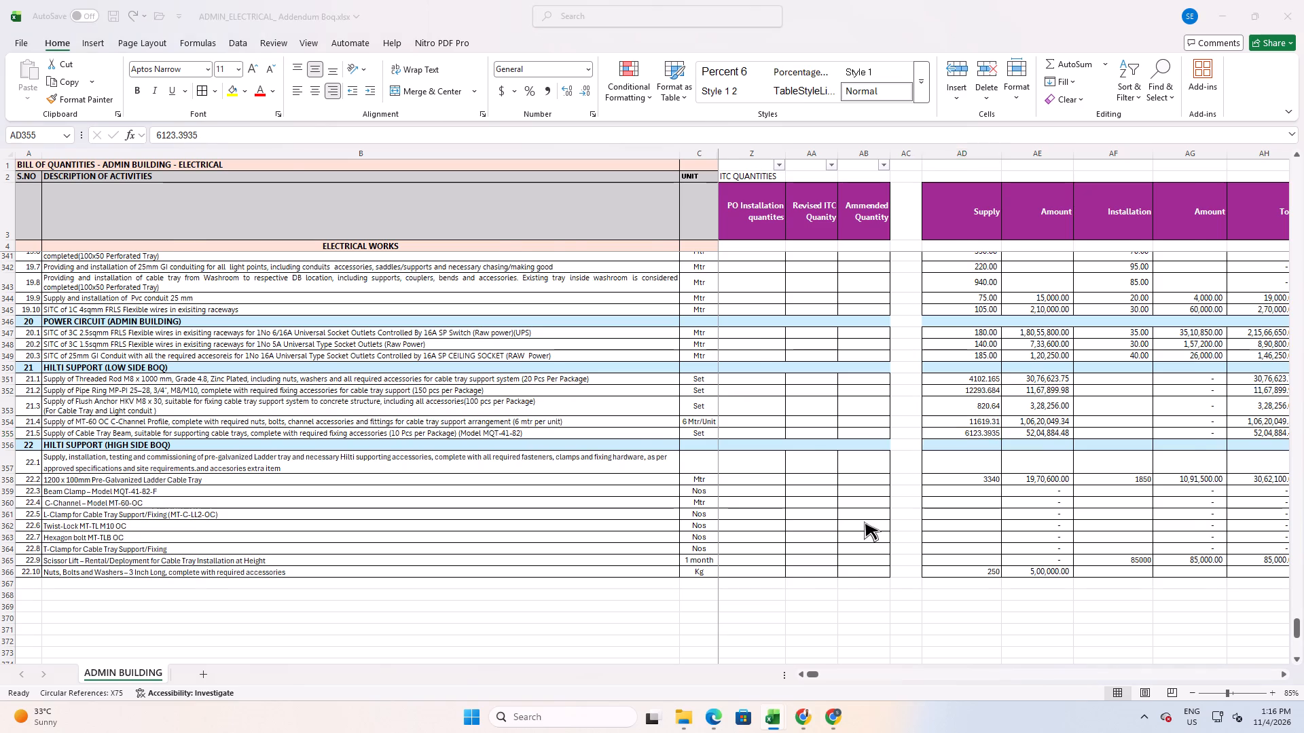
left_click(291, 194, "alt")
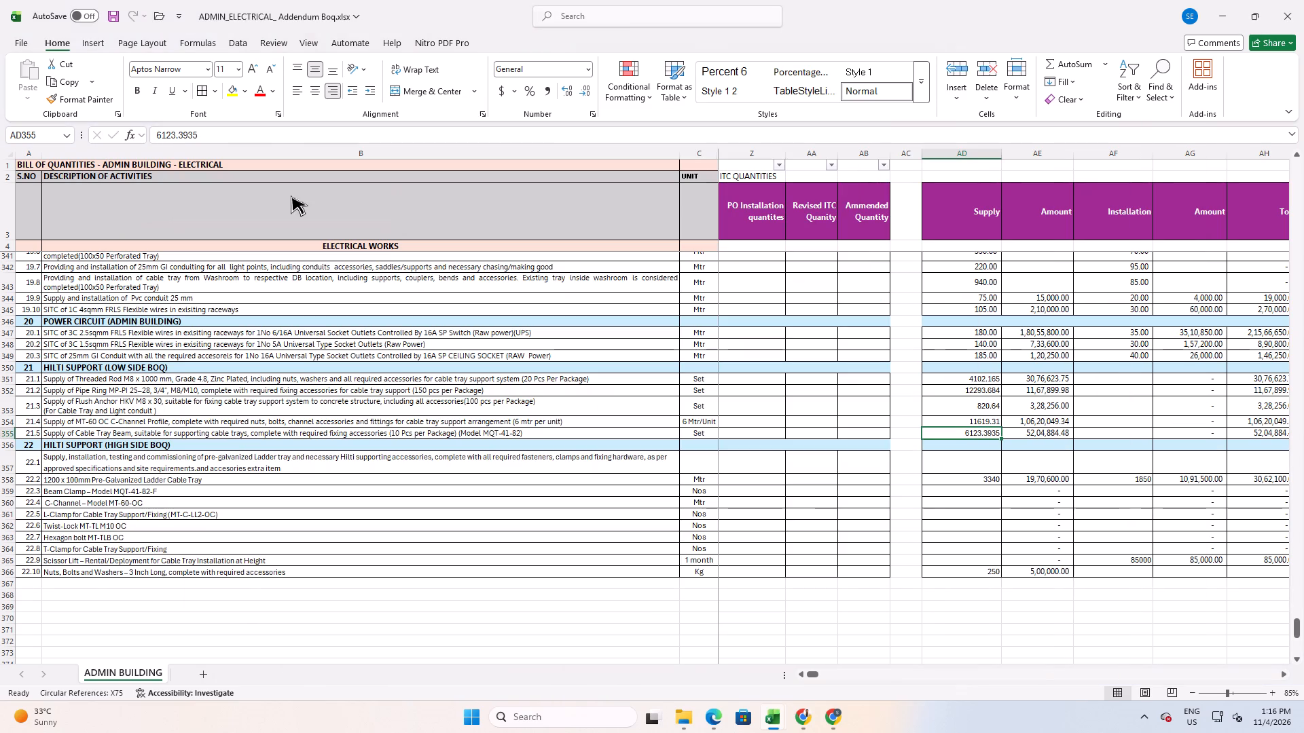
left_click(965, 493)
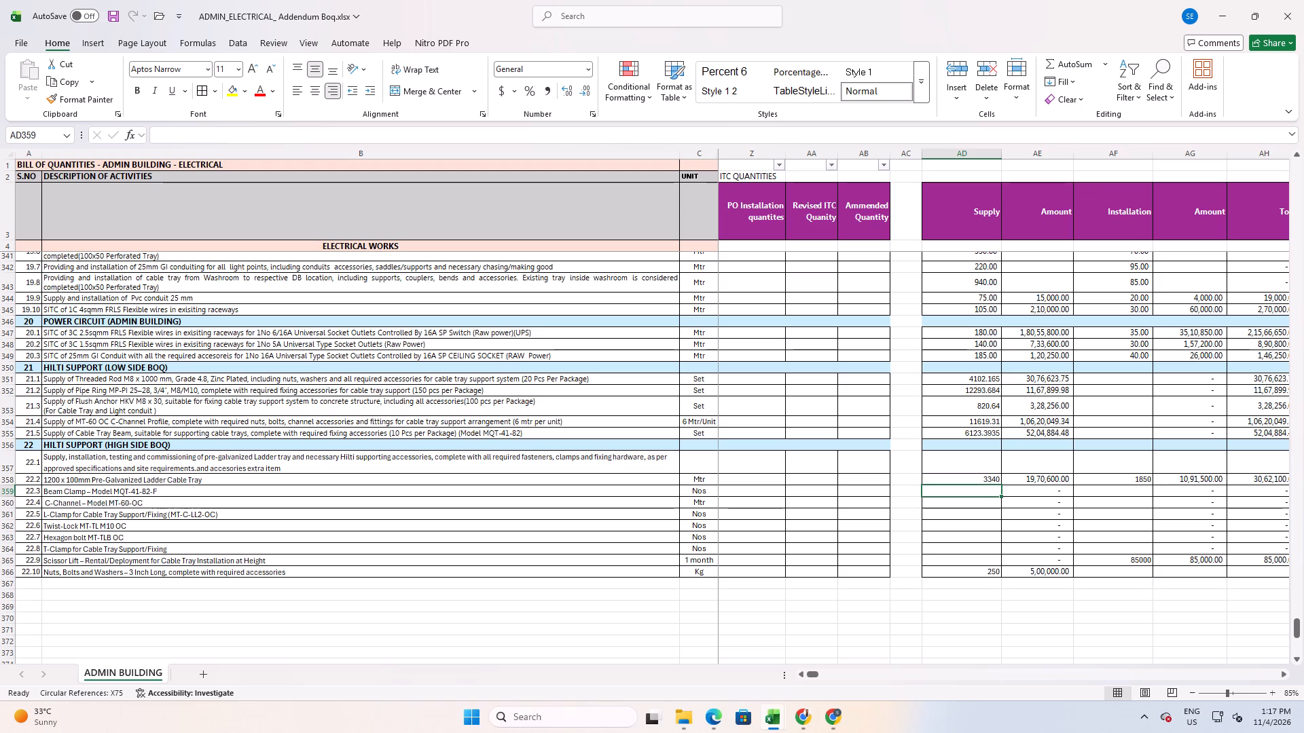
Return to the Micron quotation and review the Cable Tray rates from Beam Clamp to Hexagon bolt against the NT sheet.
key("alt+Tab")
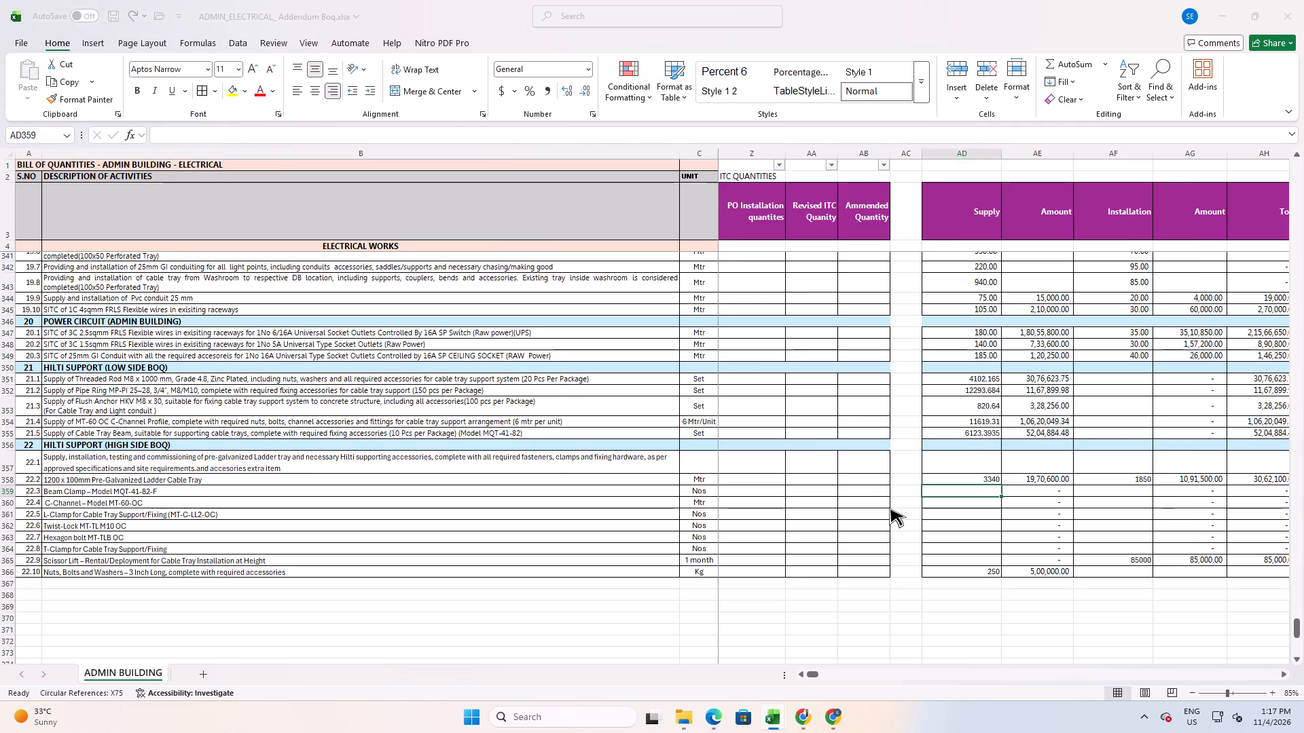
key("alt+Tab")
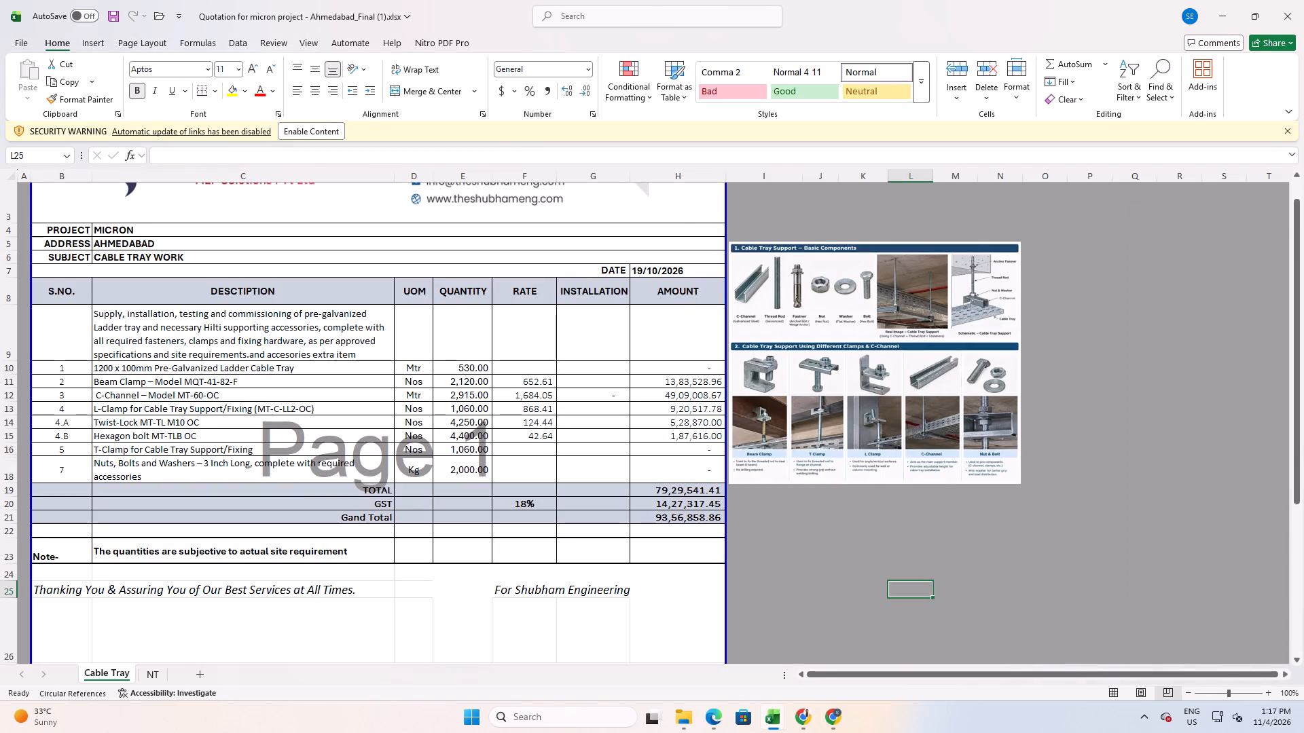
left_click_drag(536, 378, 541, 413)
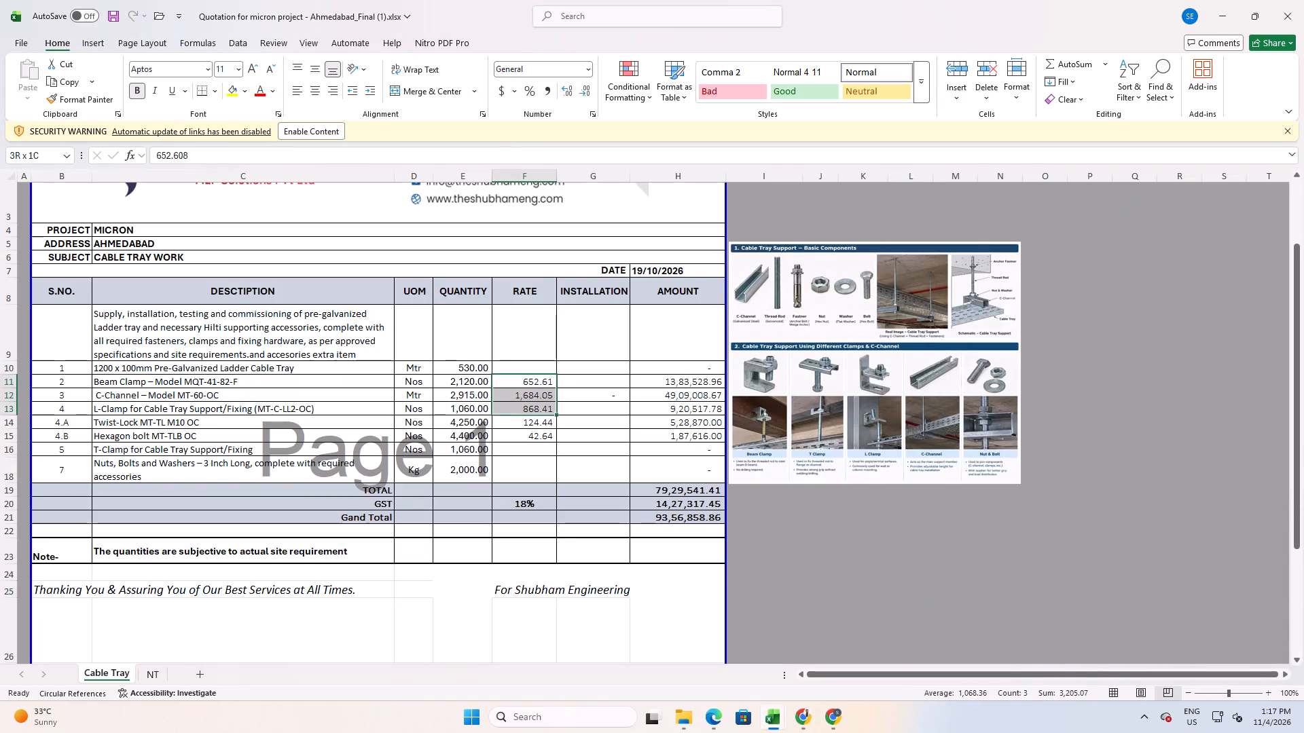
left_click_drag(541, 413, 541, 431)
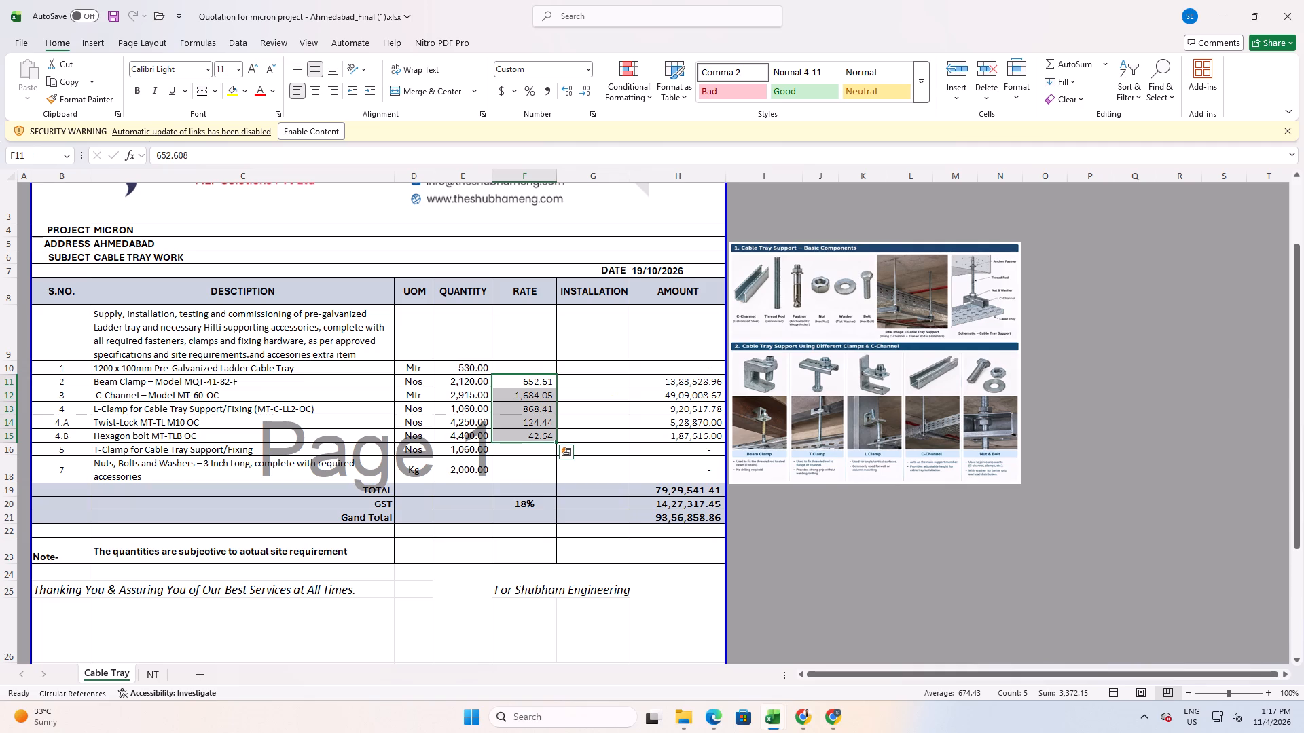
left_click(148, 677)
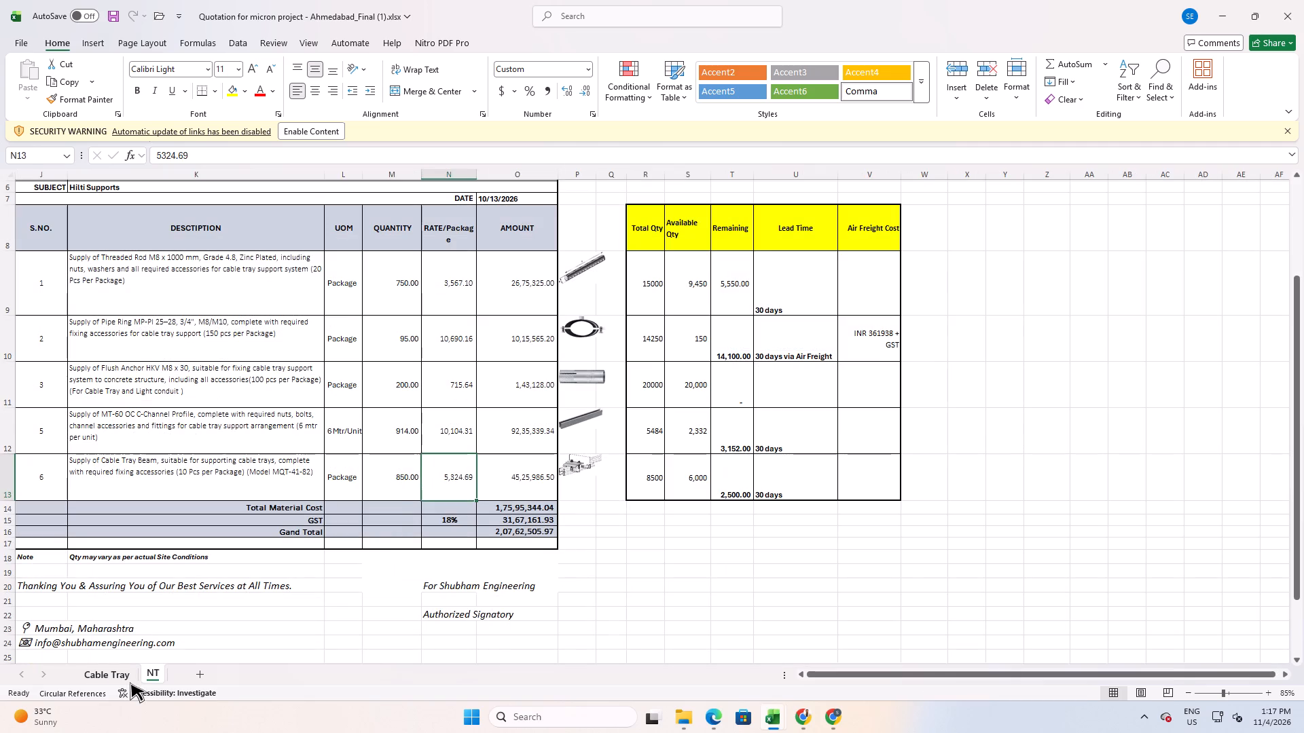
left_click(105, 676)
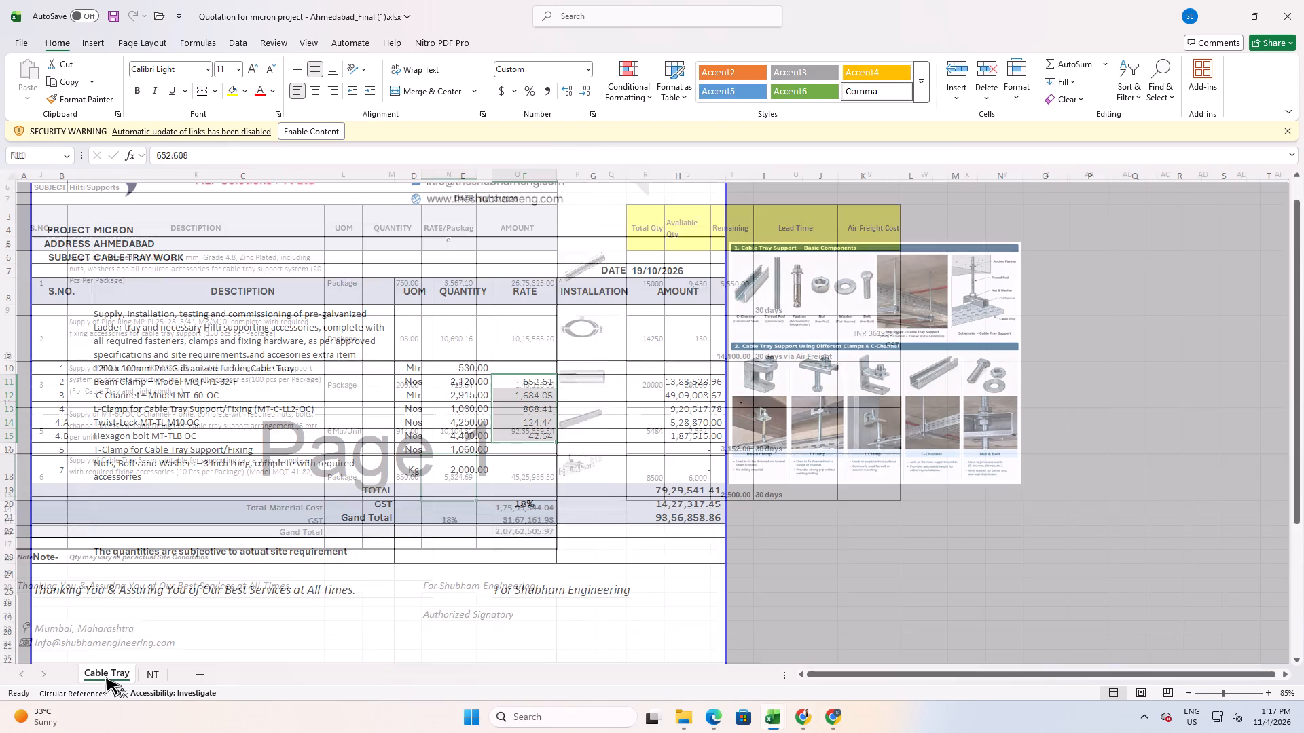
Close the Hilti quote PDF windows 1601345 and 1602590.
key("alt+Tab")
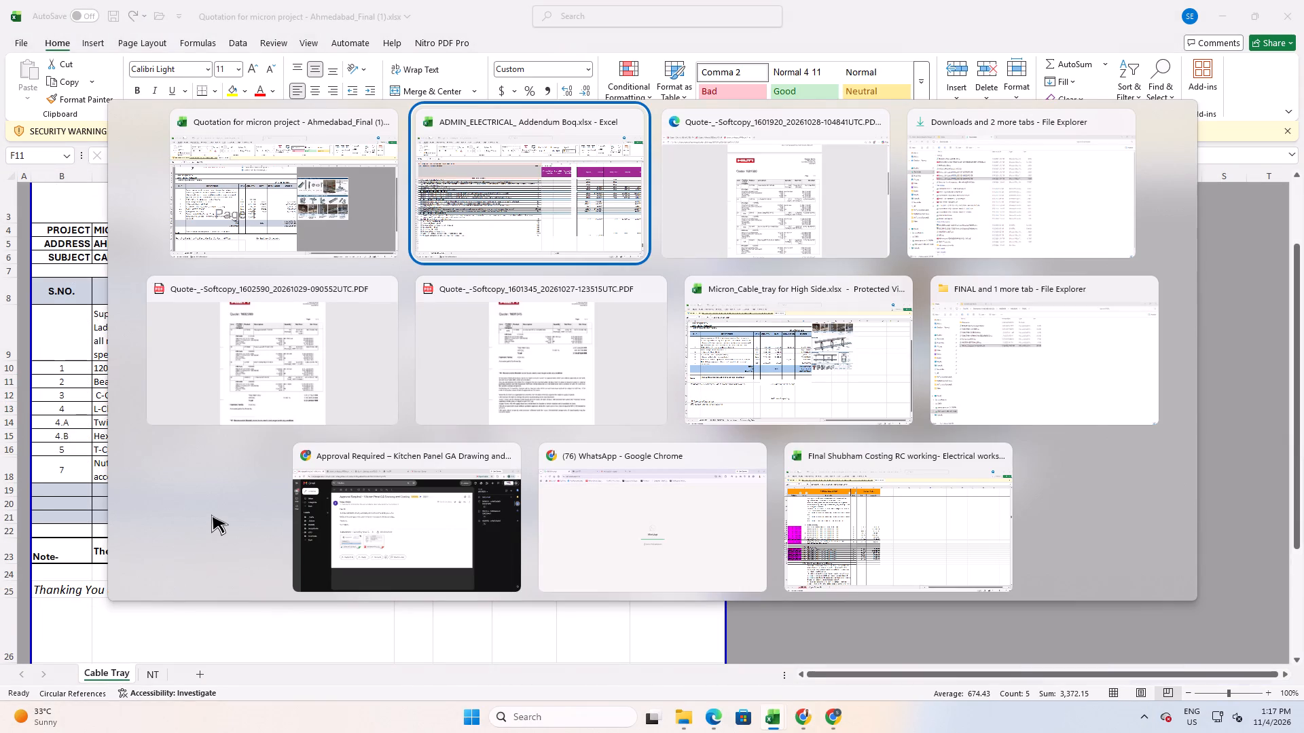
key("alt+Tab")
key("alt+Tab")
key("alt+Tab")
key("alt+Tab")
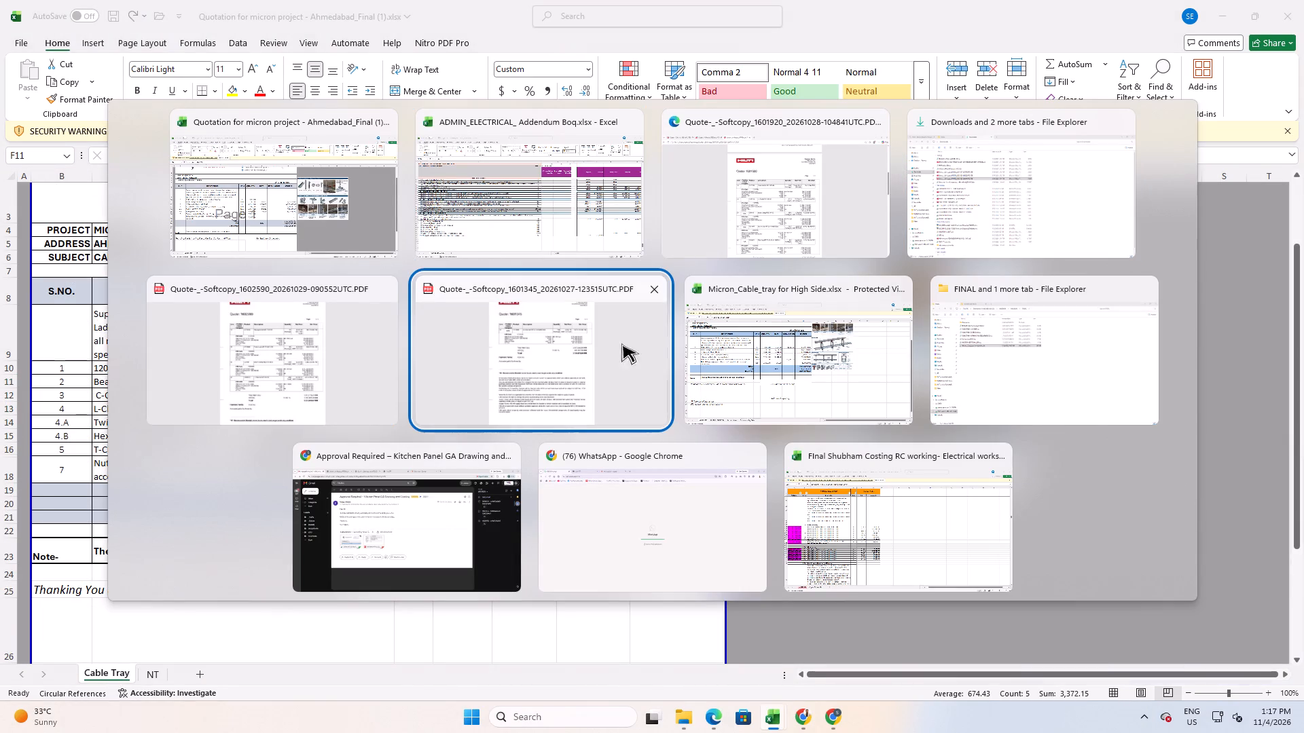
left_click(662, 292, "alt")
left_click(518, 292, "alt")
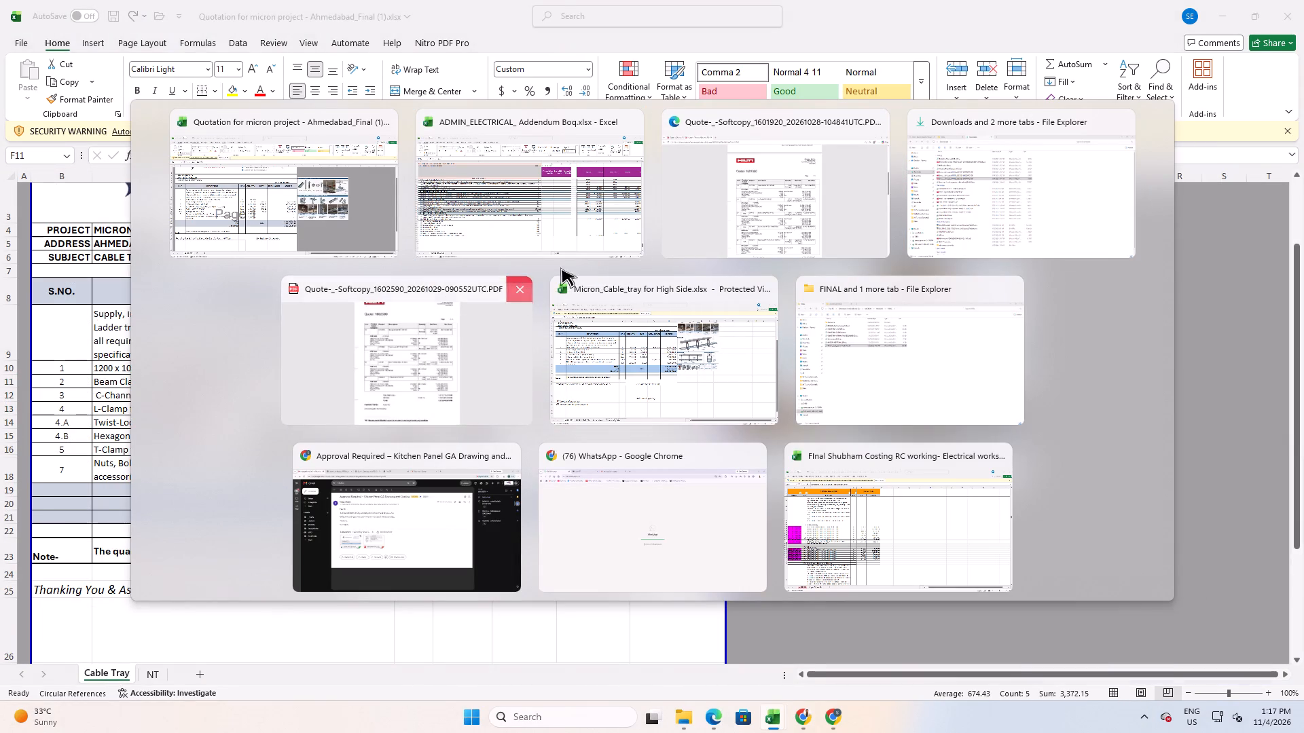
left_click(873, 128, "alt")
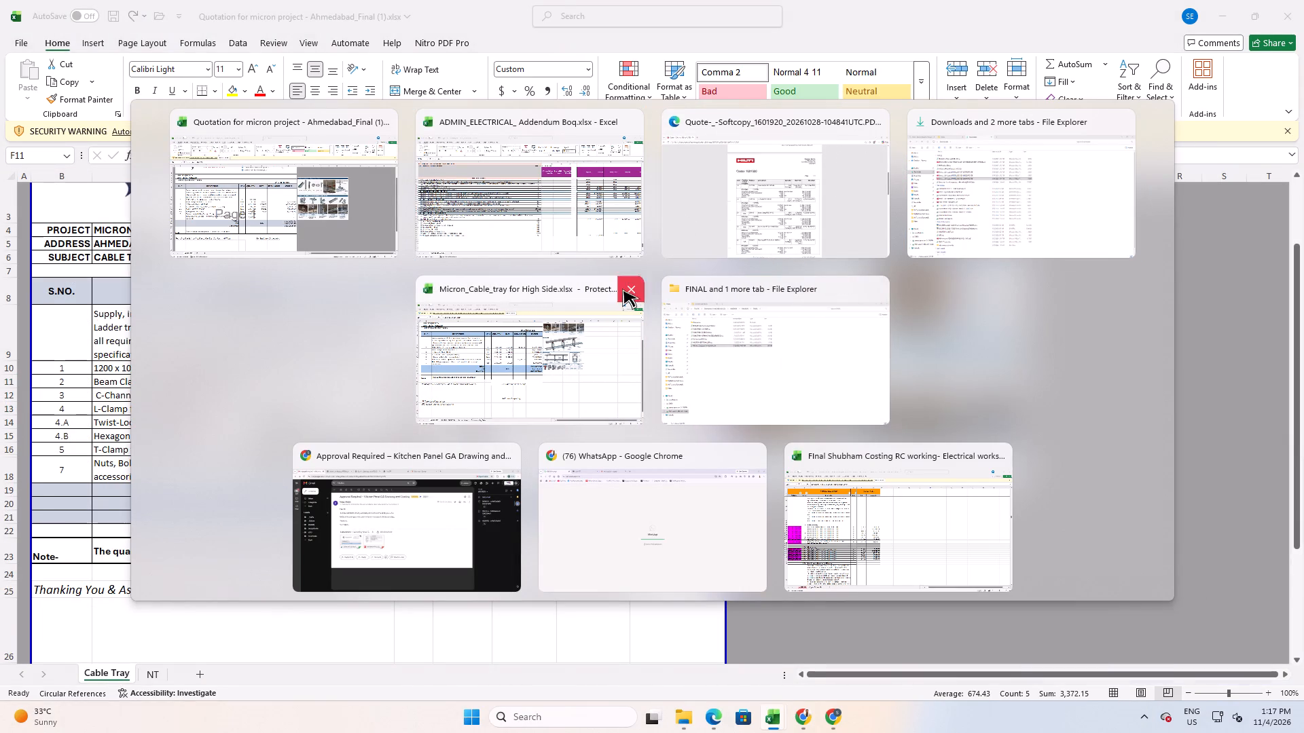
Compare the MT-60 C-channel OEM cost on HILTI SUPPORT RA in Micron_Cable_tray for High Side with the C-Channel rate in the Micron quotation.
left_click(505, 361, "alt")
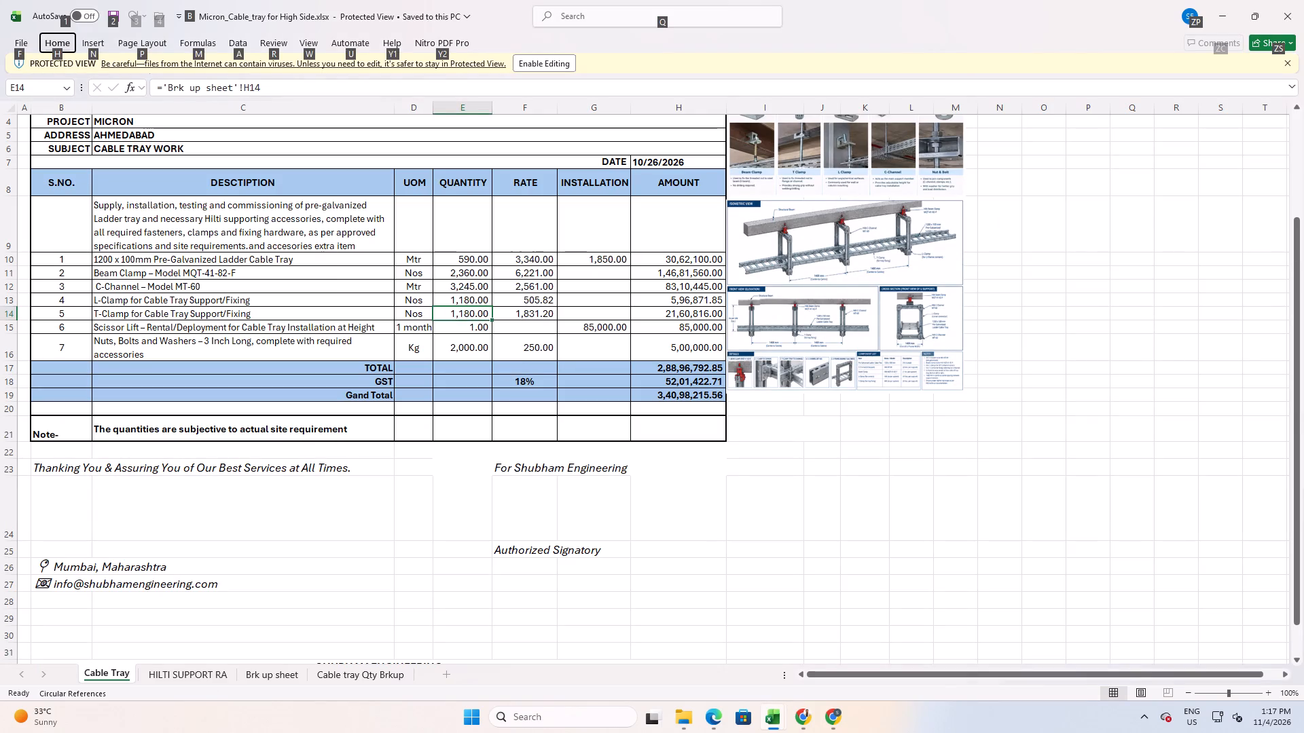
left_click(760, 483)
scroll(350, 582, "up", 3)
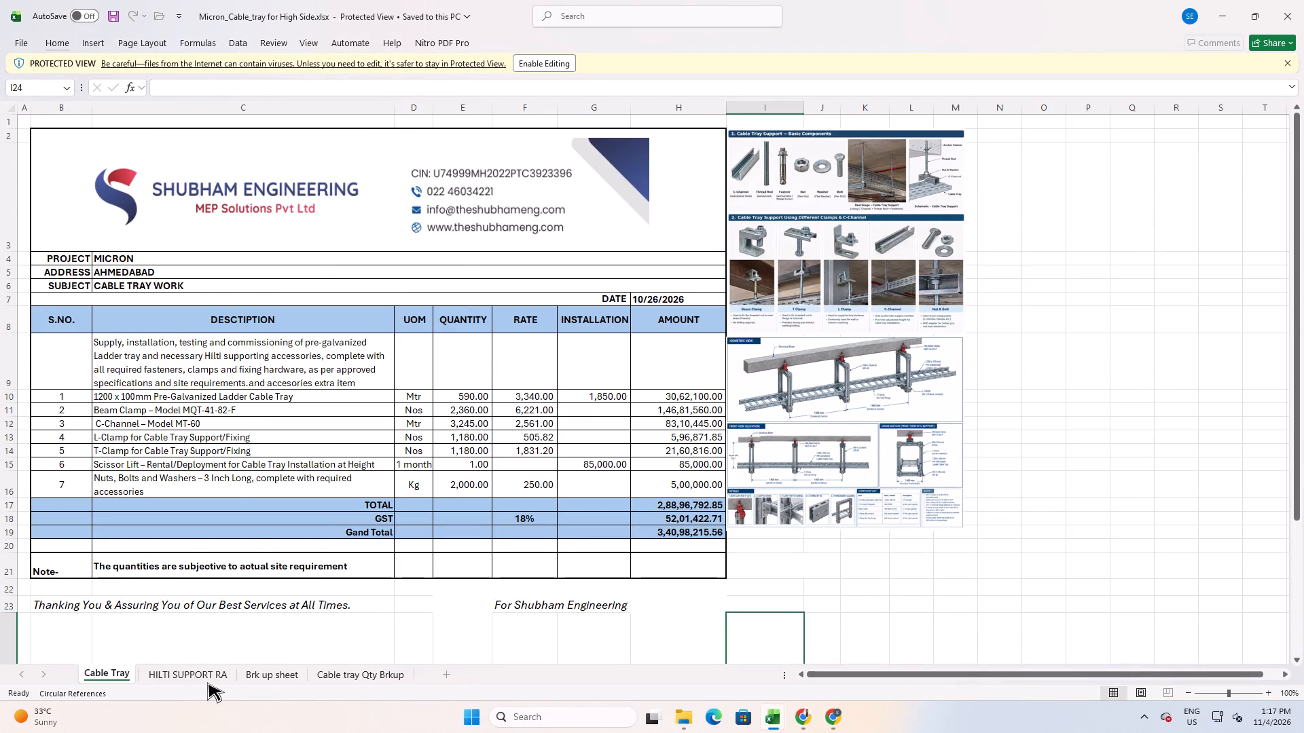
left_click(207, 682)
scroll(238, 635, "up", 10)
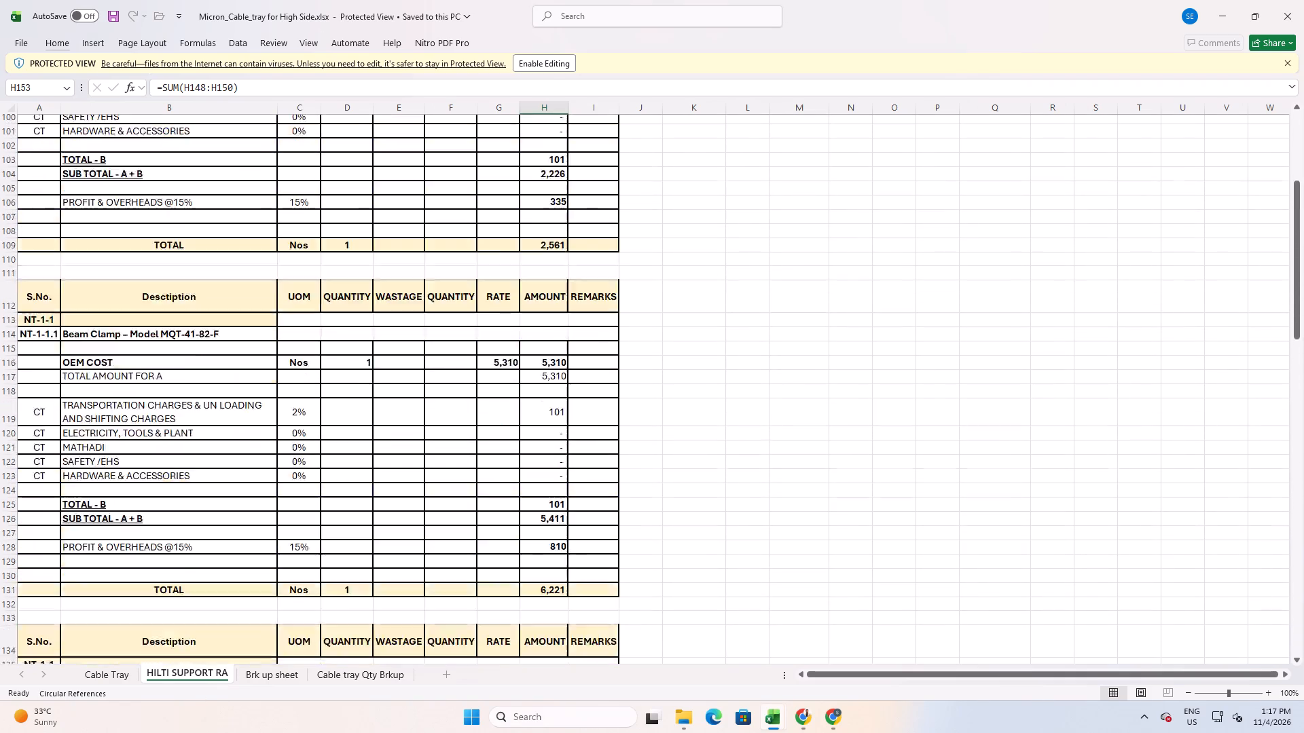
scroll(221, 565, "up", 13)
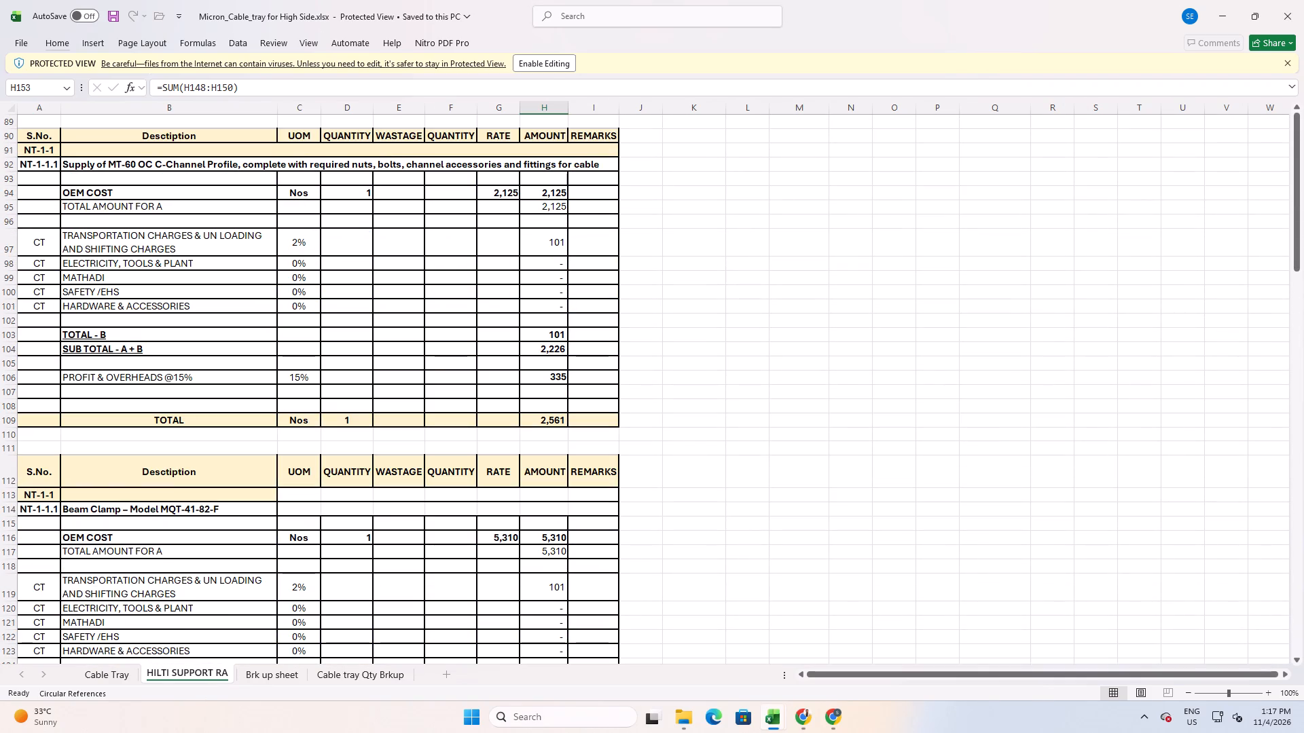
key("alt+Tab")
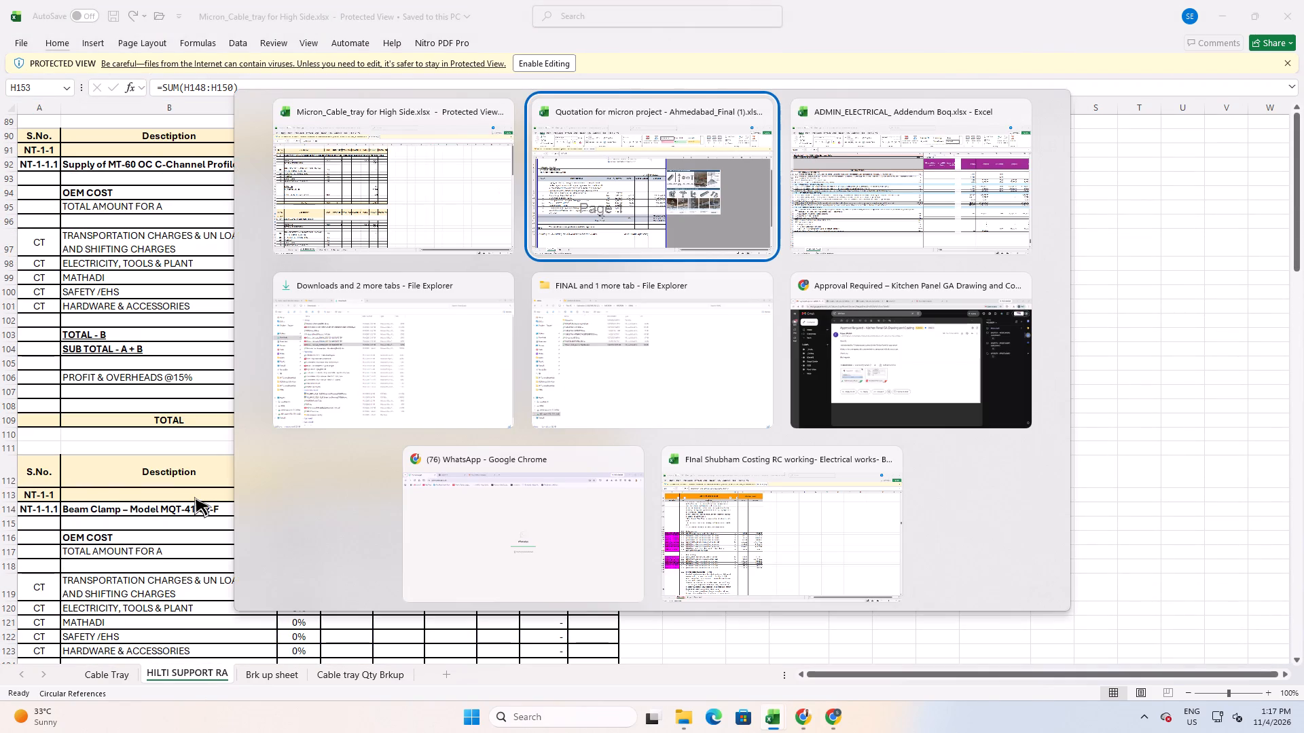
left_click(278, 436)
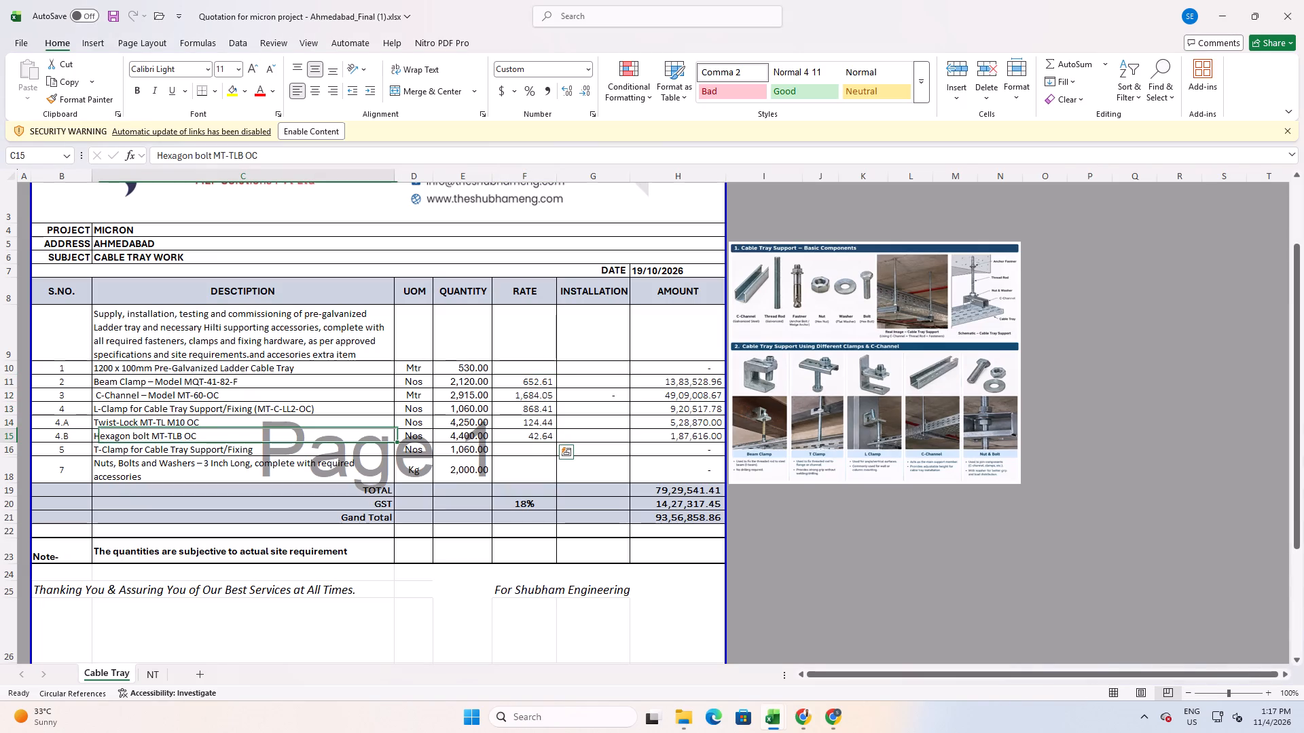
left_click(540, 394)
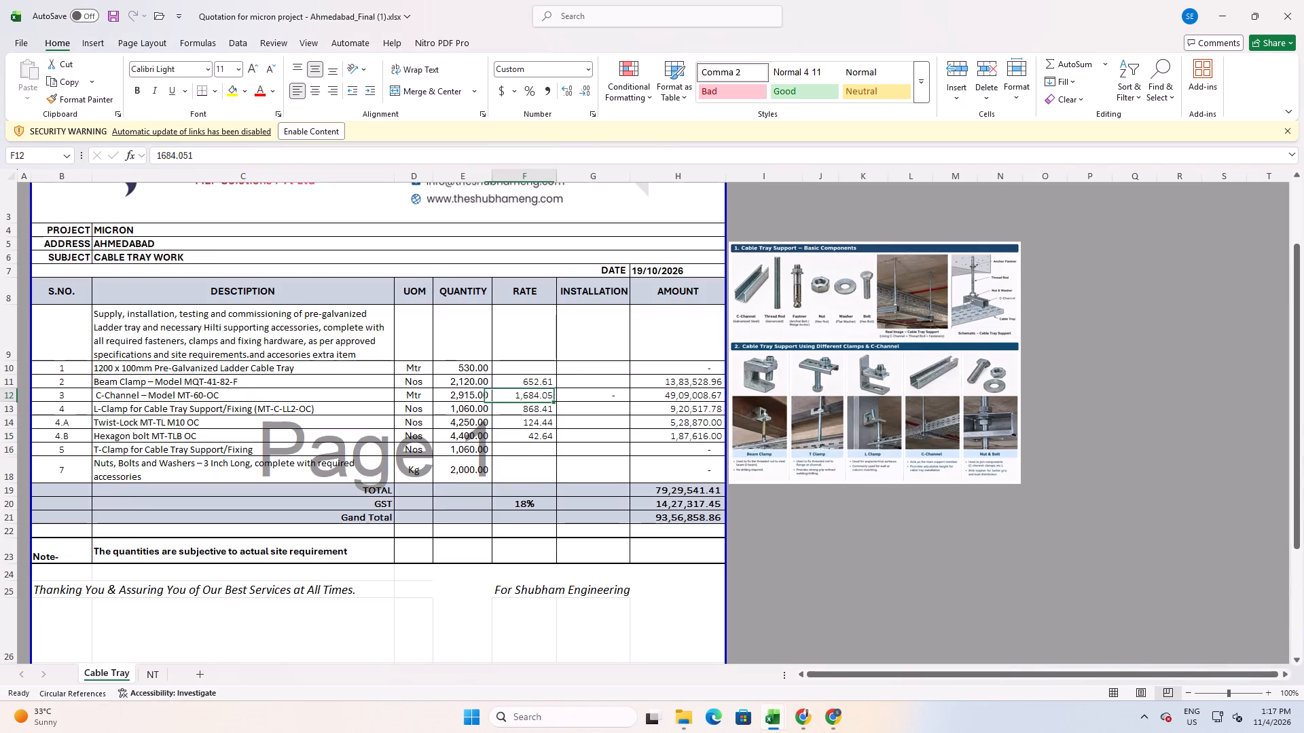
Enable editing of Micron_Cable_tray for High Side and set the MT-60 C-channel OEM cost rate on HILTI SUPPORT RA to 1684.
key("alt+Tab")
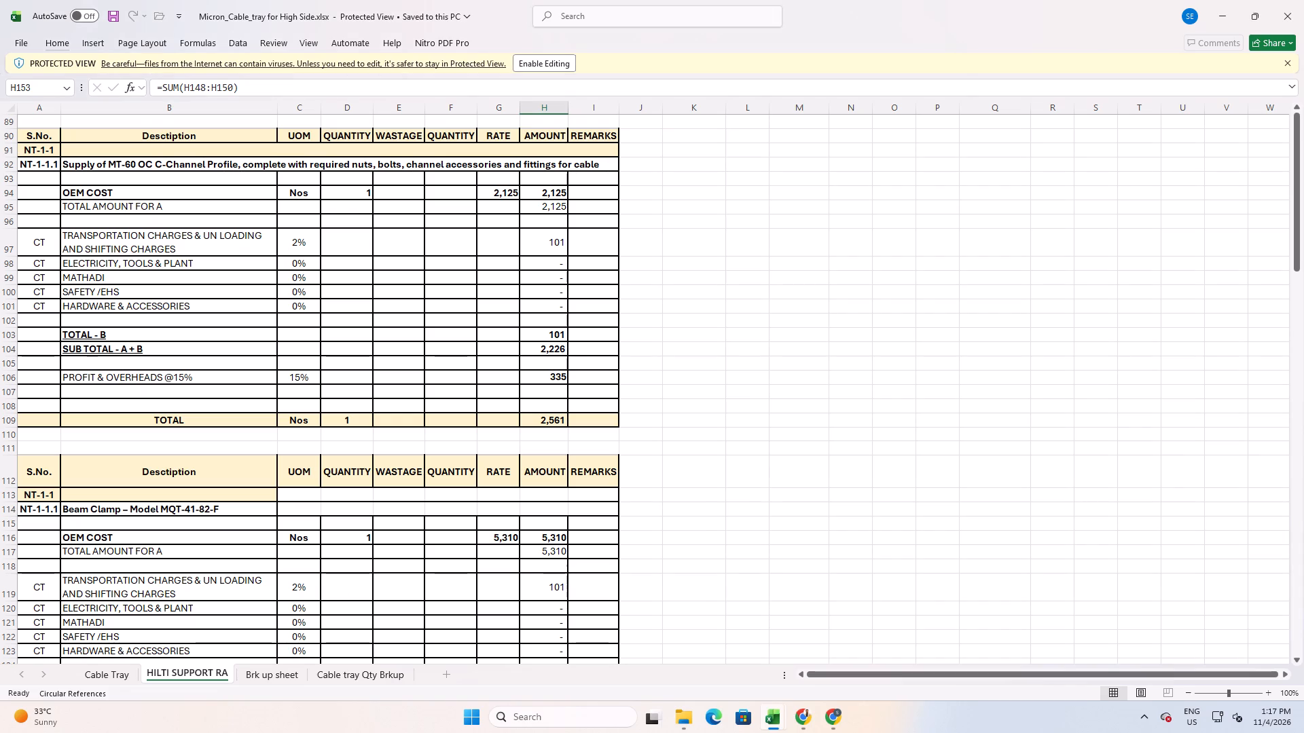
left_click(505, 185)
left_click(510, 191)
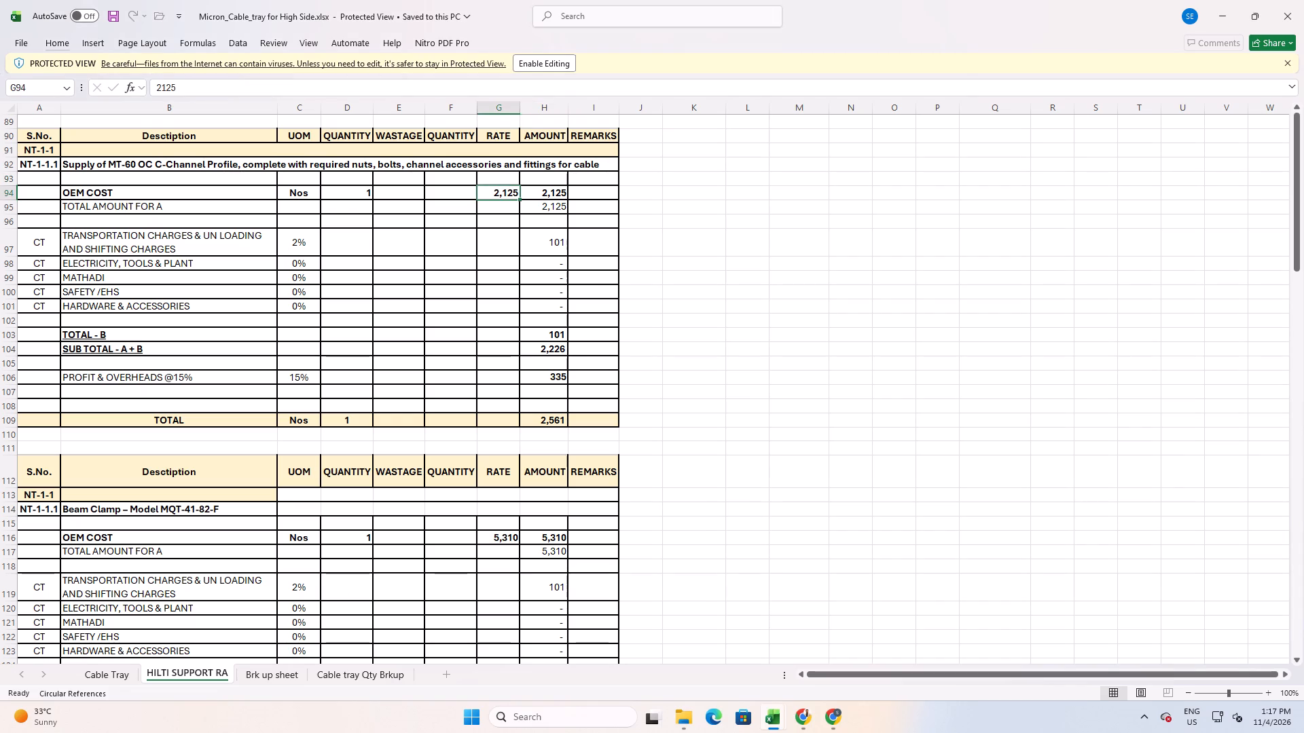
type("16")
type("84")
key("Return")
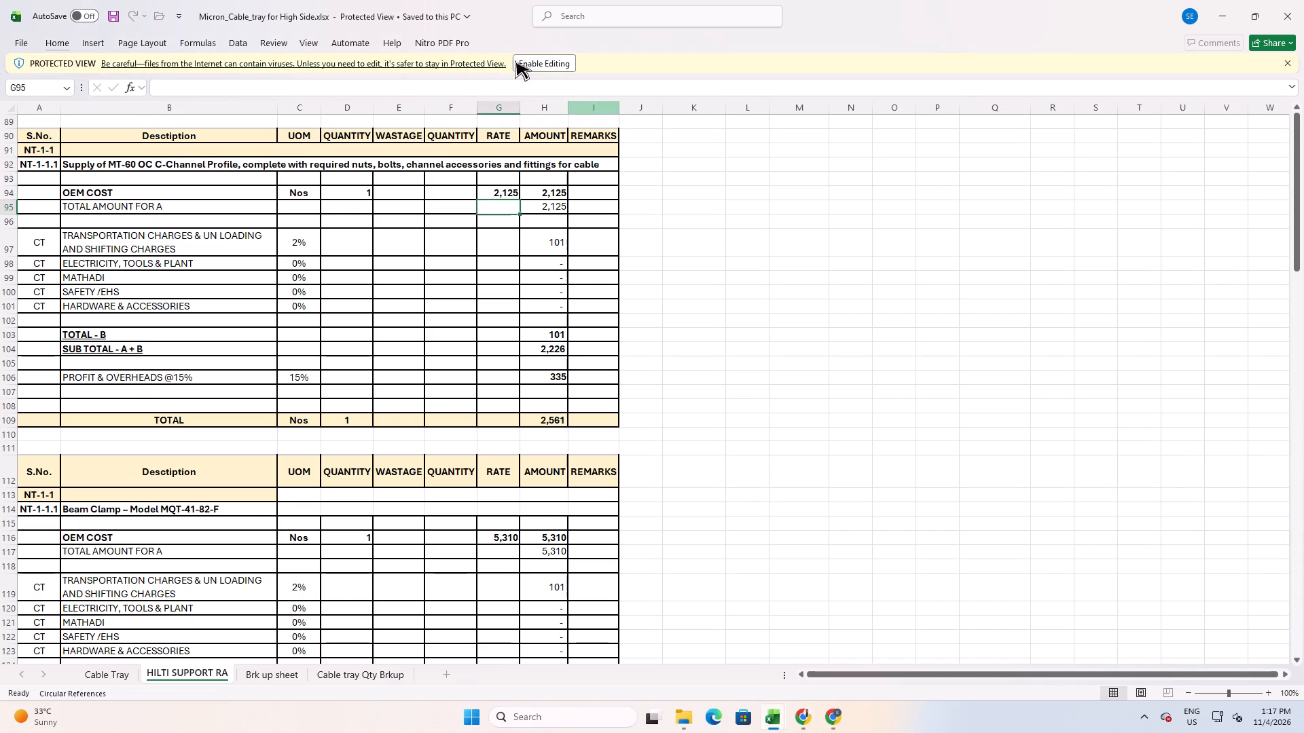
left_click(526, 64)
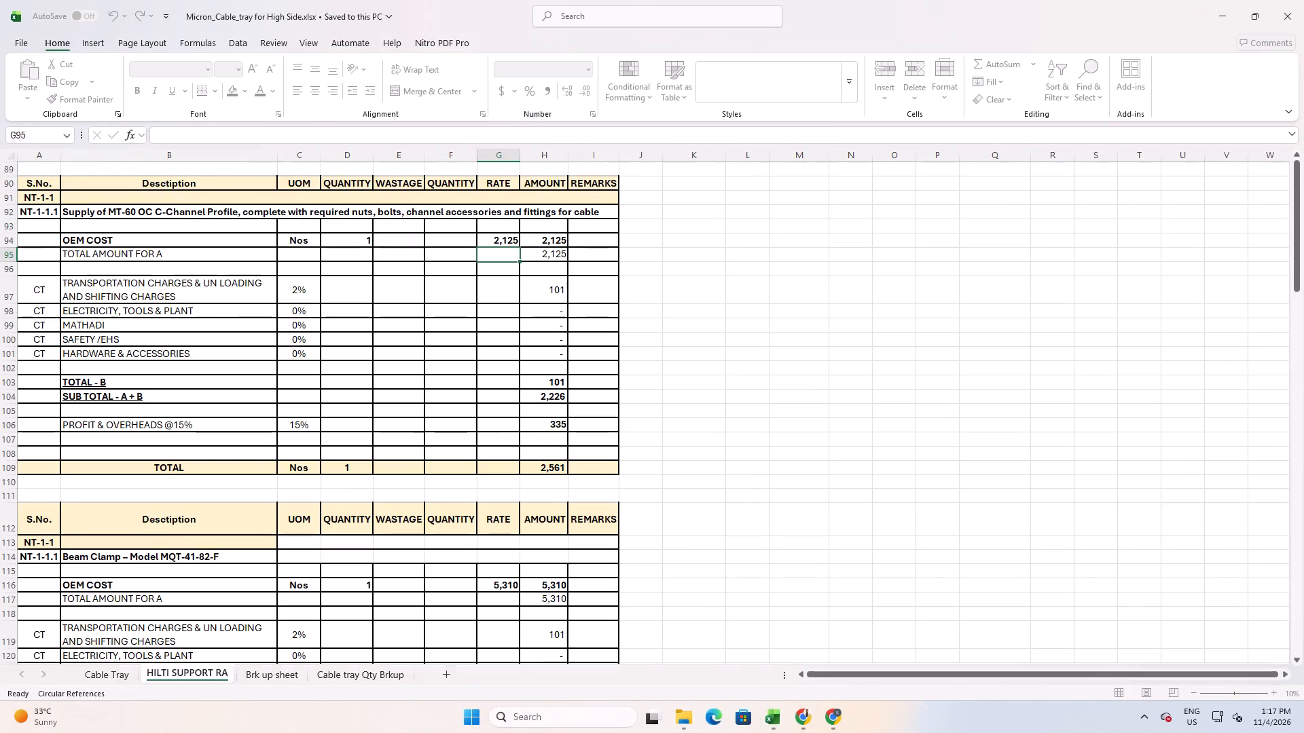
left_click(510, 260)
type("1684")
key("Return")
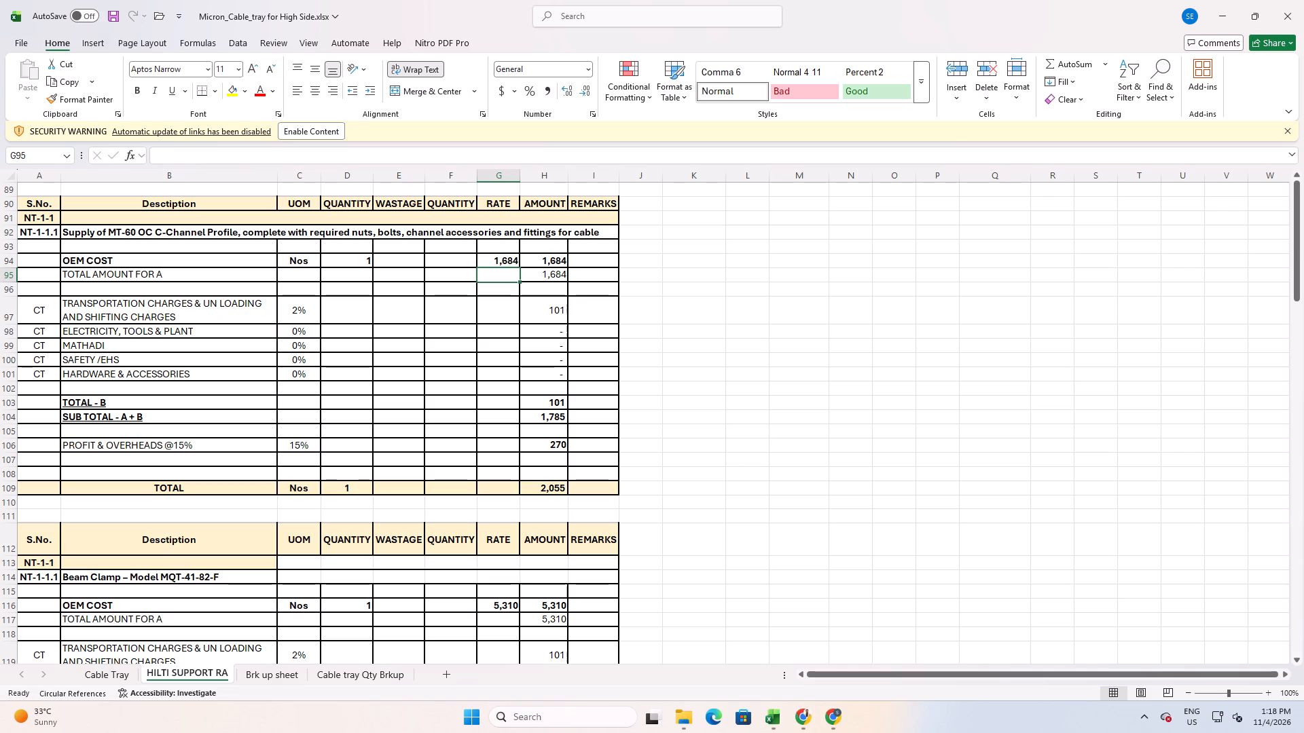
Set the C-channel percentages: transportation 3%, electricity, tools and plant 2%, mathadi 2%, safety/EHS 1%, hardware and accessories 1%.
scroll(400, 336, "down", 1)
scroll(400, 336, "up", 1)
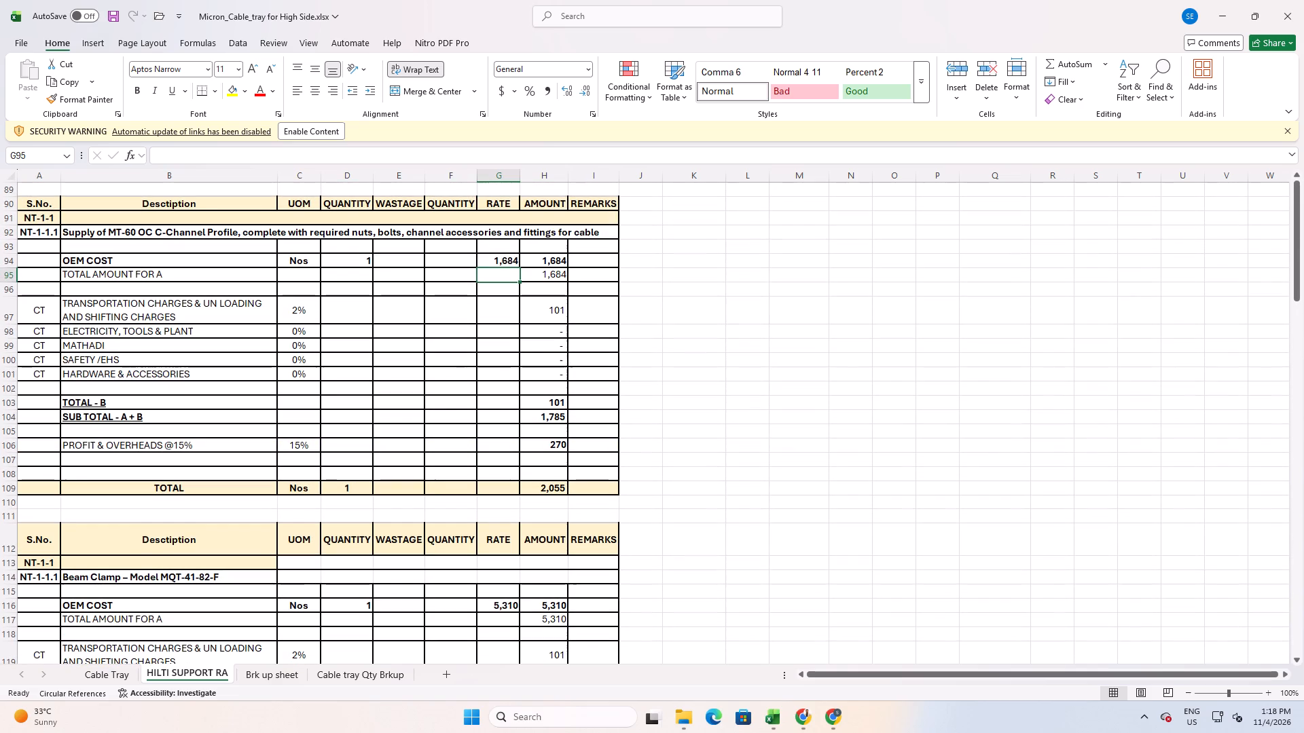
left_click(312, 308)
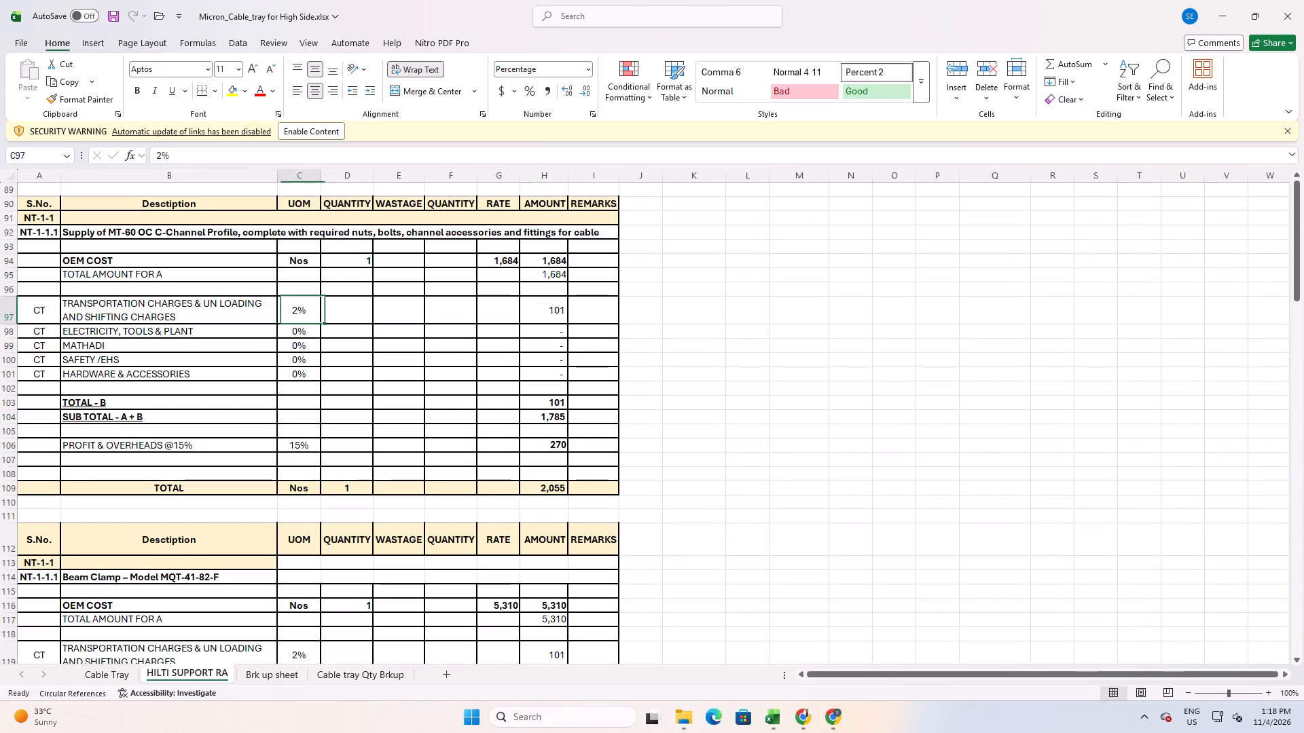
key("Down")
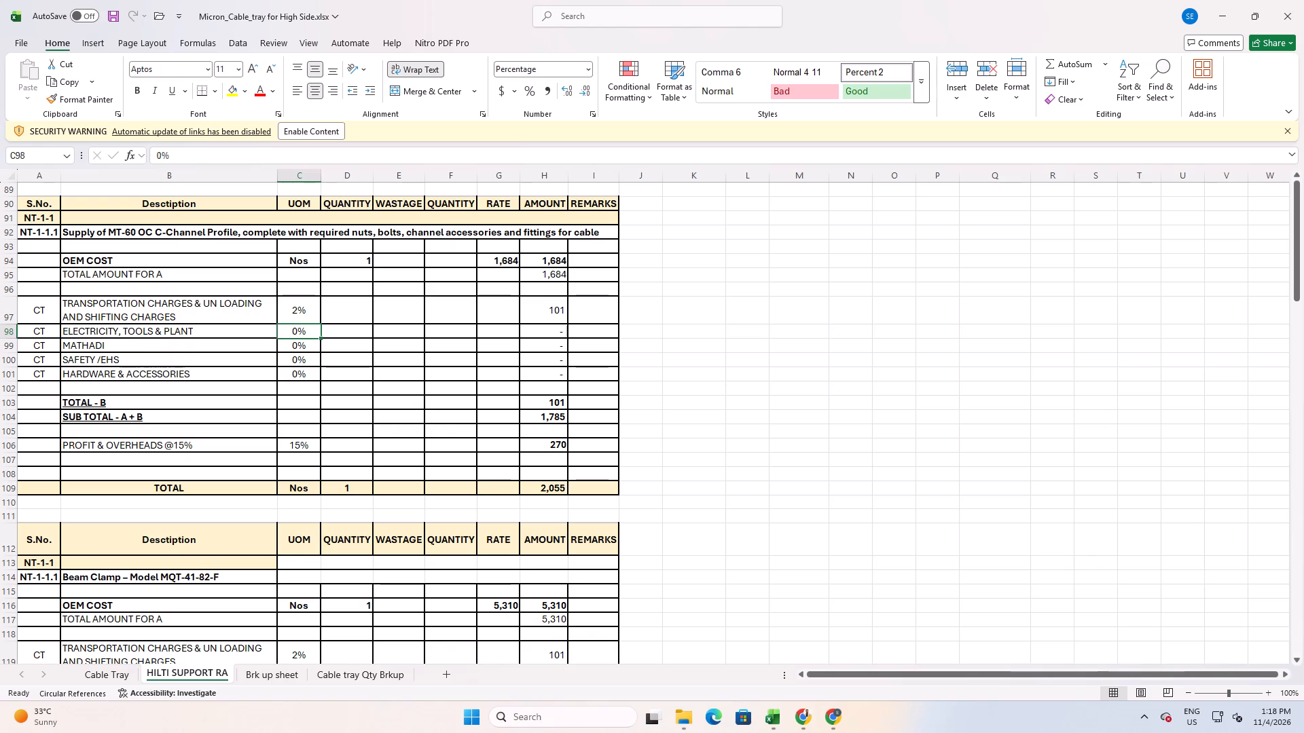
key("Up")
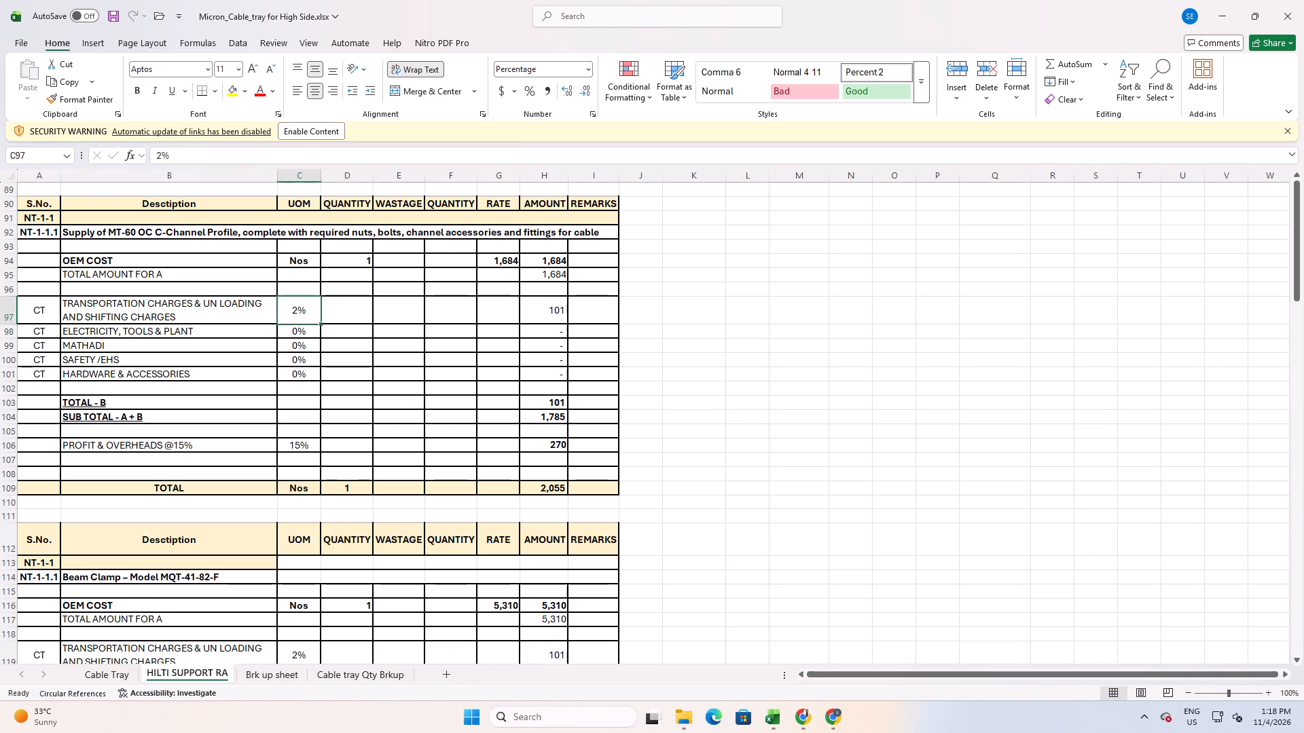
key("3")
key("Return")
key("2")
key("Return")
key("2")
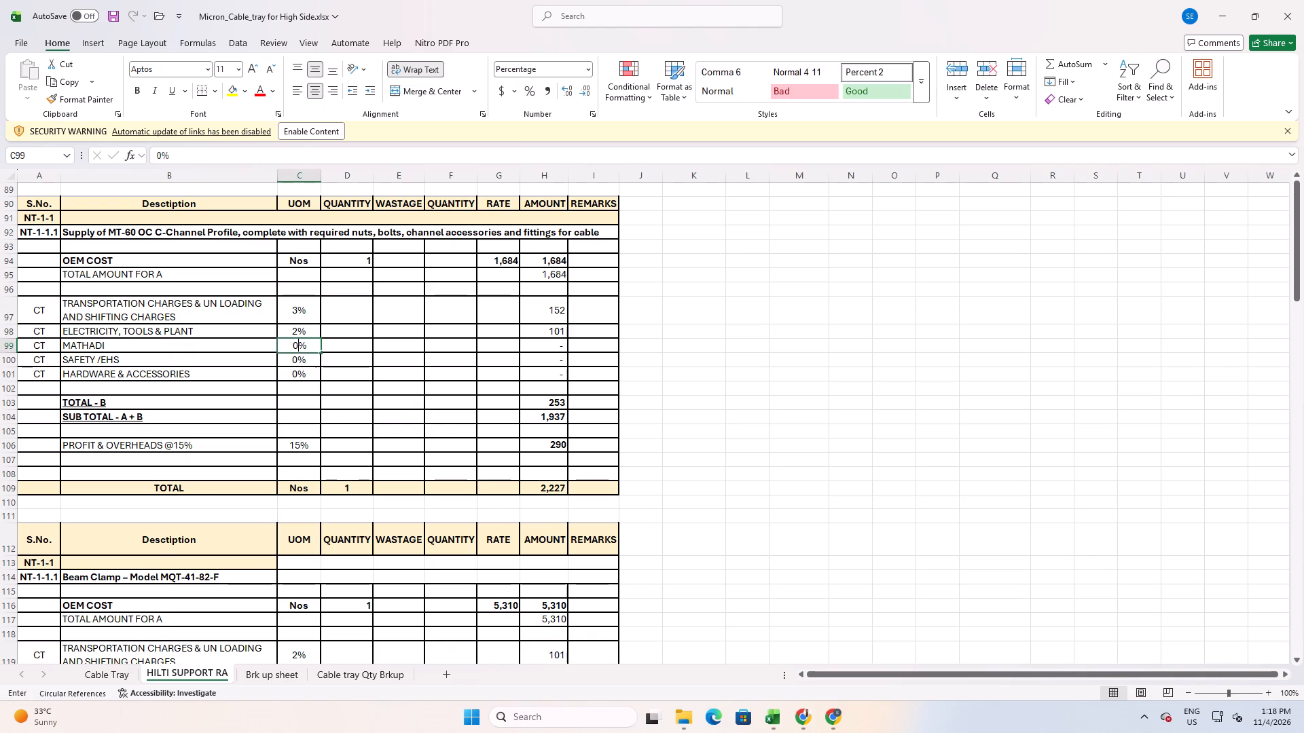
key("Return")
key("1")
key("Return")
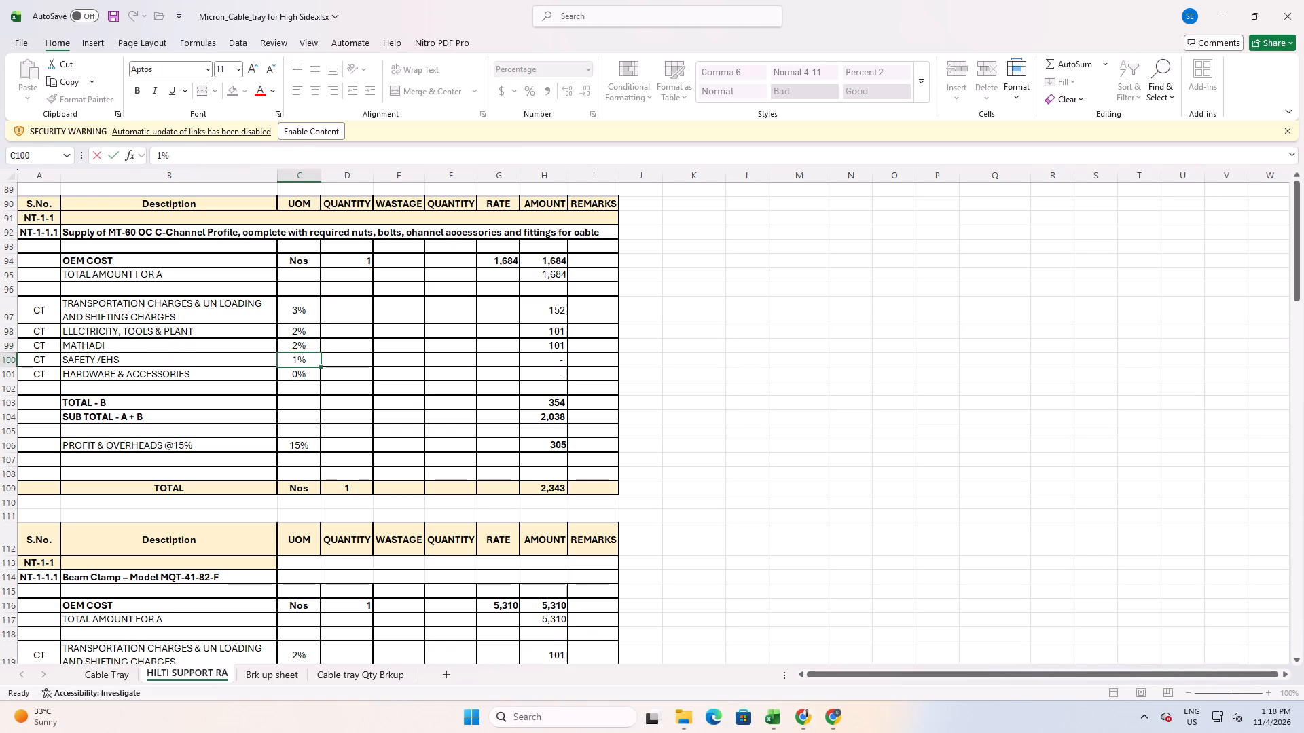
key("1")
key("Return")
Change the C-channel safety/EHS percentage to 2% and hardware and accessories to 0%.
key("Up")
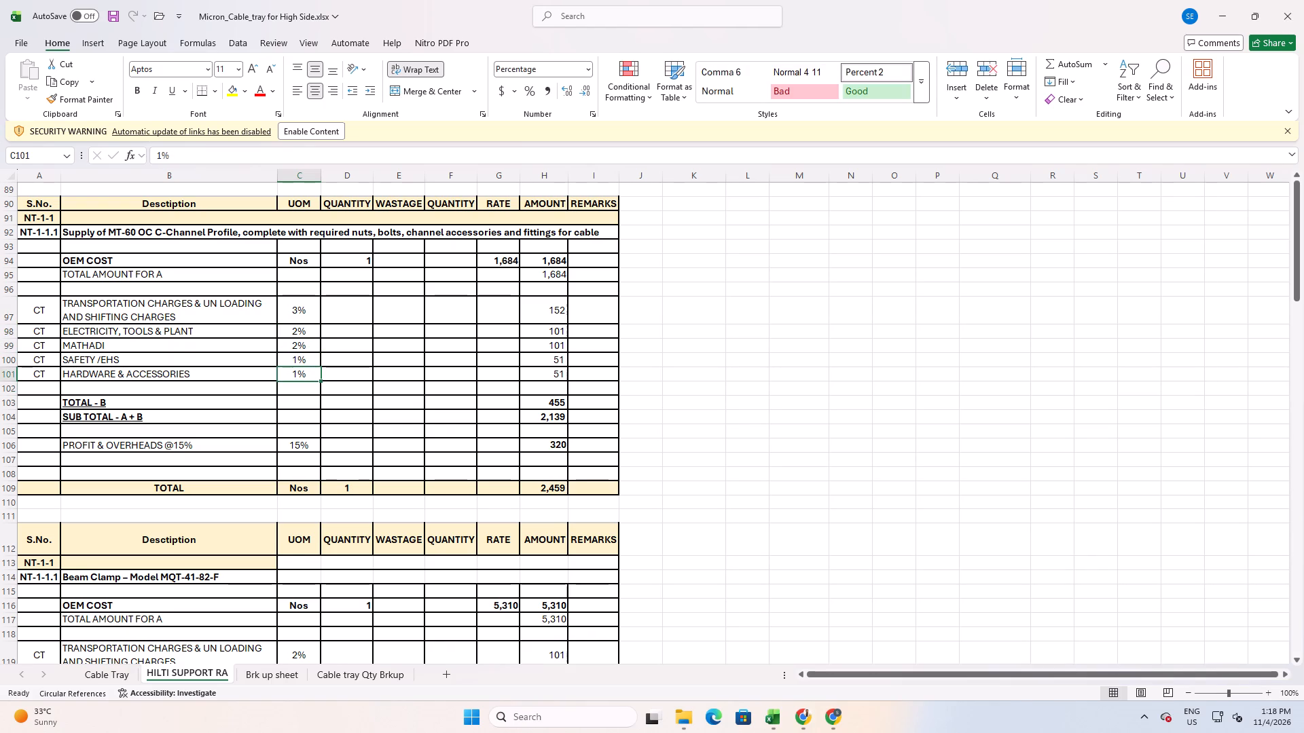
key("0")
key("Up")
key("2")
key("Return")
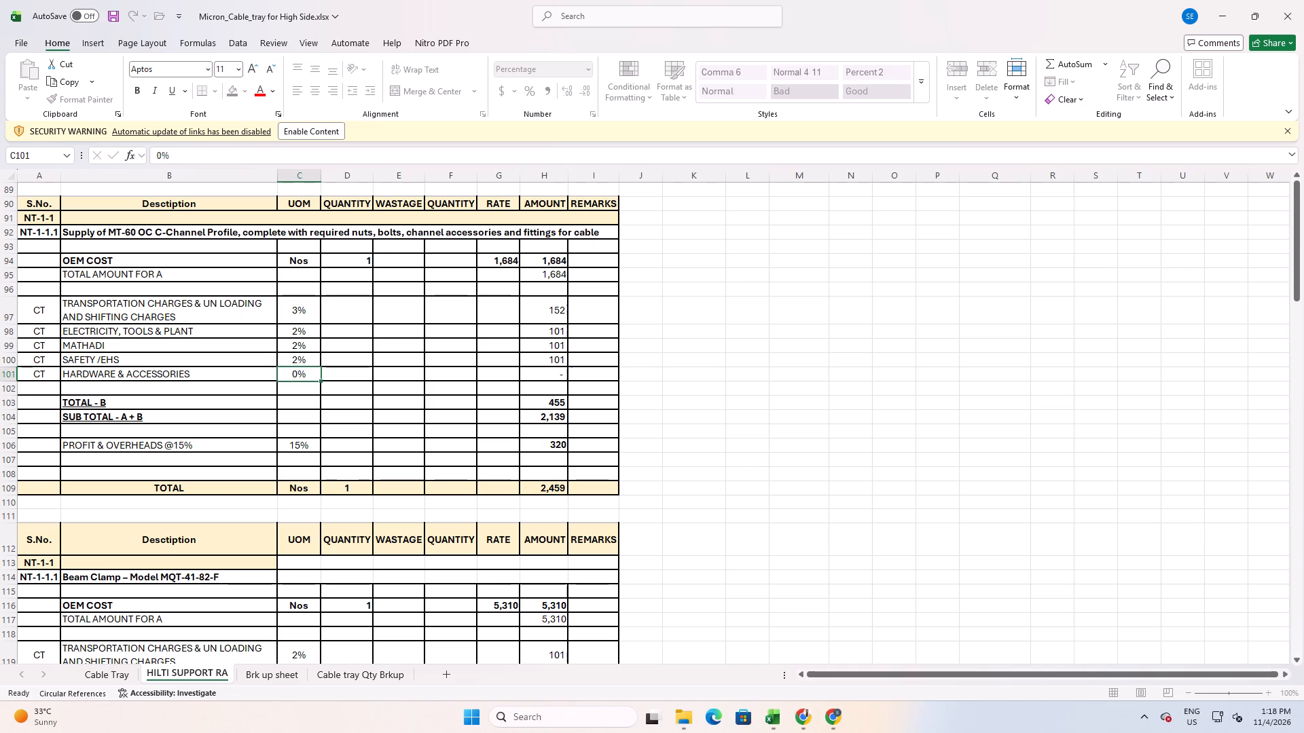
key("Up")
key("Right")
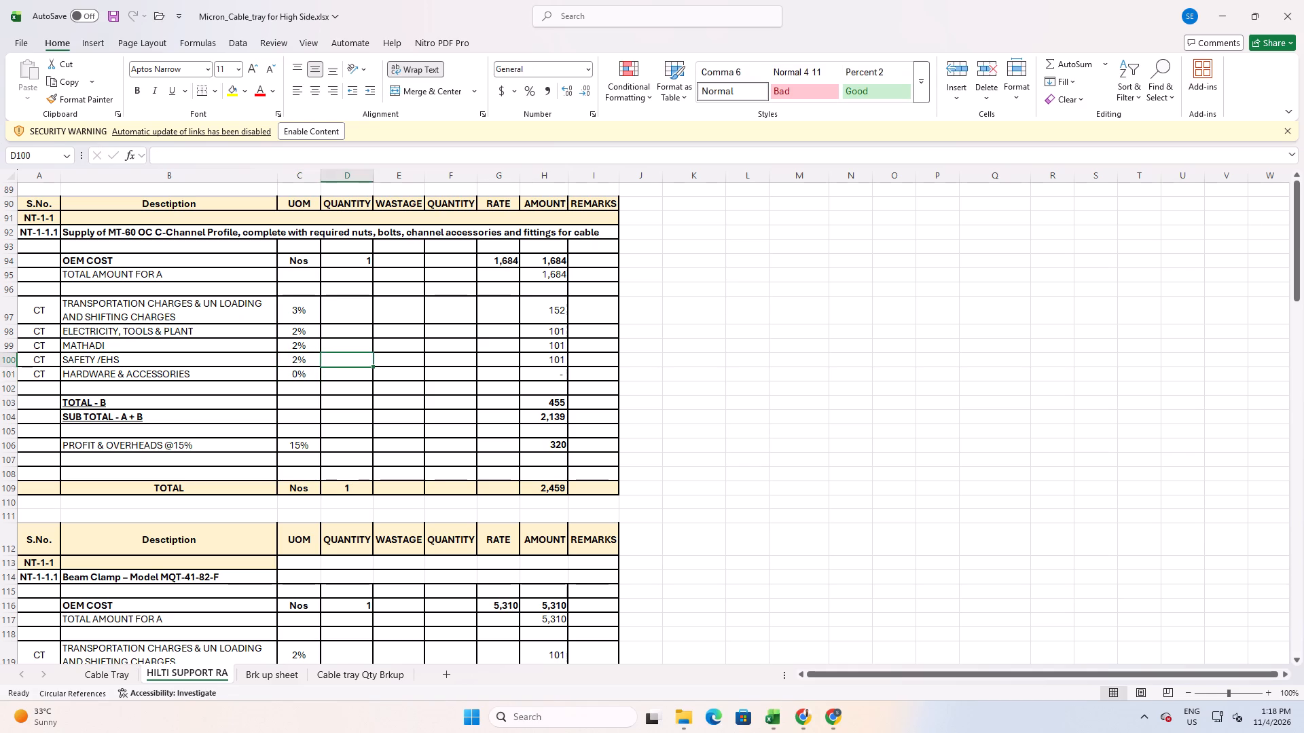
scroll(532, 316, "up", 1)
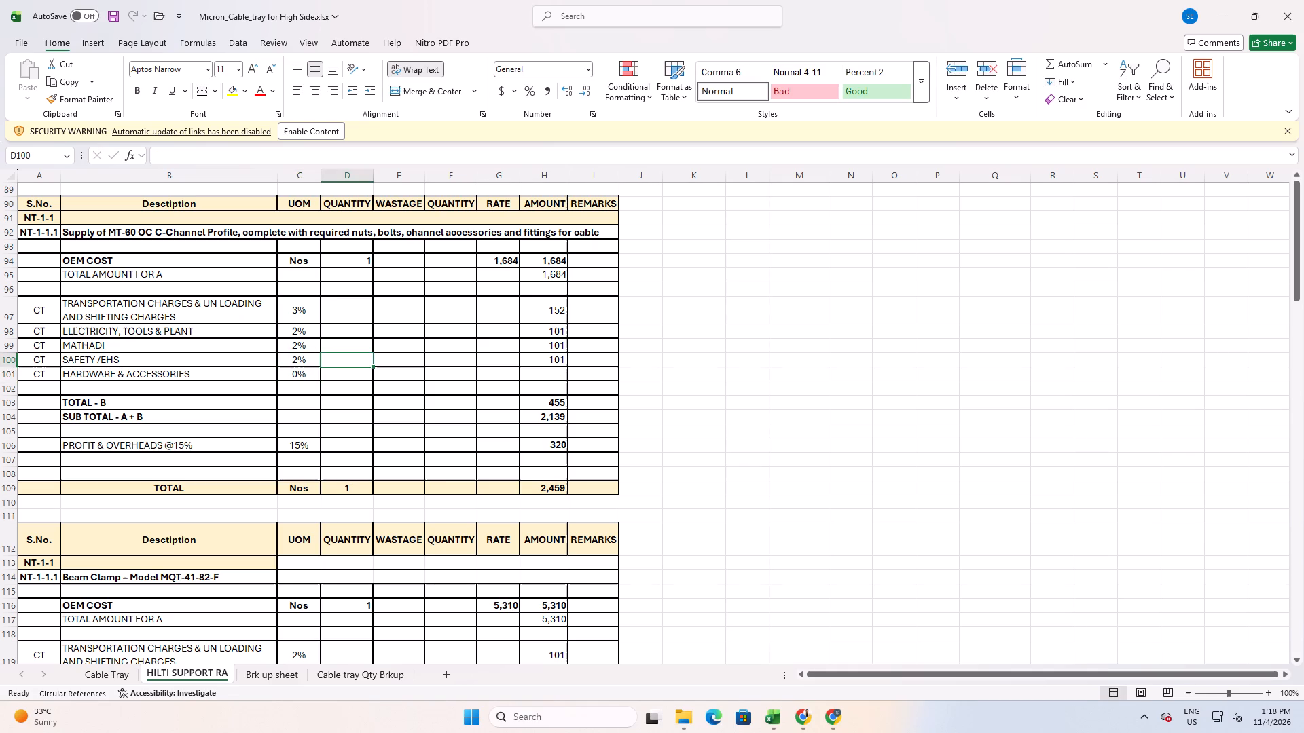
scroll(361, 438, "up", 2)
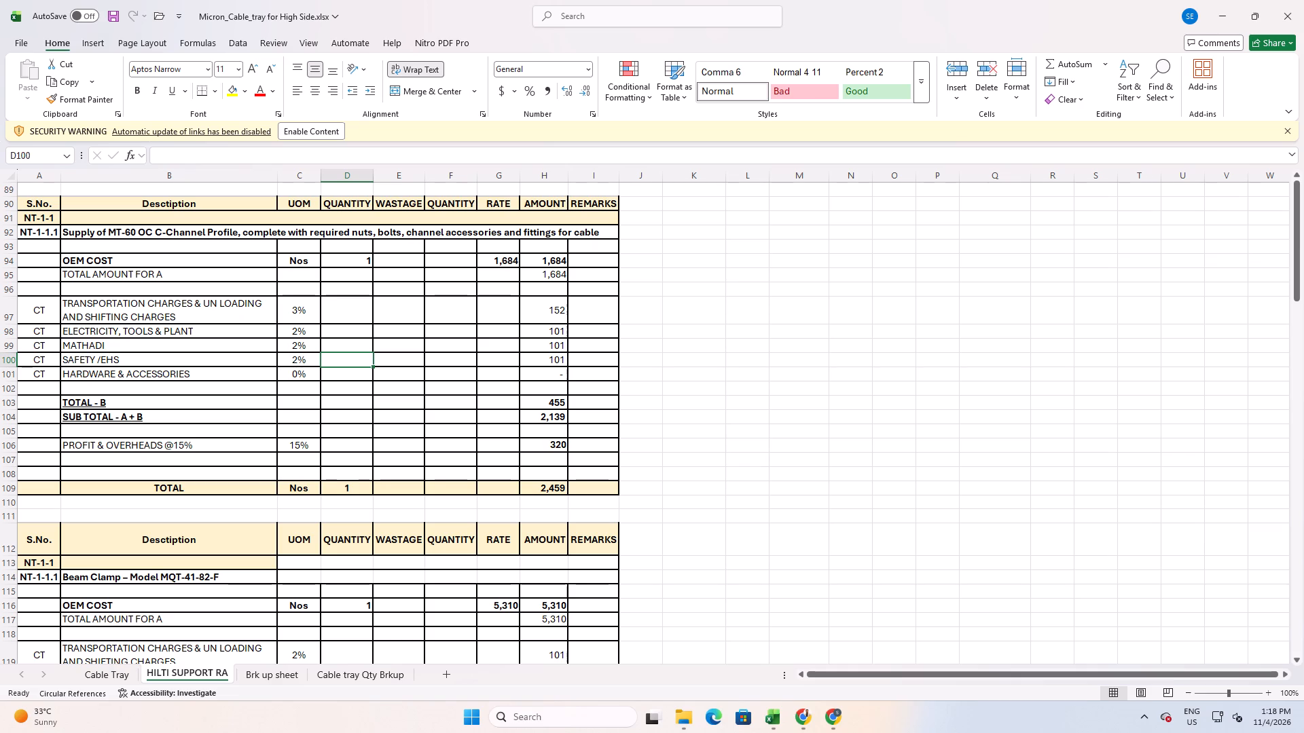
Look up the Beam Clamp MQT-41-82-F rate in the Micron quotation and set its OEM cost rate on HILTI SUPPORT RA to 652.61.
scroll(391, 518, "down", 5)
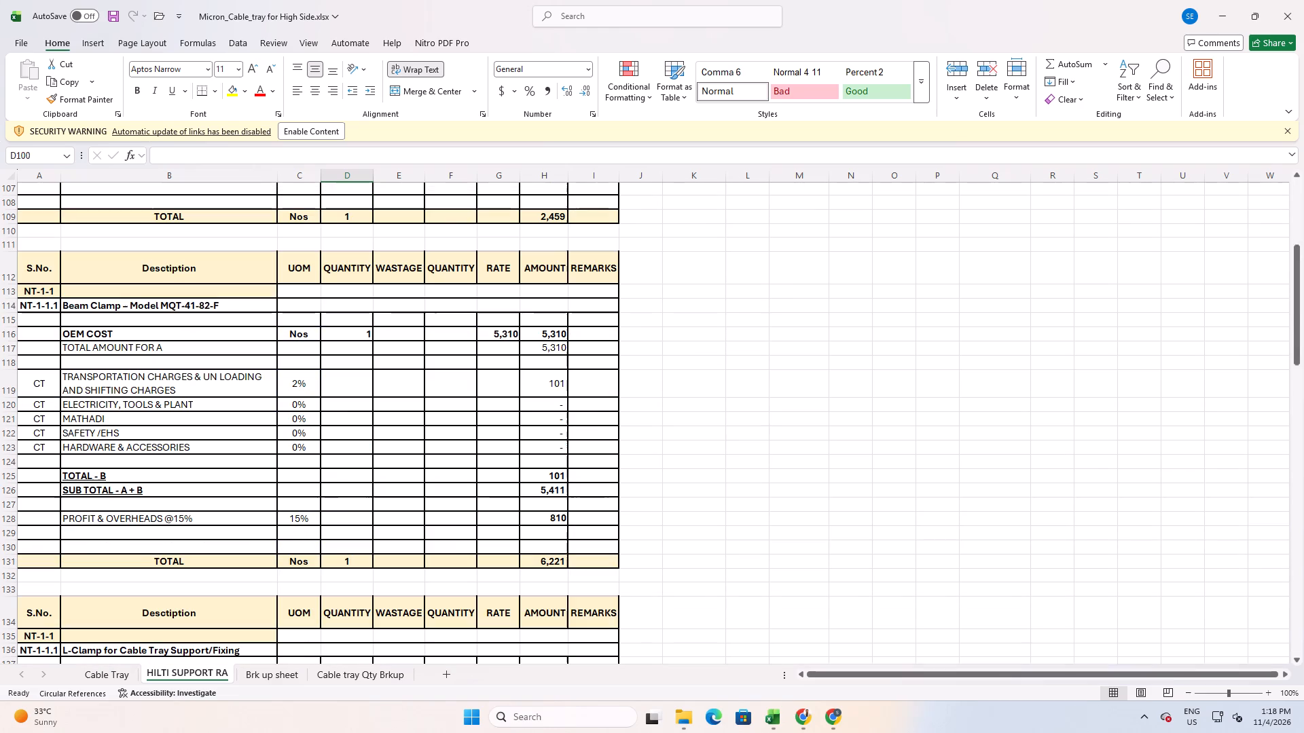
key("alt+Tab")
key("alt+Tab")
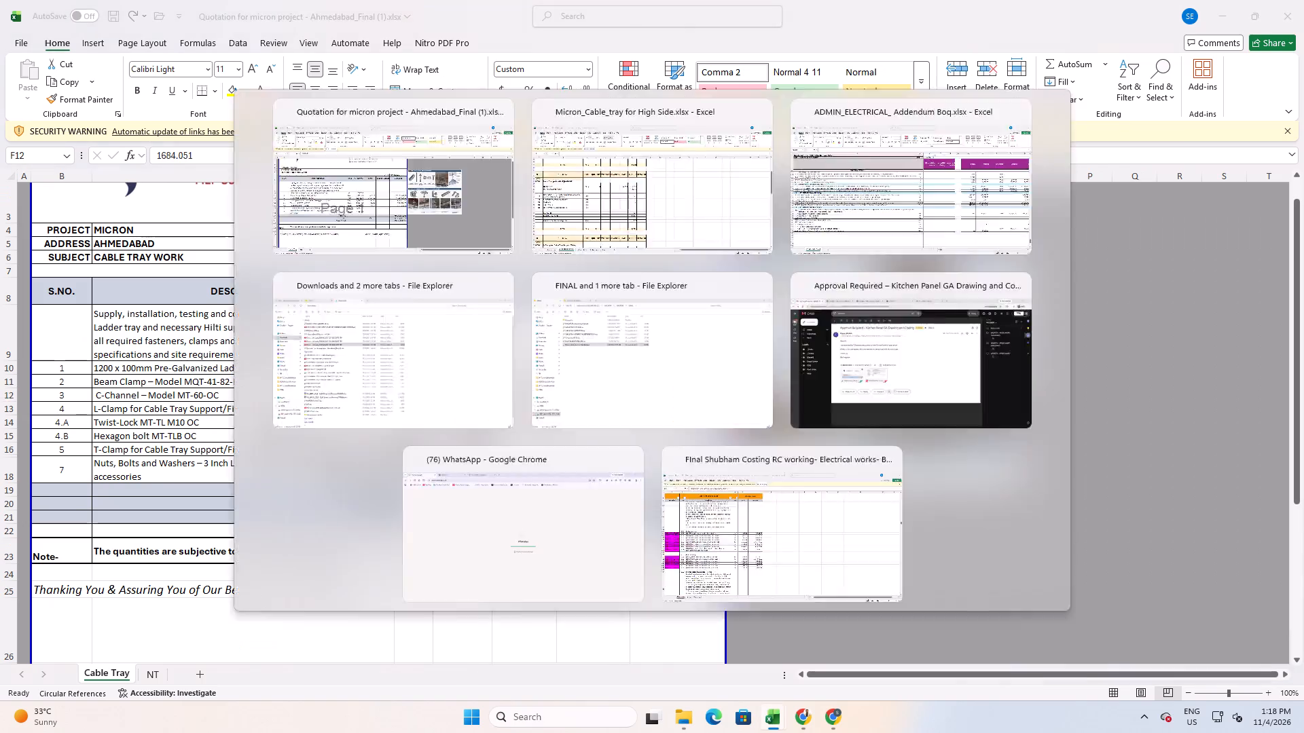
key("alt+Tab")
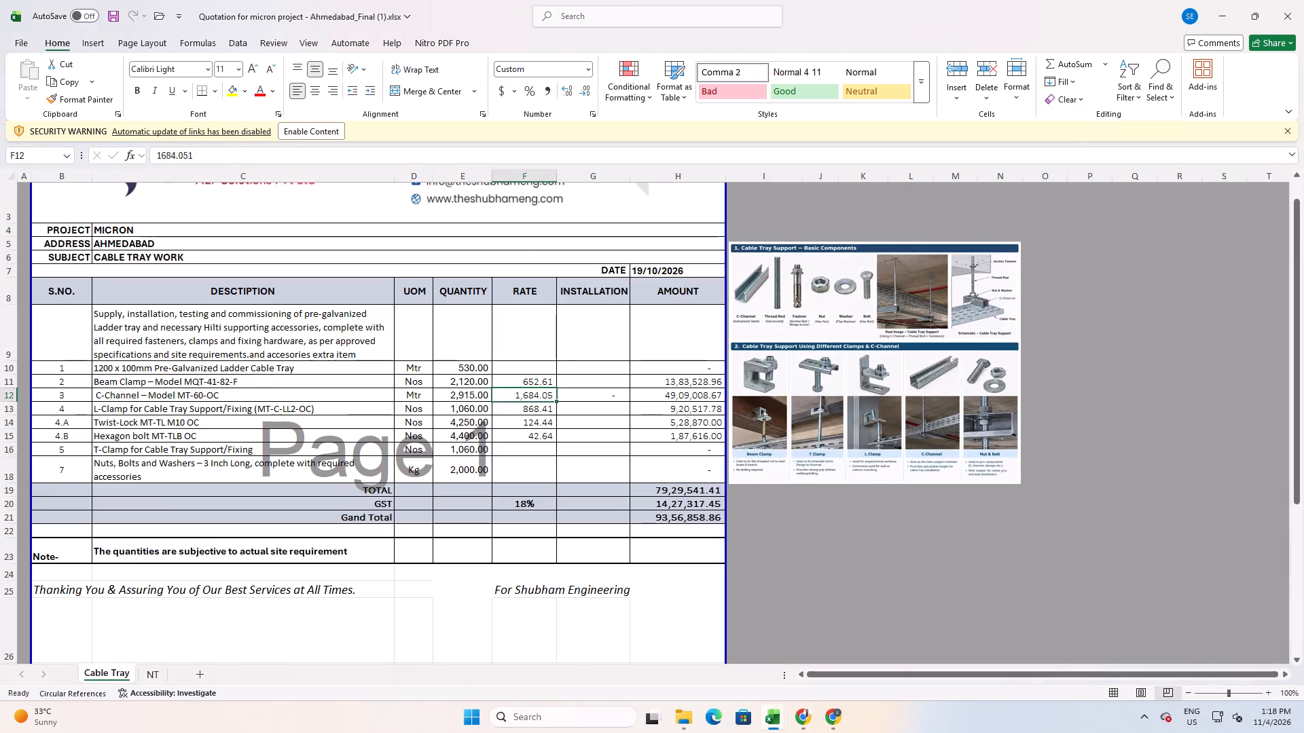
left_click(465, 380)
left_click(516, 384)
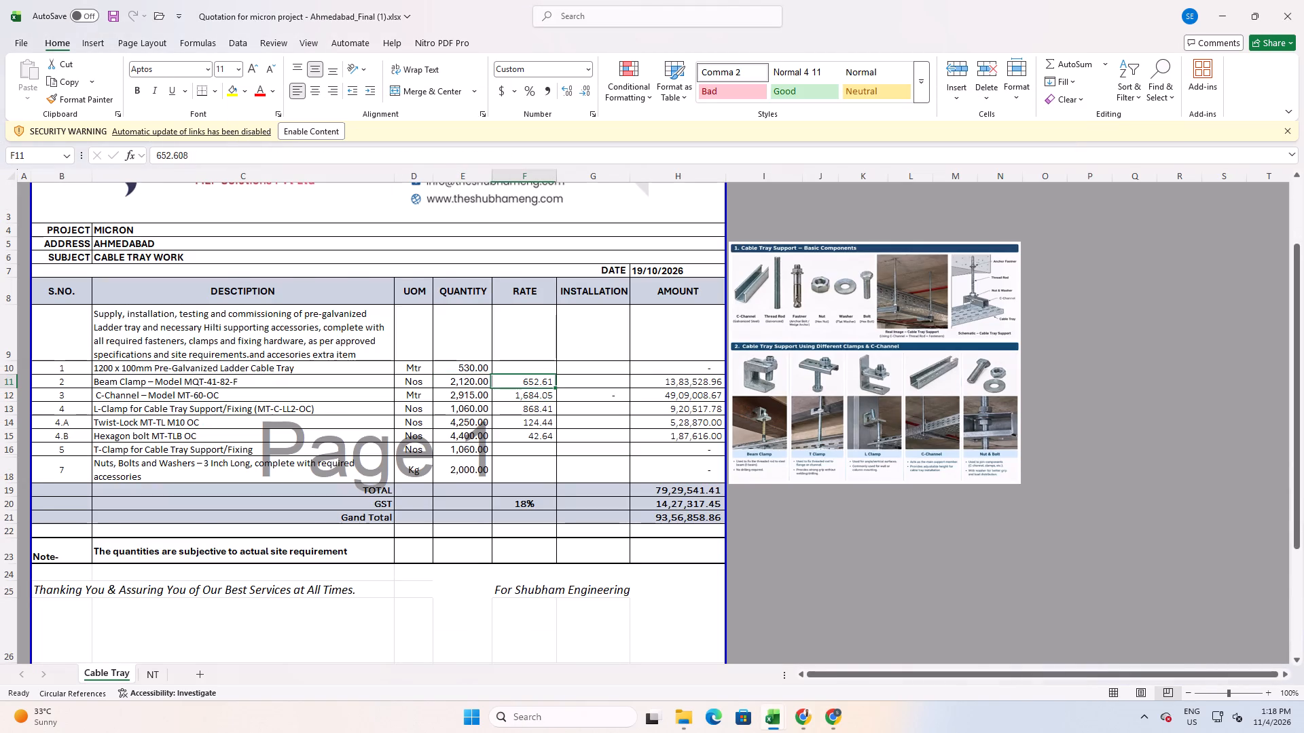
key("alt+Tab")
left_click(512, 333)
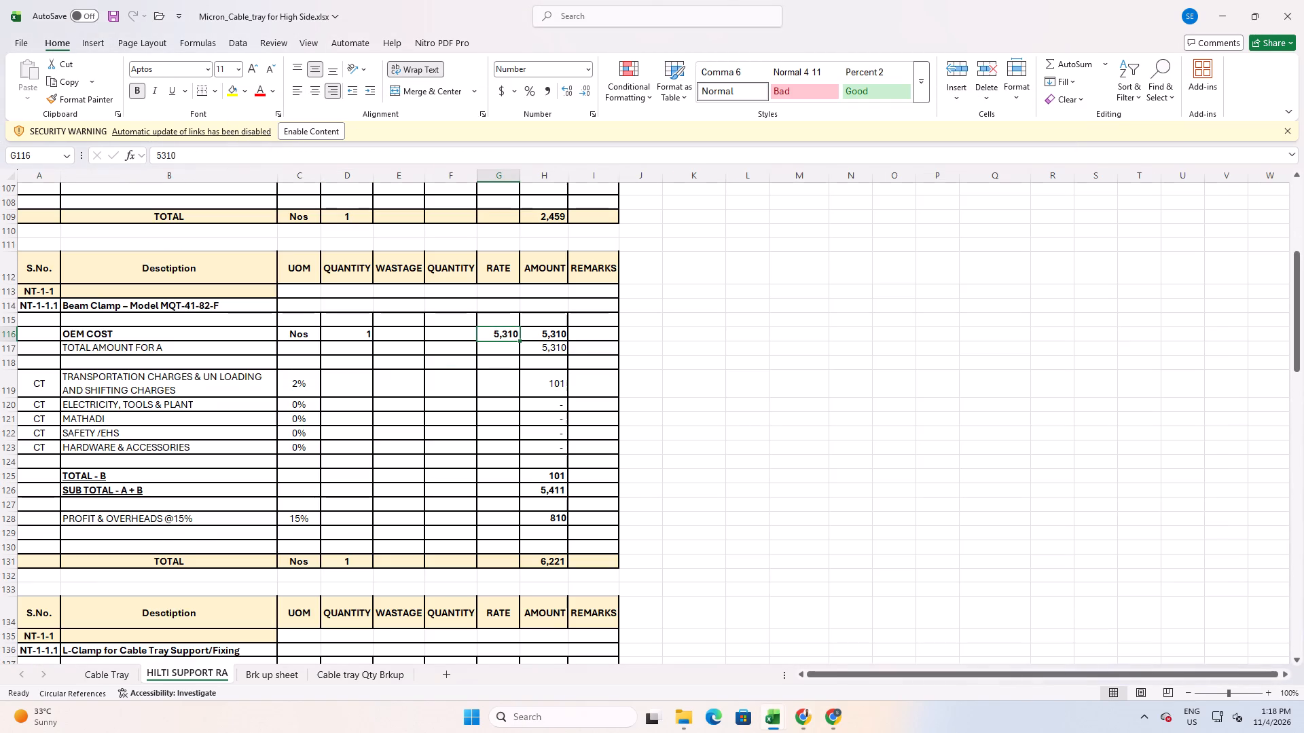
type("652.61")
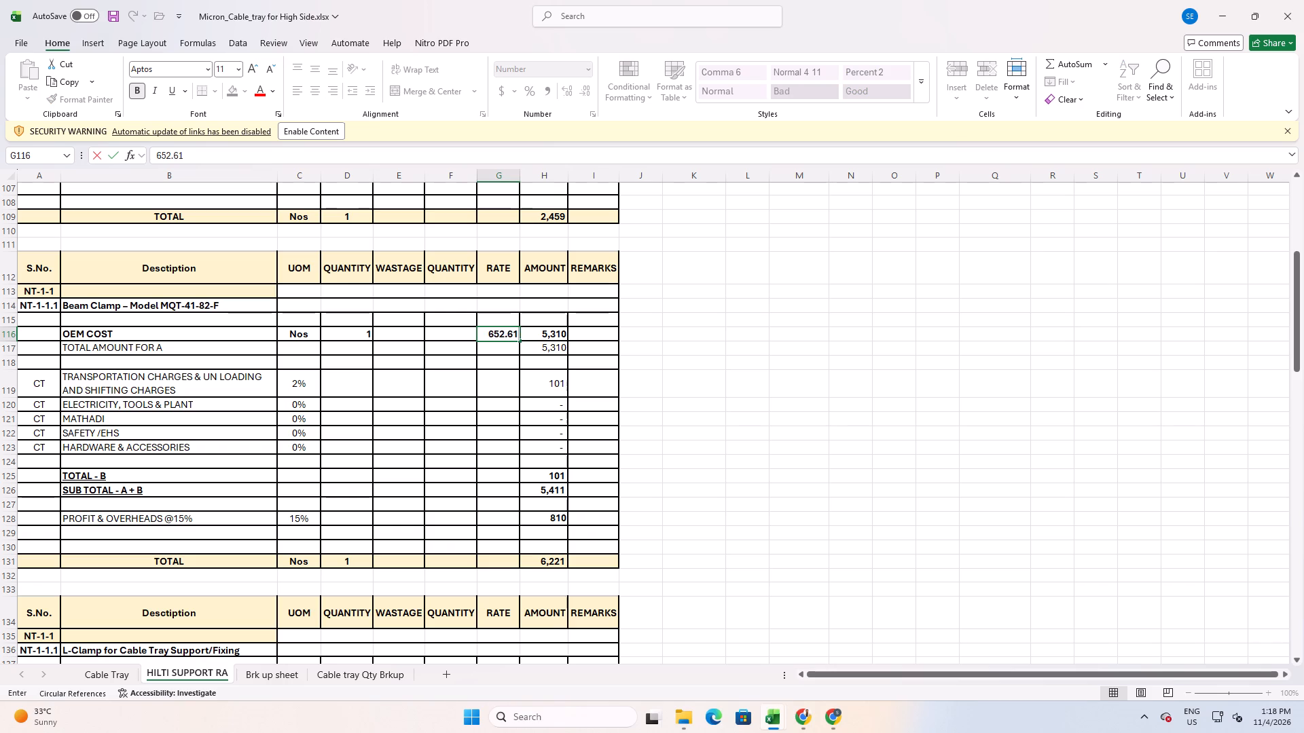
key("Return")
Copy the C-channel's five charge percentages, from transportation to hardware and accessories, into the beam clamp rate analysis.
scroll(327, 318, "up", 6)
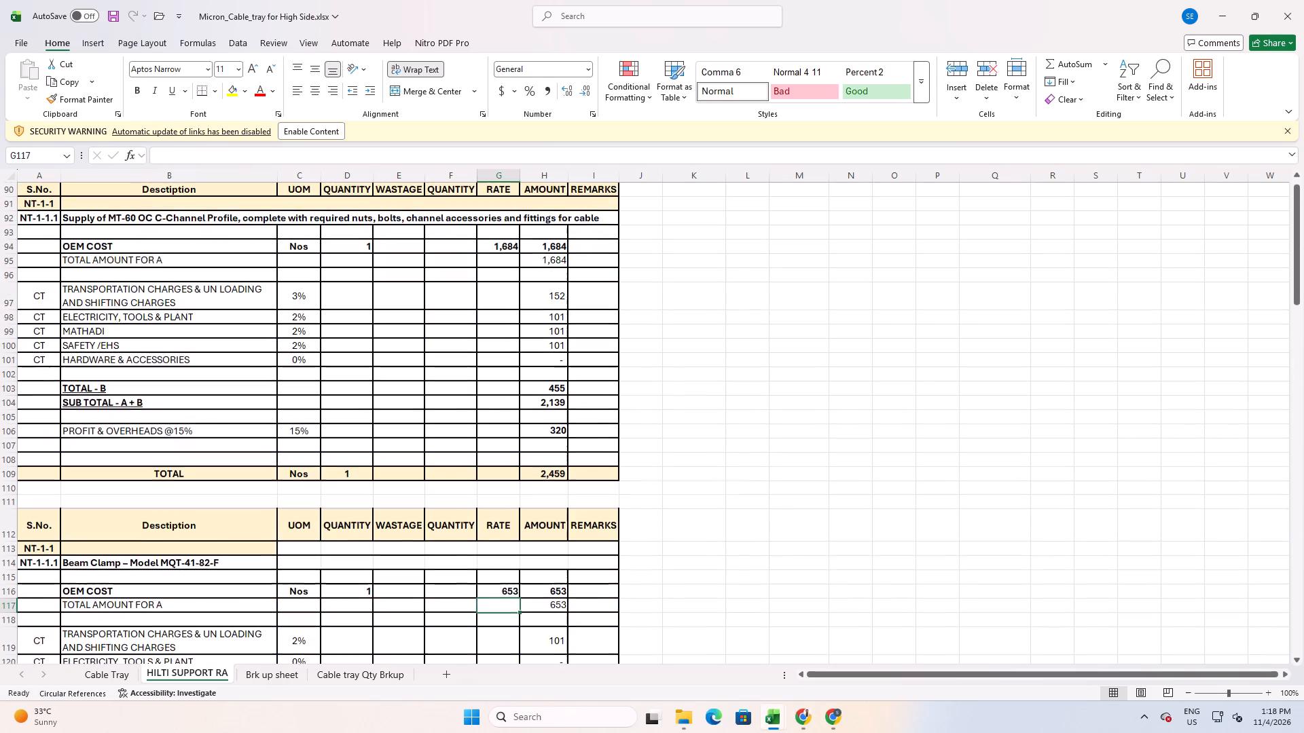
left_click_drag(301, 319, 300, 369)
key("ctrl+c")
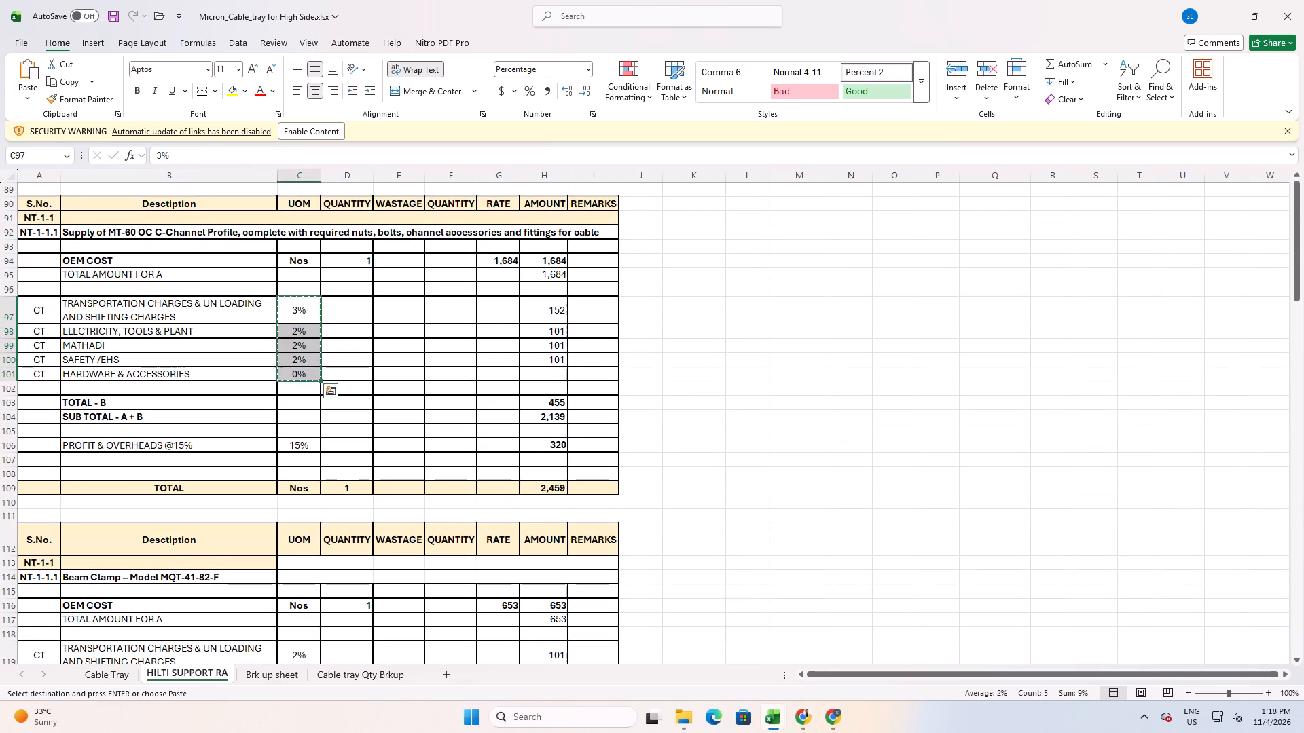
scroll(294, 370, "down", 3)
left_click(295, 495)
key("ctrl+v")
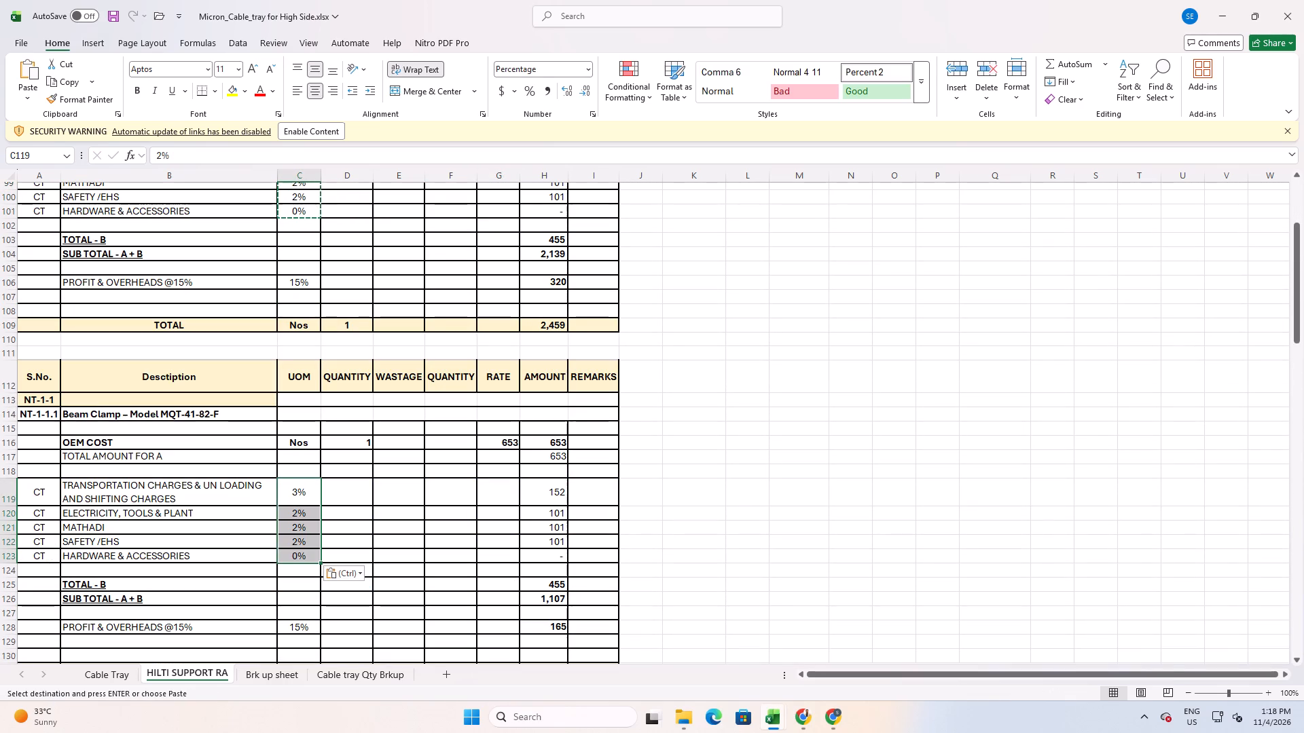
key("Escape")
scroll(425, 502, "down", 2)
left_click(428, 472)
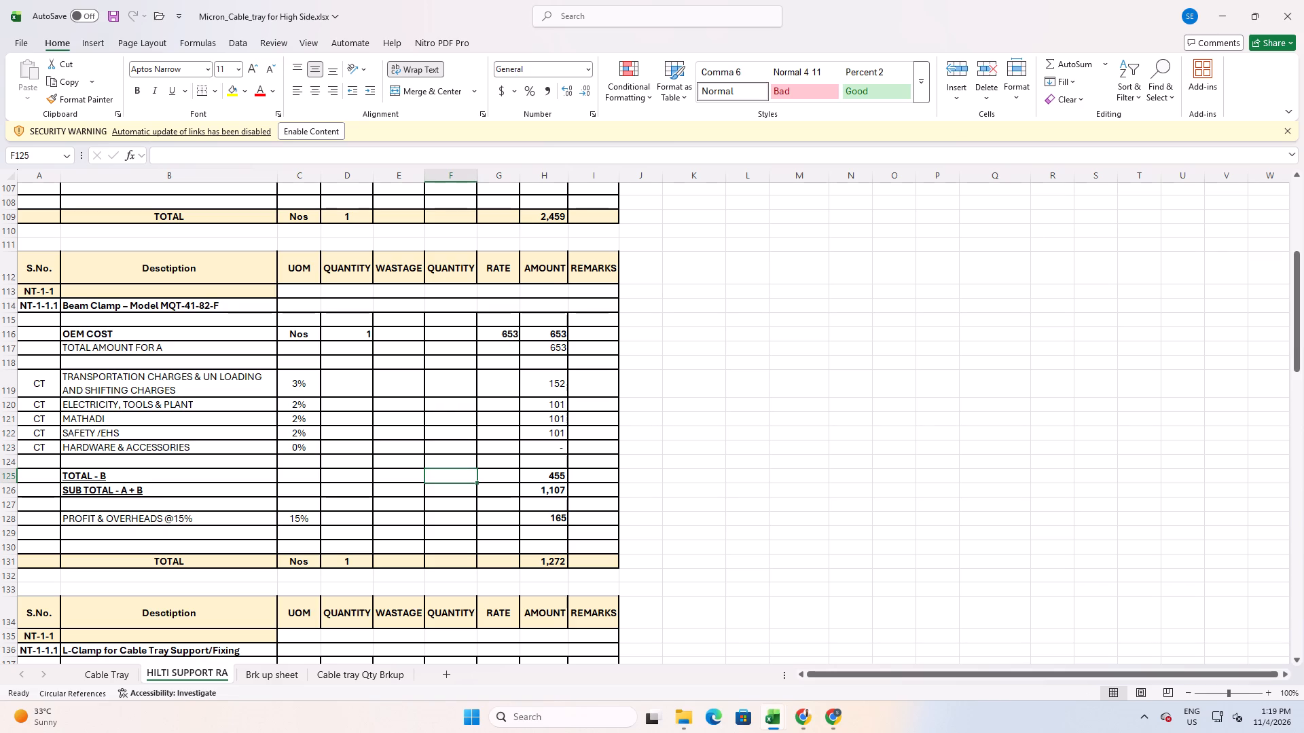
Set the transportation, unloading and shifting charges to 0% in both the beam clamp and C-channel rate analyses.
left_click(287, 388)
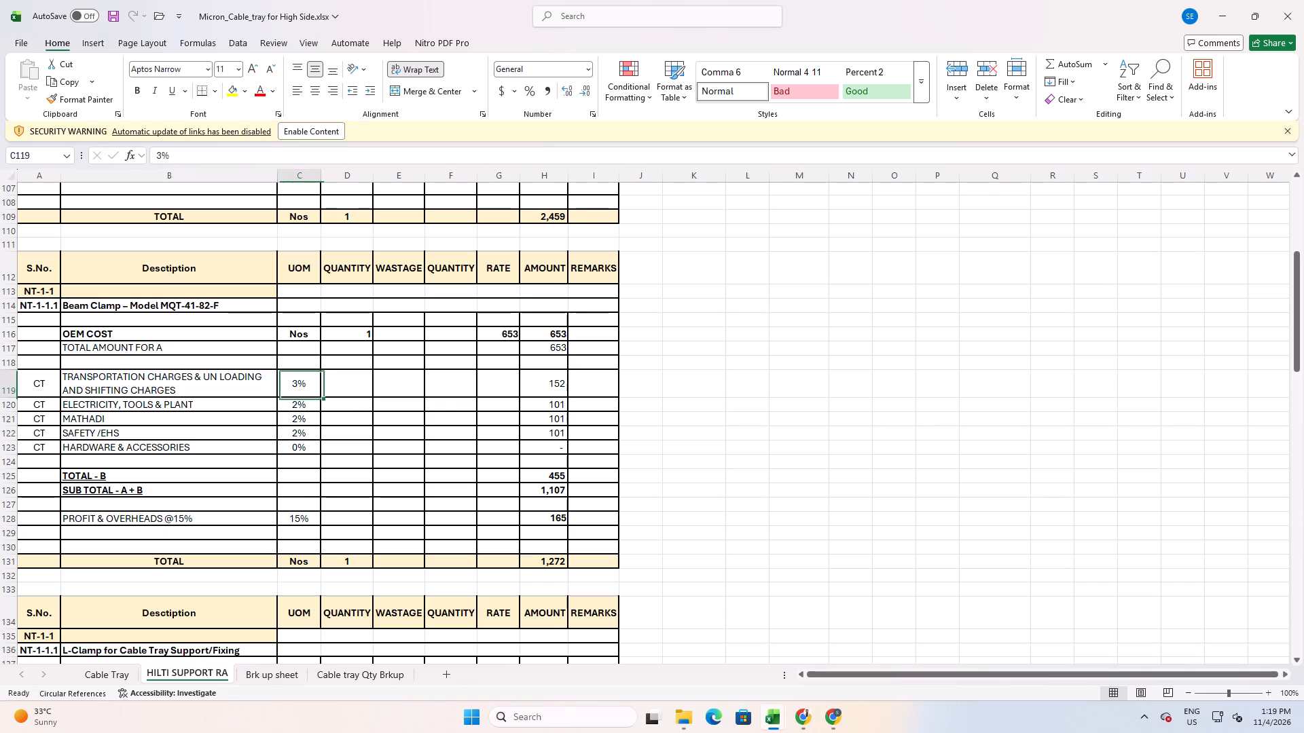
key("0")
key("Return")
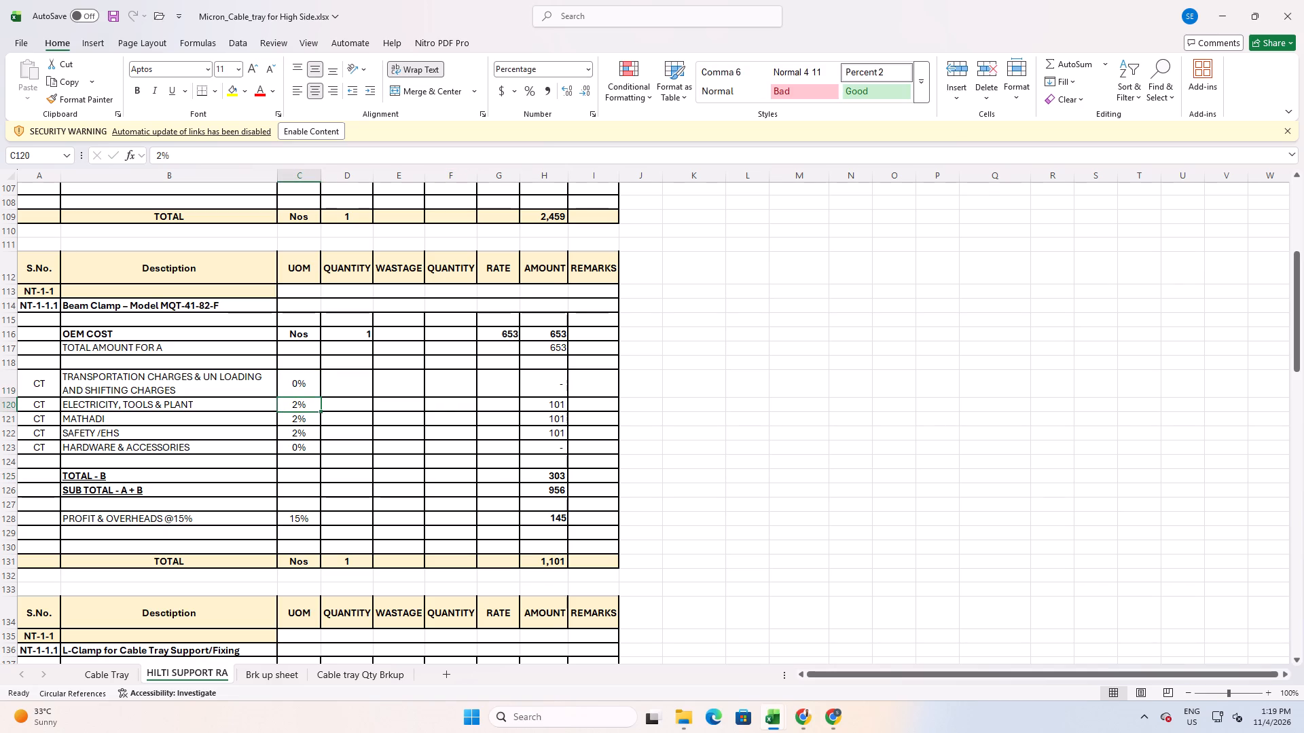
scroll(372, 462, "up", 7)
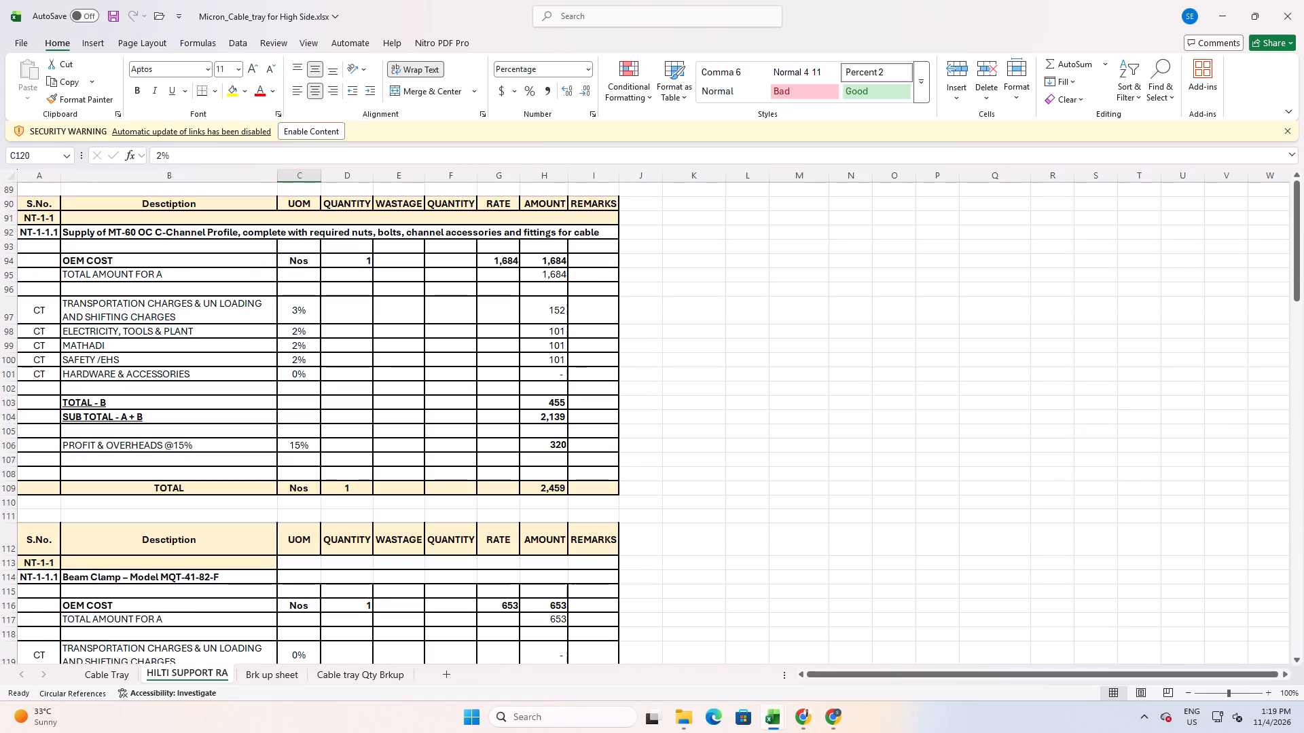
left_click(306, 309)
key("0")
key("Return")
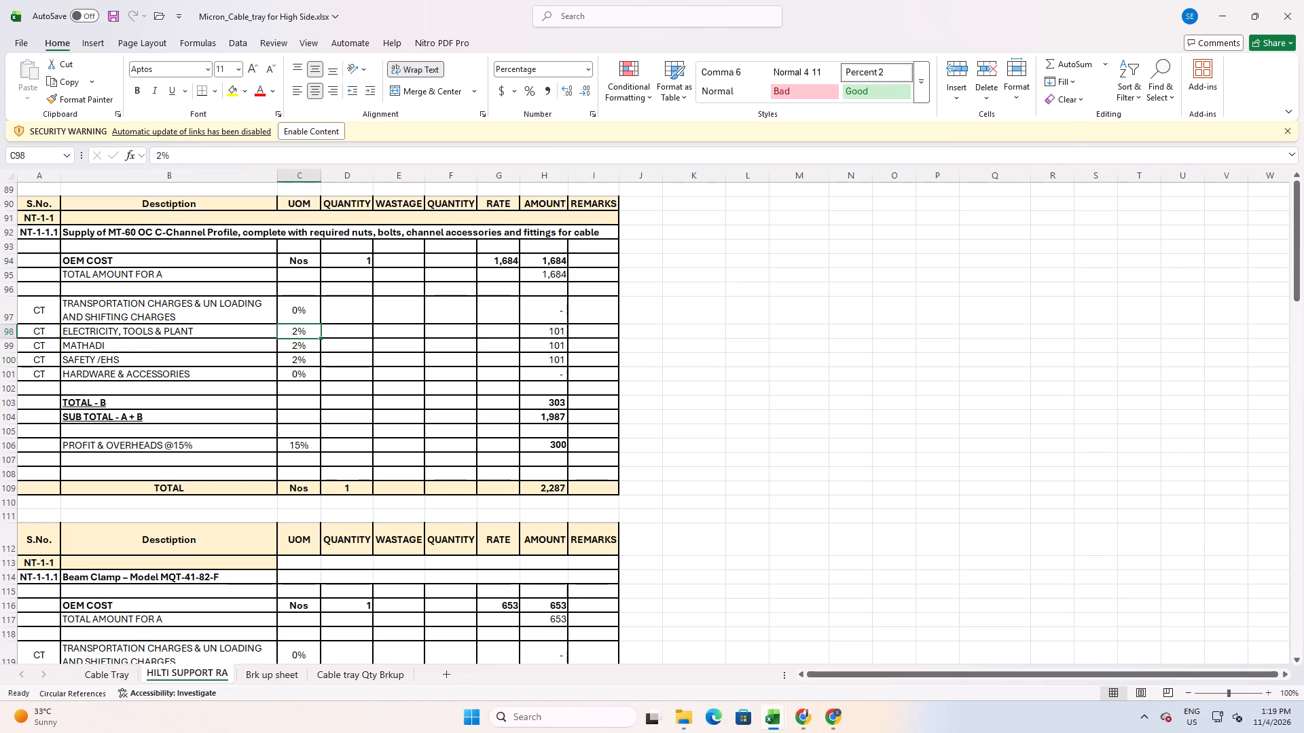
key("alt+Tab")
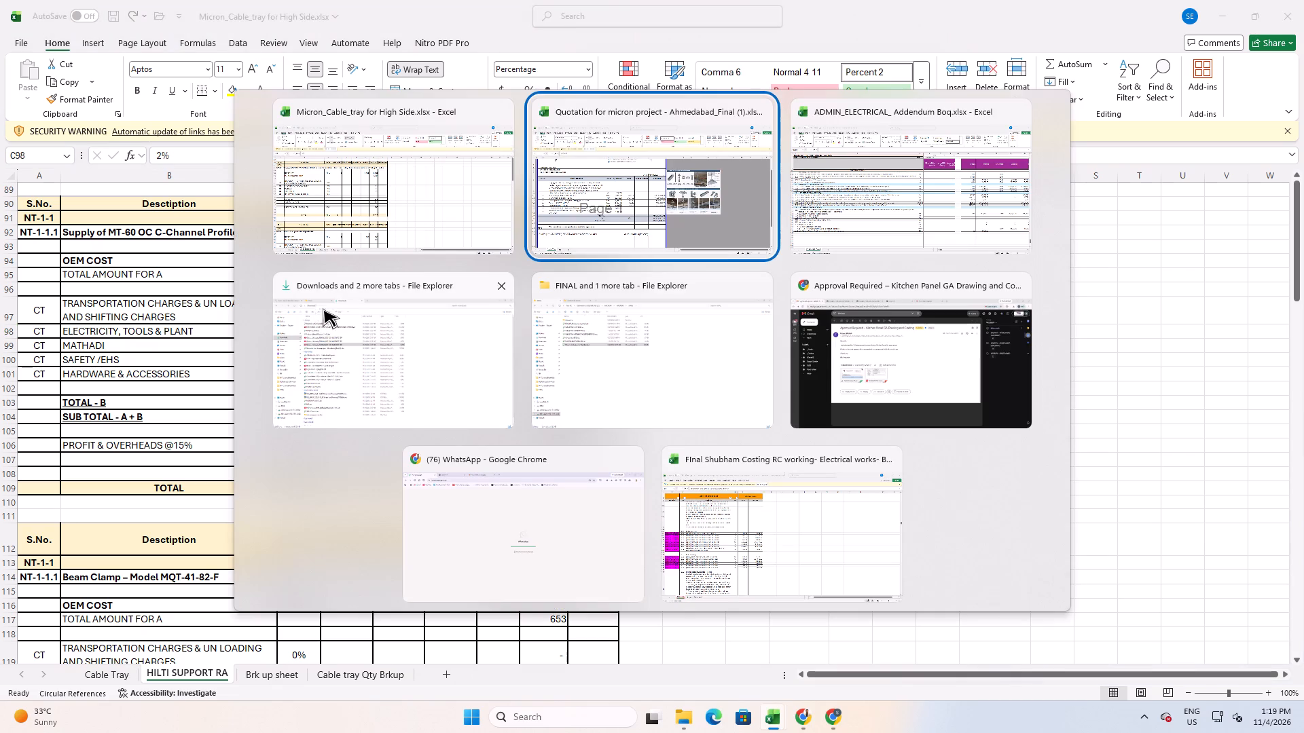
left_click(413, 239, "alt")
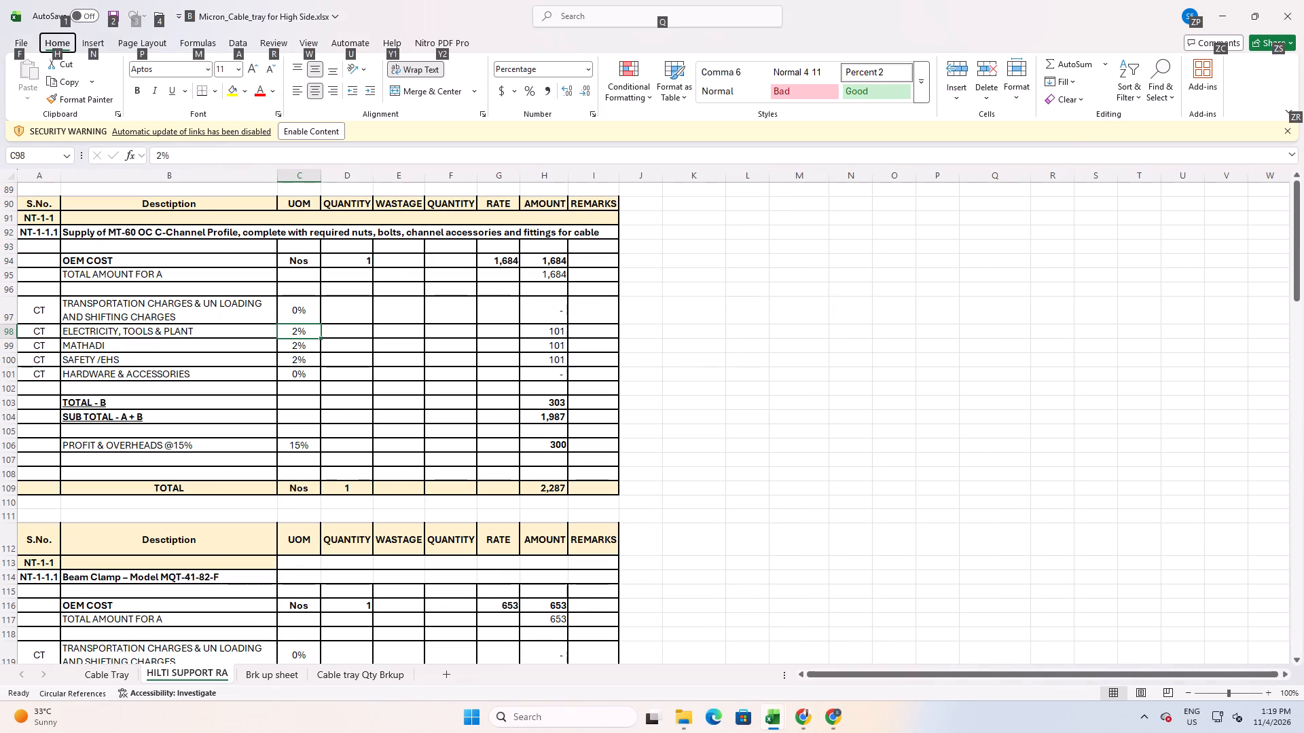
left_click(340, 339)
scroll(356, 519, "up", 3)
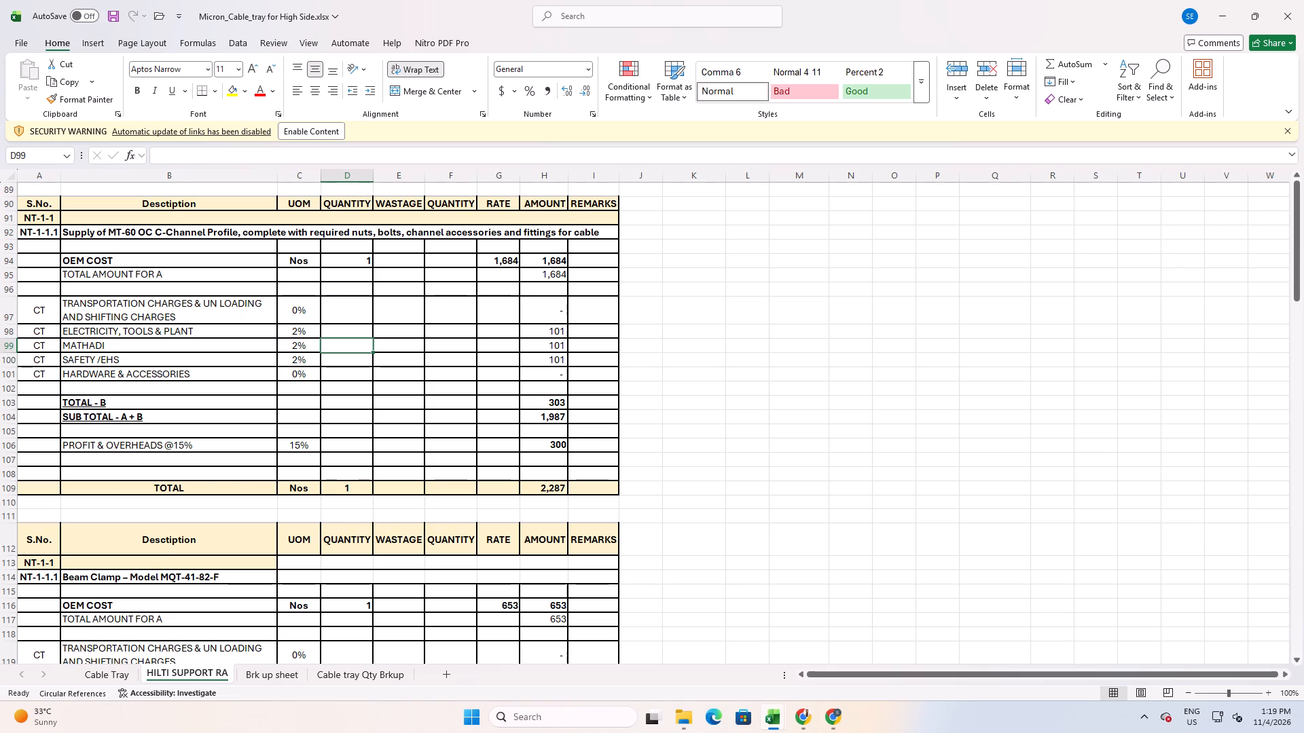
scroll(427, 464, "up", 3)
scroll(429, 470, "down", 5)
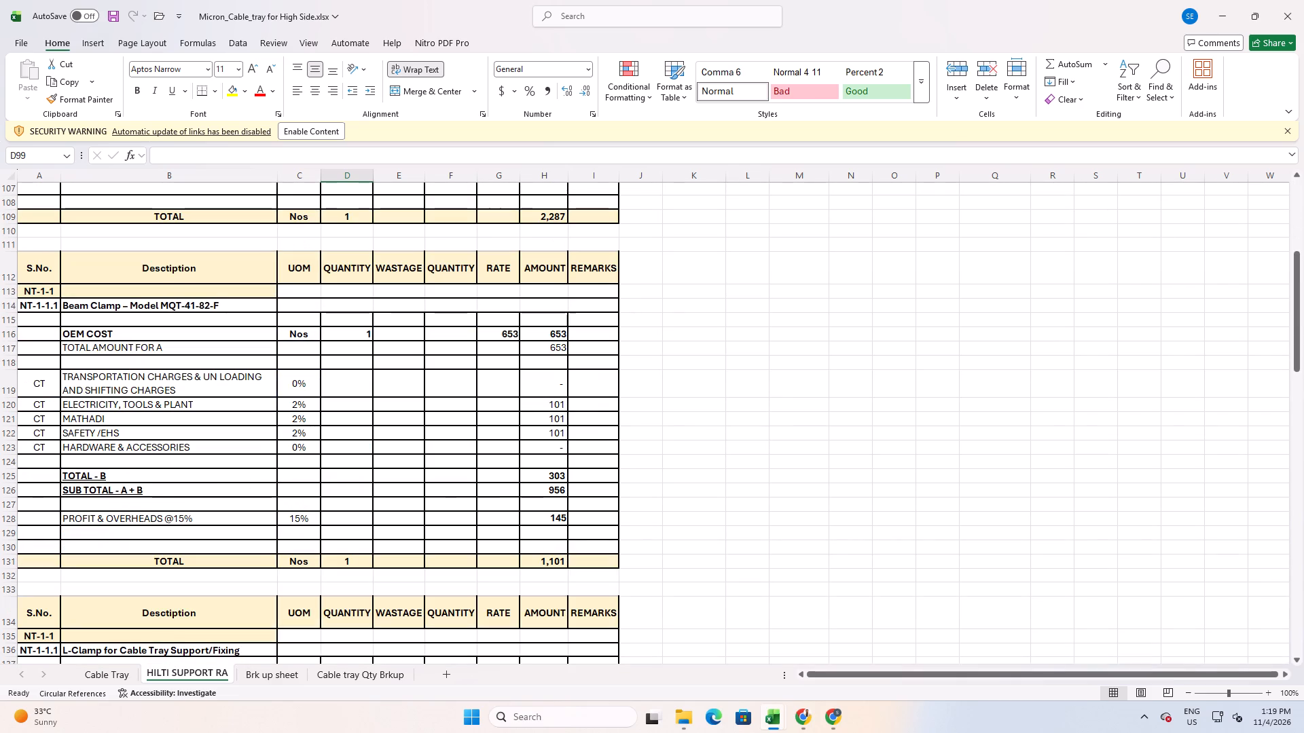
Look up the L-Clamp rate in the Micron quotation and set the L-Clamp OEM cost rate on HILTI SUPPORT RA to 868.41.
key("alt+Tab")
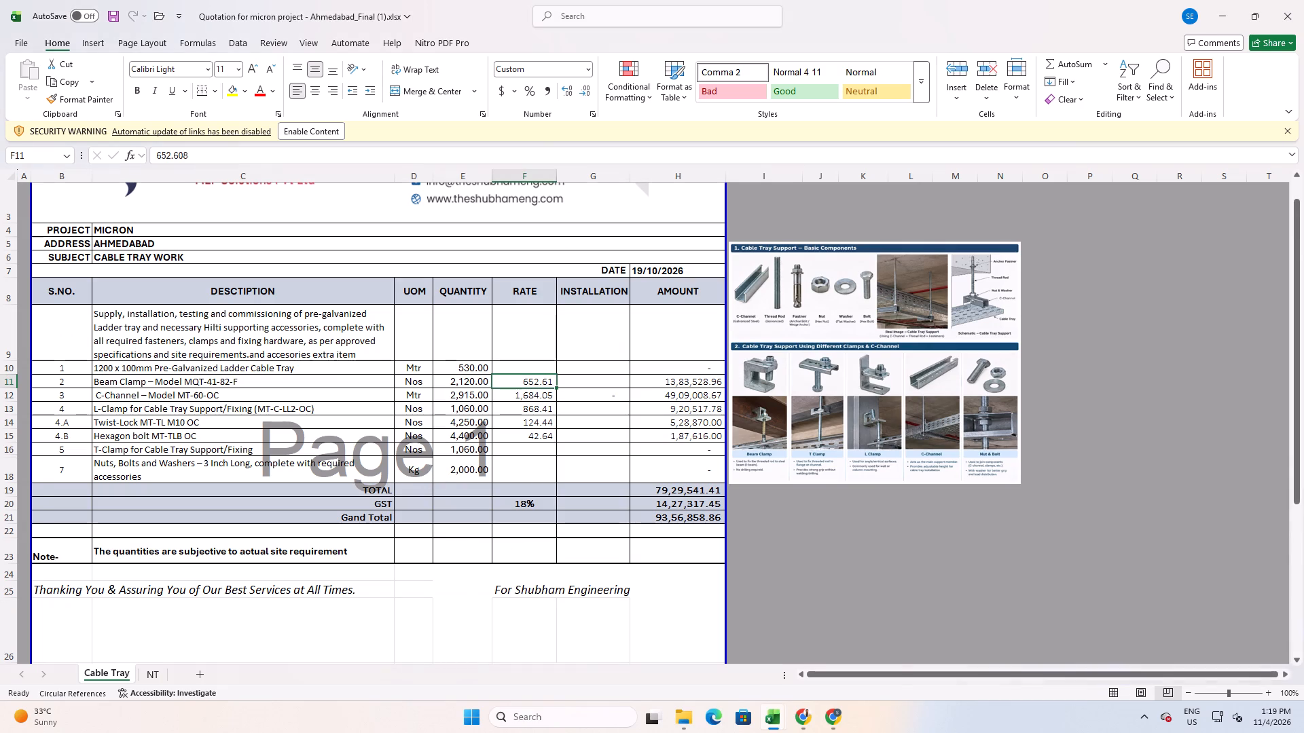
key("alt+Tab")
scroll(428, 472, "down", 5)
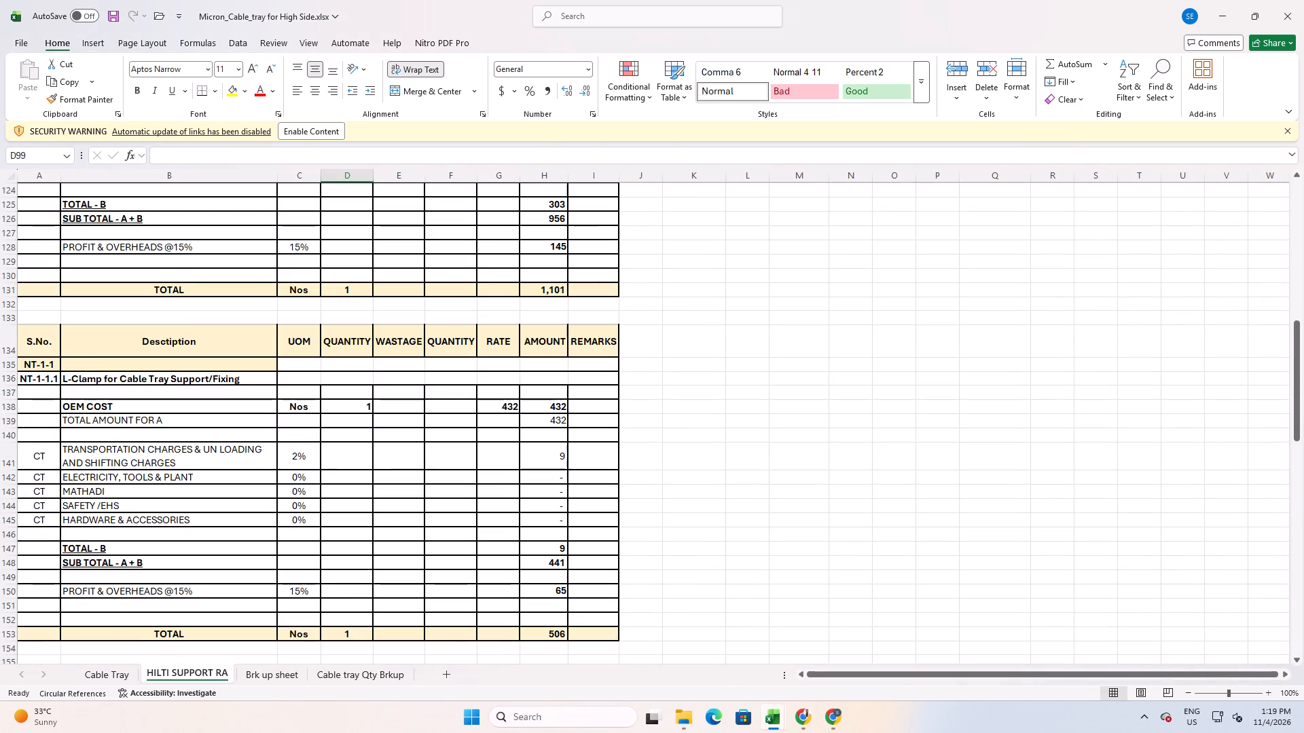
scroll(432, 476, "down", 2)
key("alt+Tab")
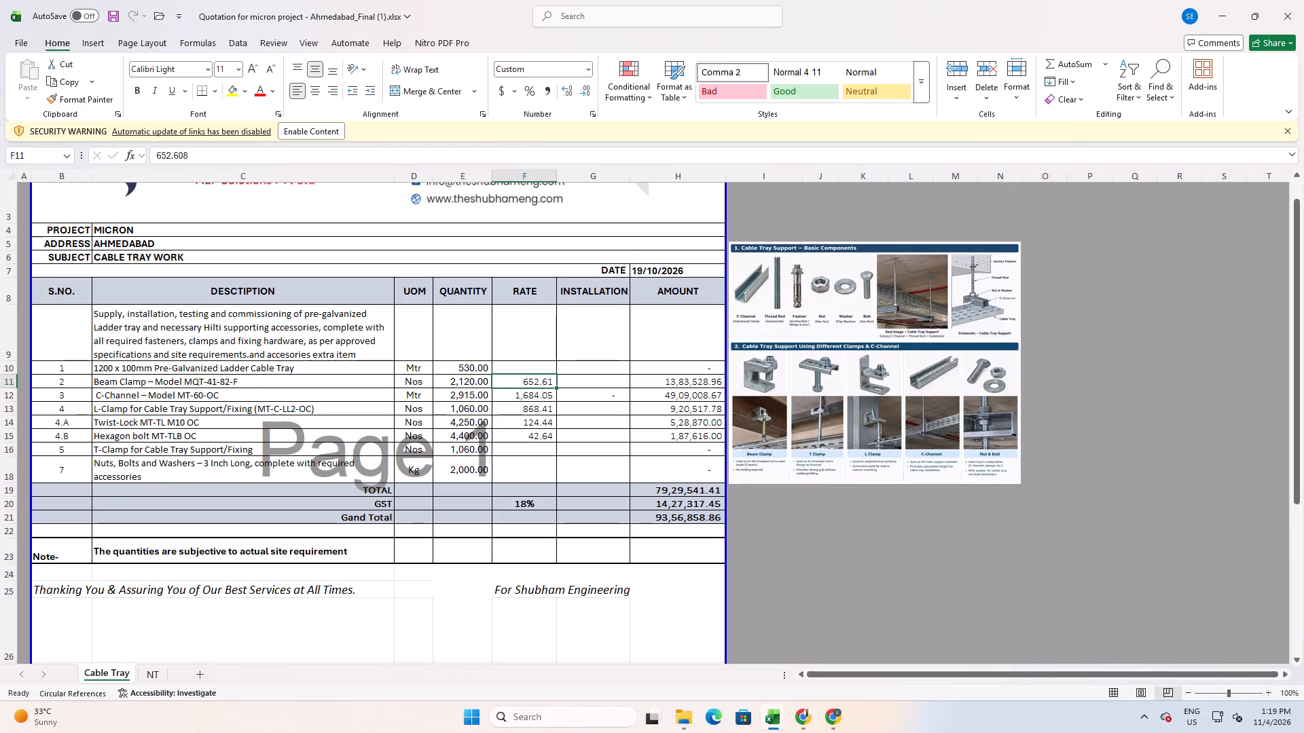
key("alt+Tab")
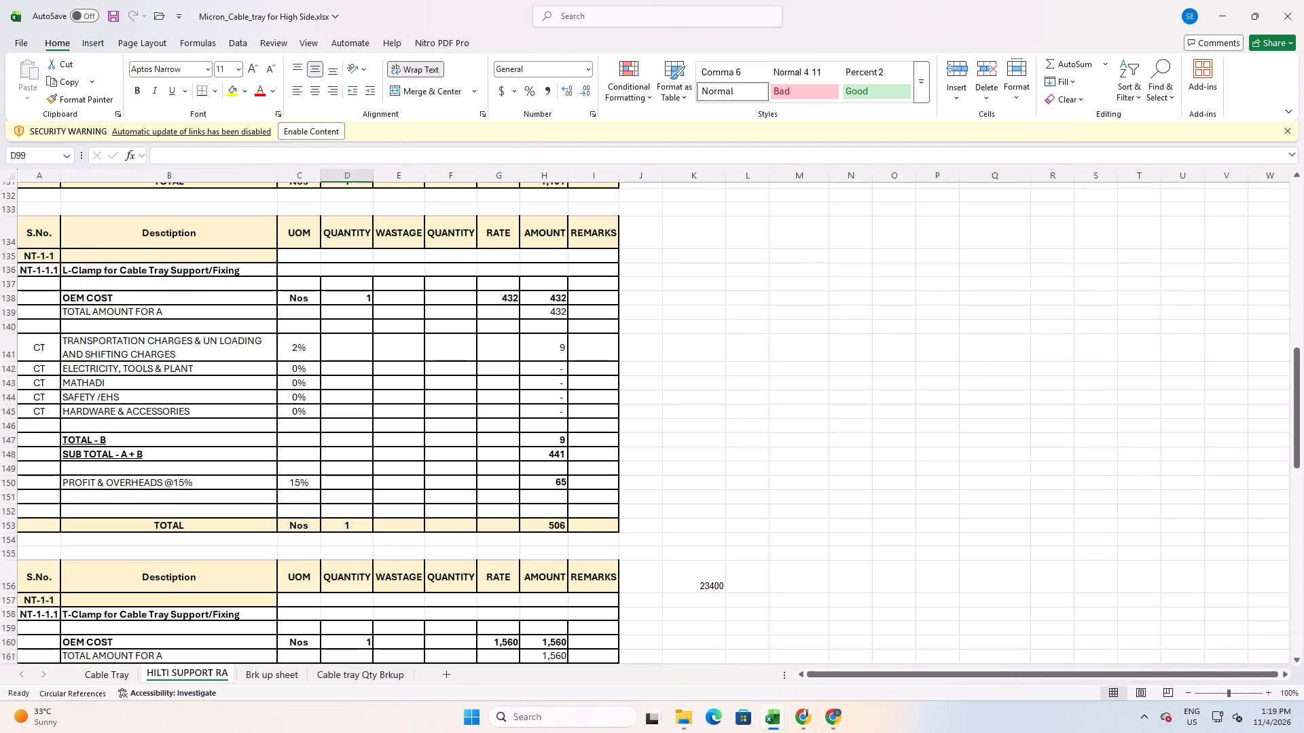
left_click(511, 290)
left_click(515, 301)
type("868")
type(".41")
key("Return")
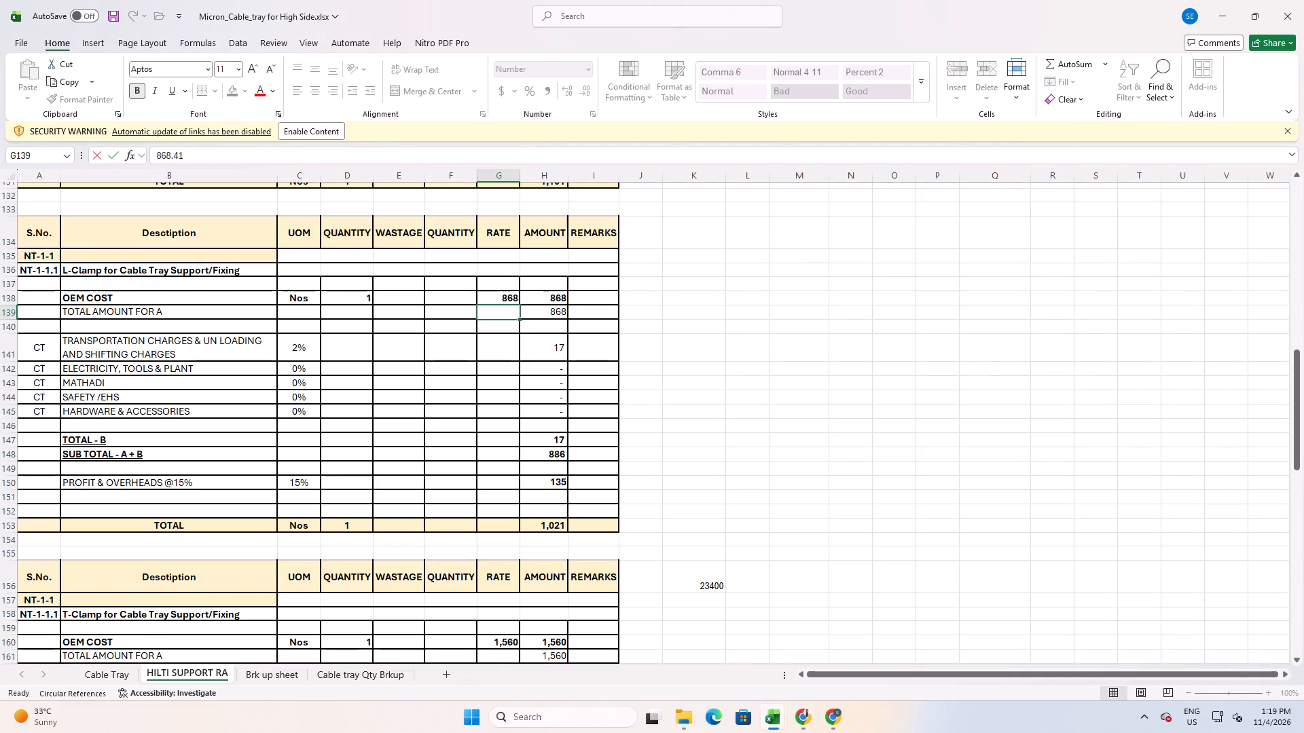
Look for a T-Clamp rate in the Micron quotation's Cable Tray and NT sheets and in the high side workbook's Cable Tray sheet.
scroll(509, 493, "down", 3)
left_click(503, 484)
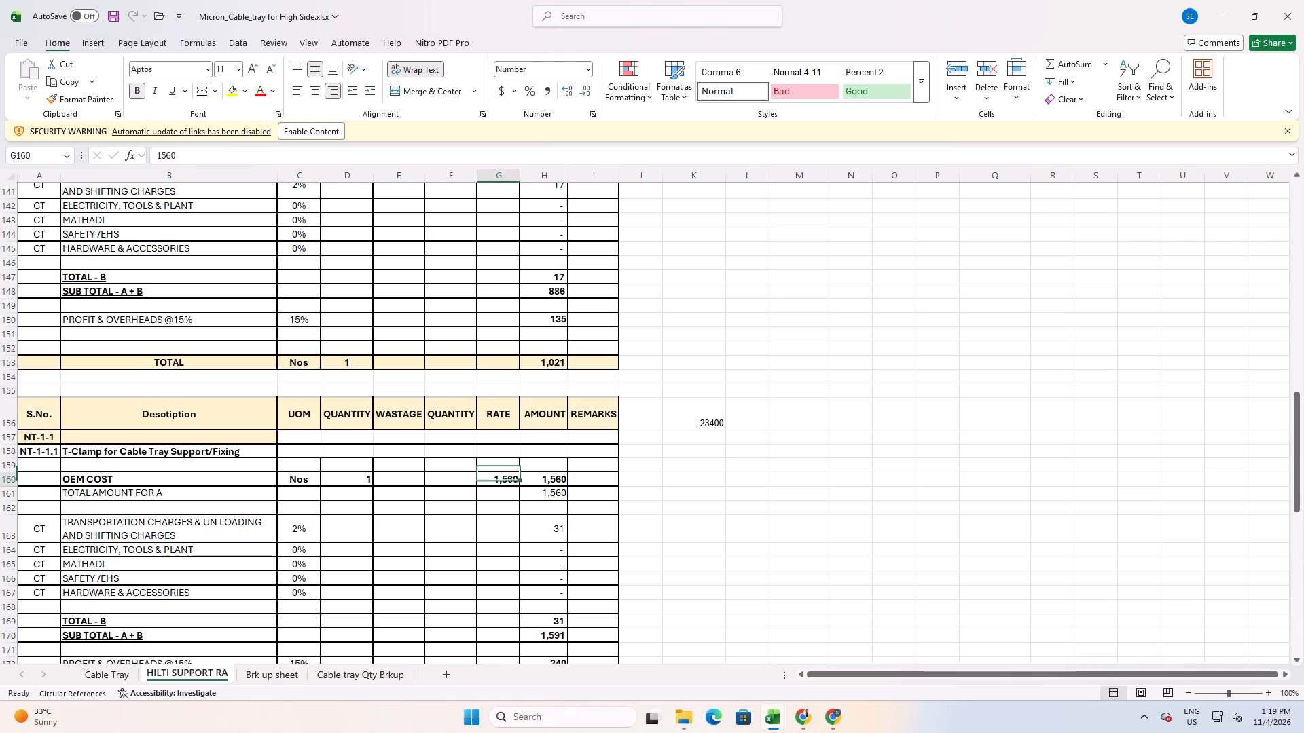
left_click(505, 476)
key("alt+Tab")
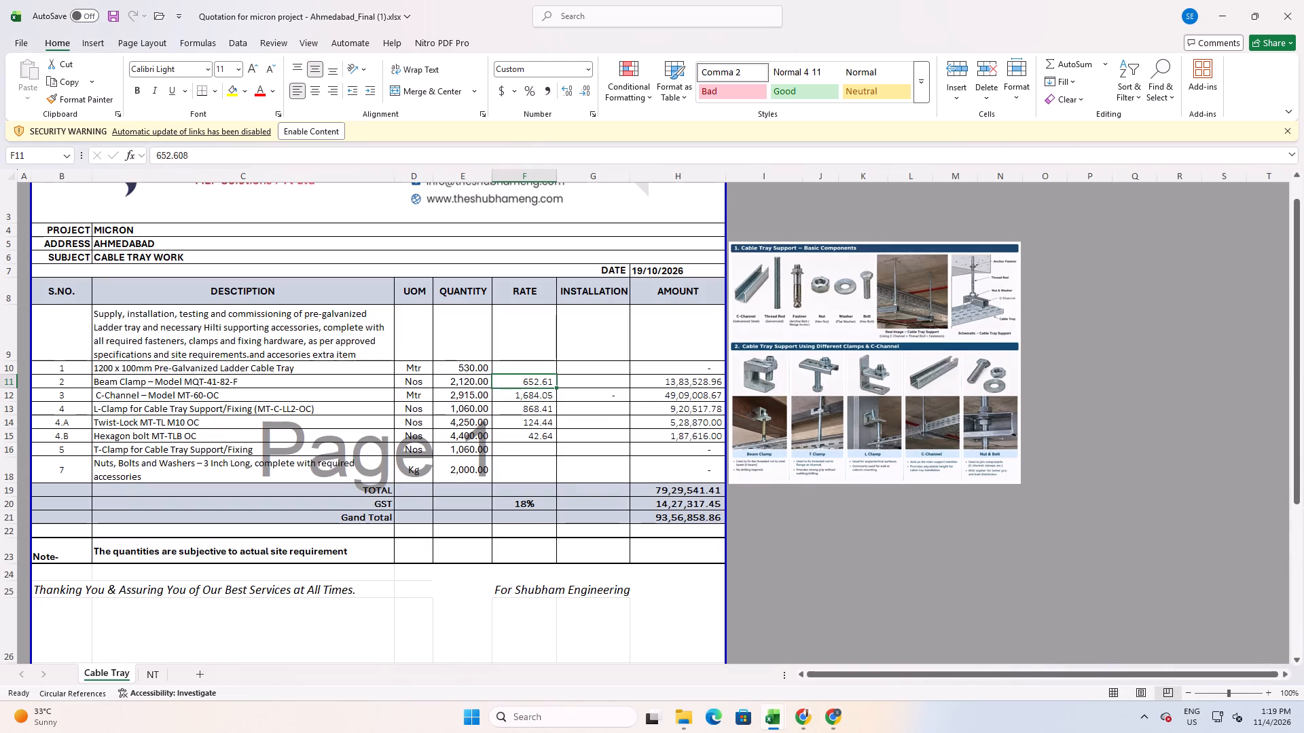
key("alt+Tab")
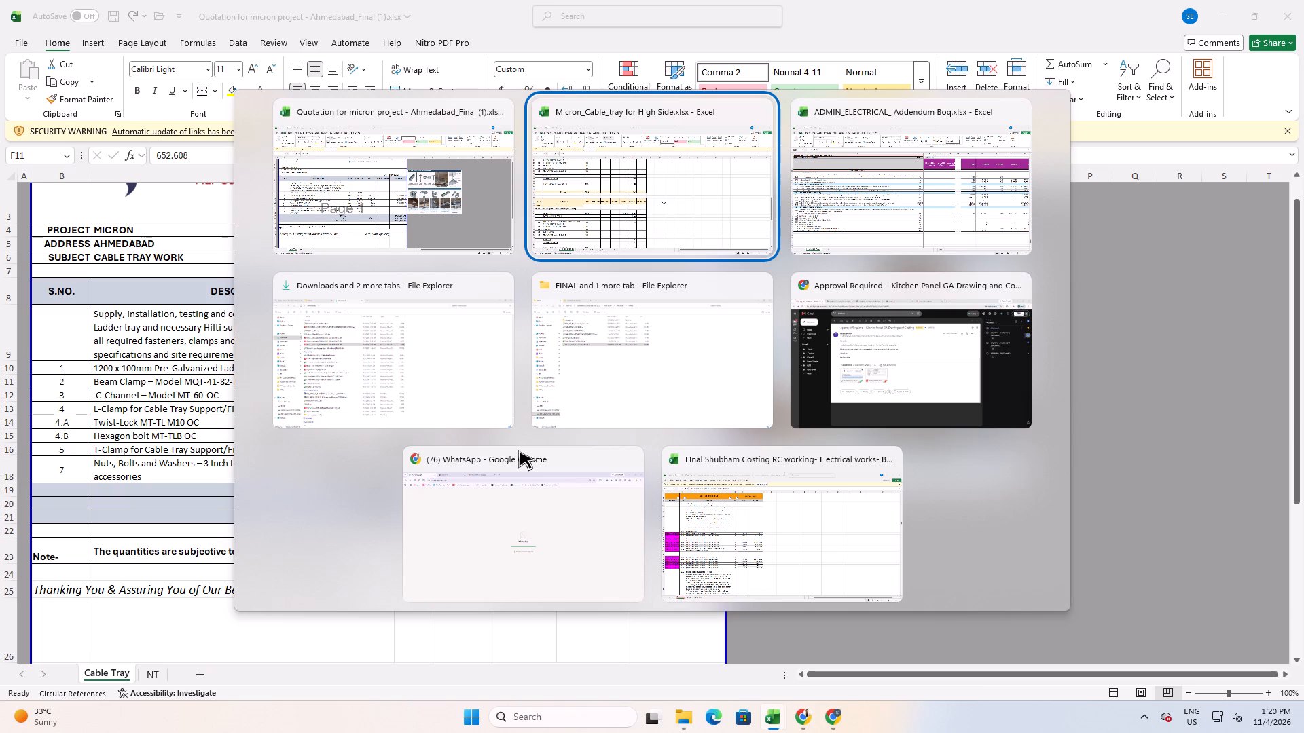
left_click(360, 215, "alt")
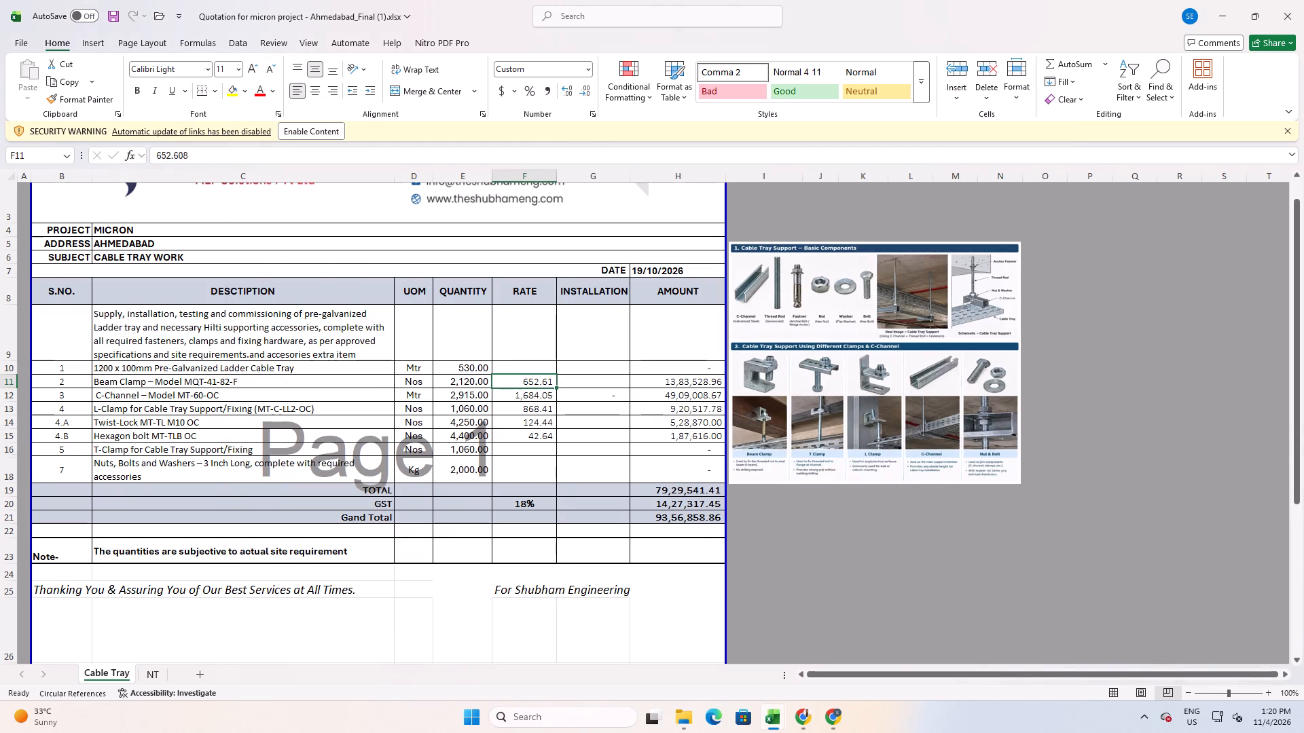
left_click(153, 680)
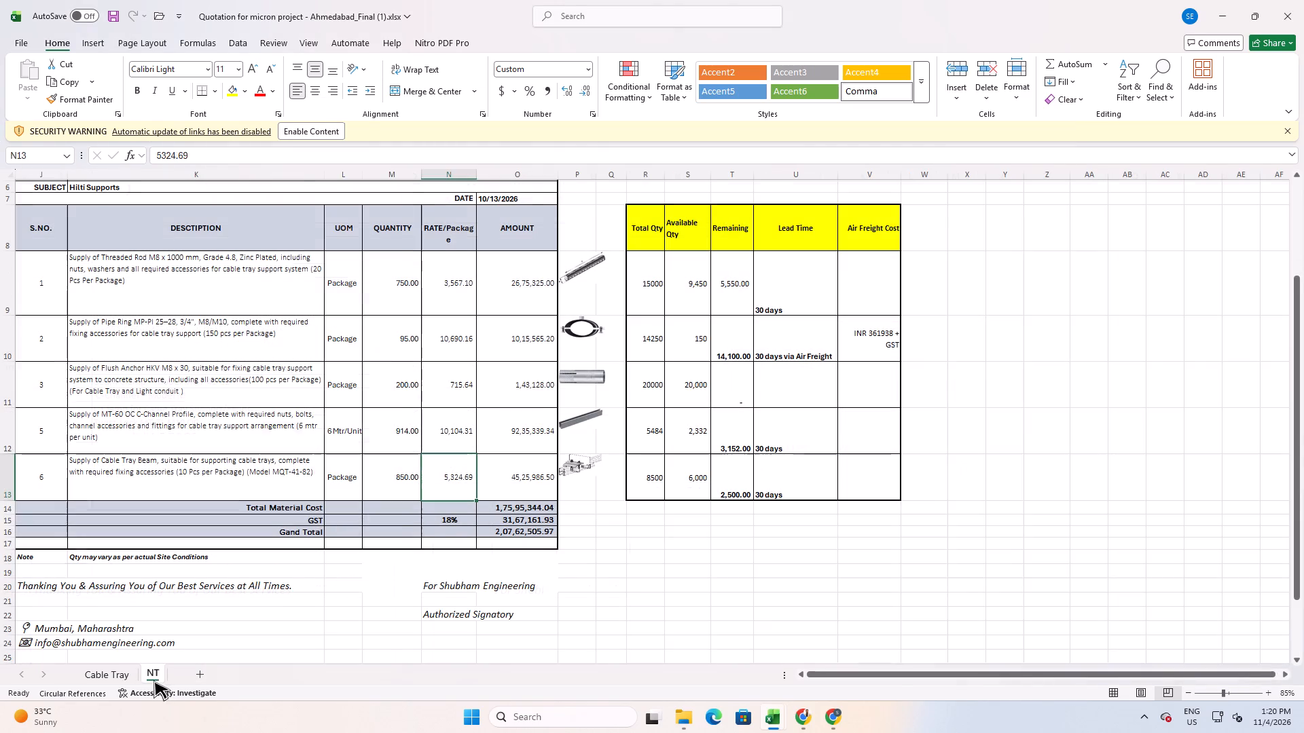
left_click(109, 676)
key("alt+Tab")
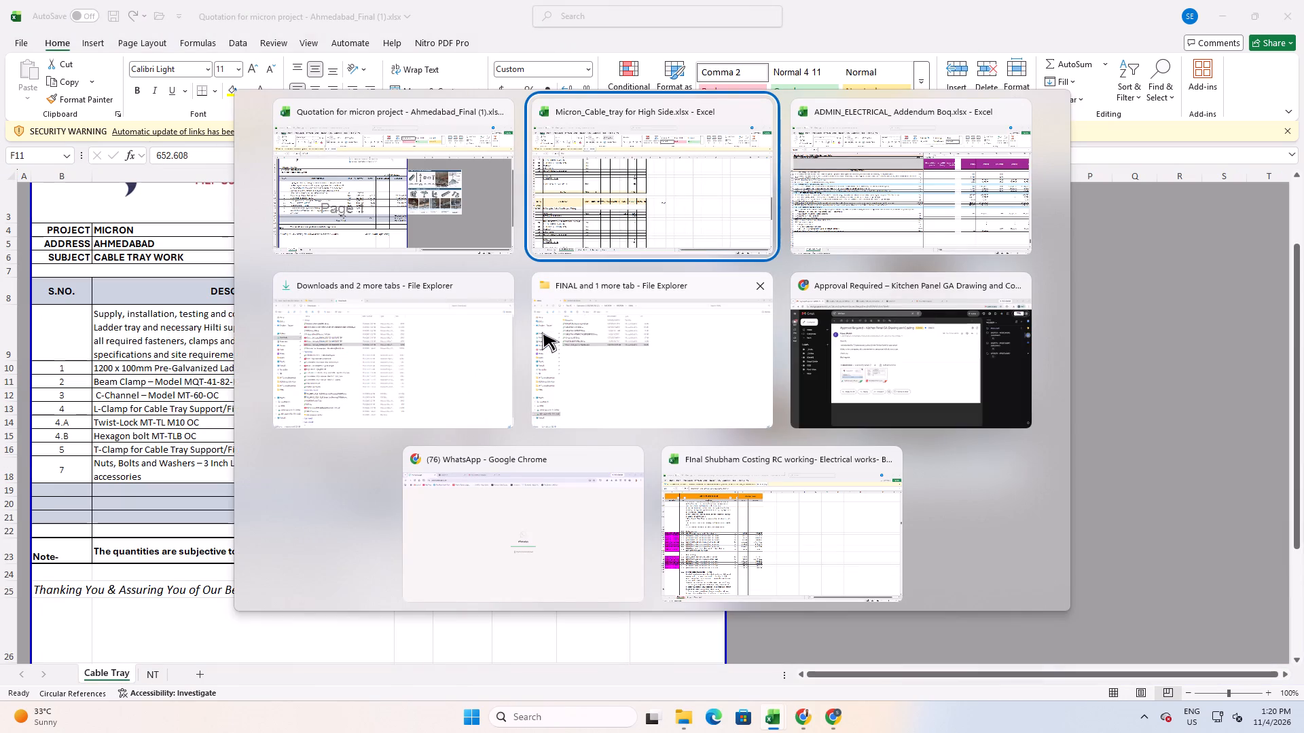
key("alt+Tab")
key("alt+Tab")
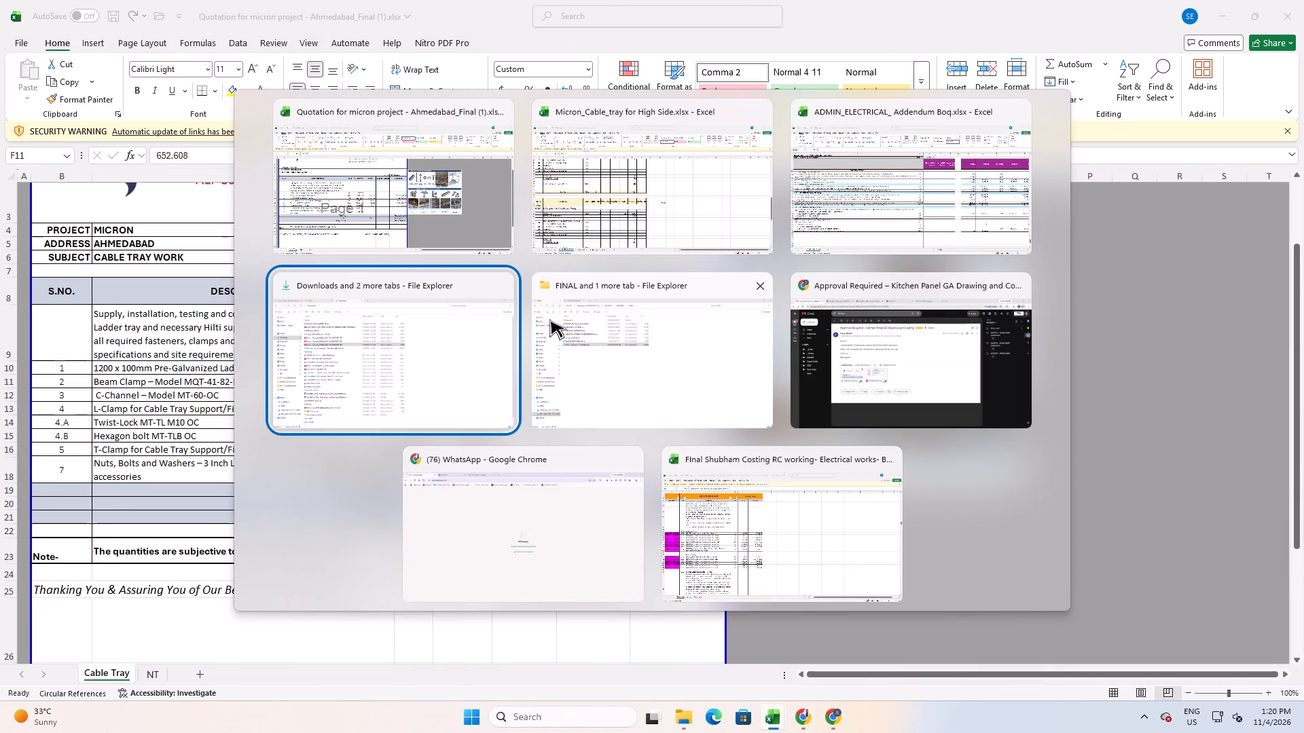
left_click(572, 219, "alt")
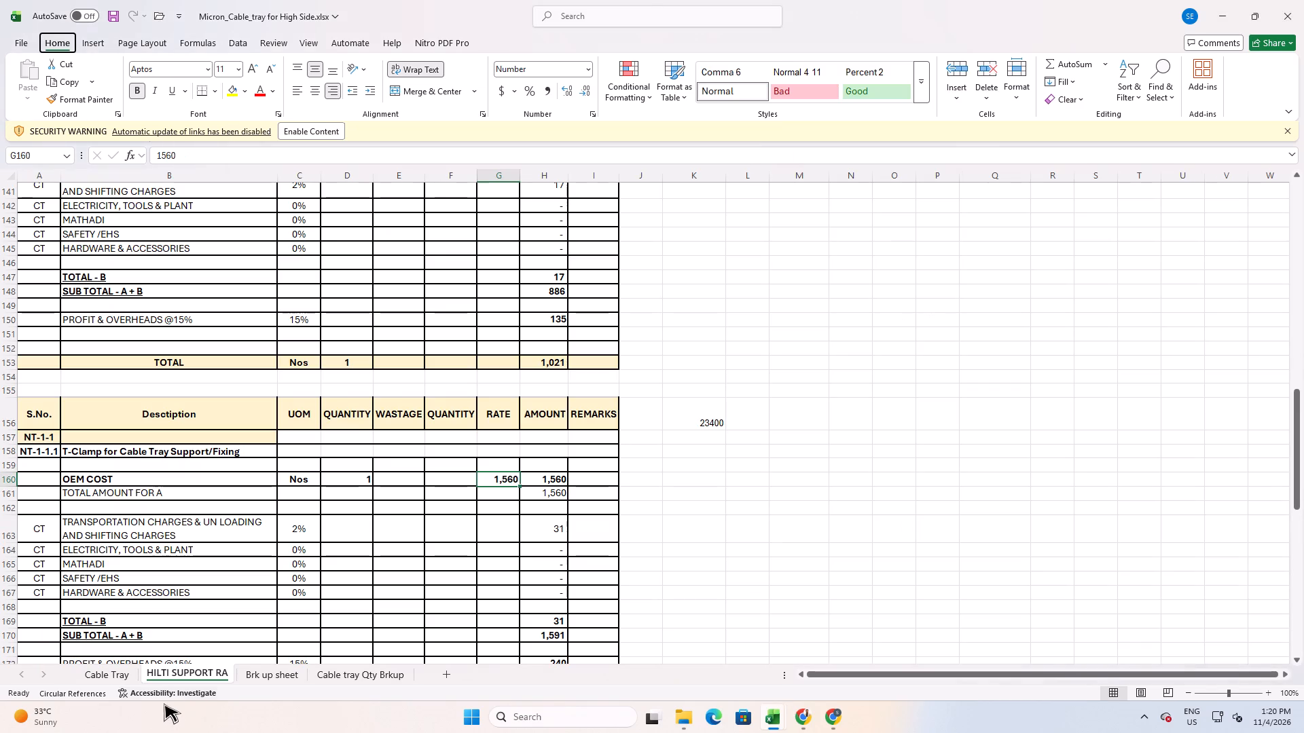
left_click(118, 679)
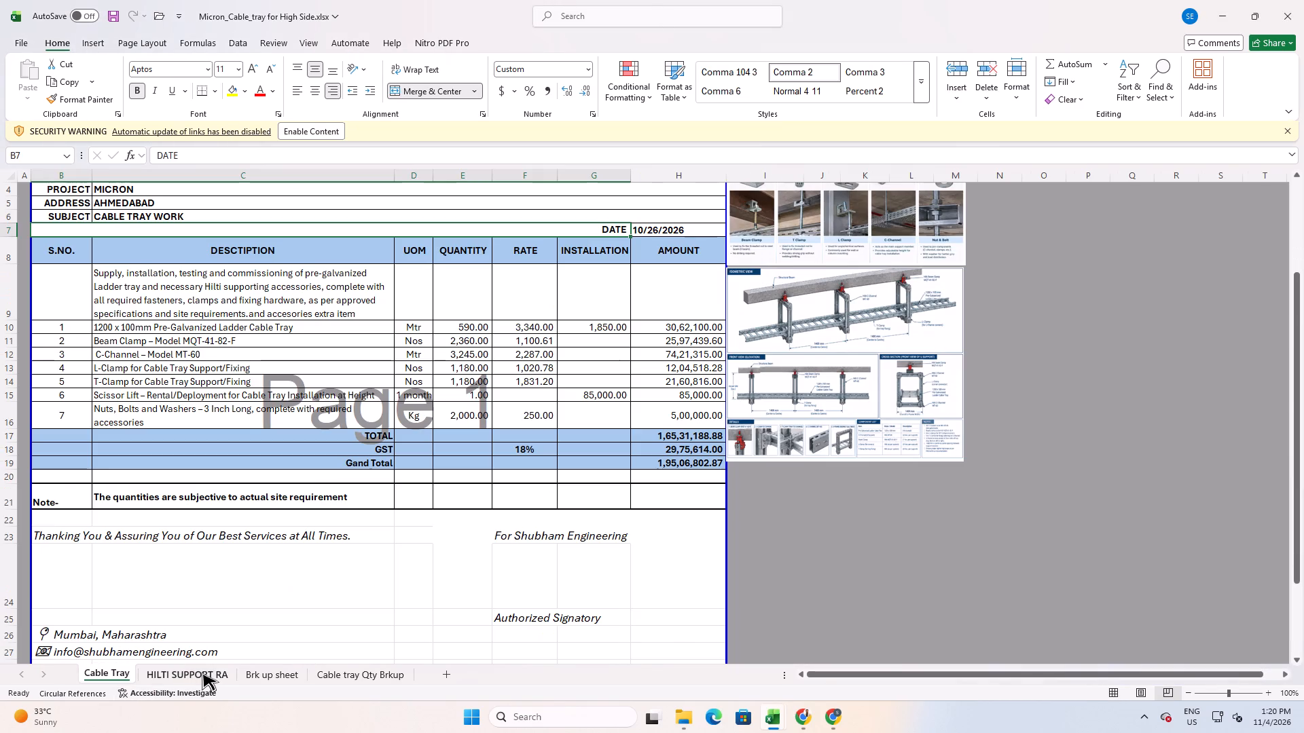
left_click(202, 672)
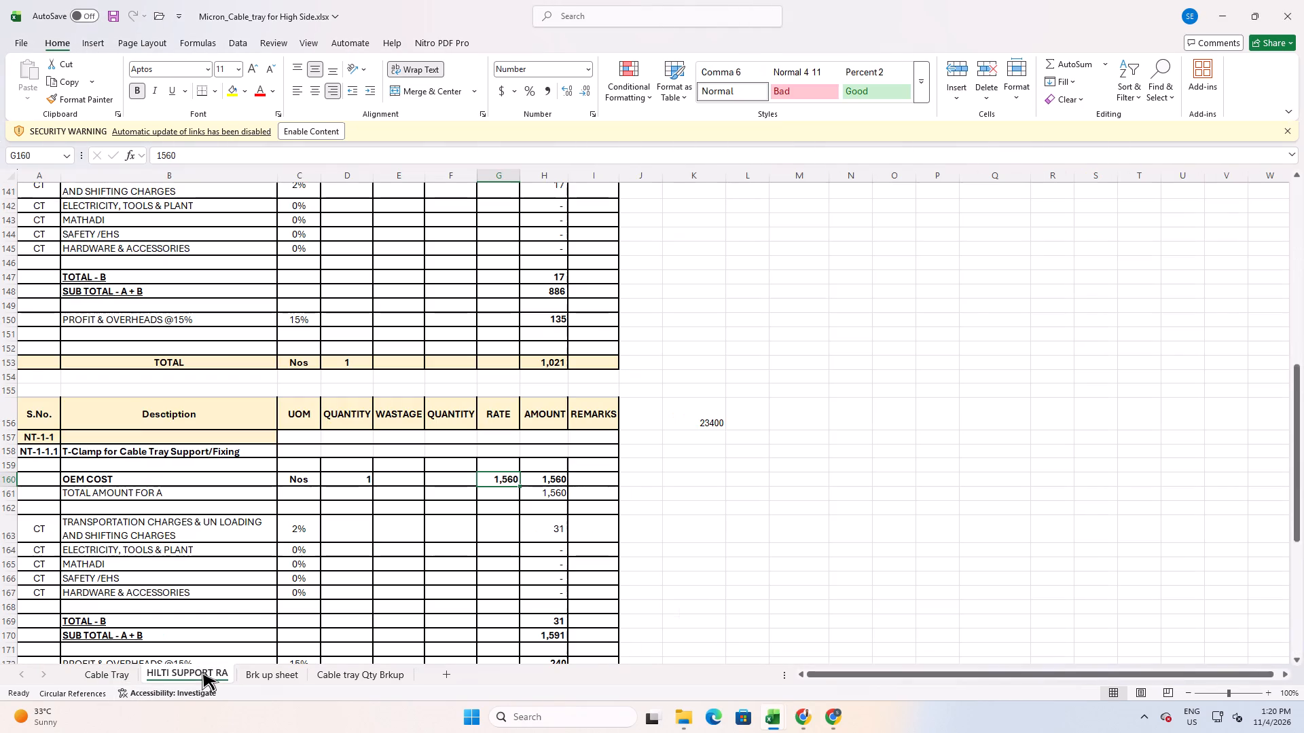
left_click(118, 673)
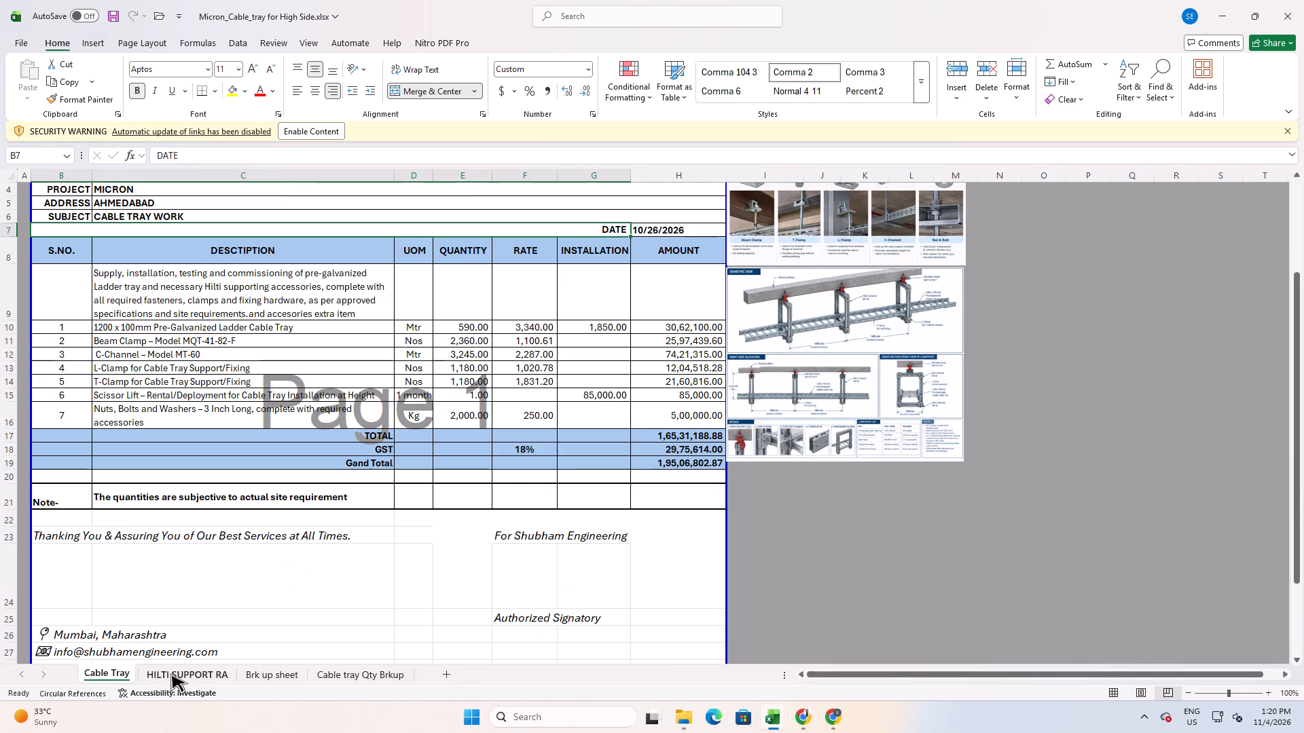
left_click(170, 673)
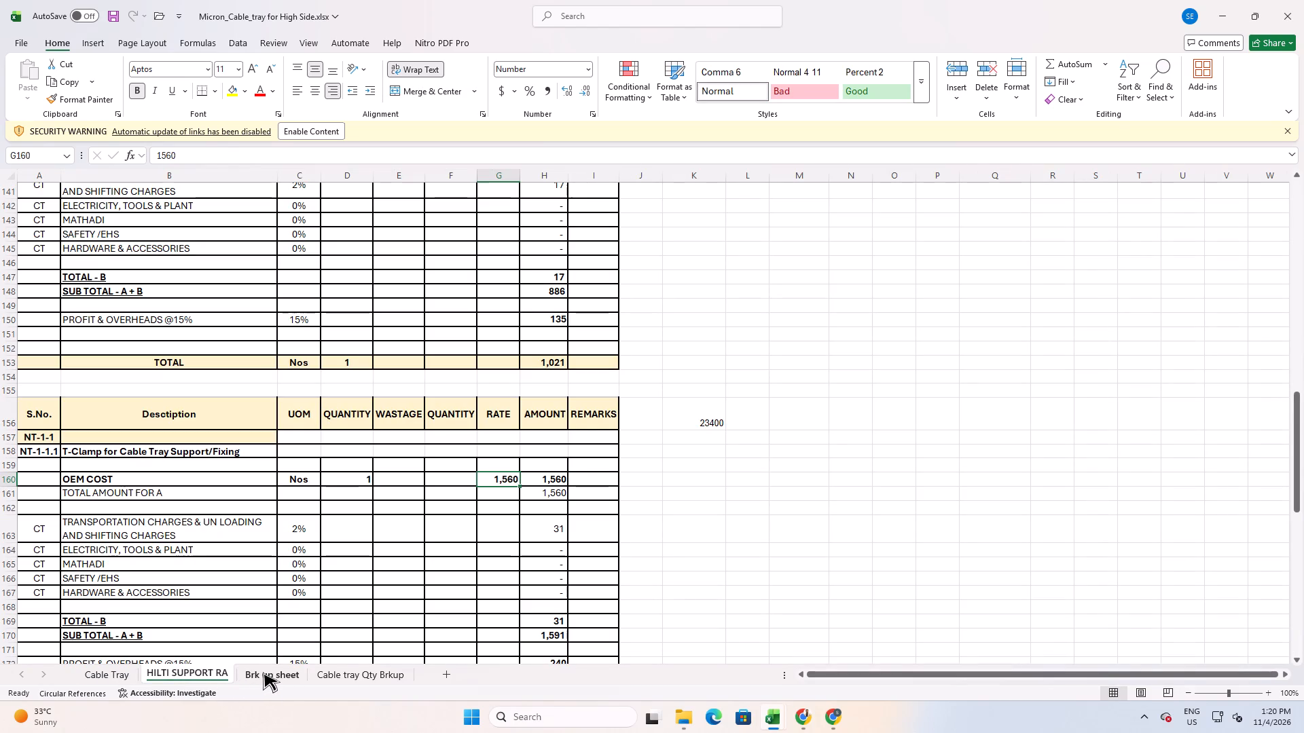
Review the L-Clamp, T-Clamp and 1200 x 100mm ladder cable tray rate analyses on HILTI SUPPORT RA against the Micron quotation.
scroll(444, 576, "down", 2)
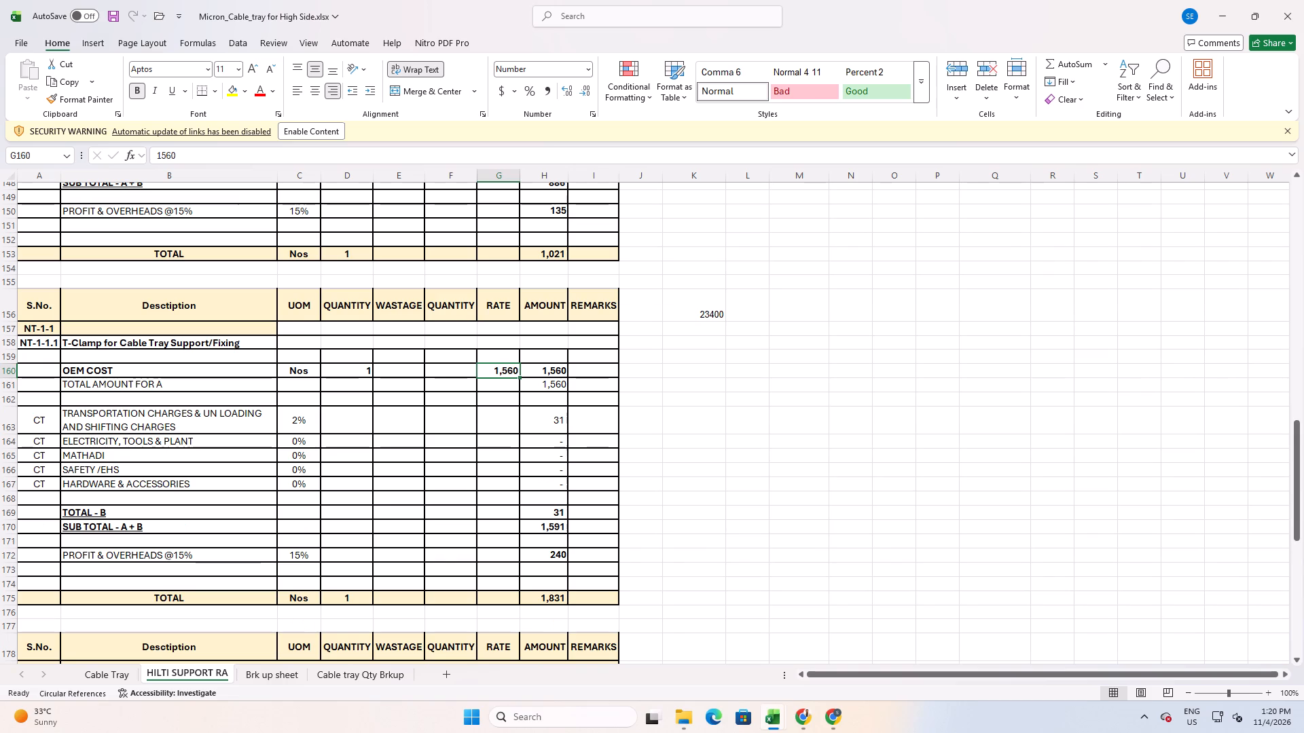
left_click(308, 416)
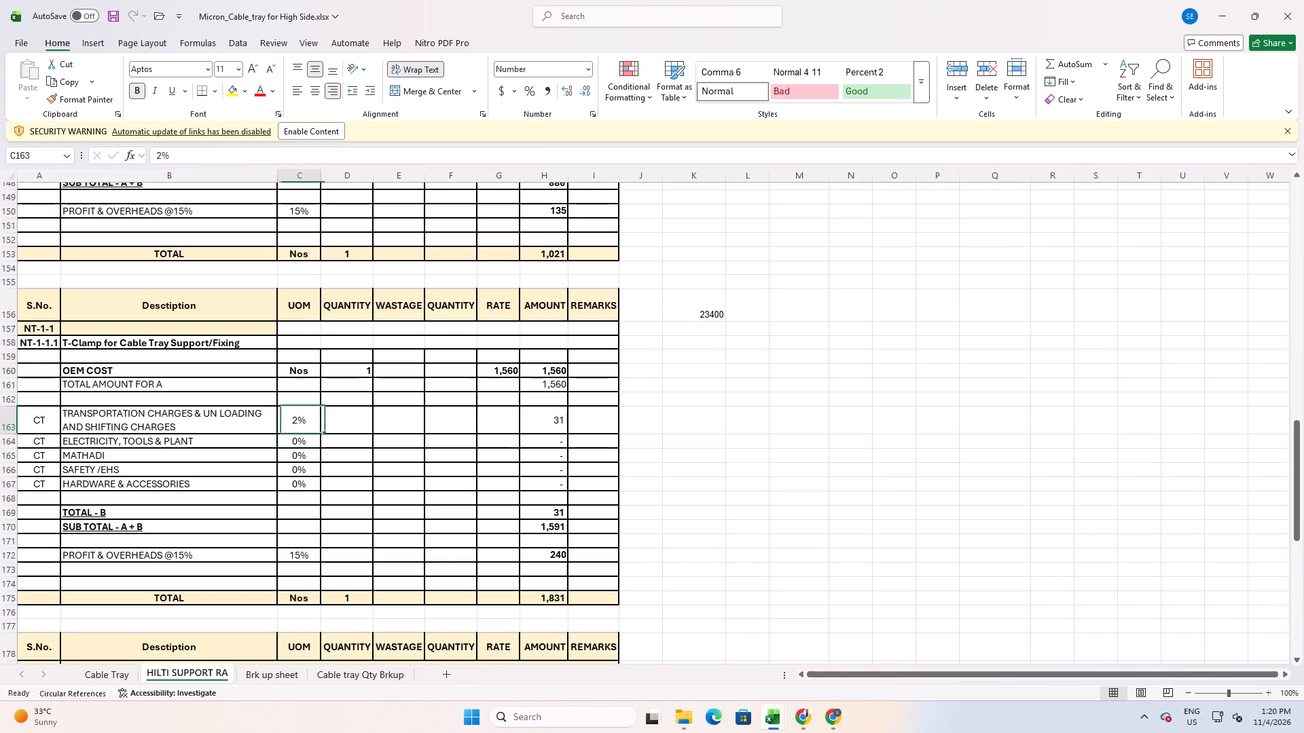
scroll(330, 427, "up", 5)
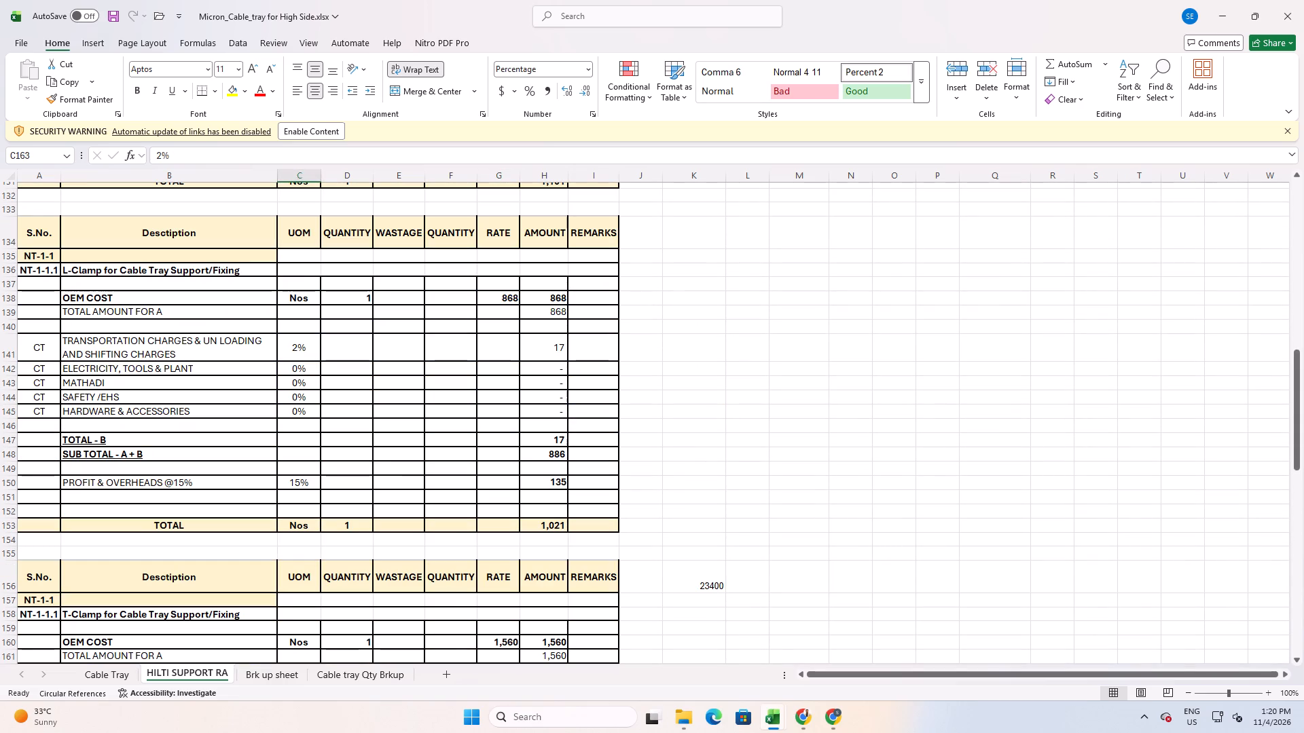
scroll(461, 525, "down", 3)
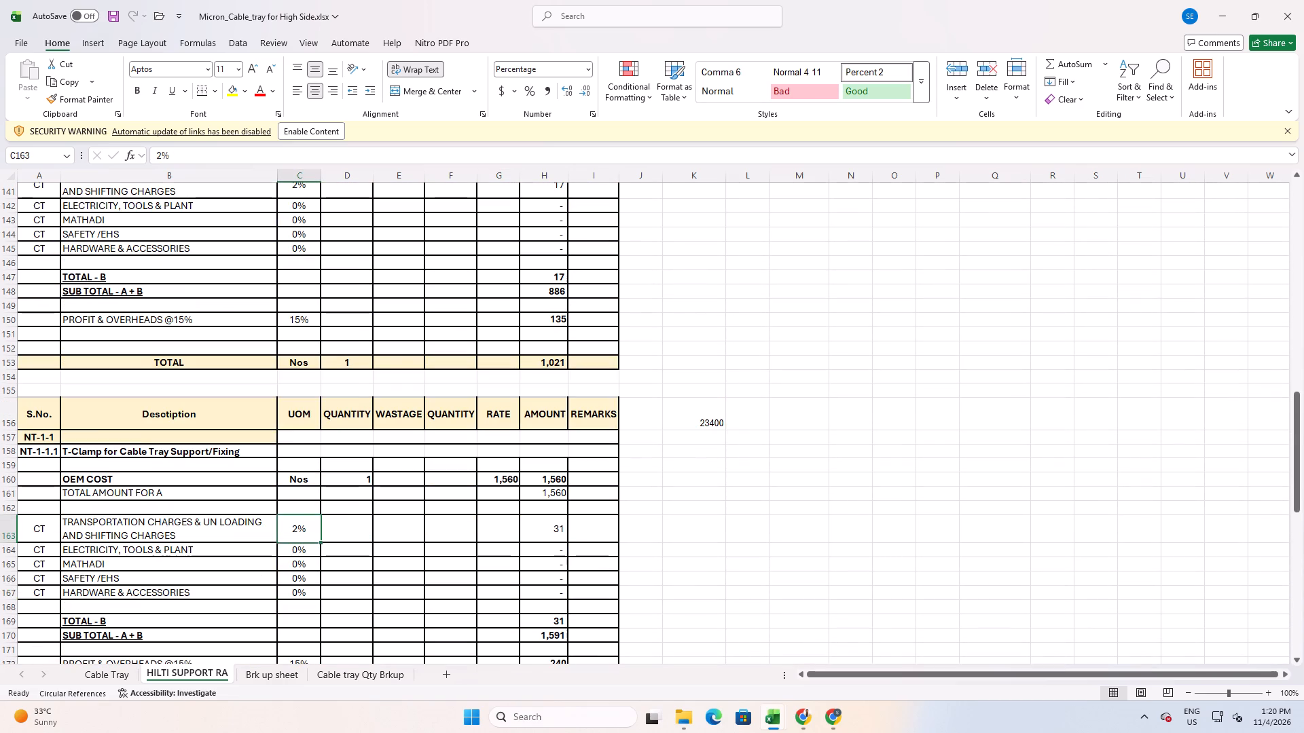
scroll(484, 518, "down", 7)
key("alt+Tab")
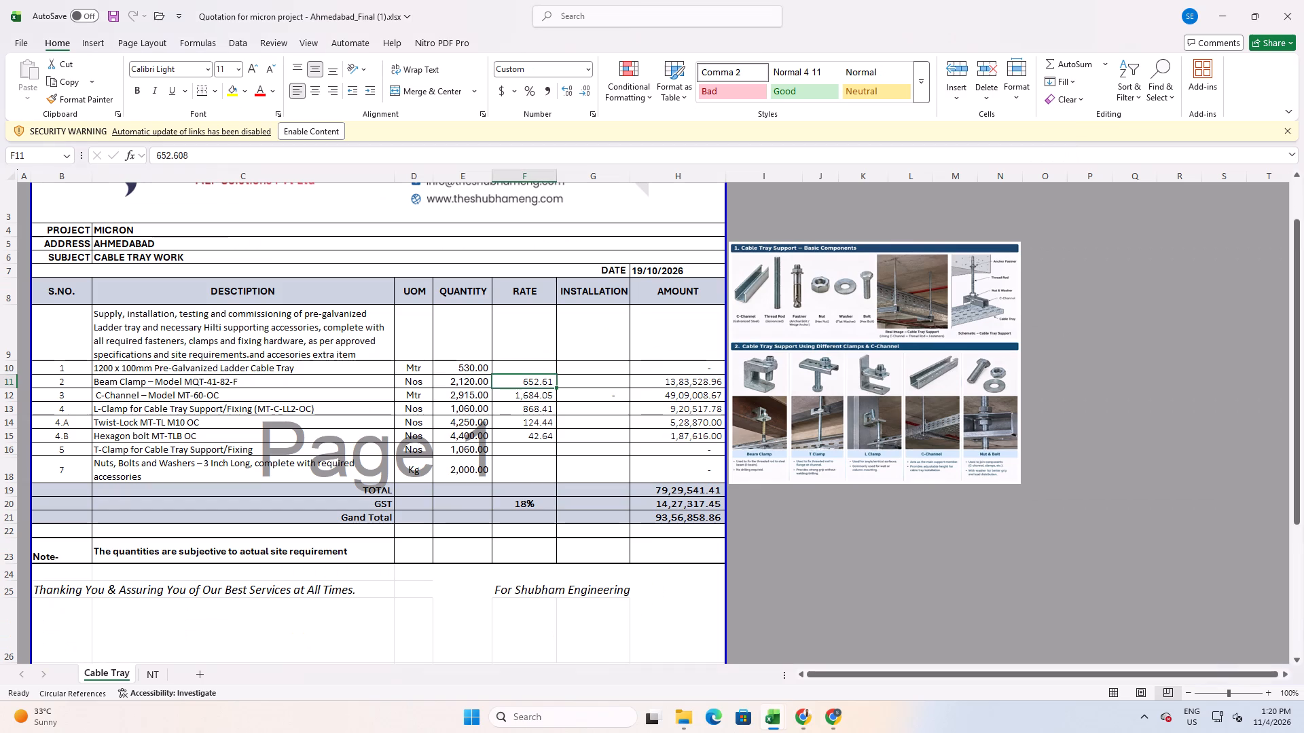
key("alt+Tab")
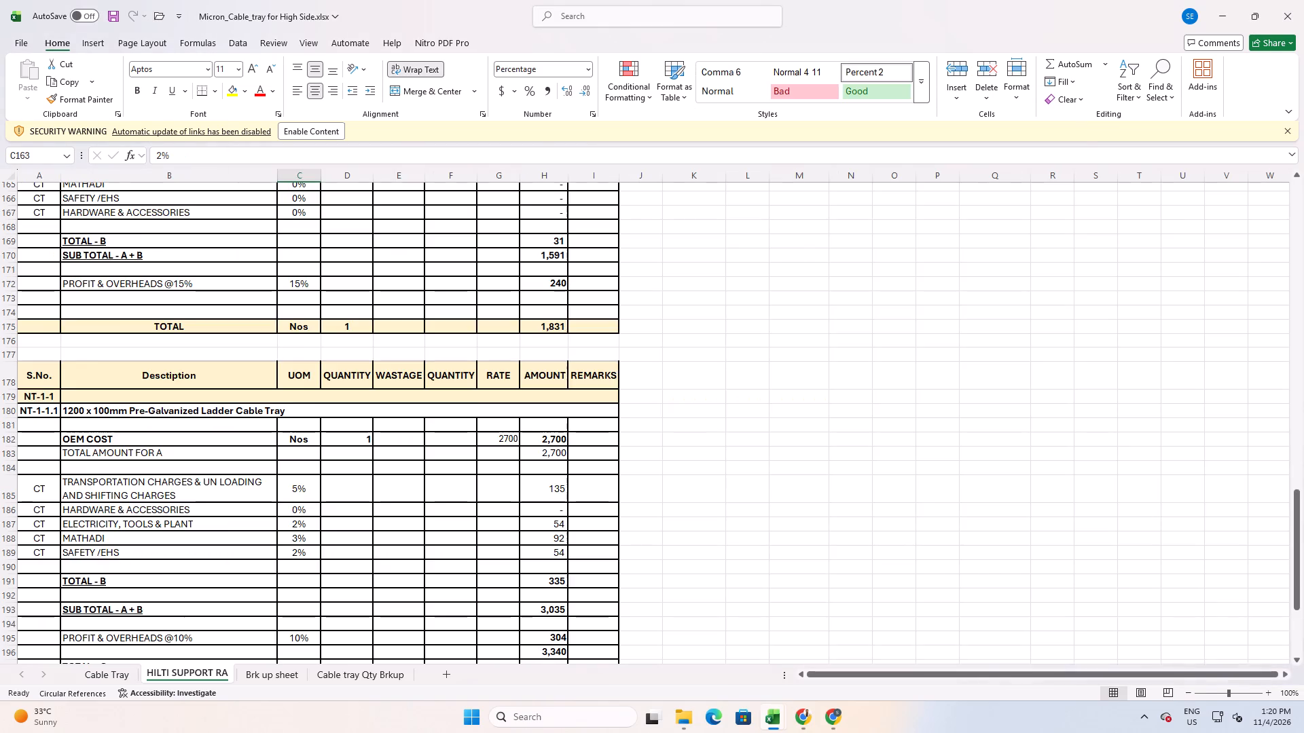
scroll(474, 524, "down", 5)
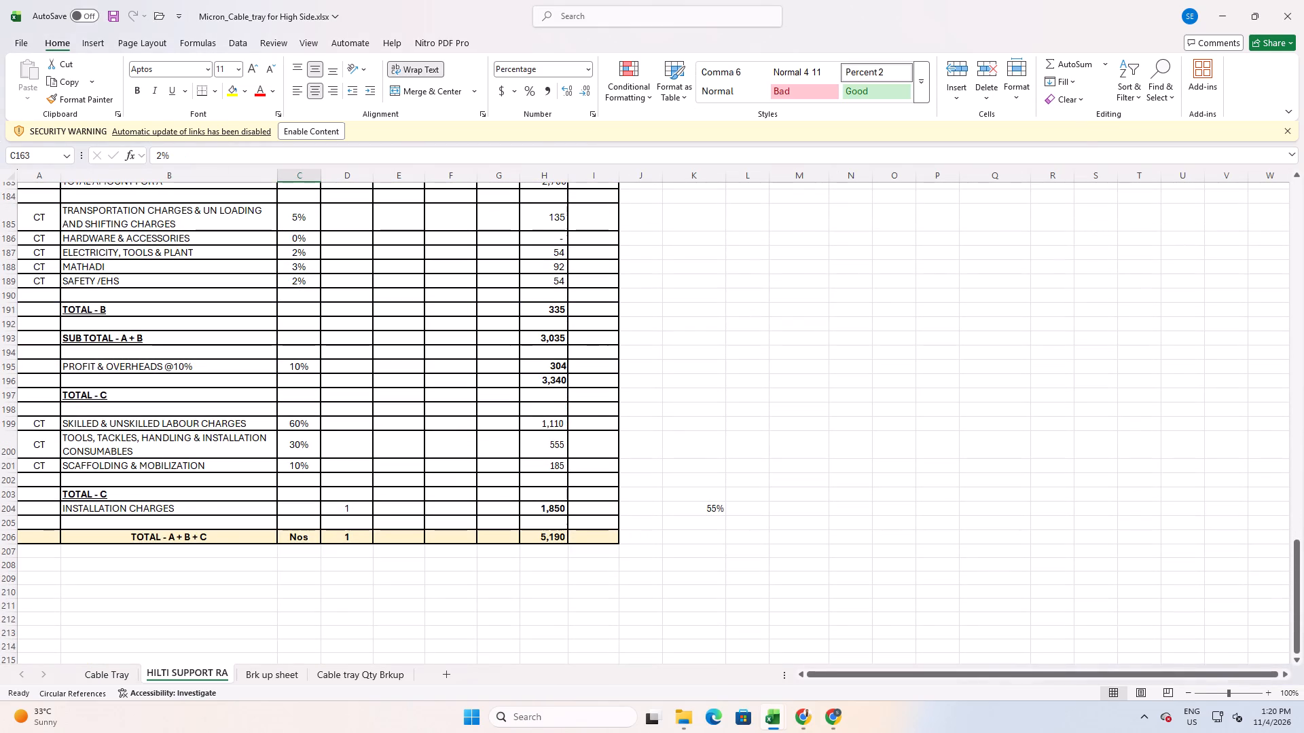
scroll(473, 524, "down", 3)
scroll(473, 524, "up", 11)
key("alt+Tab")
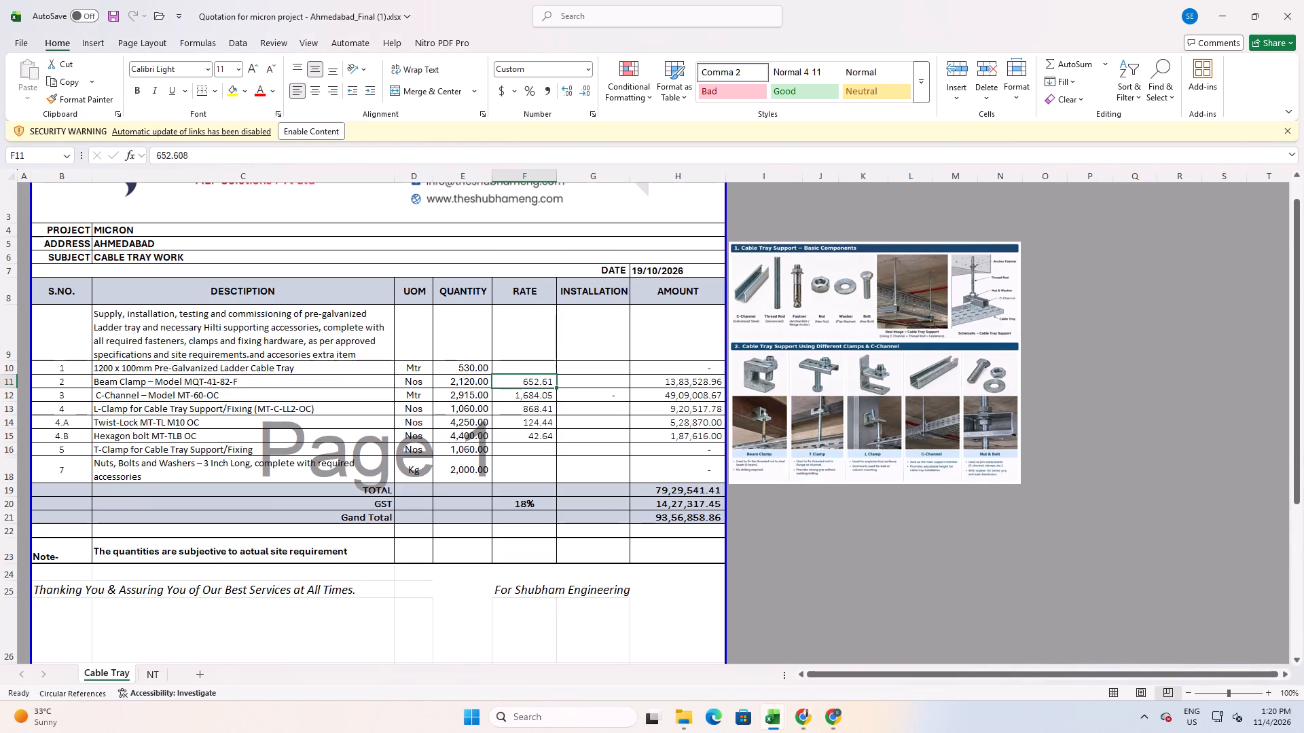
key("alt+Tab")
scroll(77, 515, "down", 4)
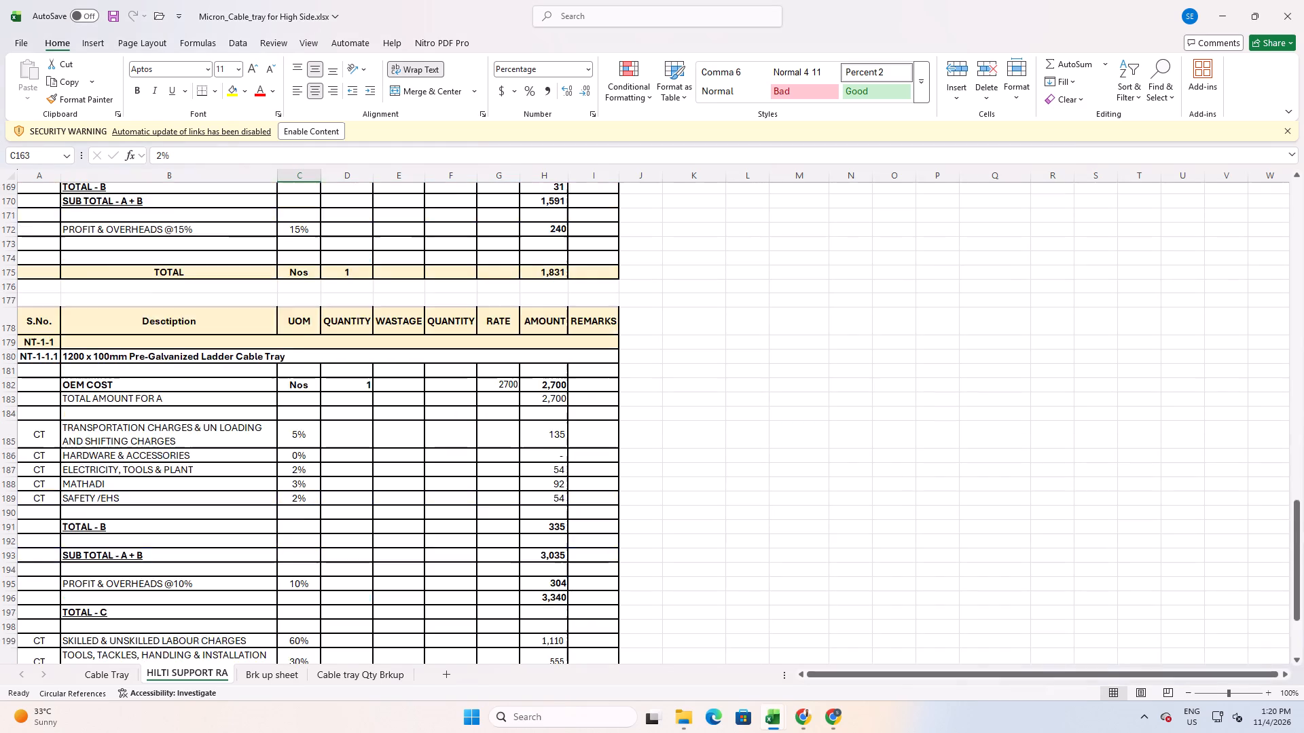
scroll(84, 515, "down", 7)
scroll(88, 514, "up", 5)
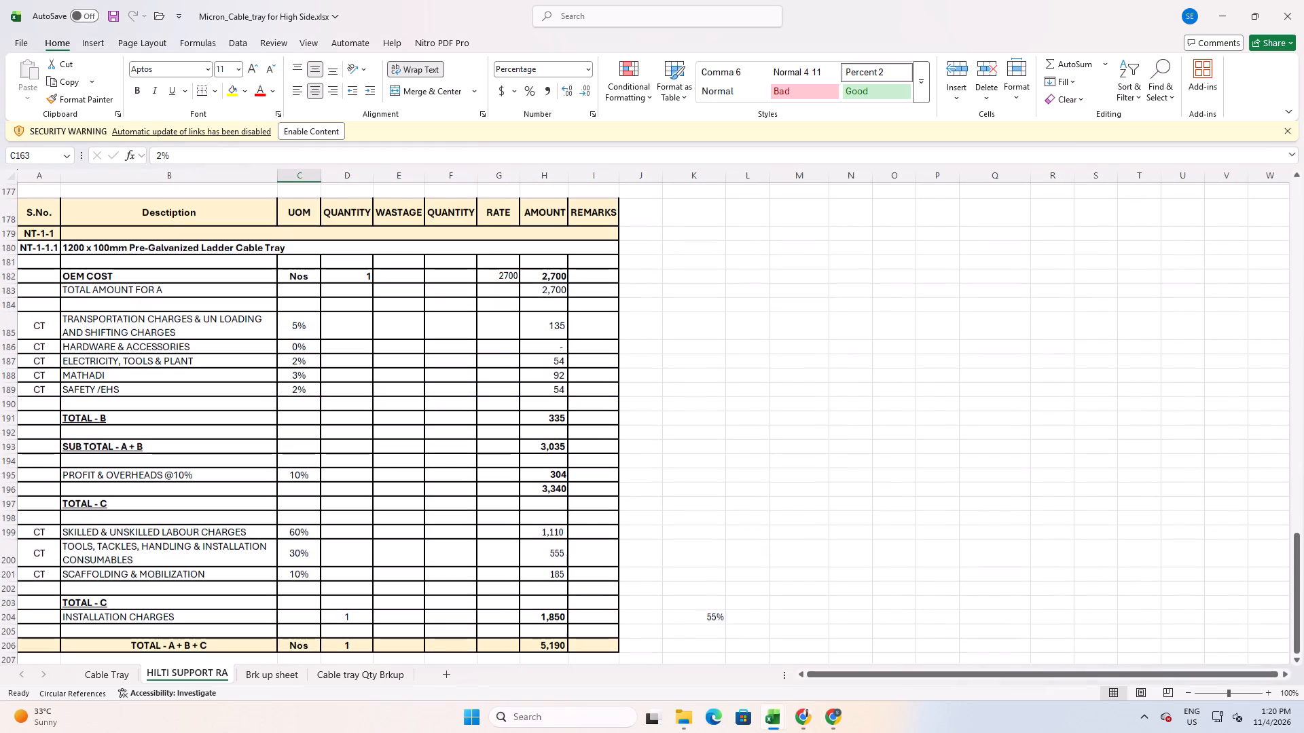
Compare the Cable Tray item lists in the high side workbook and the Micron quotation, including the Hilti support line items.
left_click(101, 680)
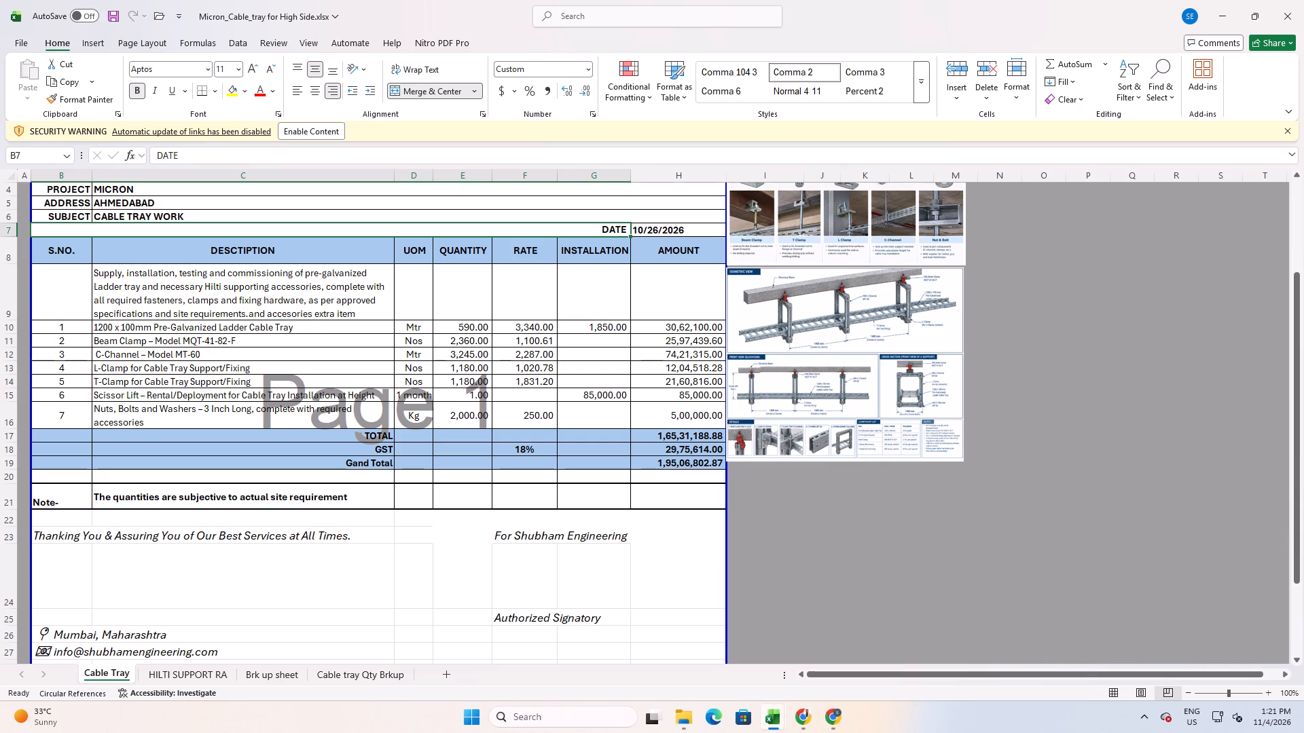
left_click(474, 354)
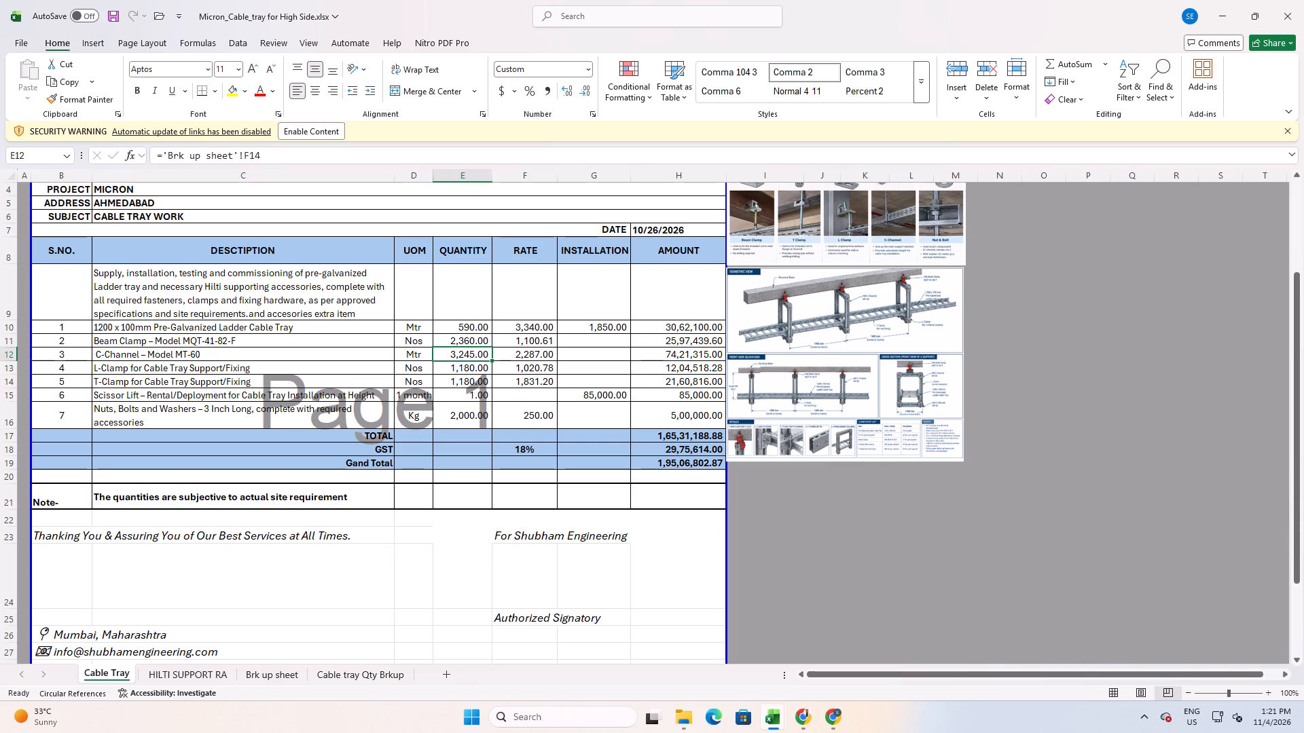
key("alt+Tab")
key("alt+Tab")
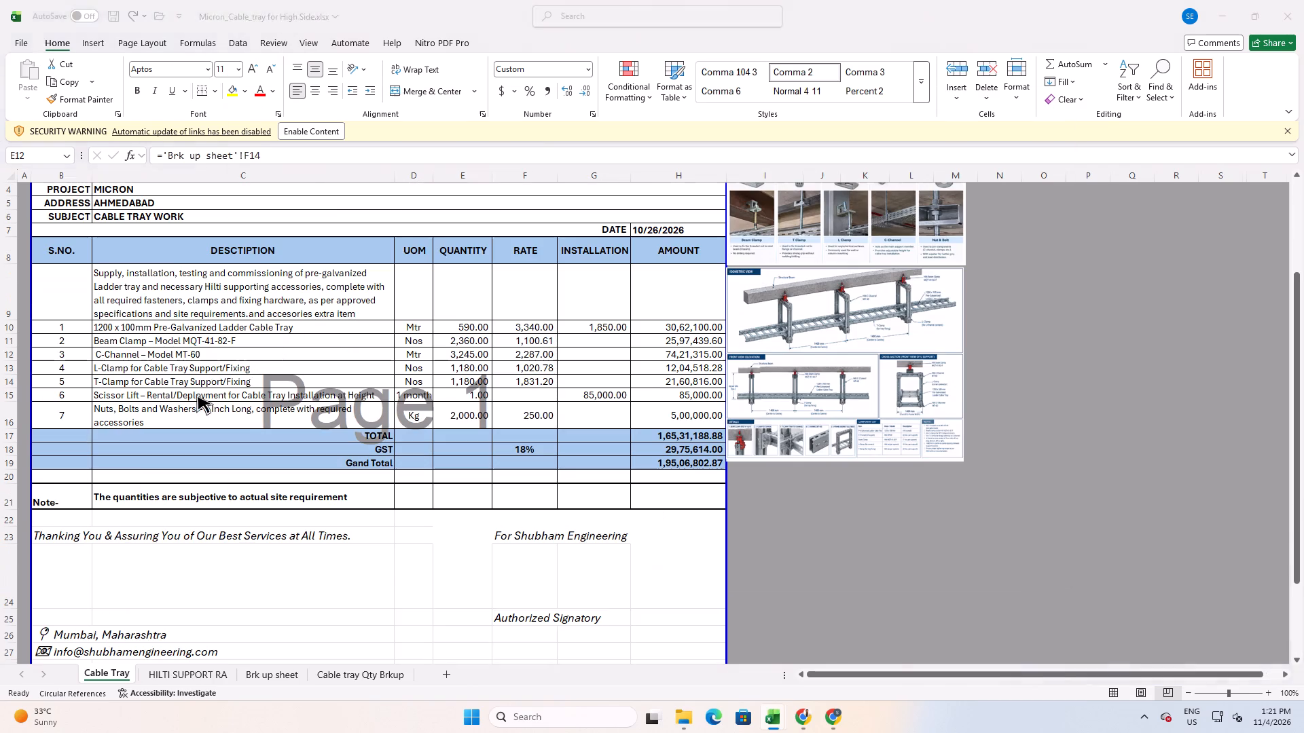
key("alt+Tab")
key("alt+Tab")
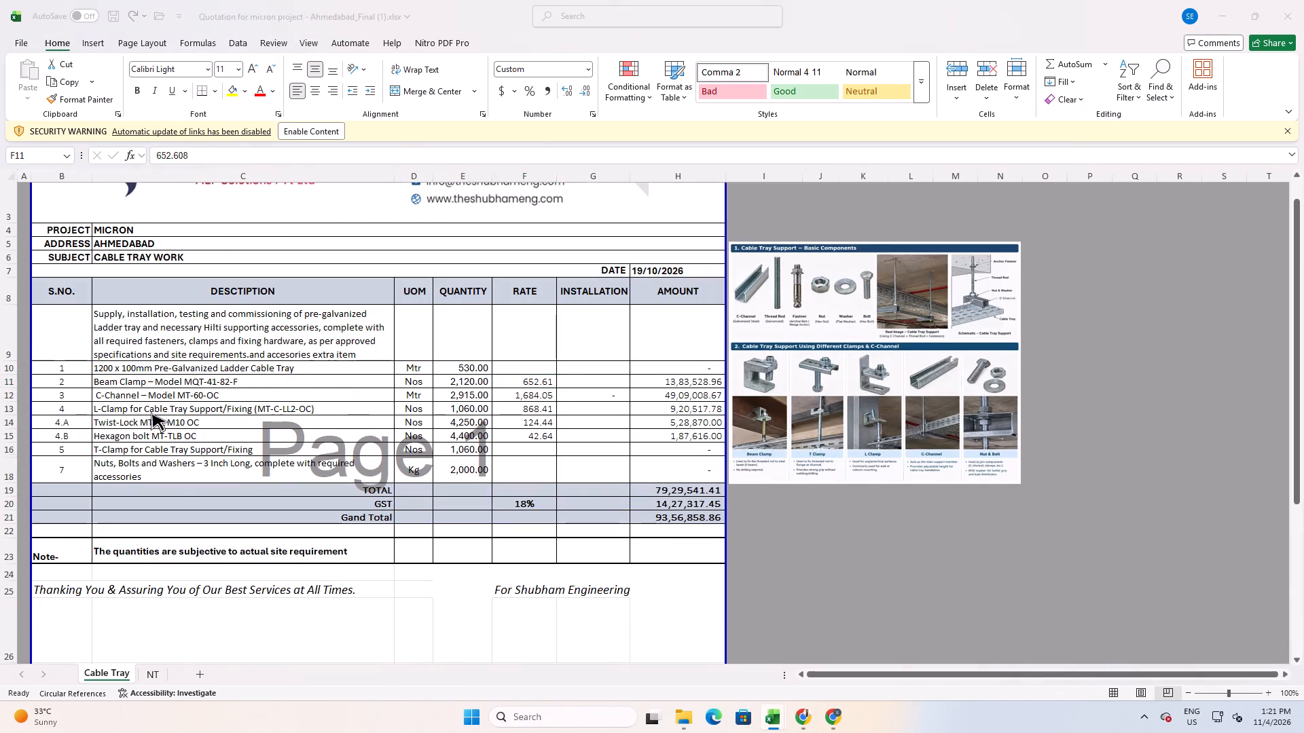
key("alt+Tab")
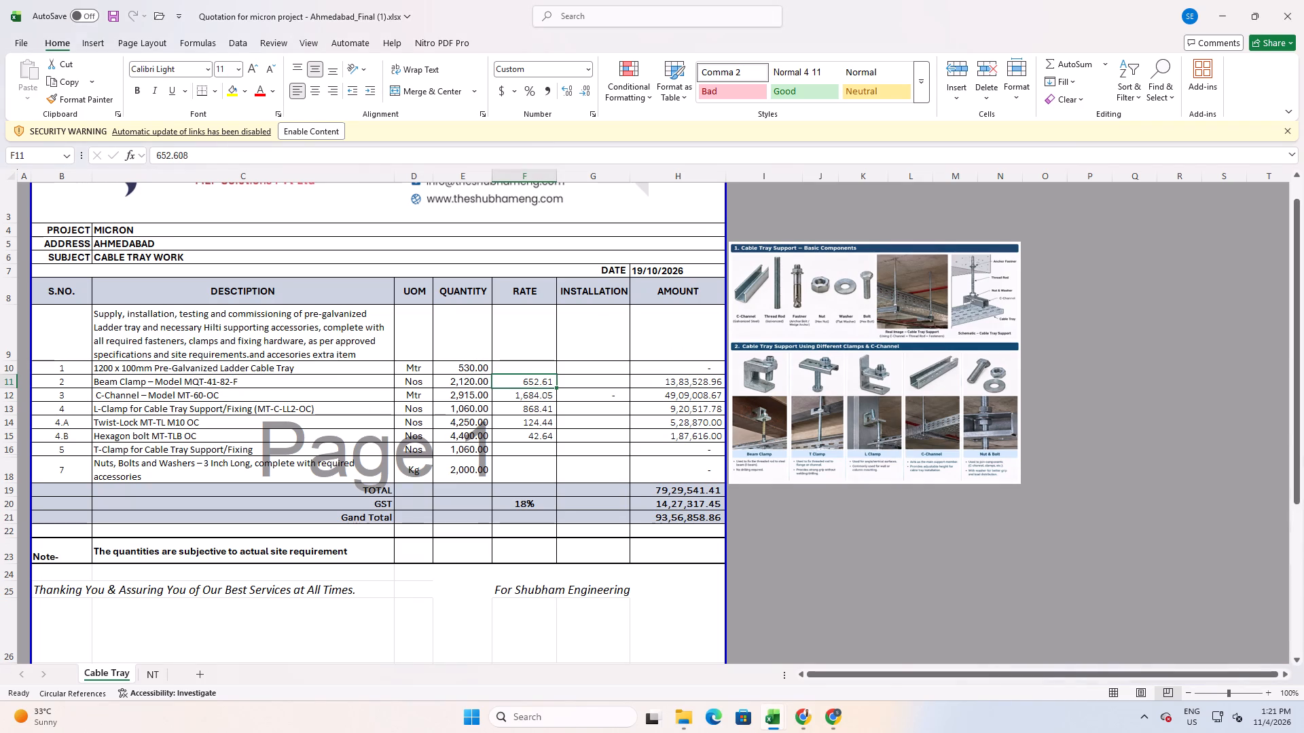
key("alt+Tab")
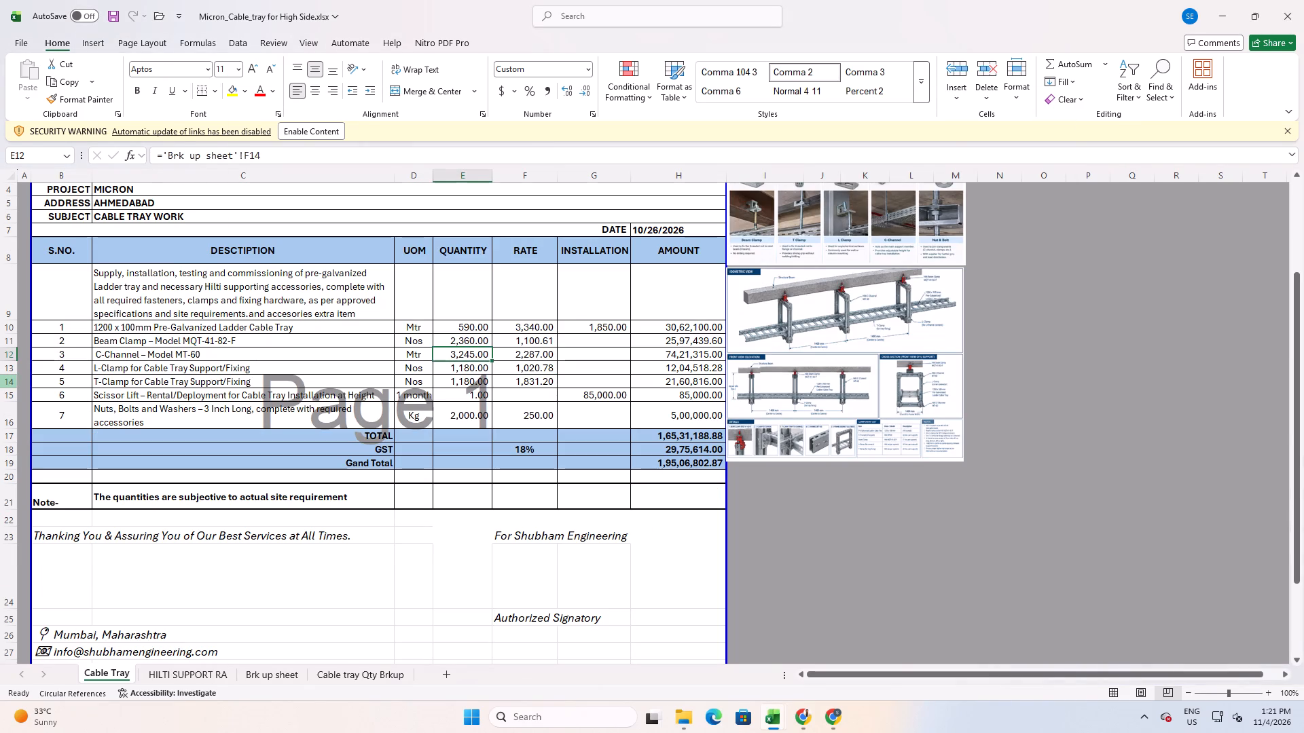
Insert two rows above T-Clamp on the high side Cable Tray sheet and paste the quotation's 4.A Twist-Lock and 4.B Hexagon bolt entries.
left_click(3, 385)
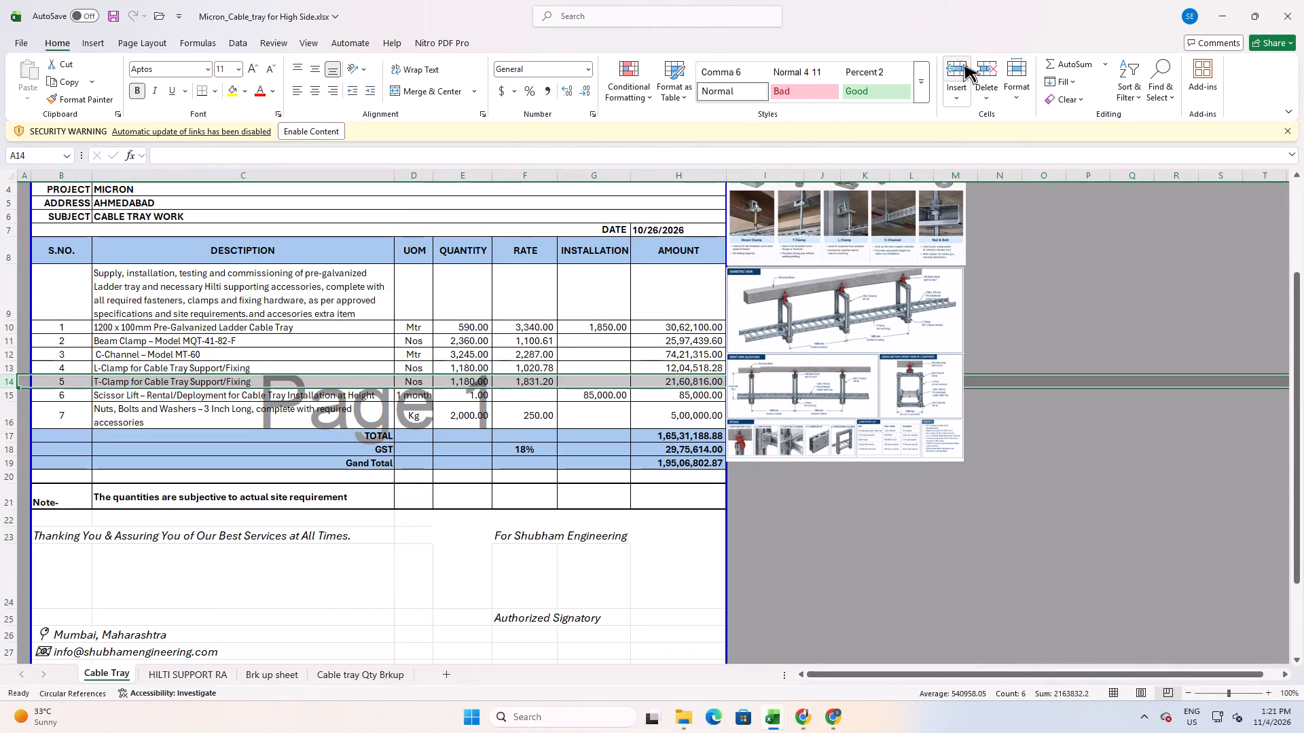
double_click(963, 64)
key("alt+Tab")
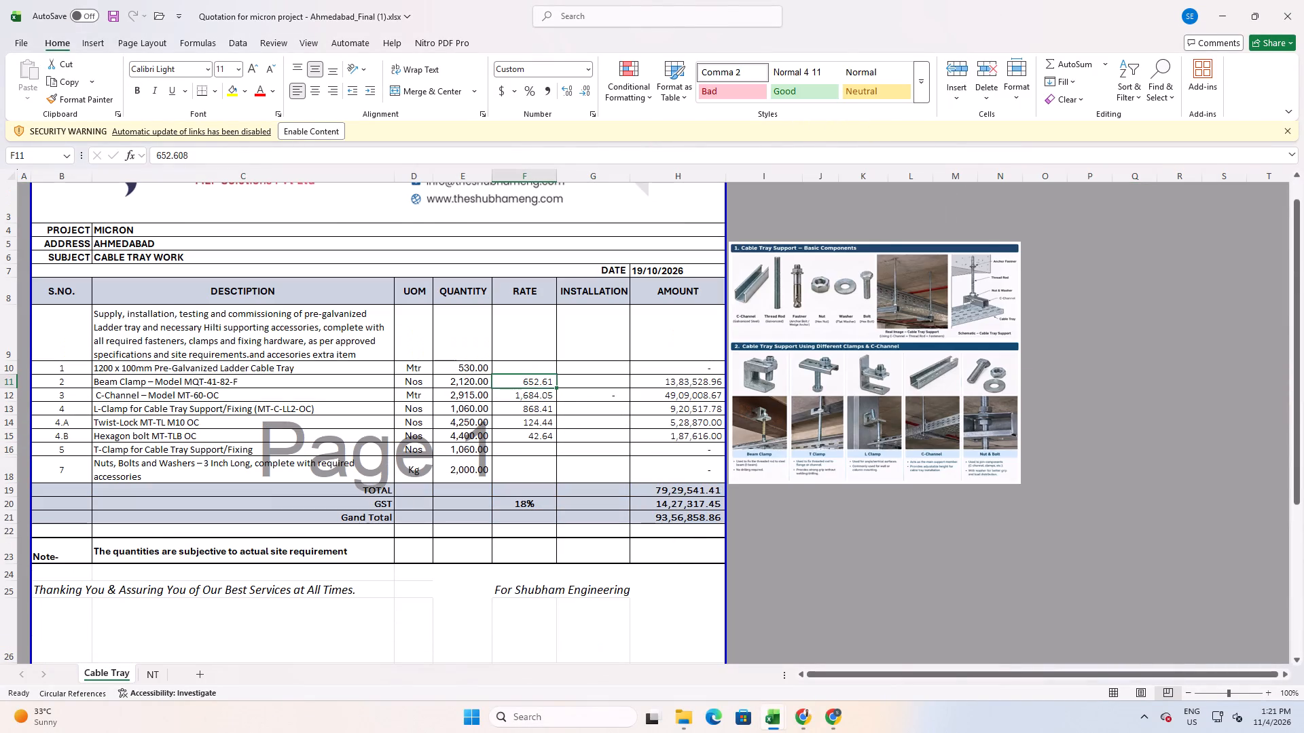
left_click_drag(73, 421, 609, 447)
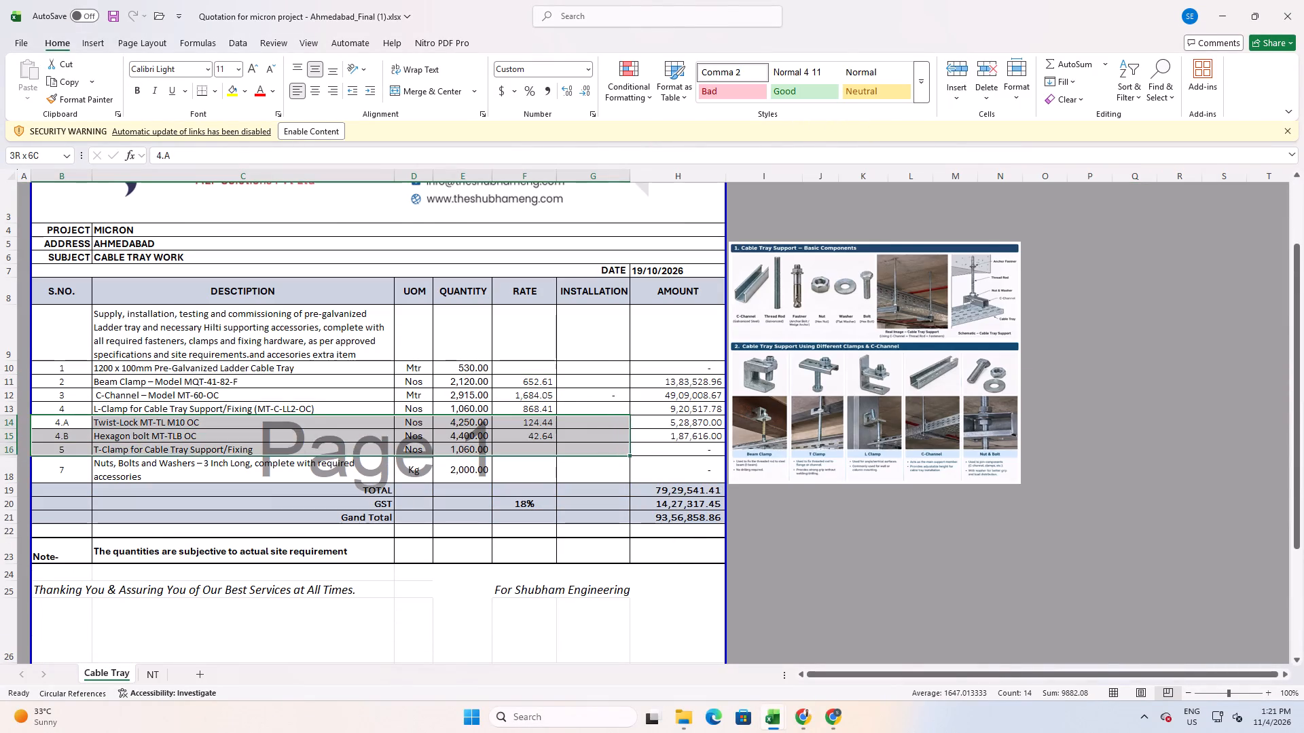
left_click_drag(609, 447, 469, 436)
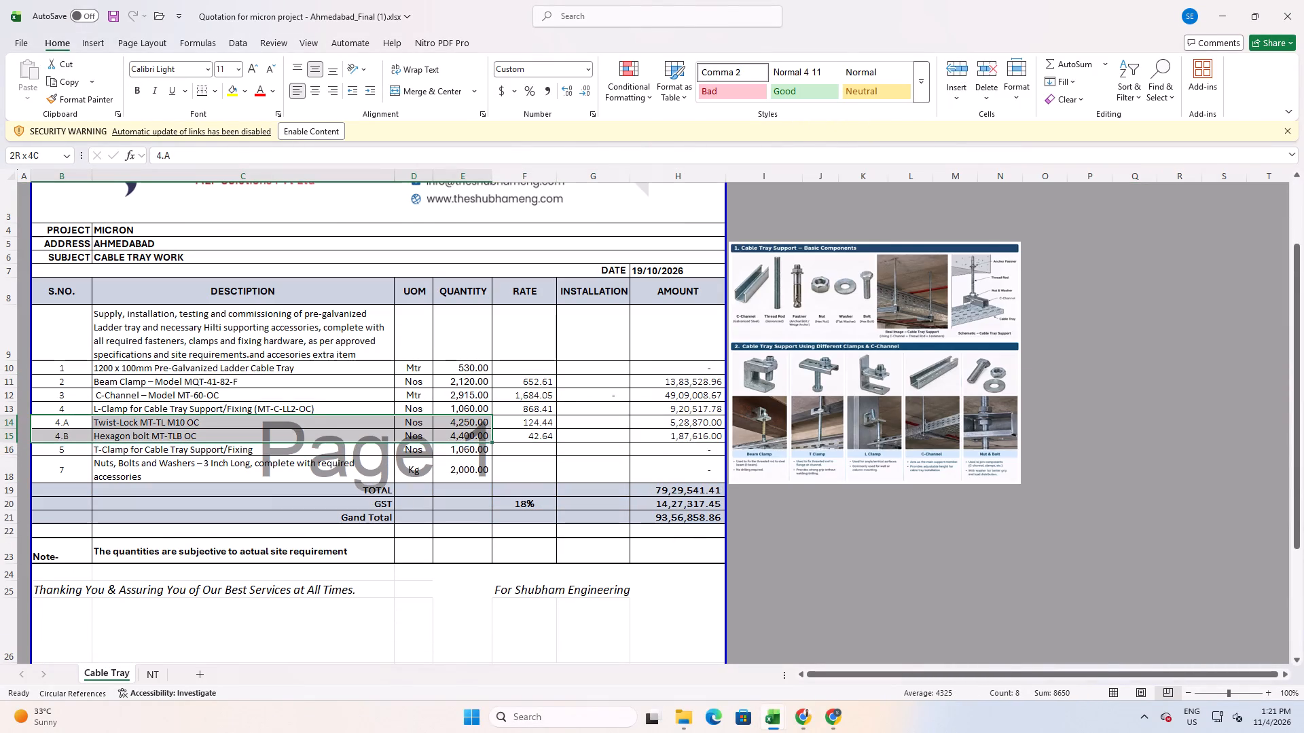
left_click_drag(469, 436, 500, 435)
key("ctrl+c")
key("alt+Tab")
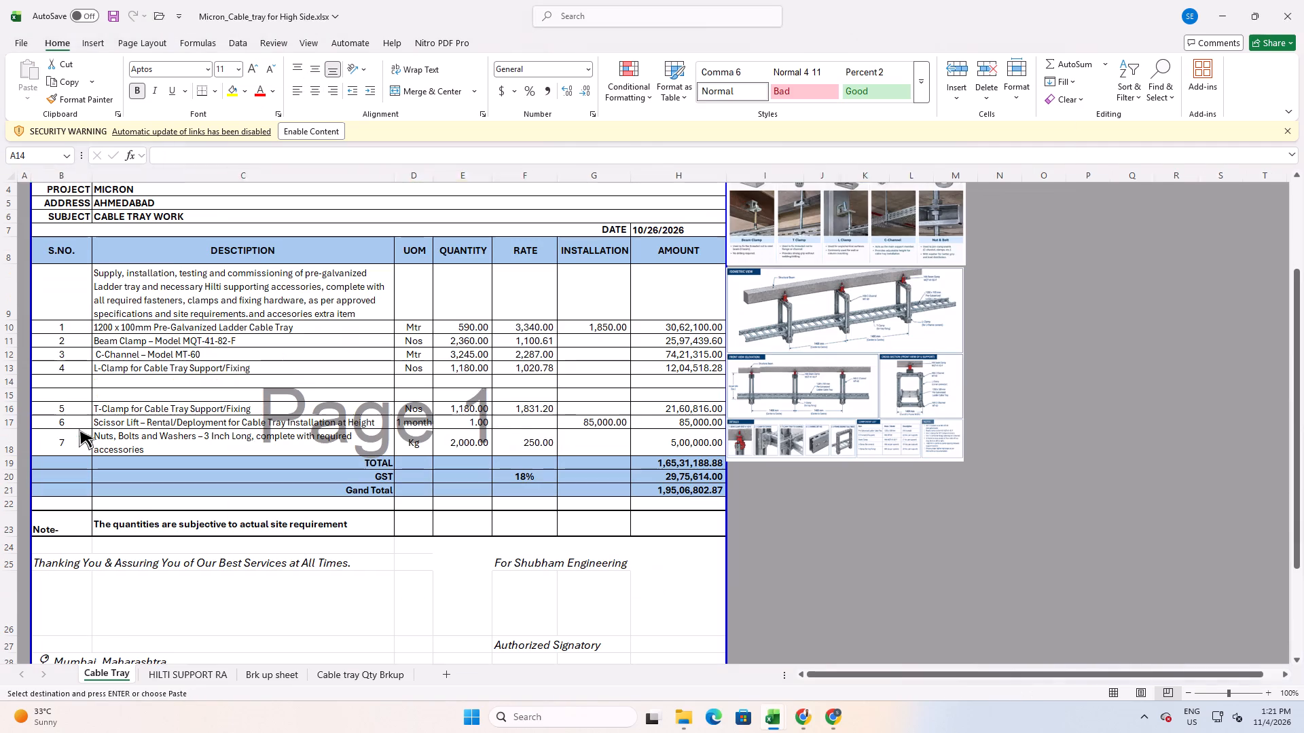
left_click(74, 379)
key("ctrl+shift+v")
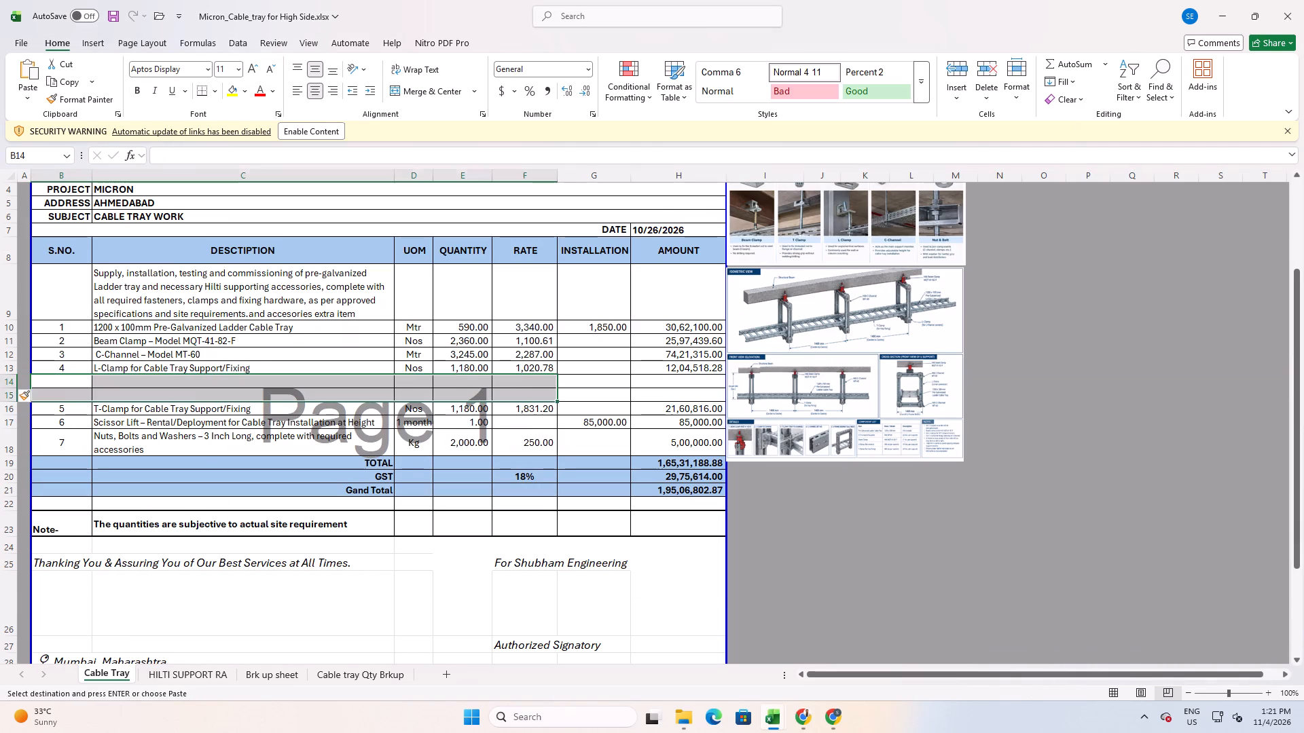
left_click(172, 446)
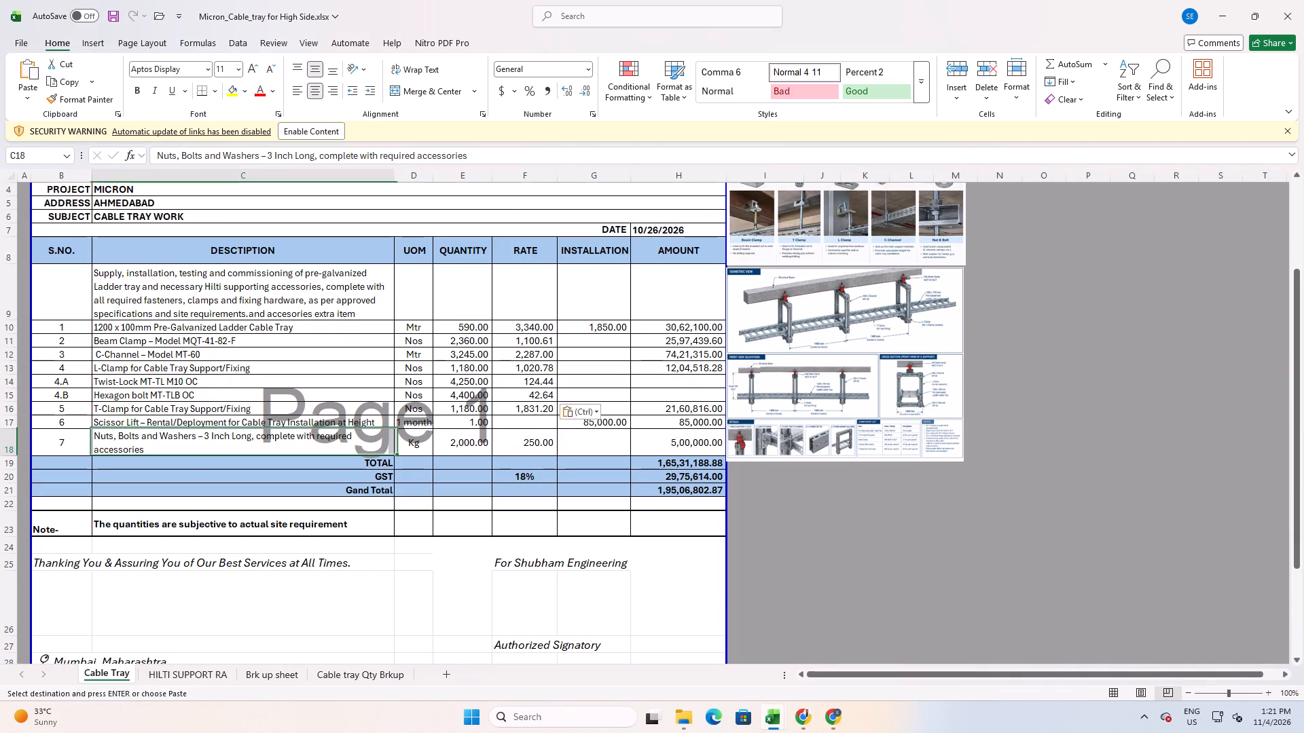
Fill the L-Clamp amount formula down to the Twist-Lock MT-TL M10 OC and Hexagon bolt MT-TLB OC rows.
left_click_drag(670, 367, 668, 398)
key("ctrl+d")
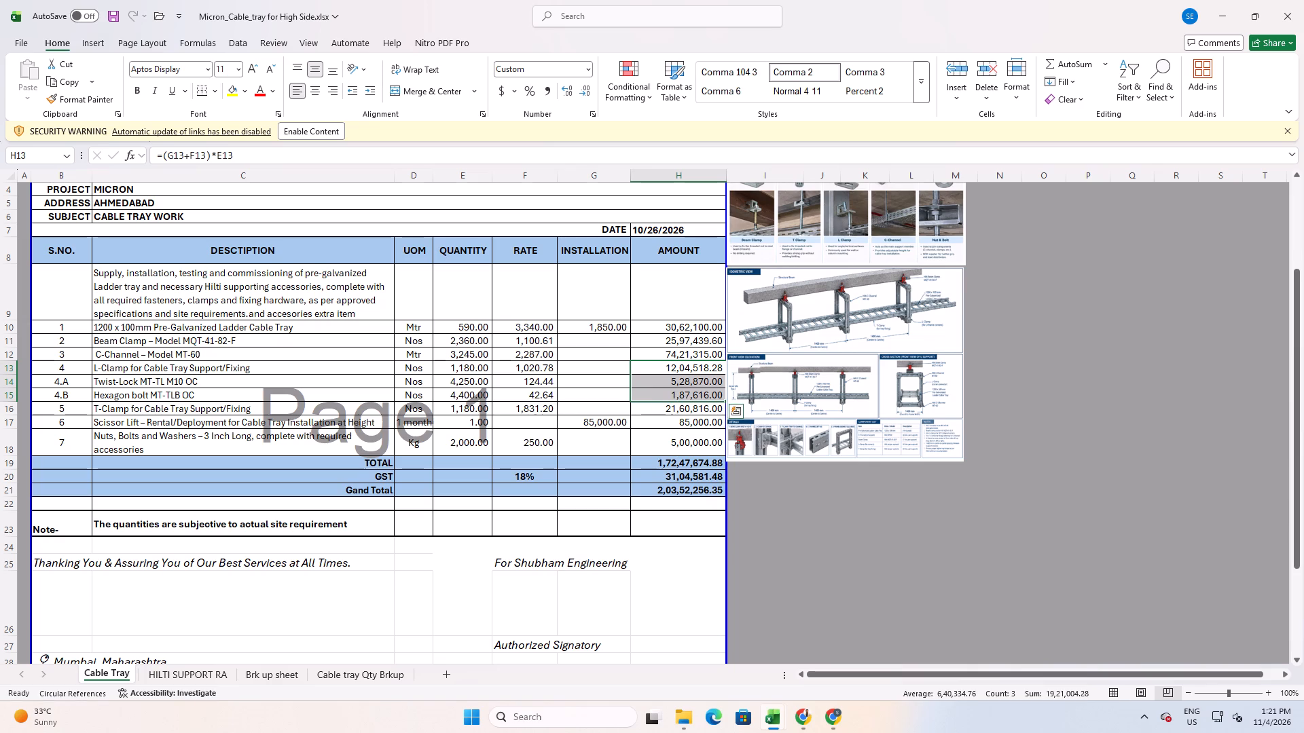
Open Hilti quote 1601920 from Downloads and examine its line items and net prices.
left_click(355, 405)
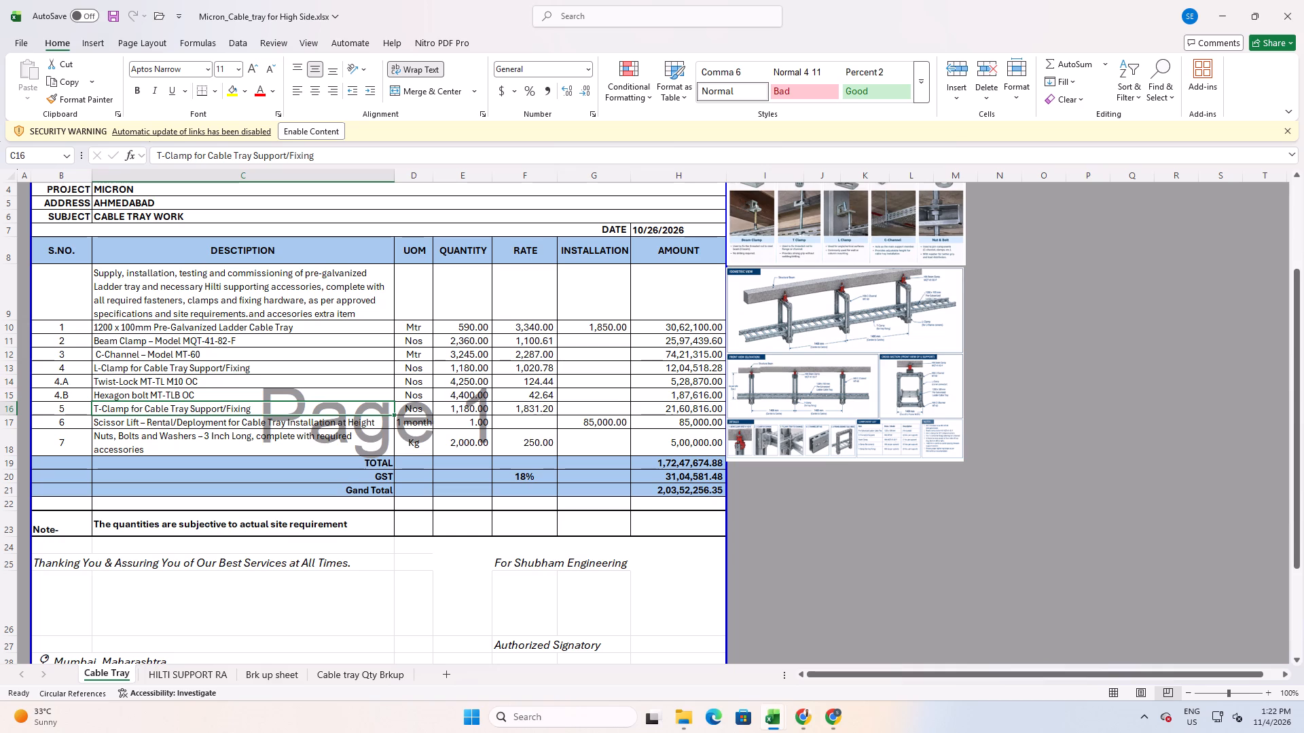
key("alt+Tab")
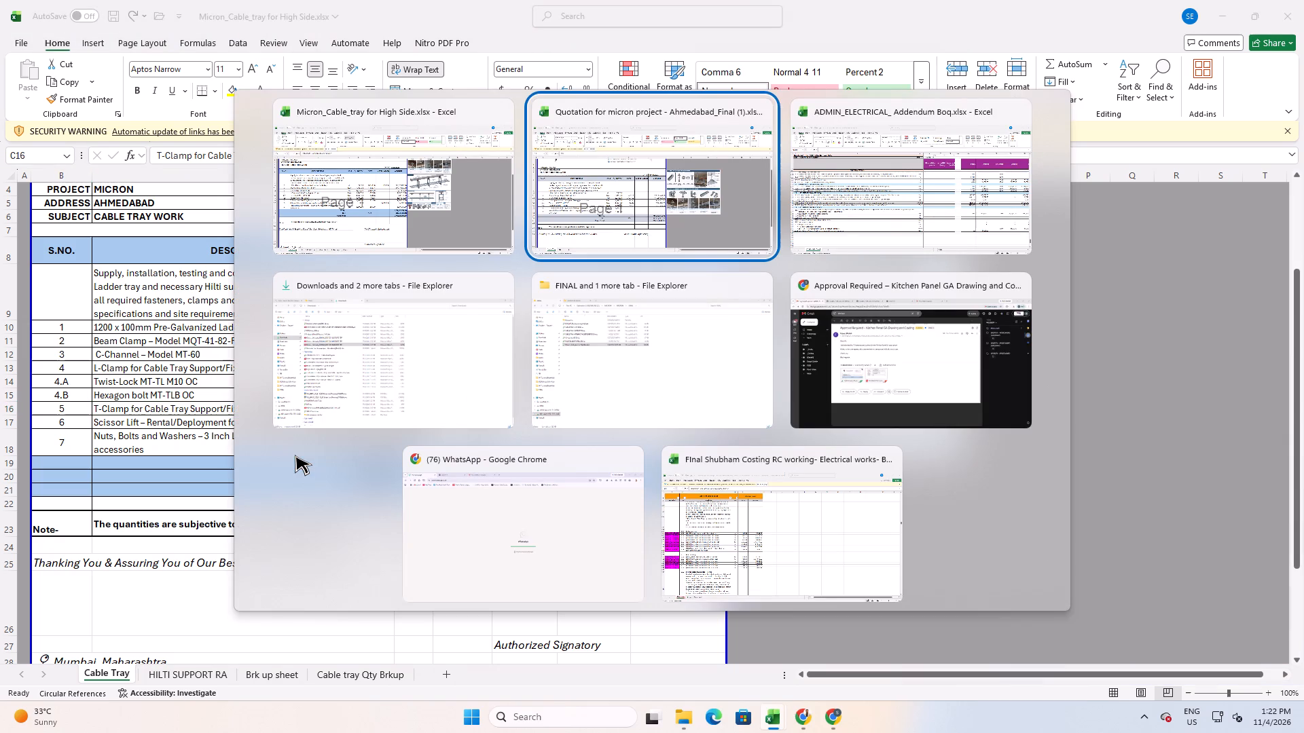
key("alt+Tab")
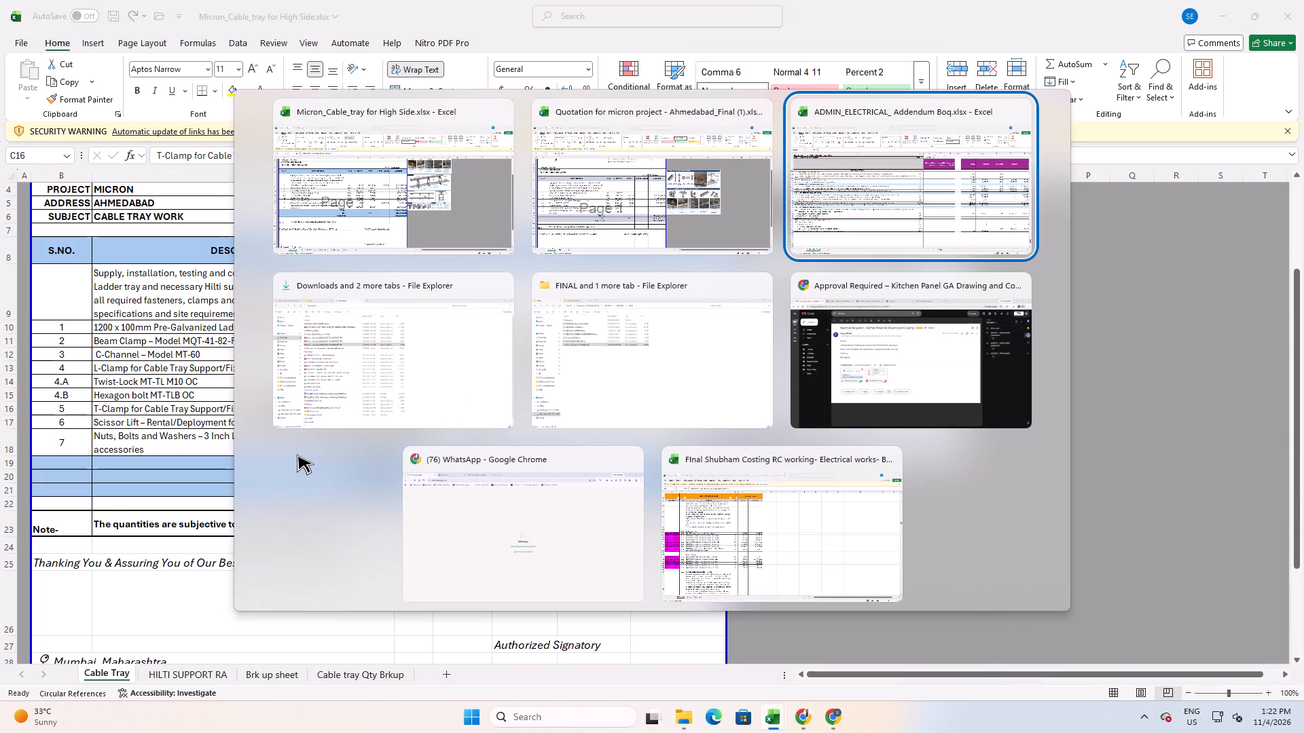
left_click(342, 349, "alt")
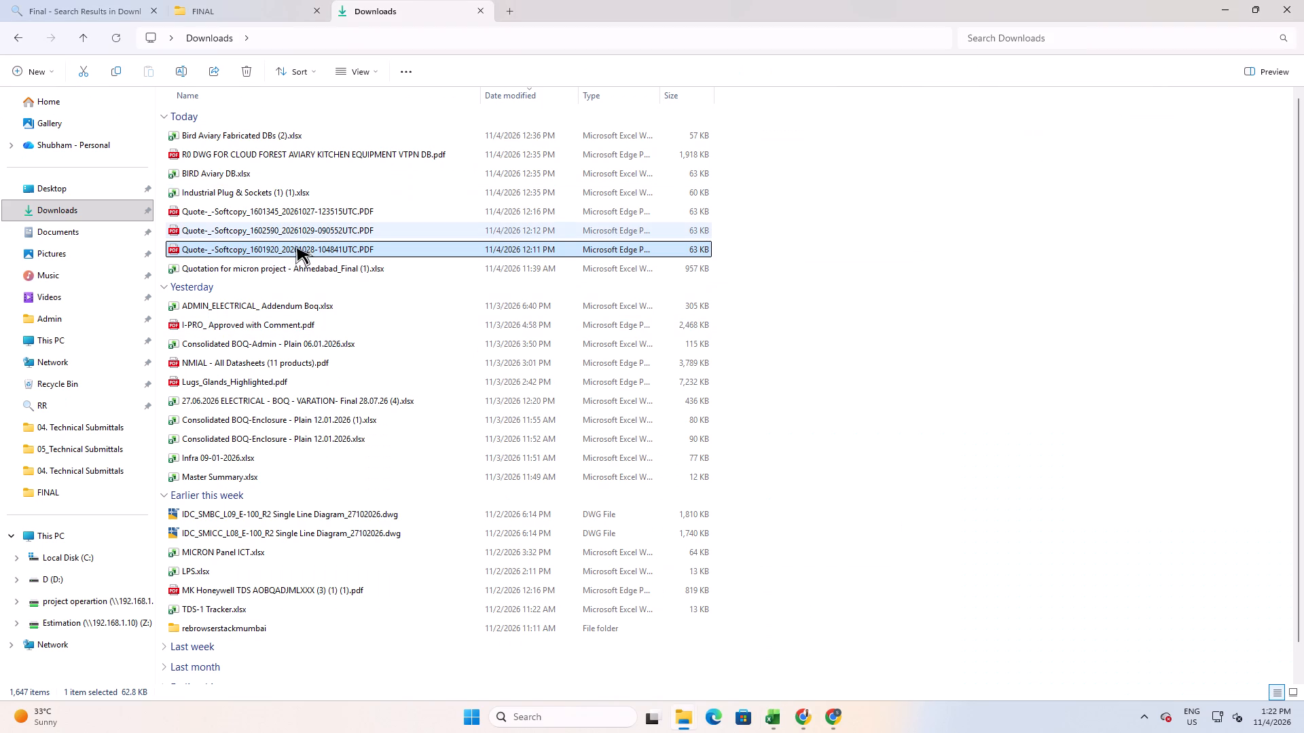
double_click(310, 247)
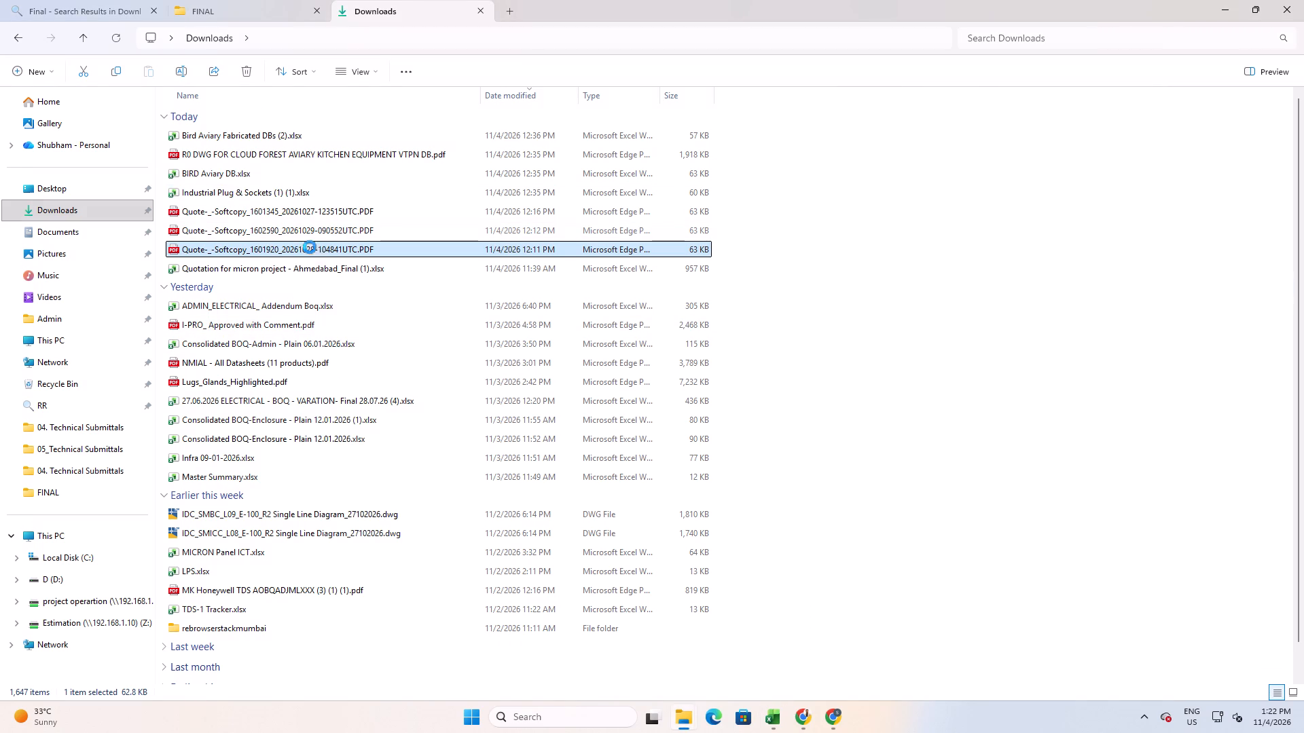
scroll(519, 540, "down", 3)
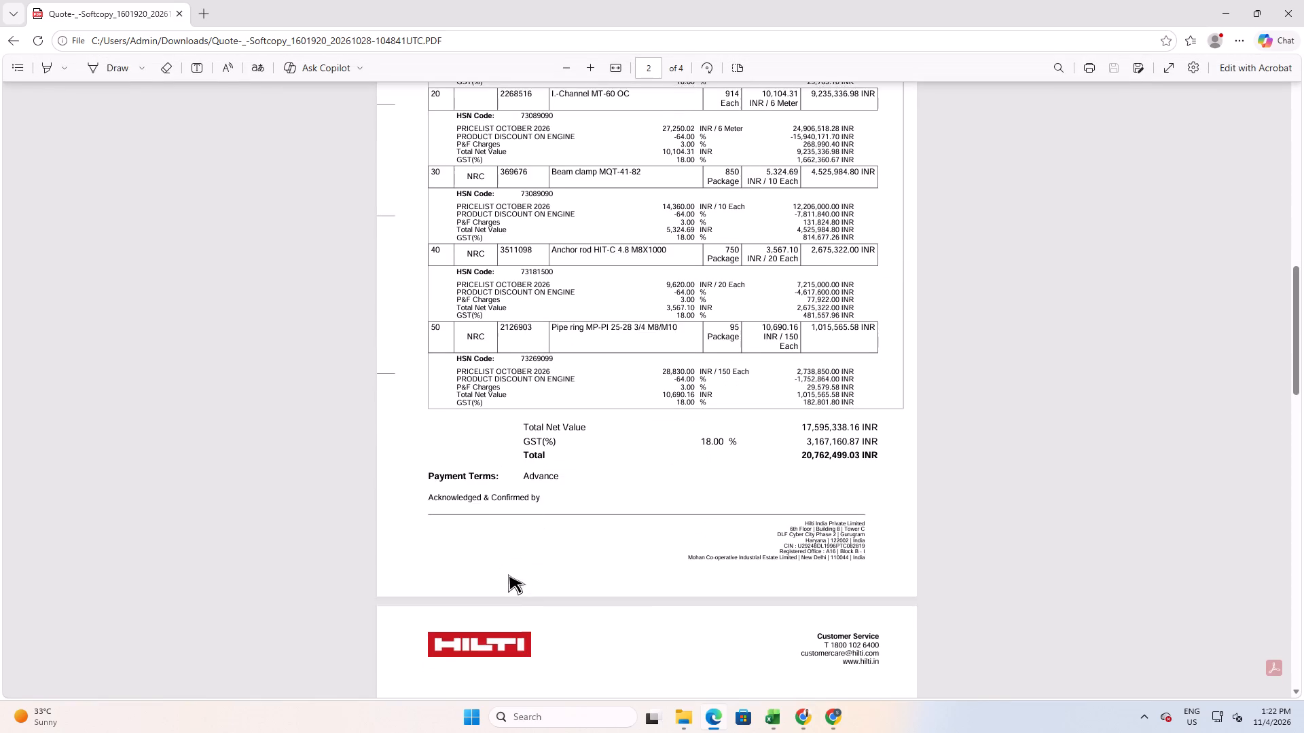
scroll(509, 578, "up", 2)
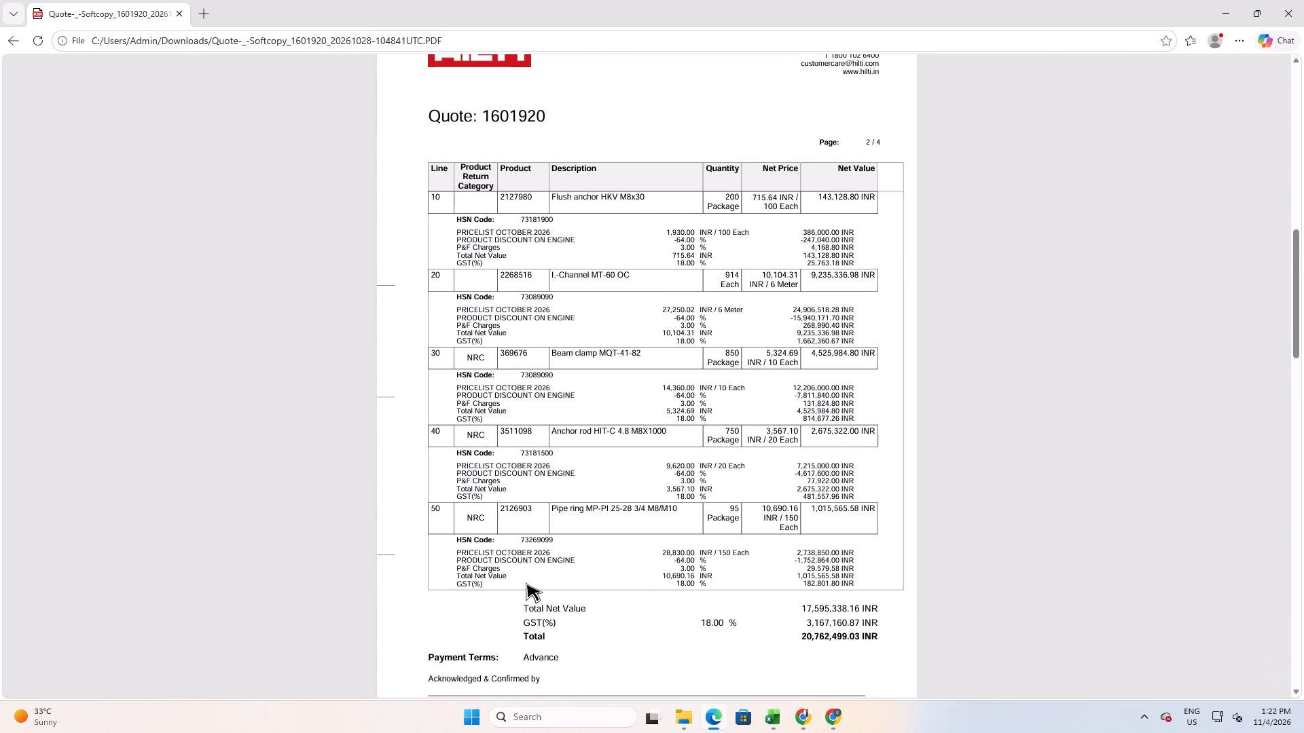
scroll(526, 582, "down", 20)
scroll(526, 582, "down", 4)
scroll(579, 580, "up", 3)
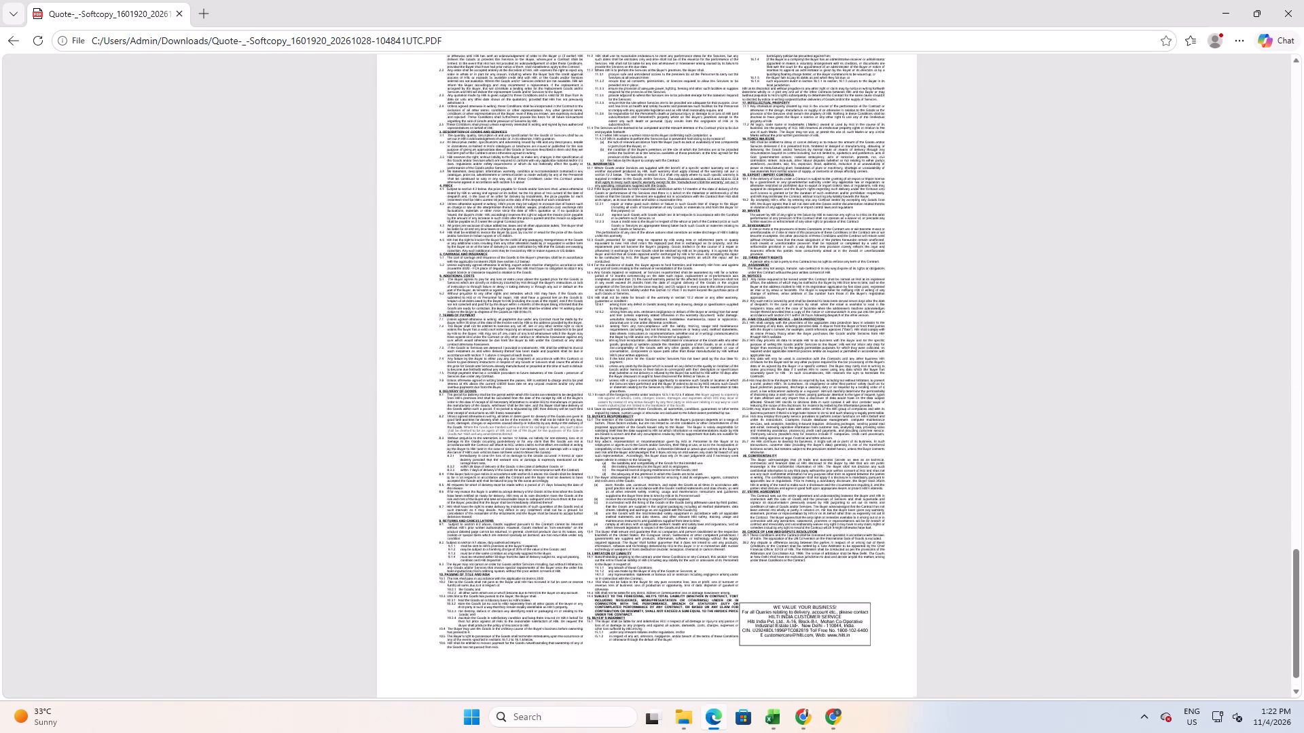
scroll(579, 574, "up", 19)
scroll(681, 624, "up", 11)
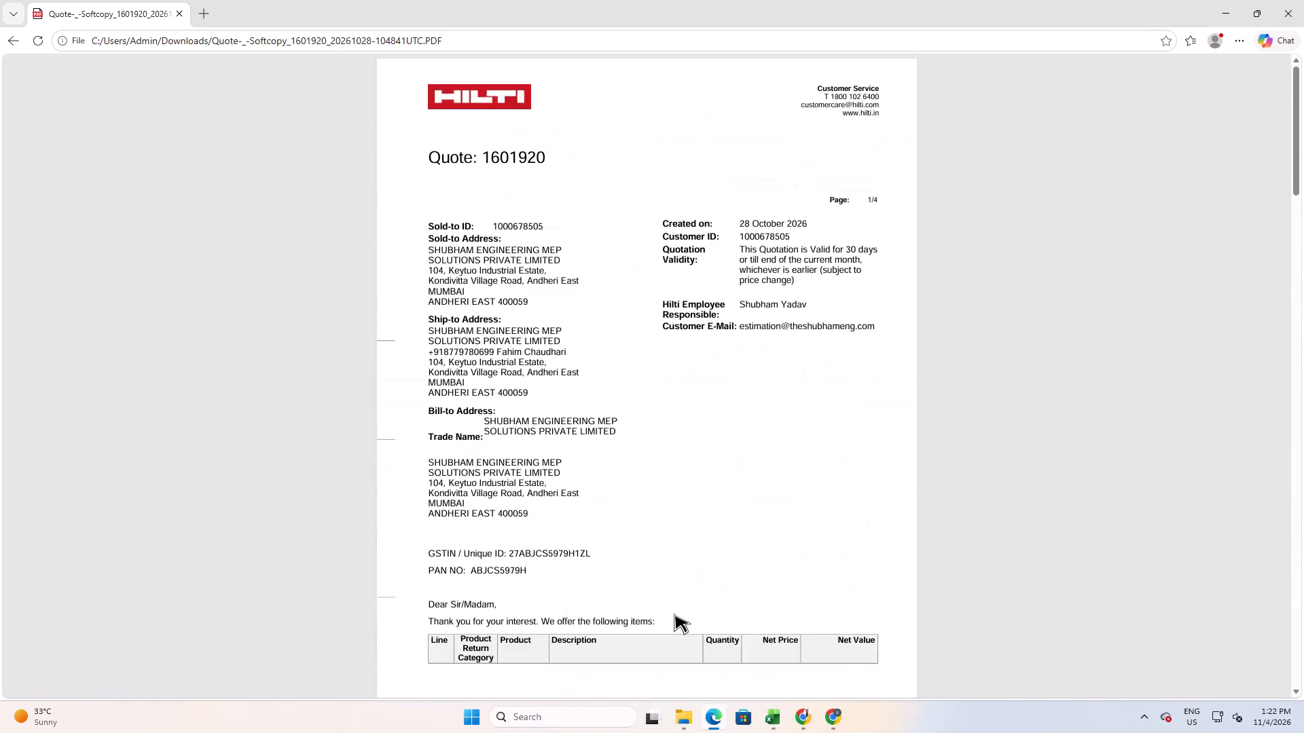
Examine the line items and net prices in Hilti quotes 1602590 and 1601345, and return to the high side workbook.
key("alt+Tab")
double_click(313, 231)
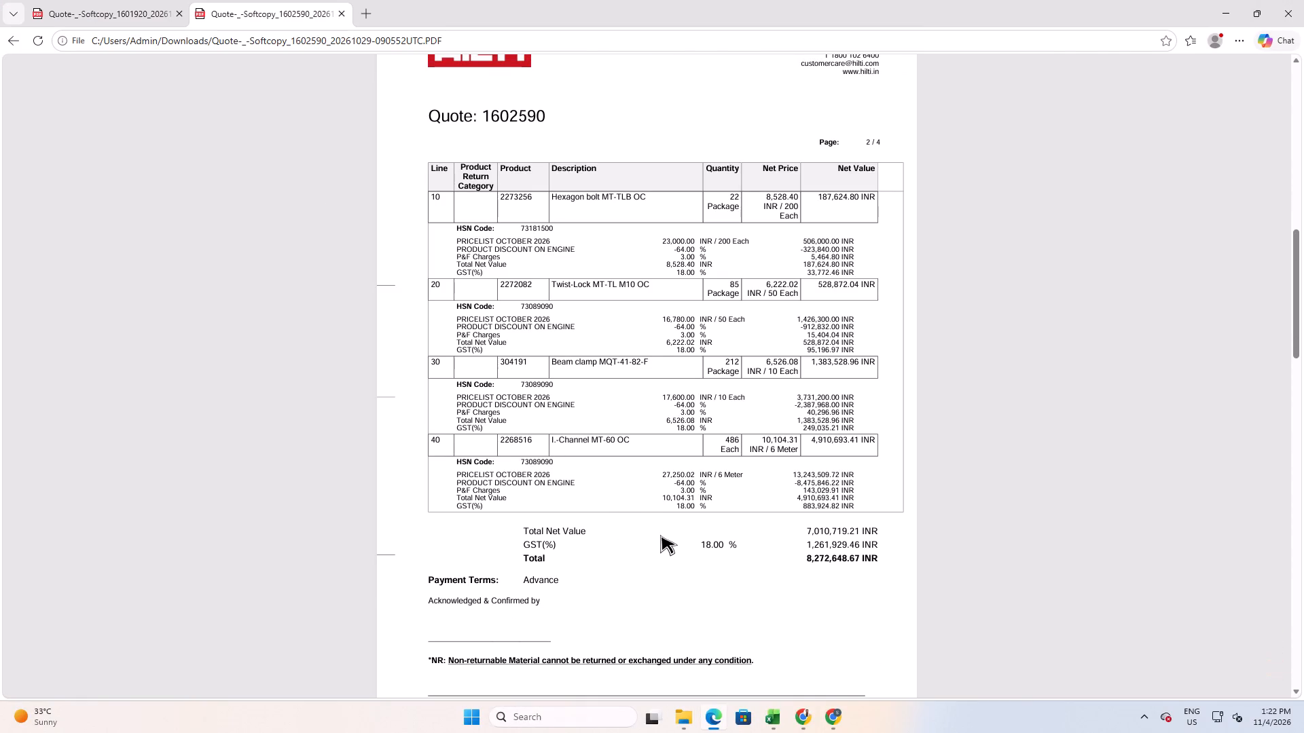
scroll(660, 535, "up", 1)
key("alt+Tab")
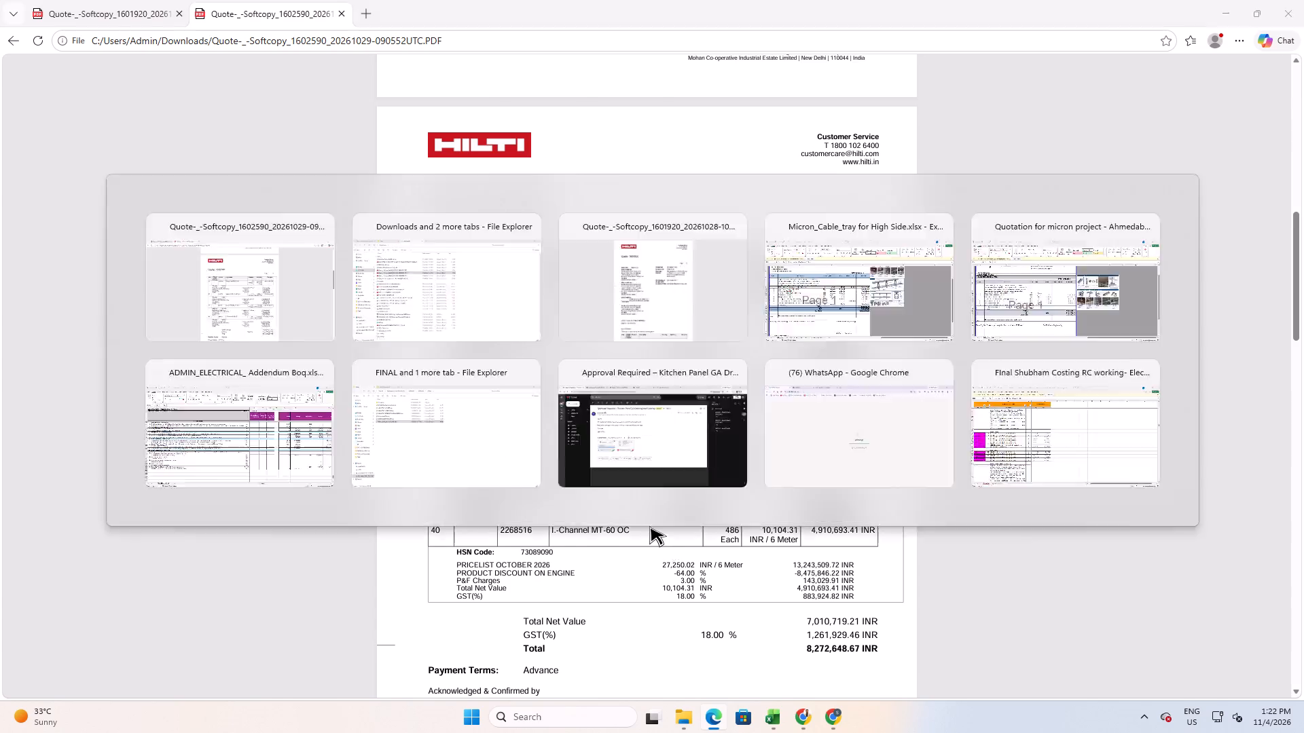
double_click(348, 214)
scroll(618, 451, "down", 4)
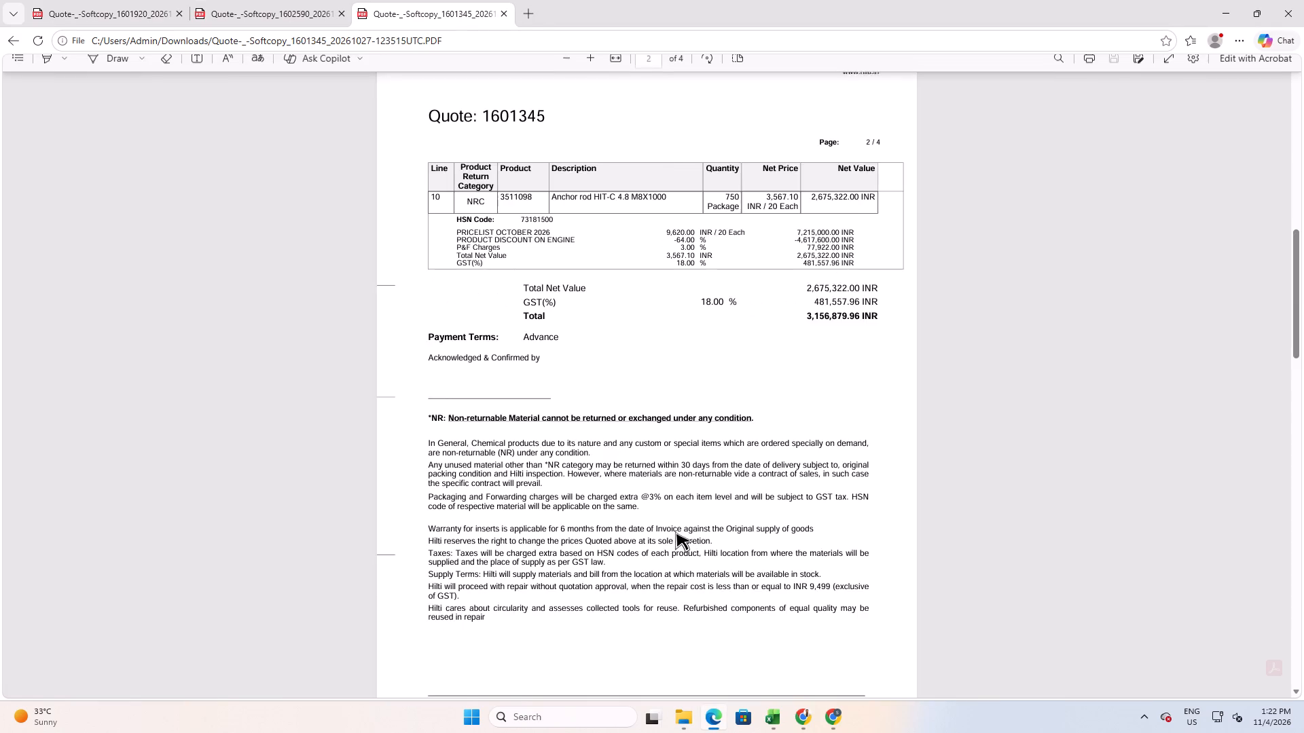
scroll(676, 531, "down", 2)
scroll(676, 531, "up", 10)
scroll(682, 530, "down", 2)
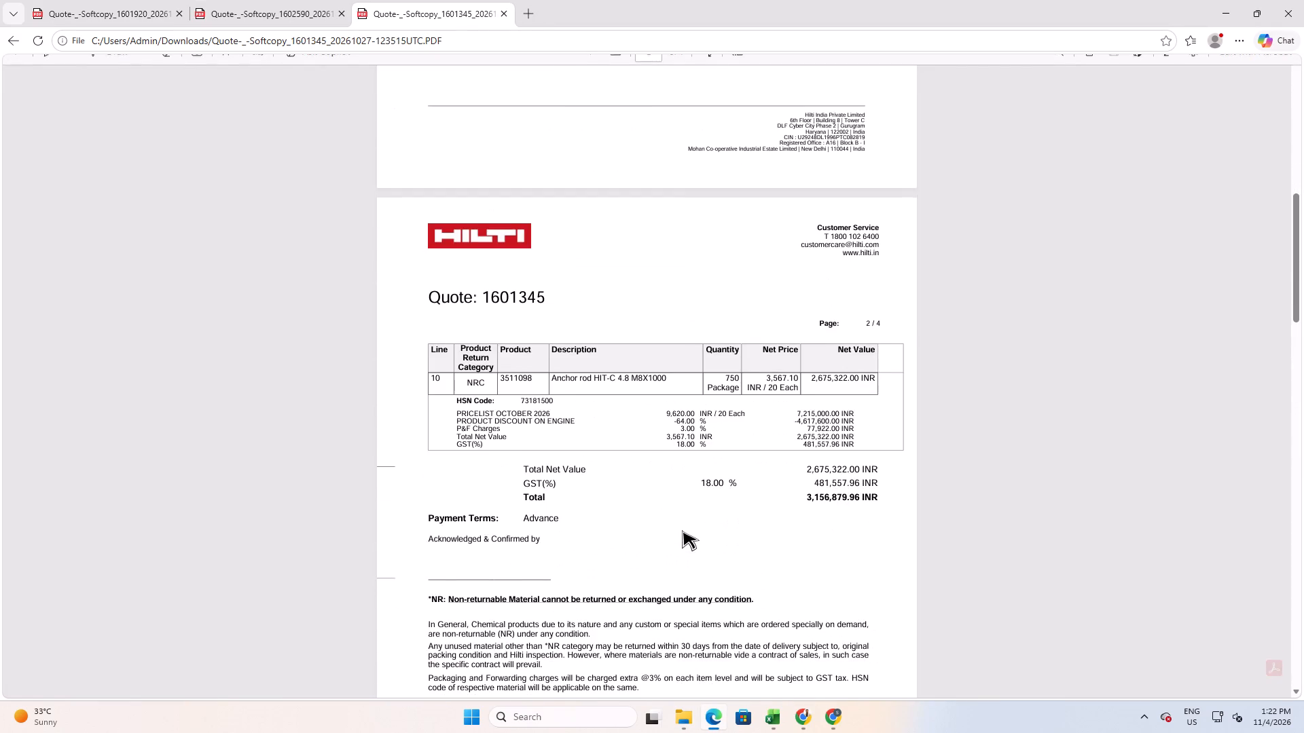
scroll(682, 530, "up", 5)
scroll(681, 530, "down", 4)
key("alt+Tab")
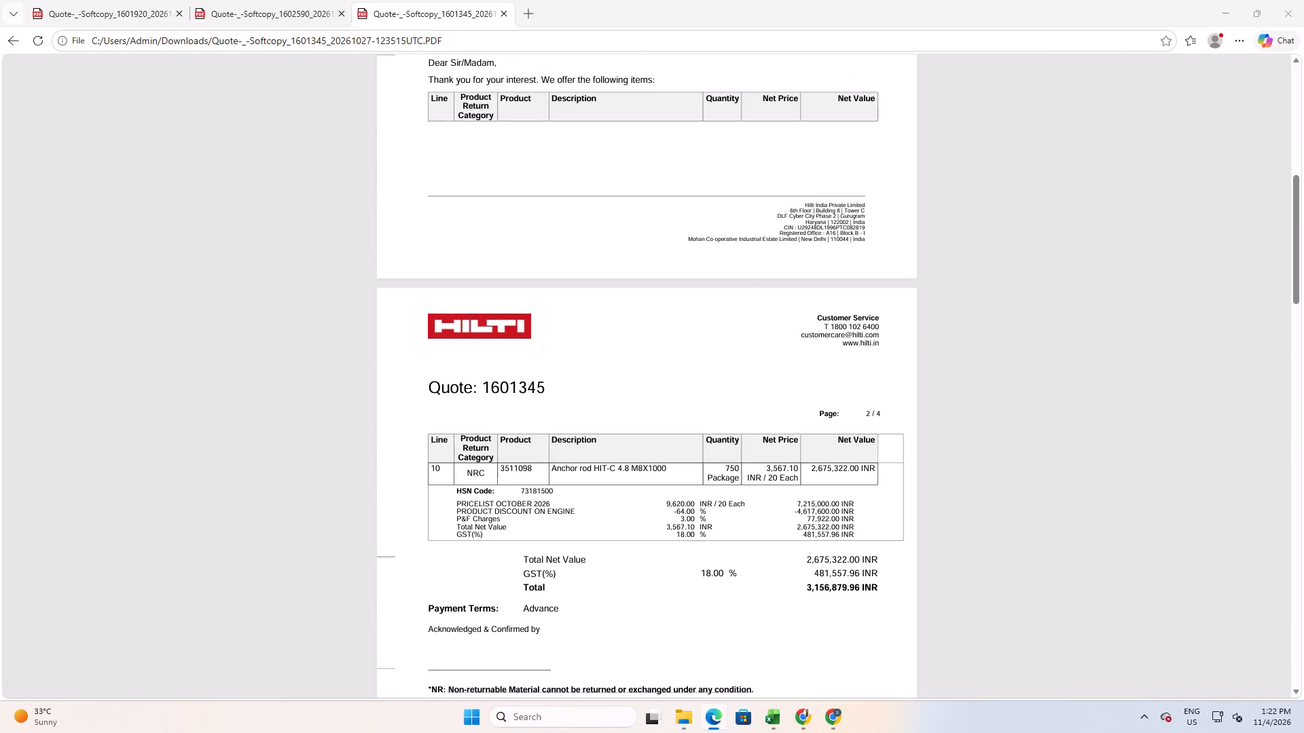
key("alt+Tab")
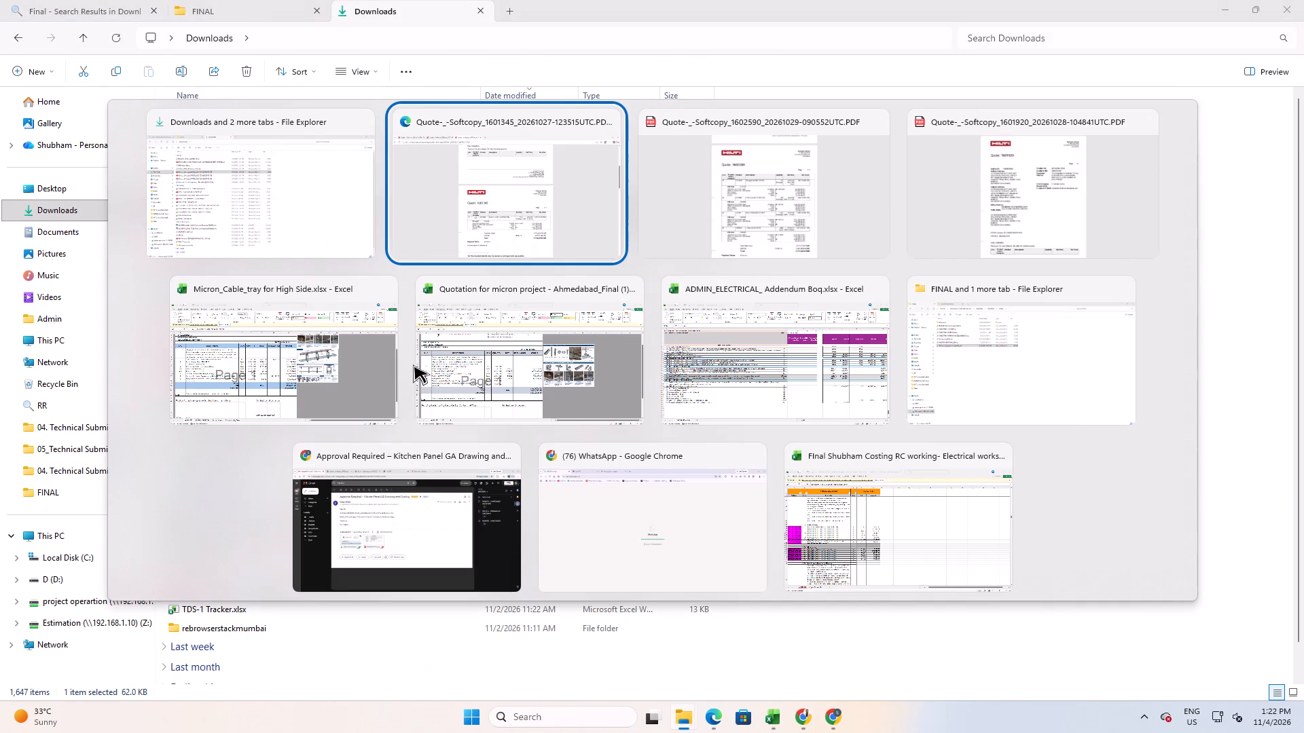
key("alt+Tab")
key("alt+Tab")
key("alt+Tab")
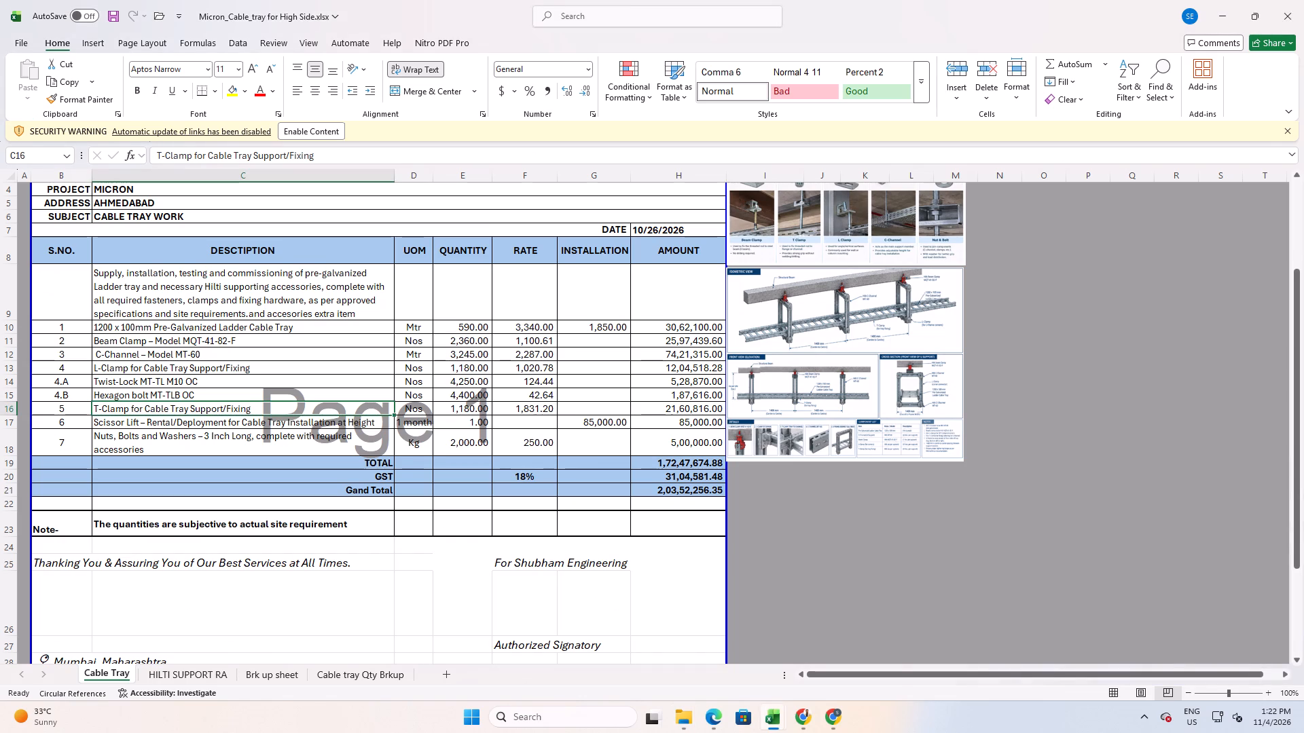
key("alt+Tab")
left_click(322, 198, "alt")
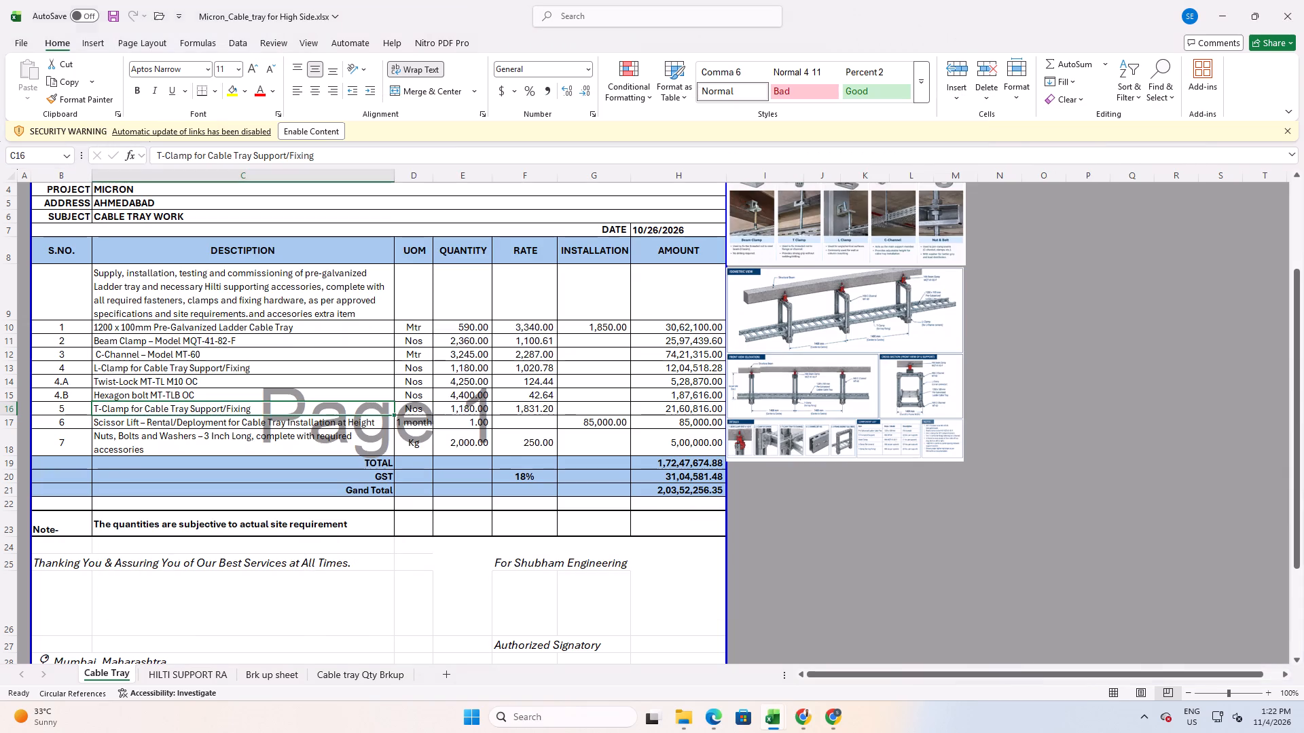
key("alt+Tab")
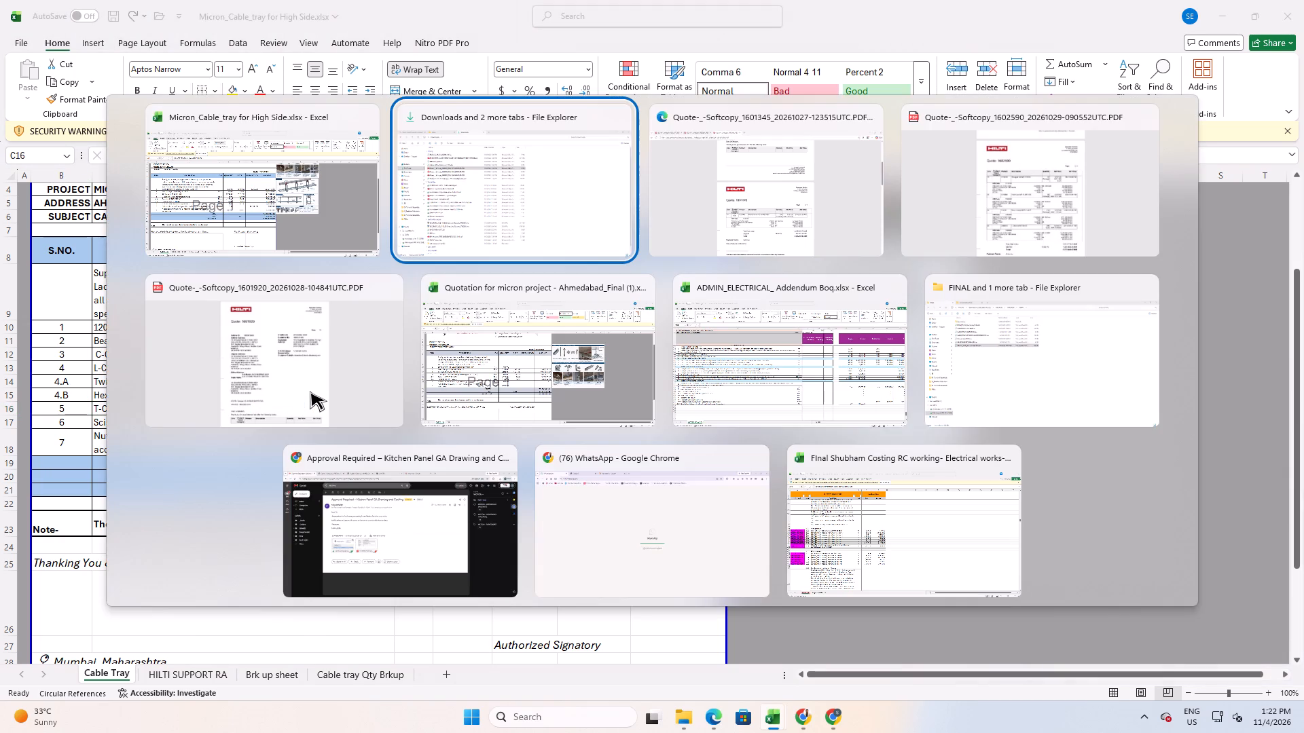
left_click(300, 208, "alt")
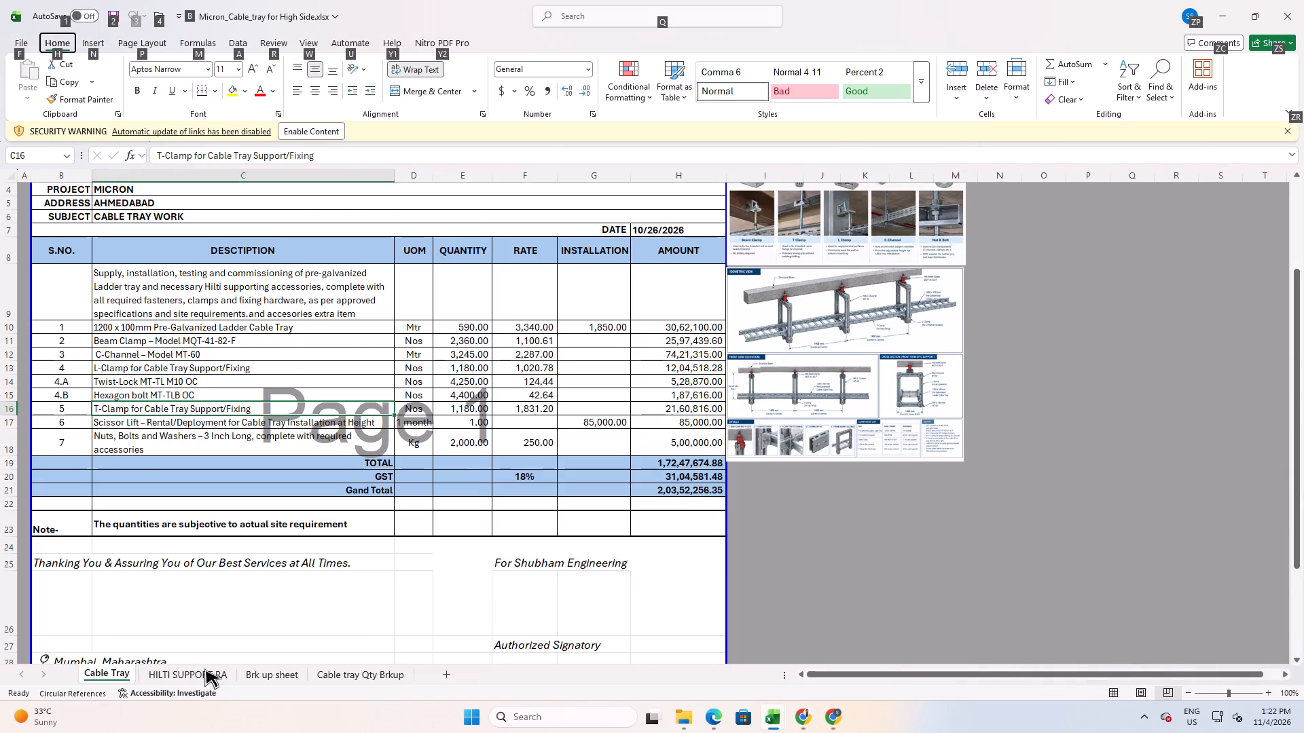
Open the HILTI SUPPORT RA sheet at its last rate analysis block.
left_click(202, 670)
scroll(173, 444, "down", 4)
scroll(172, 446, "up", 4)
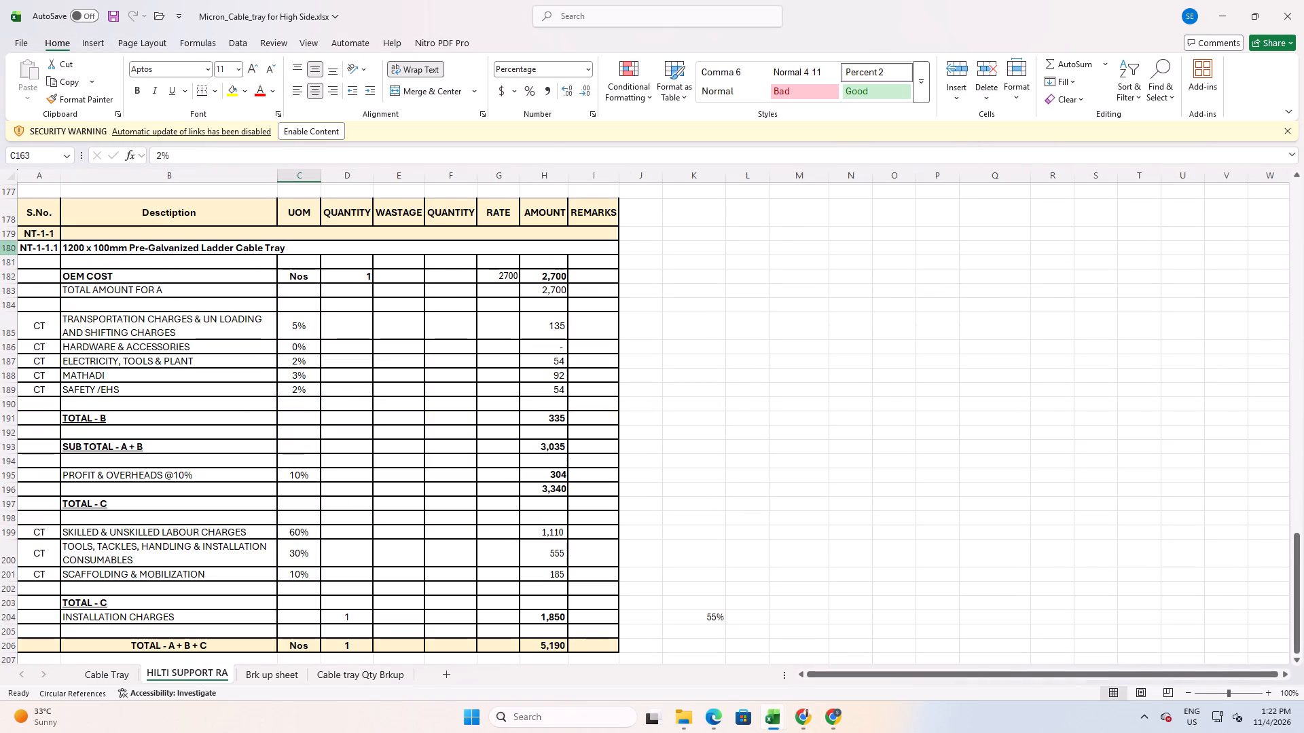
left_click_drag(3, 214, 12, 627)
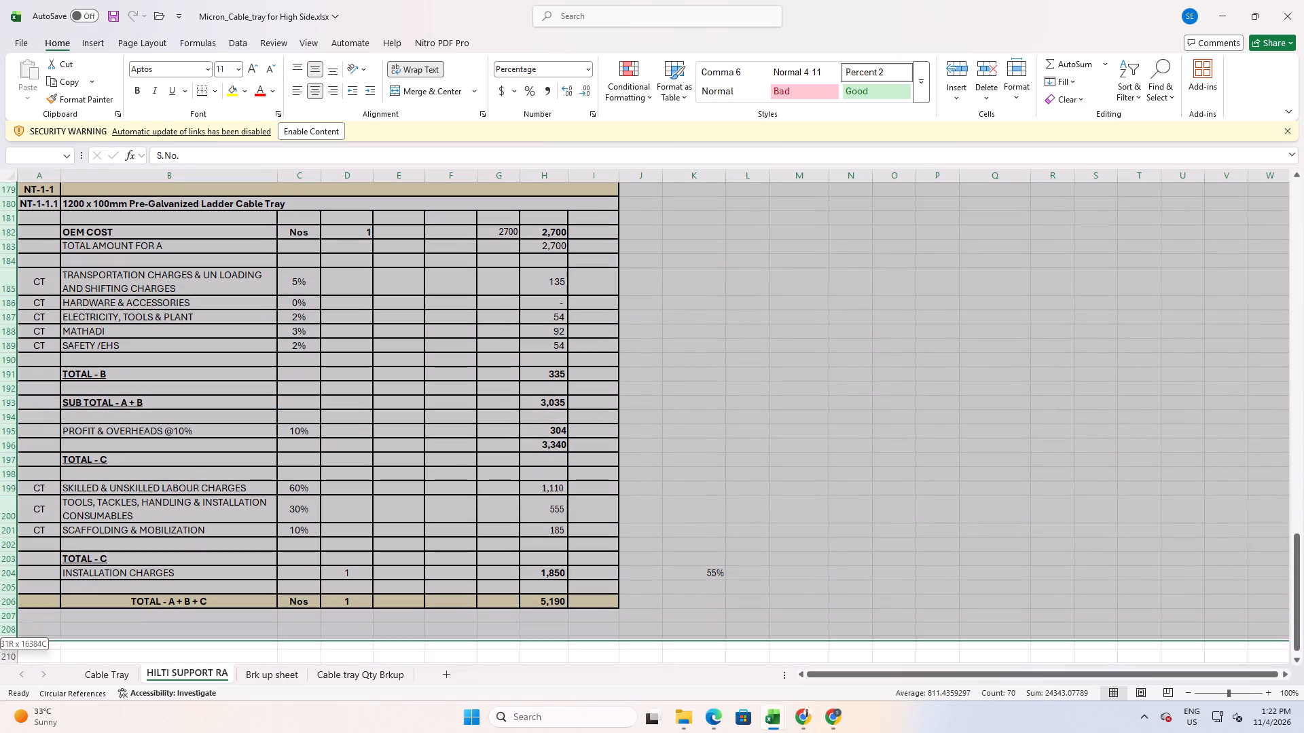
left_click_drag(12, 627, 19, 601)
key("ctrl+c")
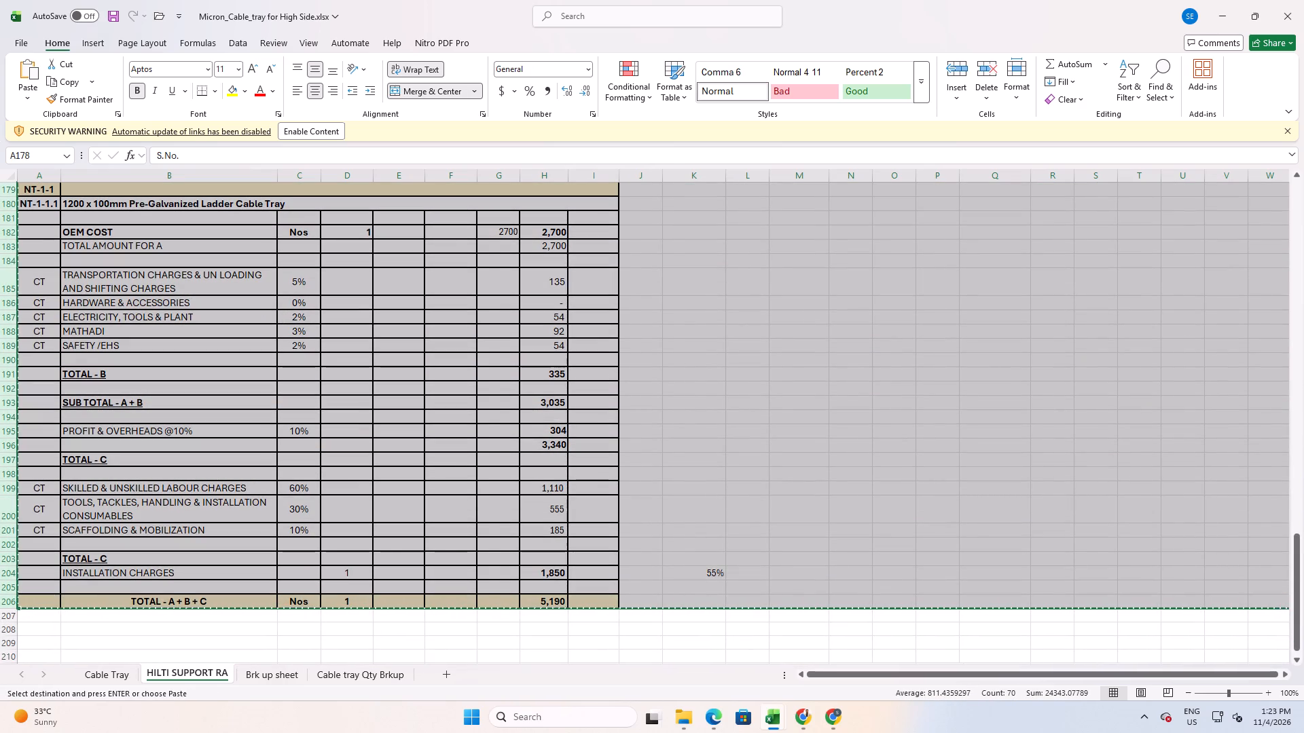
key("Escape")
Copy the T-Clamp rate analysis block, rows 156 to 175, and paste it below the ladder cable tray analysis at rows 209 and 231.
scroll(115, 558, "up", 3)
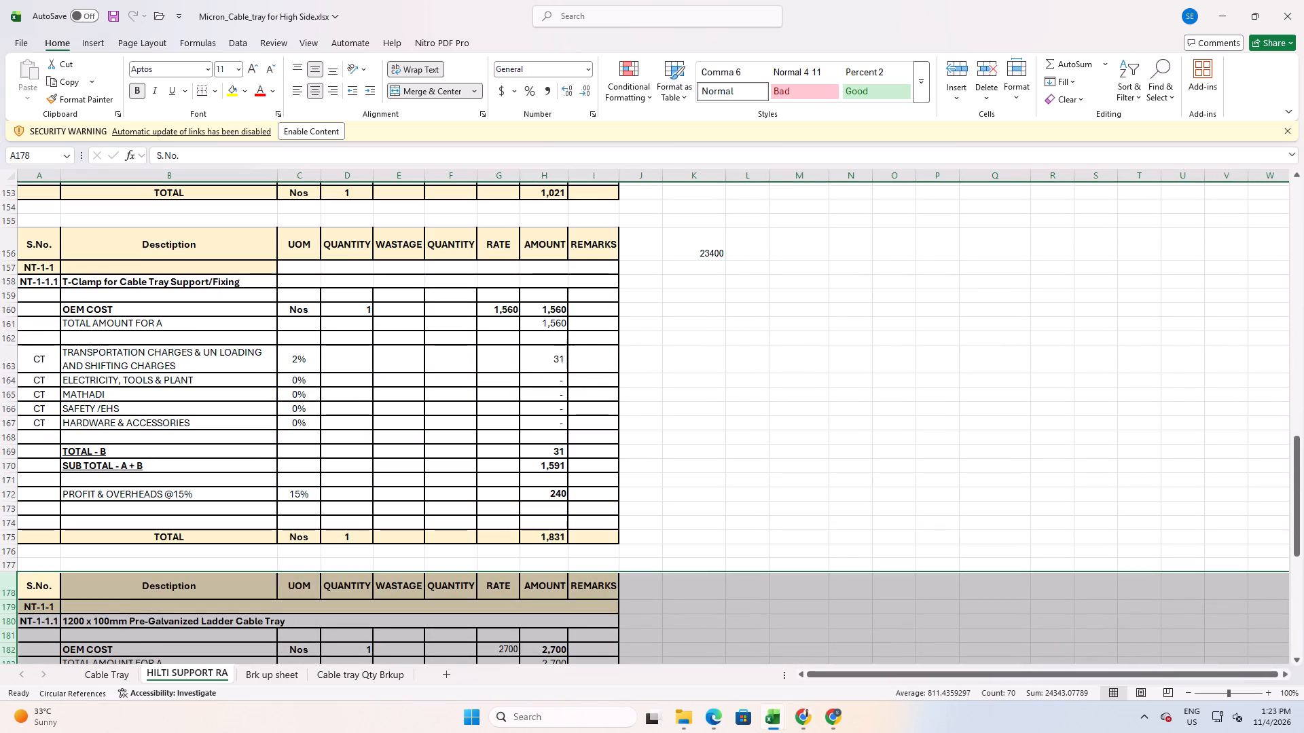
left_click(5, 259)
left_click_drag(8, 246, 3, 535)
key("ctrl+c")
scroll(27, 537, "down", 3)
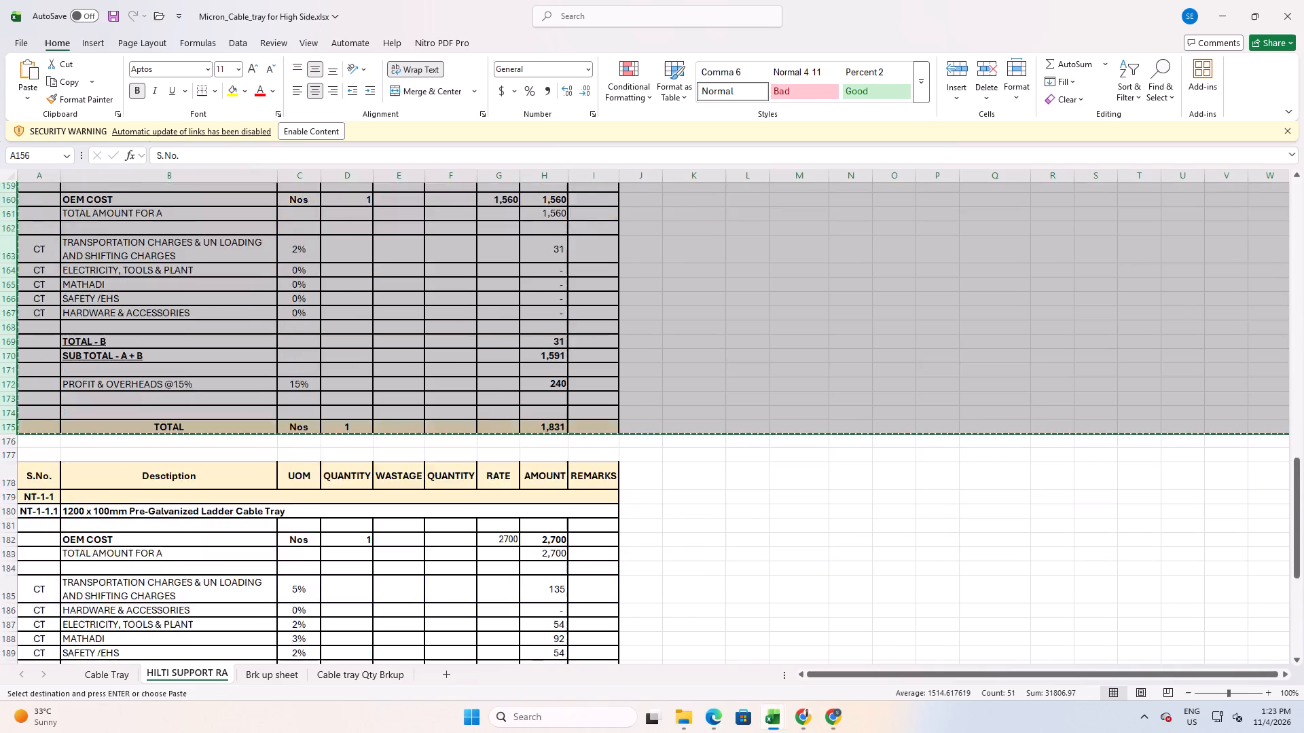
scroll(55, 592, "down", 7)
left_click(1, 519)
key("ctrl+v")
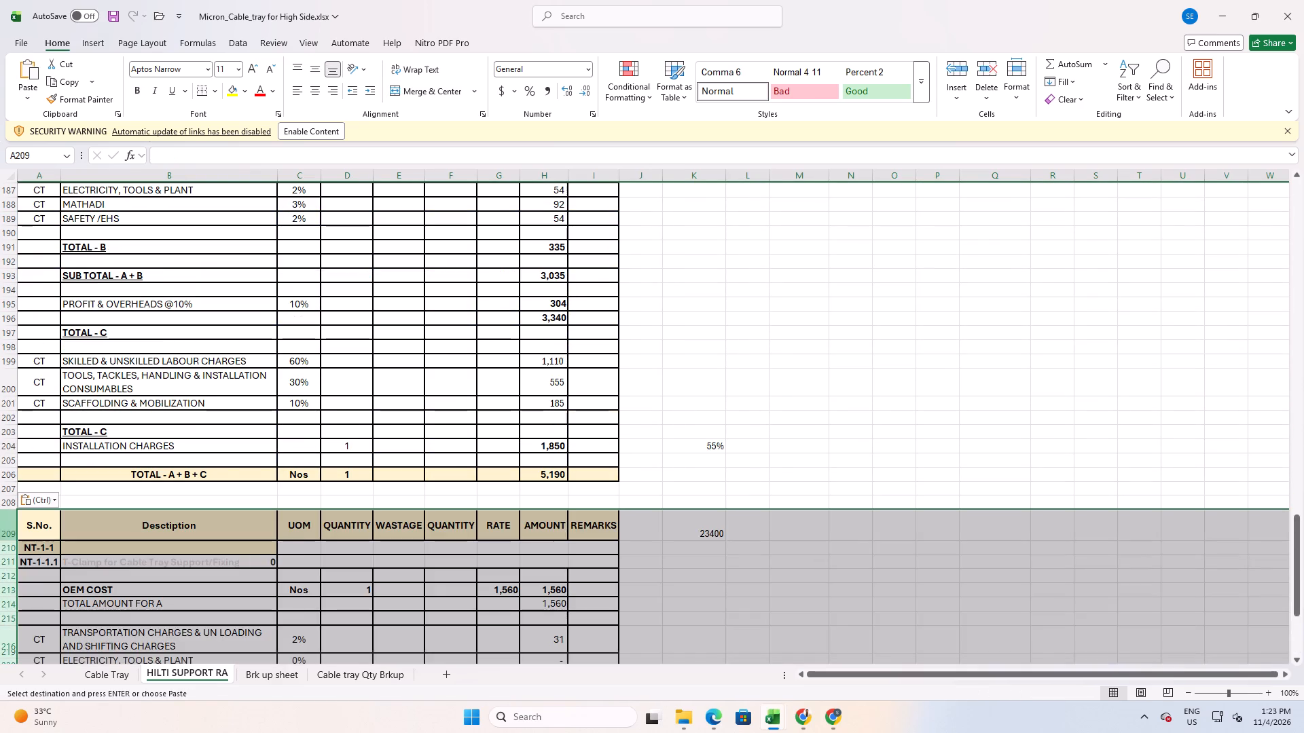
scroll(61, 574, "down", 8)
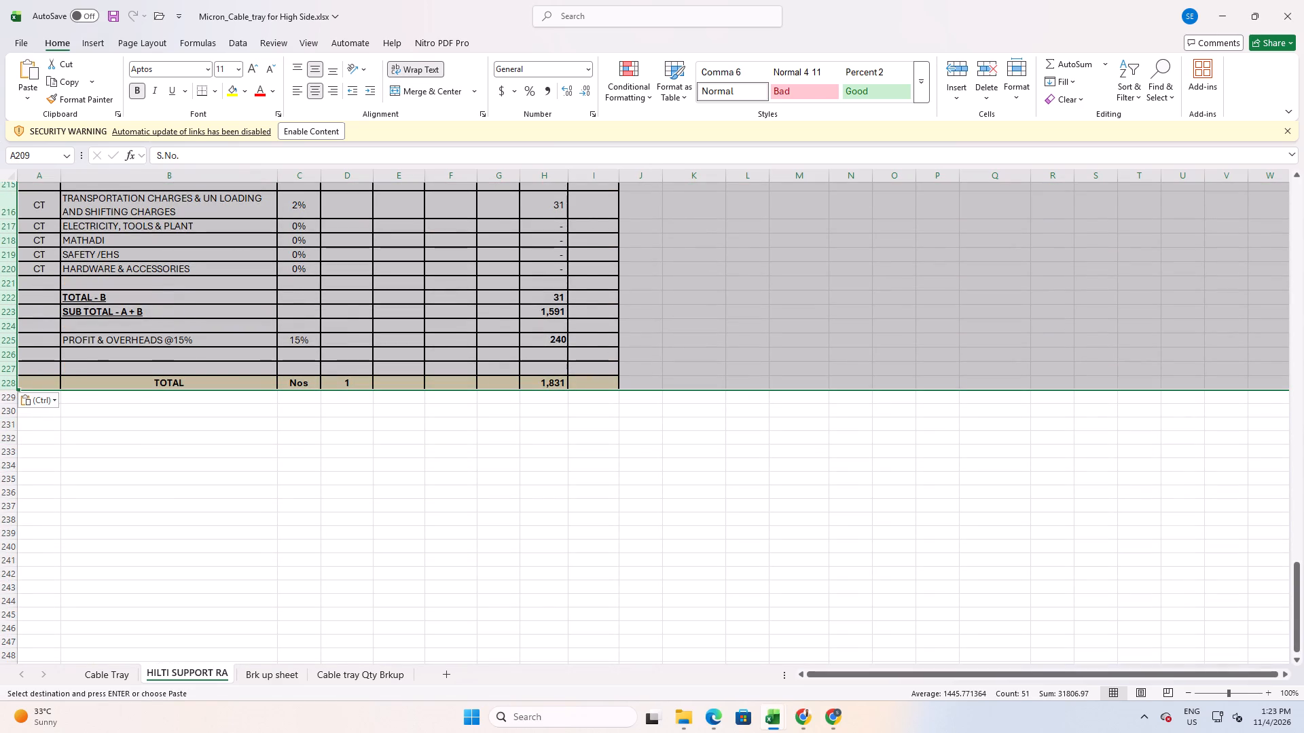
left_click(9, 420)
left_click(7, 428)
key("ctrl+v")
left_click(173, 491)
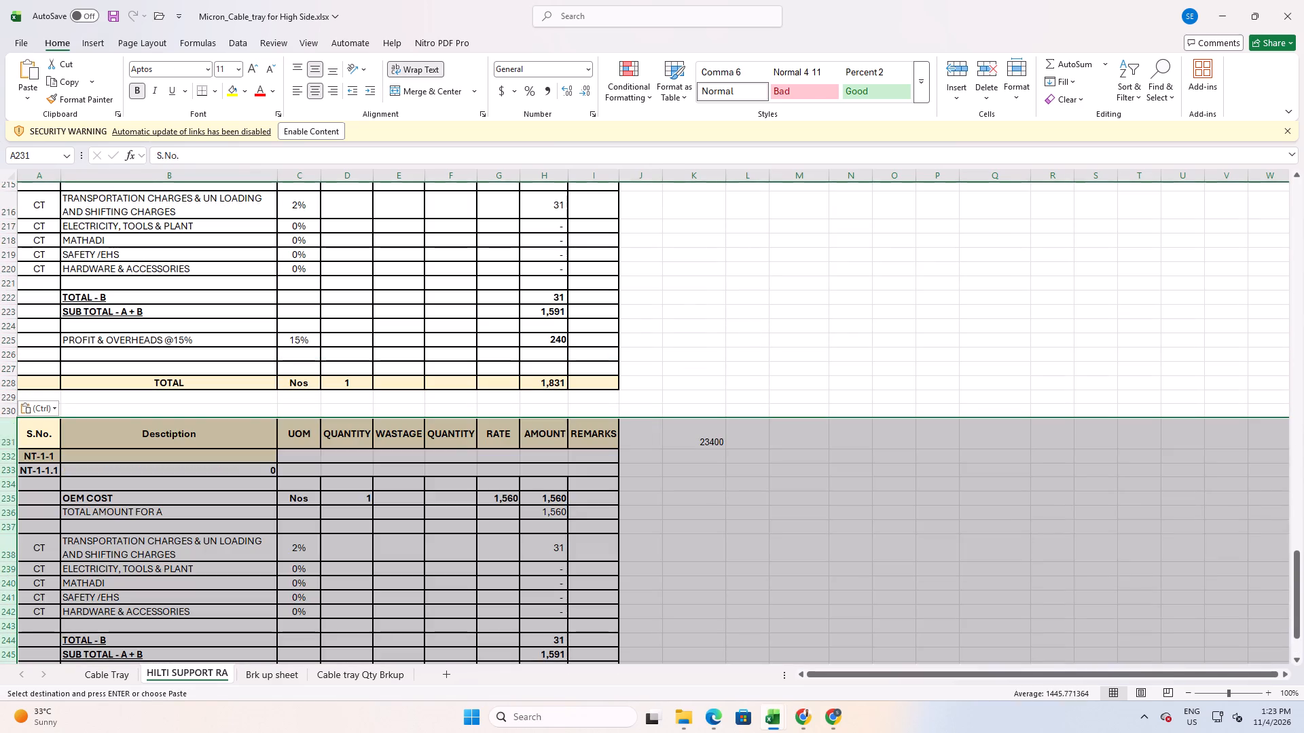
Set transportation, unloading and shifting charges to 0% in the first pasted rate analysis block.
scroll(182, 538, "up", 7)
scroll(209, 561, "down", 3)
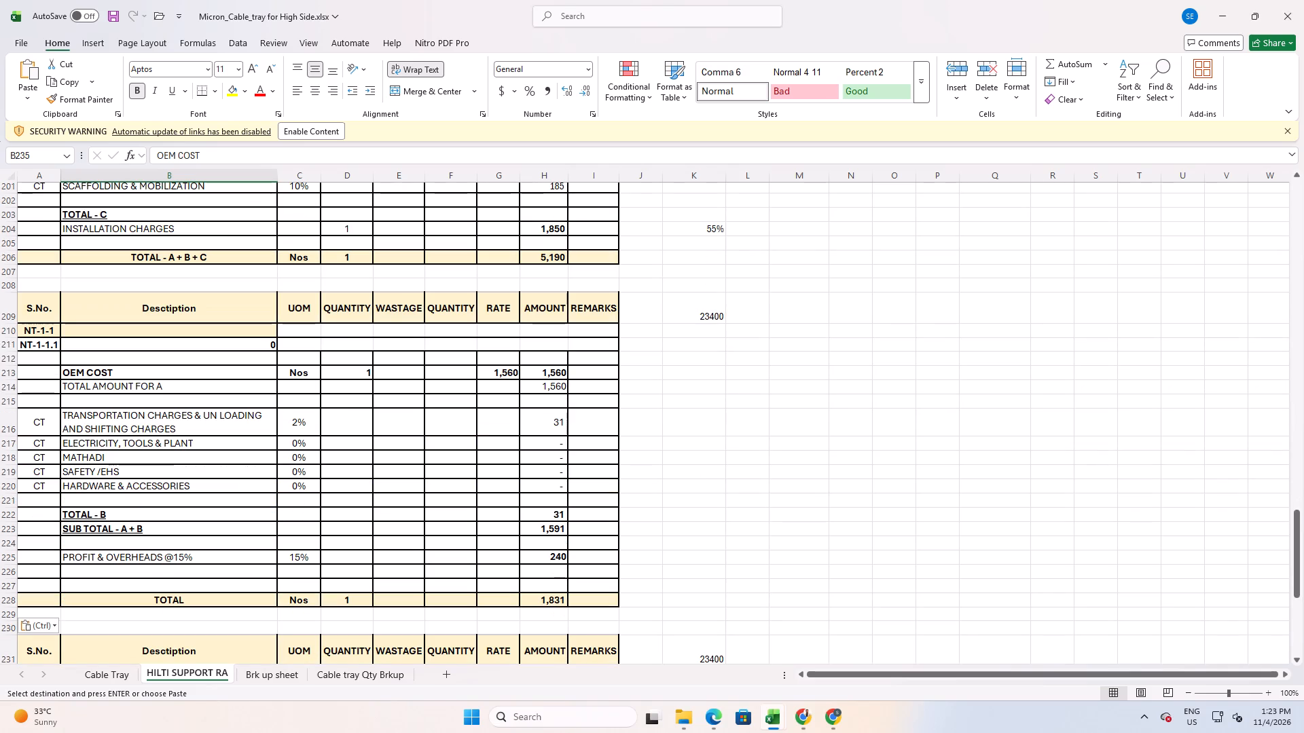
left_click(301, 422)
key("0")
key("Return")
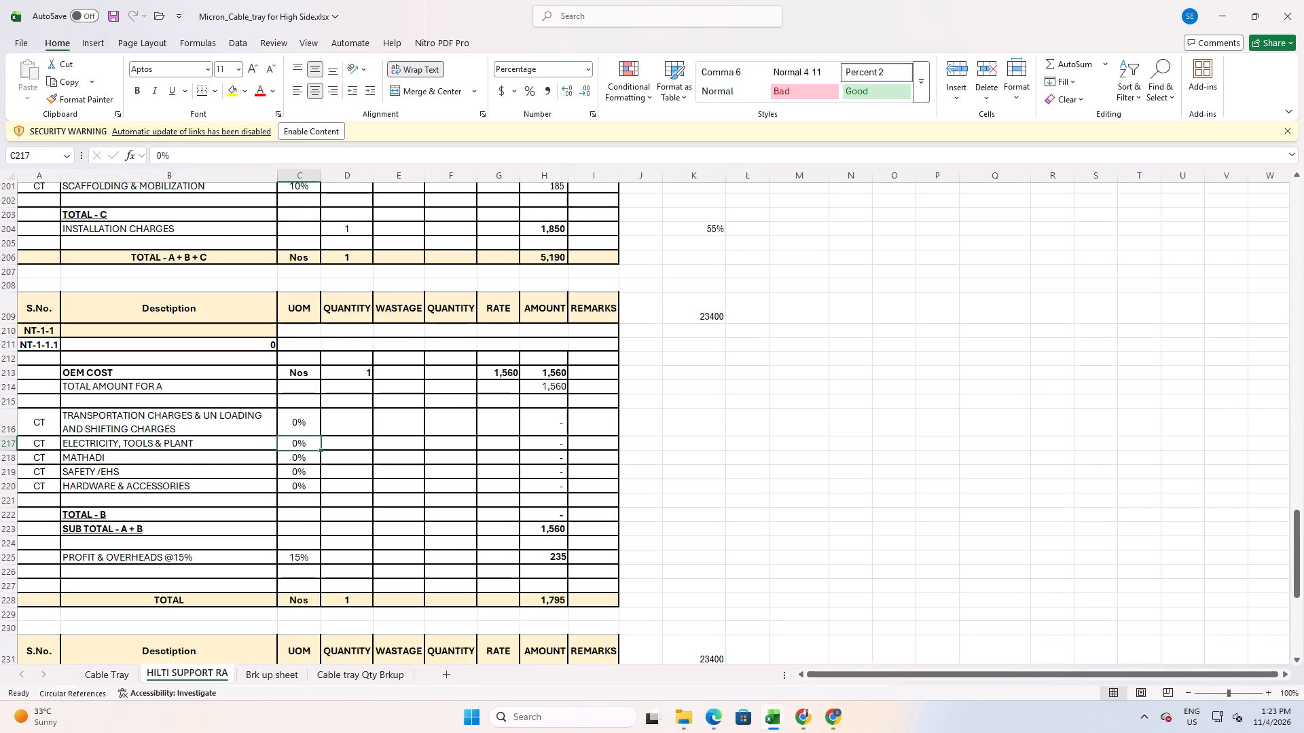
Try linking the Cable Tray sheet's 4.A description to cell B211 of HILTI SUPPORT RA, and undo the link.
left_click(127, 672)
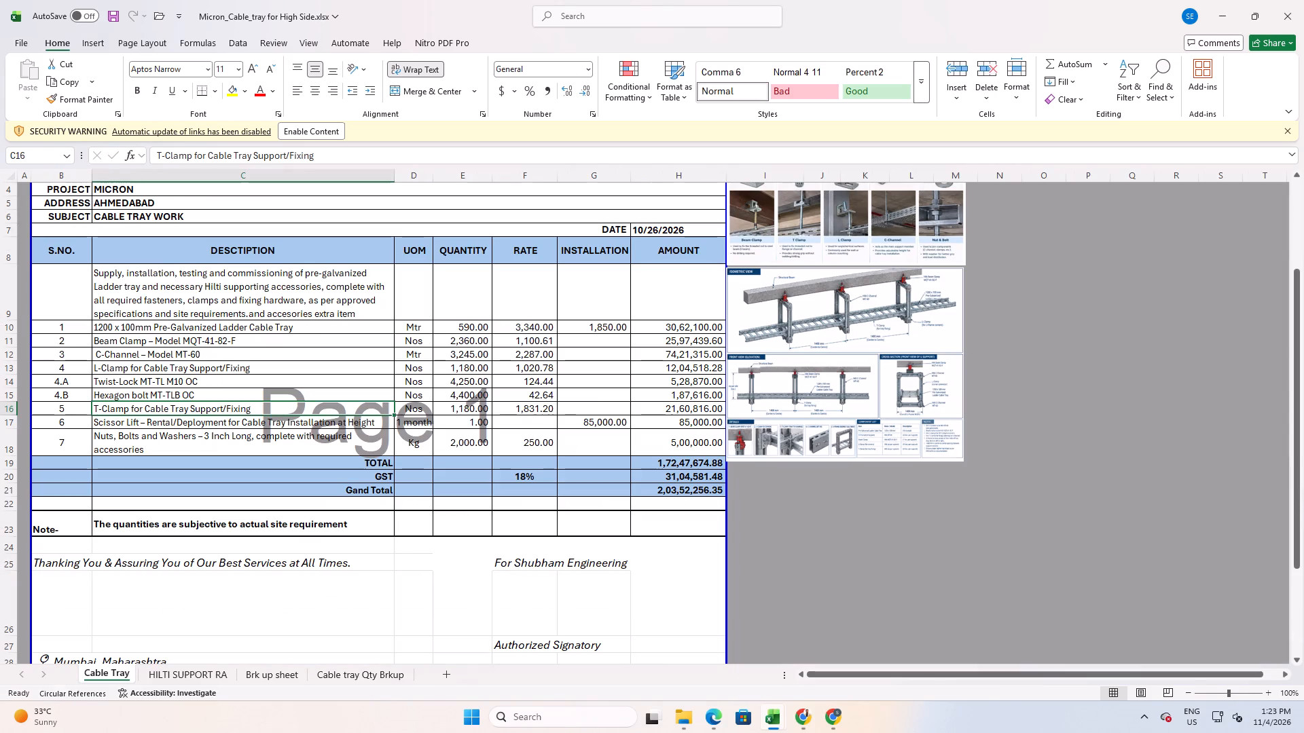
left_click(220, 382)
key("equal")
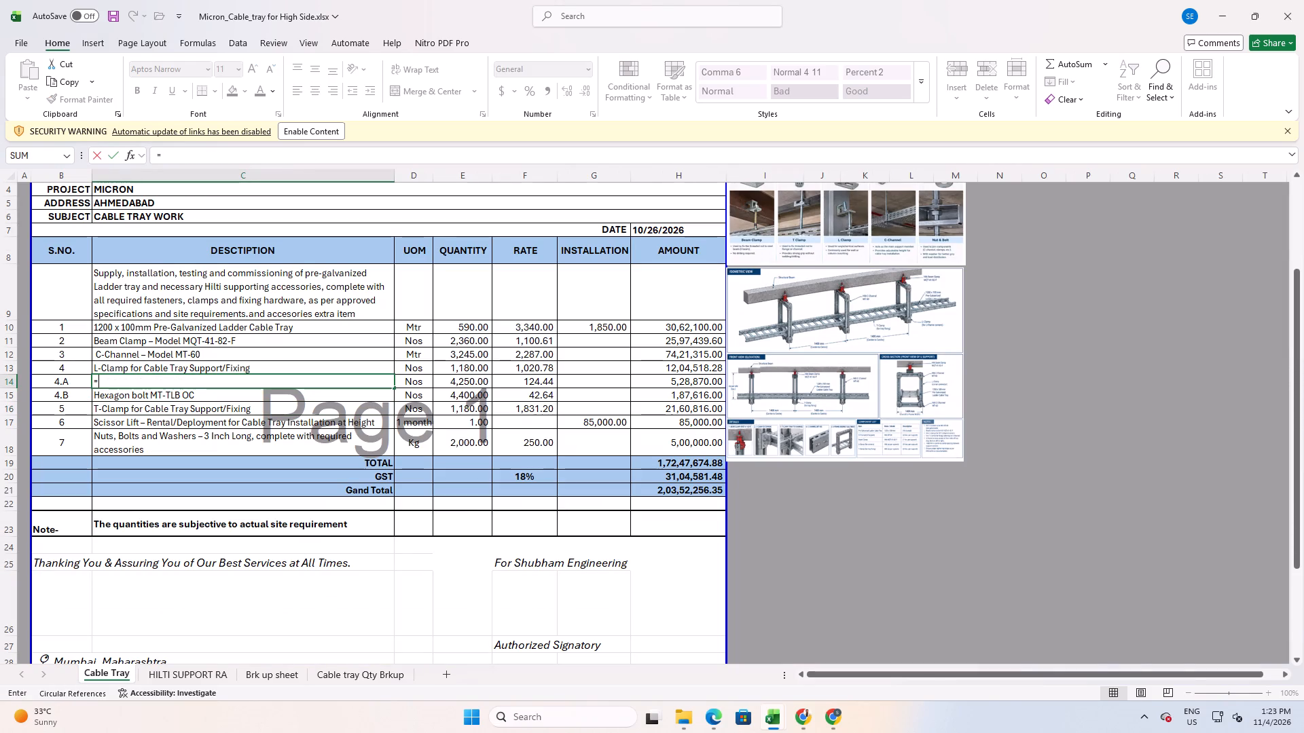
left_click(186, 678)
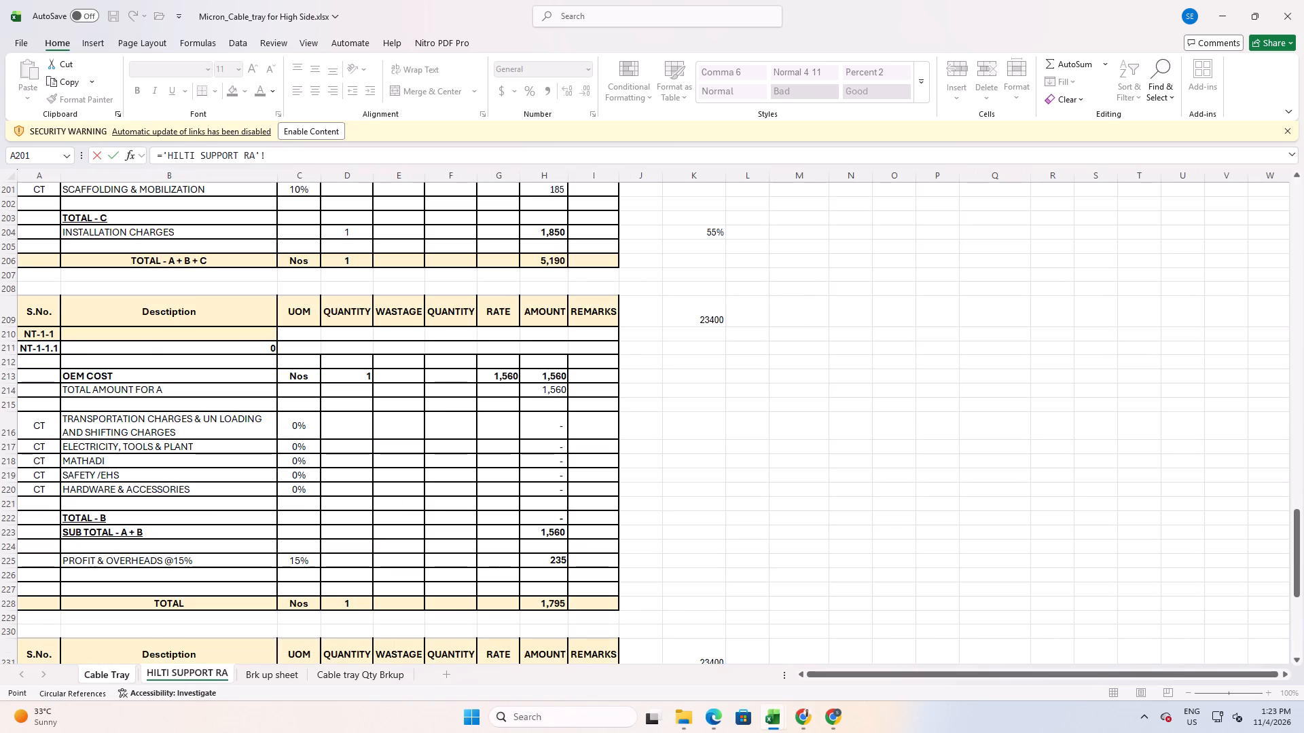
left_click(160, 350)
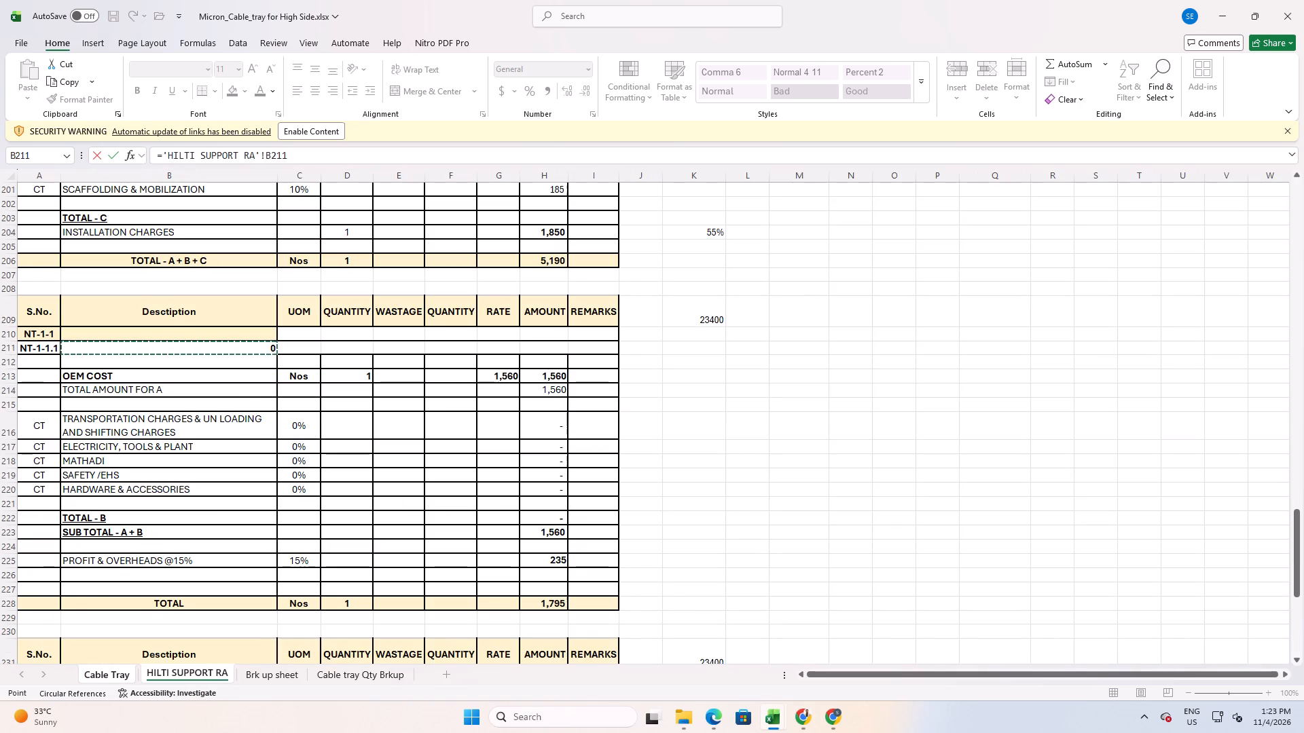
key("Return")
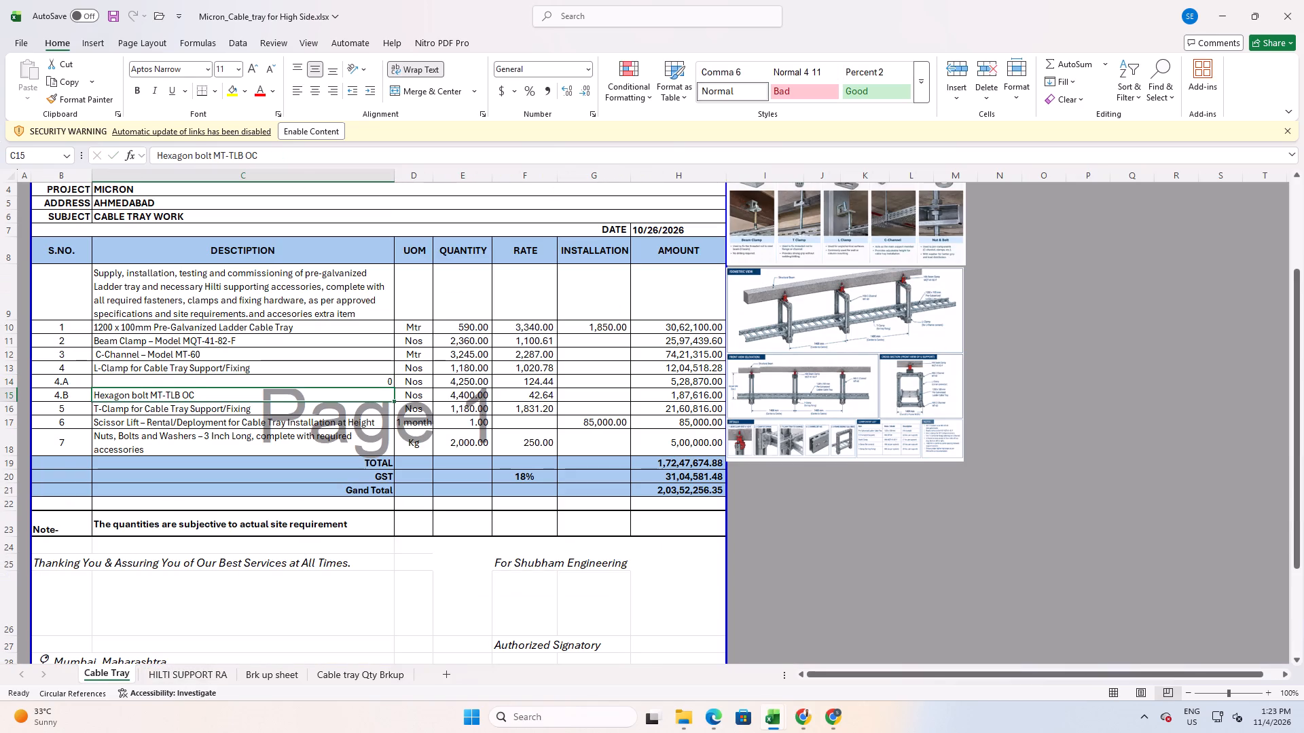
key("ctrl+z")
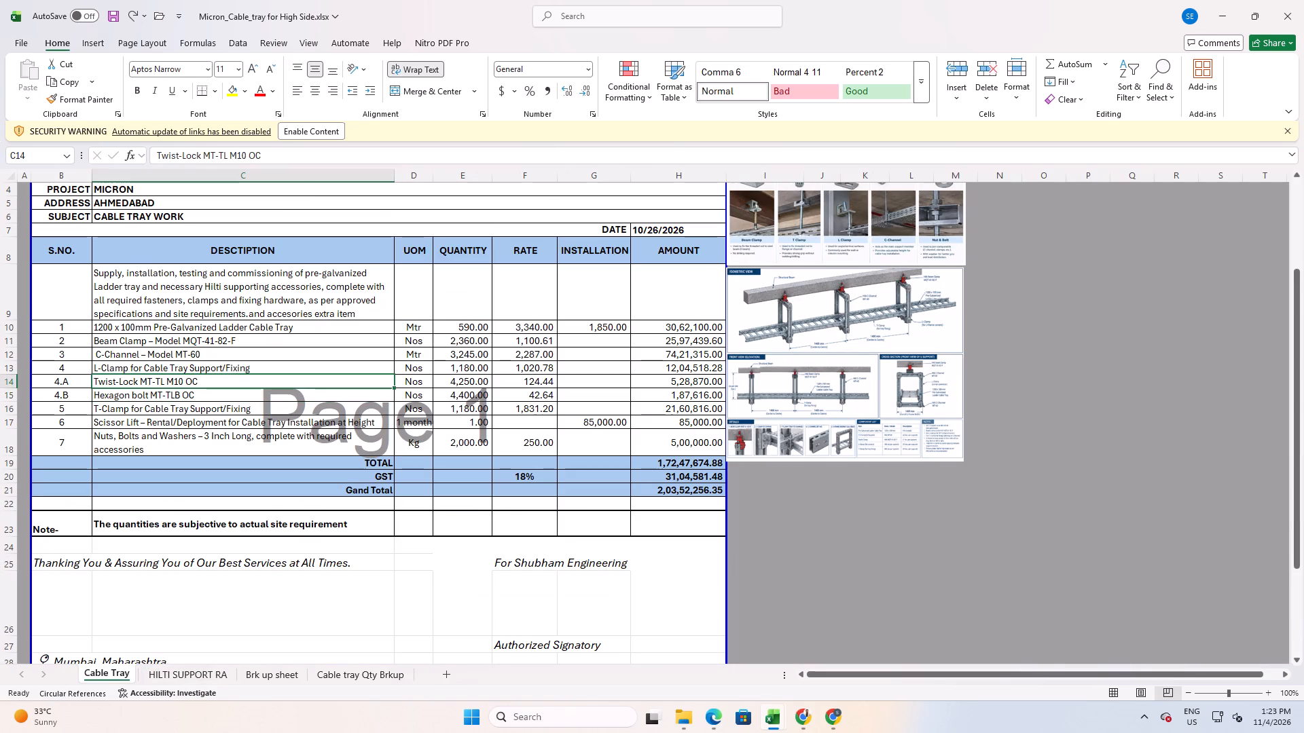
Trace the reference in B211 of HILTI SUPPORT RA and relink it to the Twist-Lock MT-TL M10 OC description in Cable Tray C14.
left_click(200, 673)
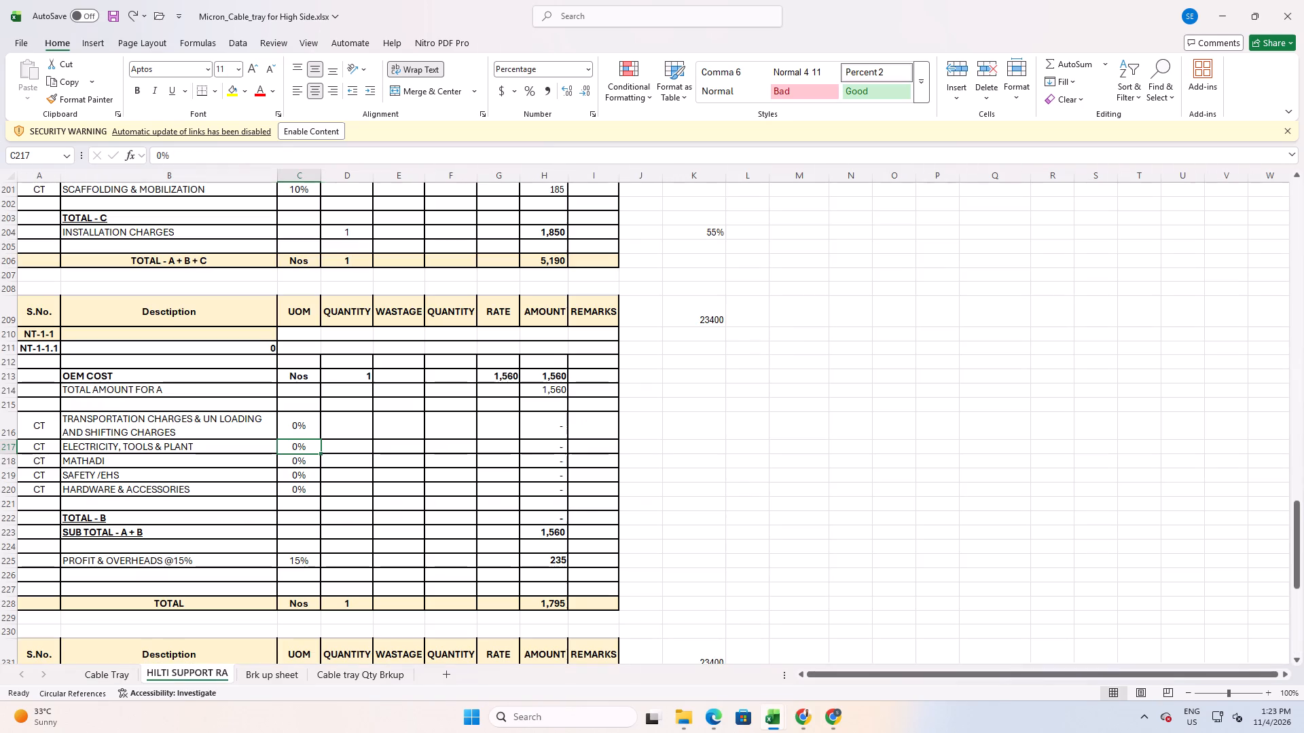
left_click(232, 346)
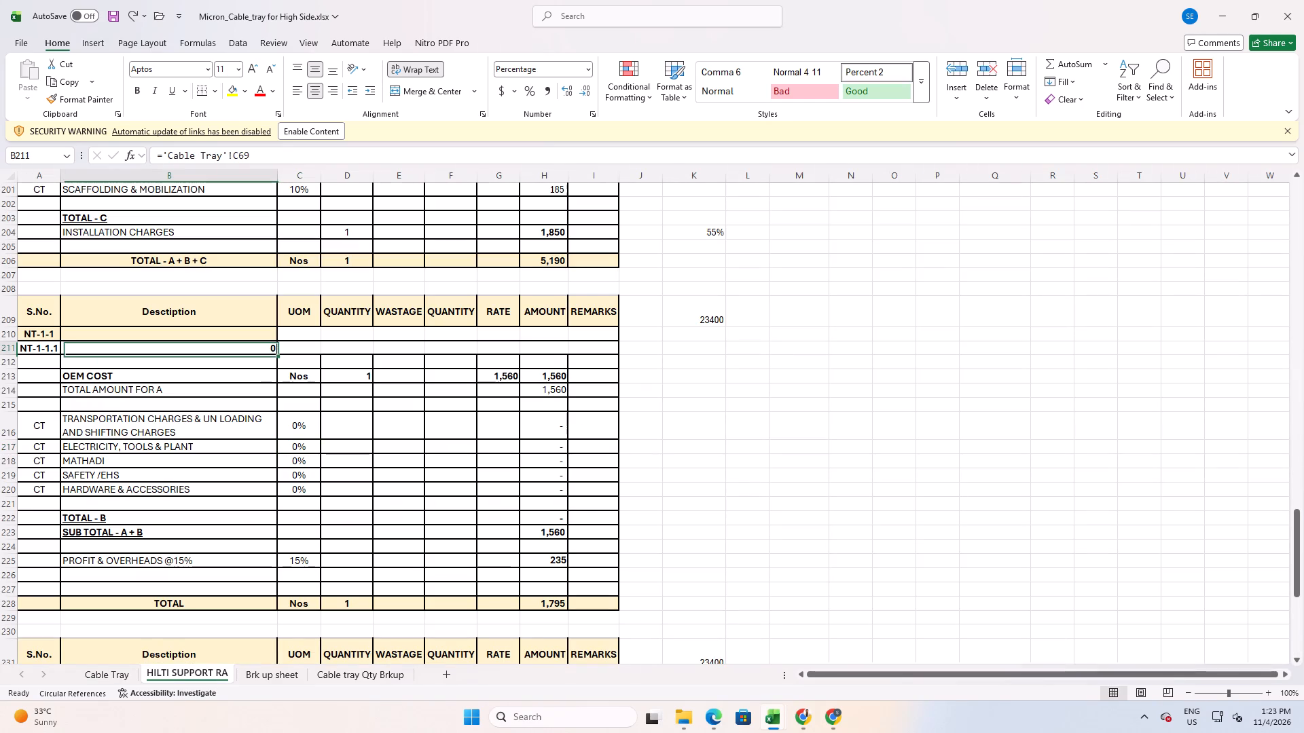
left_click(232, 346)
key("ctrl+bracketleft")
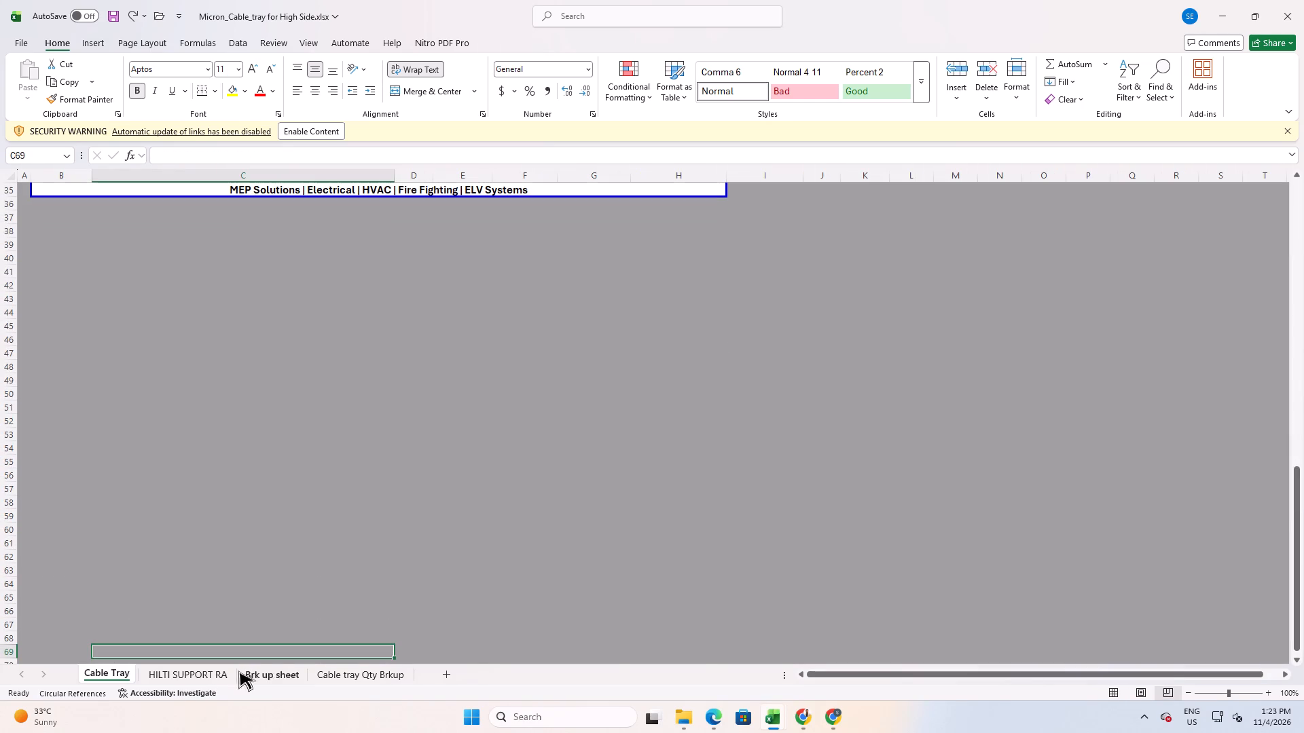
left_click(189, 673)
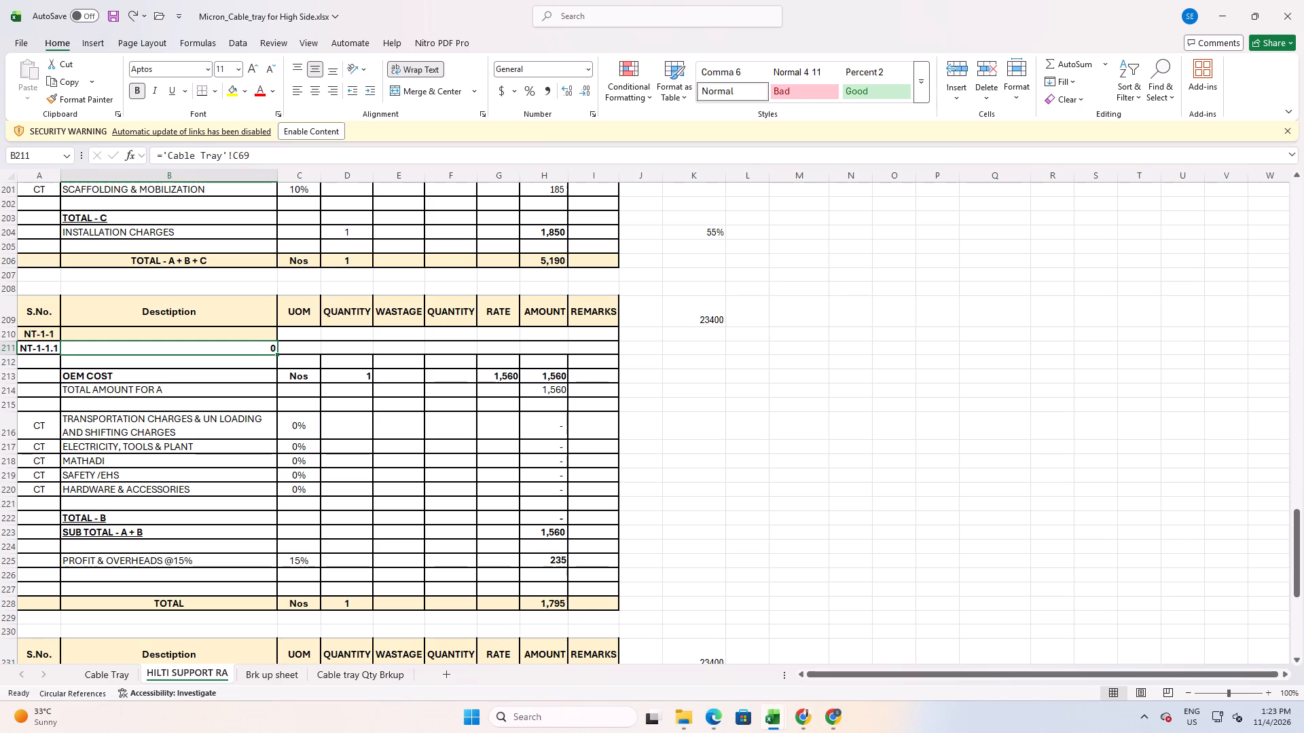
left_click(219, 367)
left_click(223, 347)
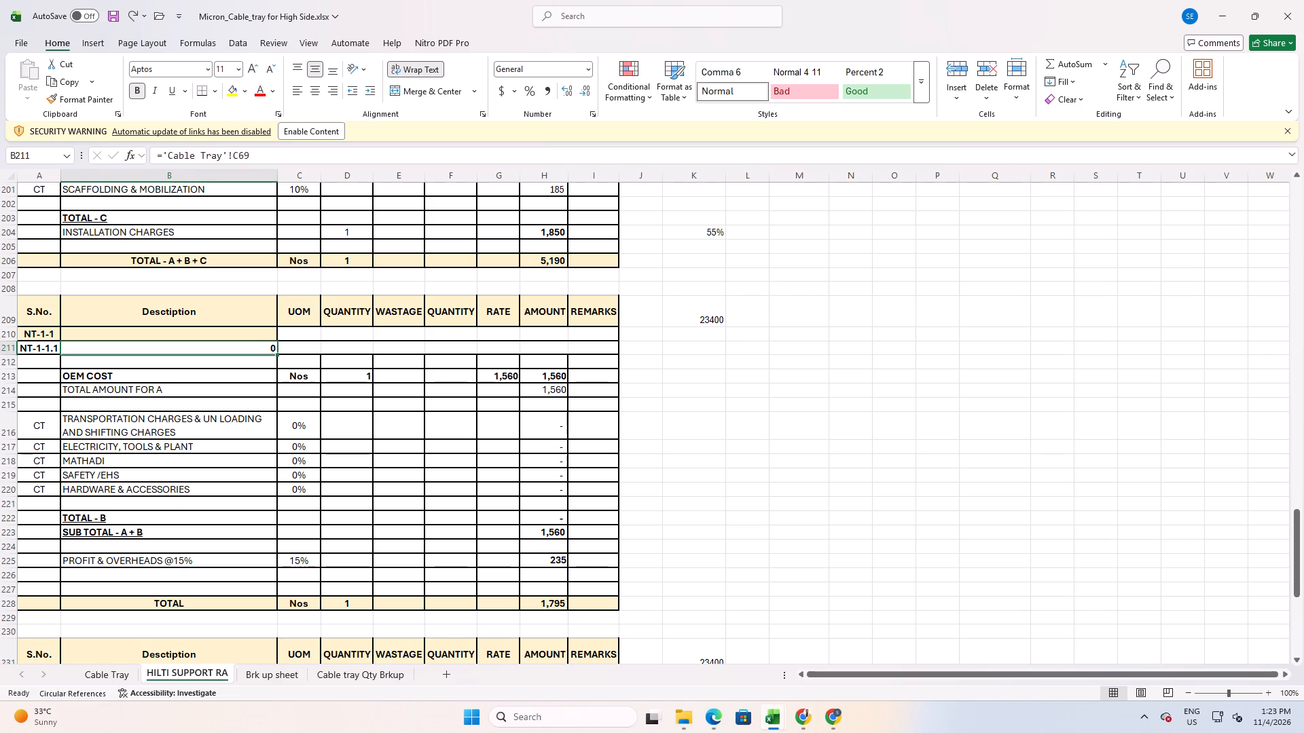
key("equal")
left_click(120, 671)
scroll(172, 404, "up", 1)
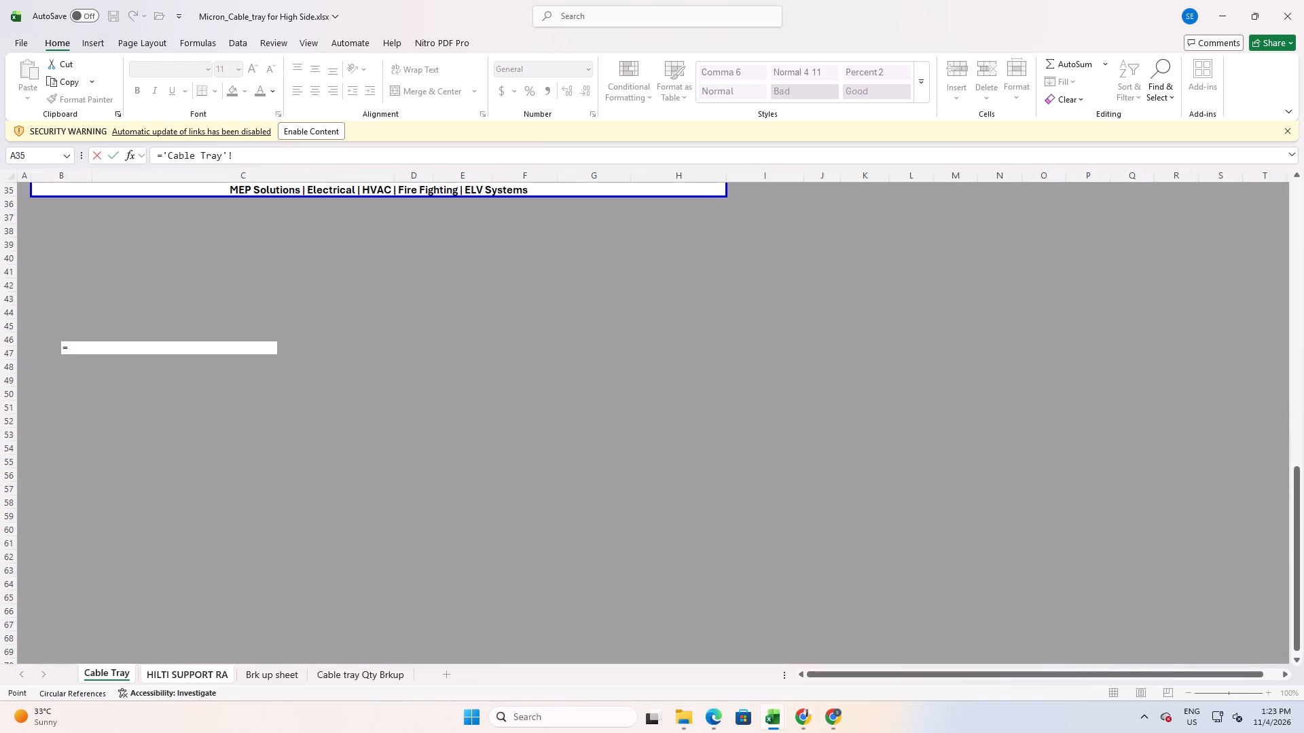
scroll(170, 418, "up", 10)
left_click(173, 392)
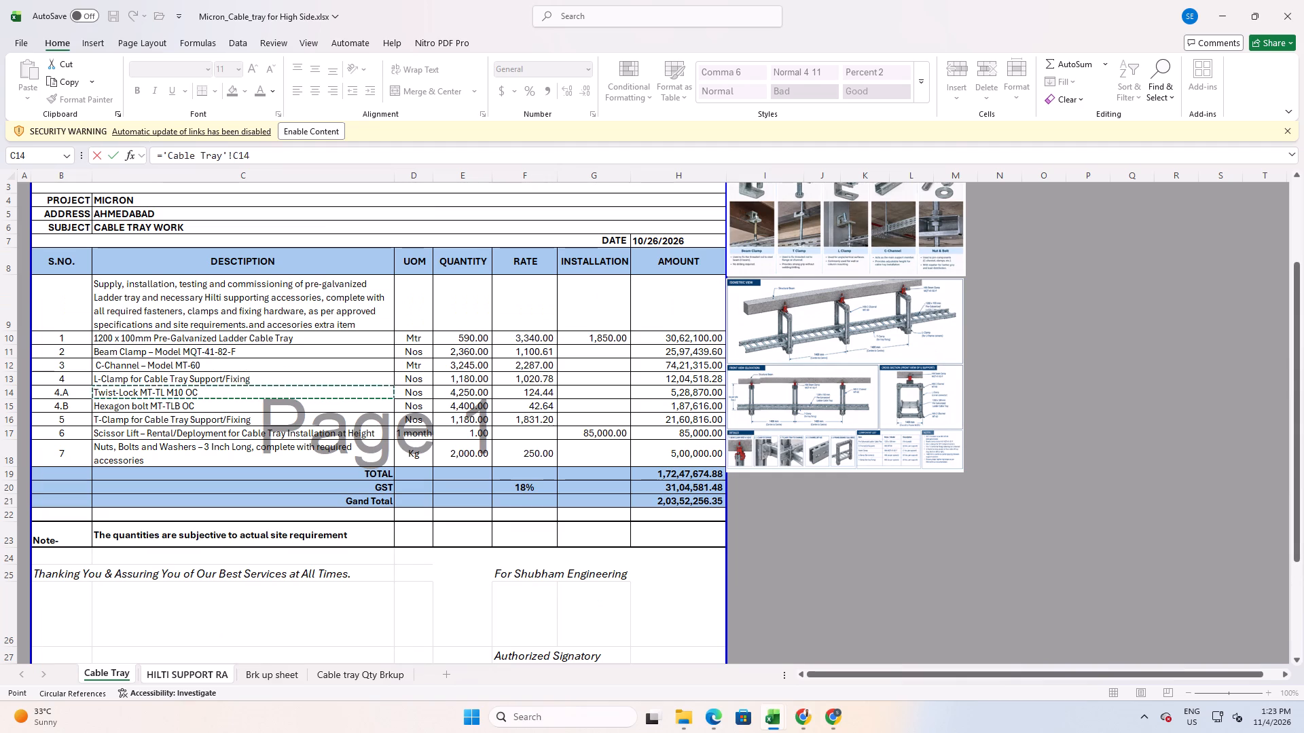
key("Return")
Link the second pasted block's description in B233 to the Hexagon bolt MT-TLB OC entry in Cable Tray C15.
scroll(230, 532, "down", 3)
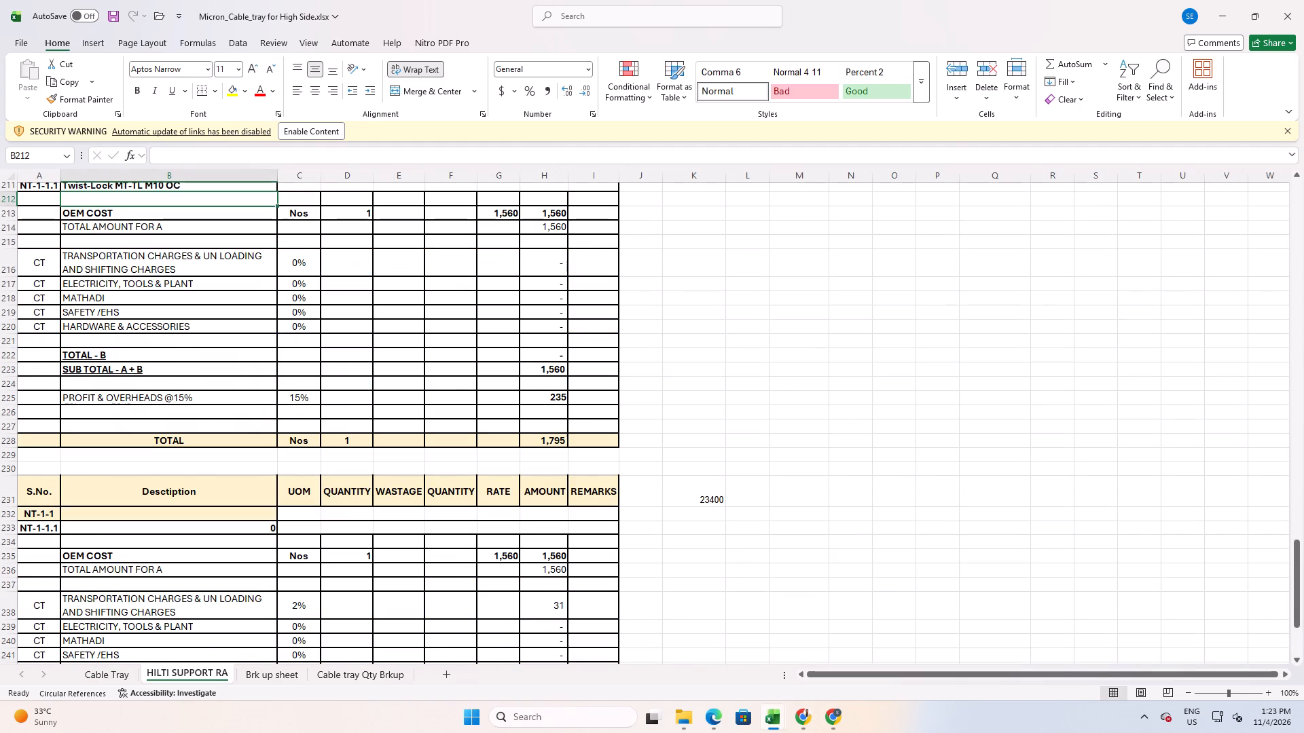
left_click(169, 525)
key("equal")
left_click(122, 672)
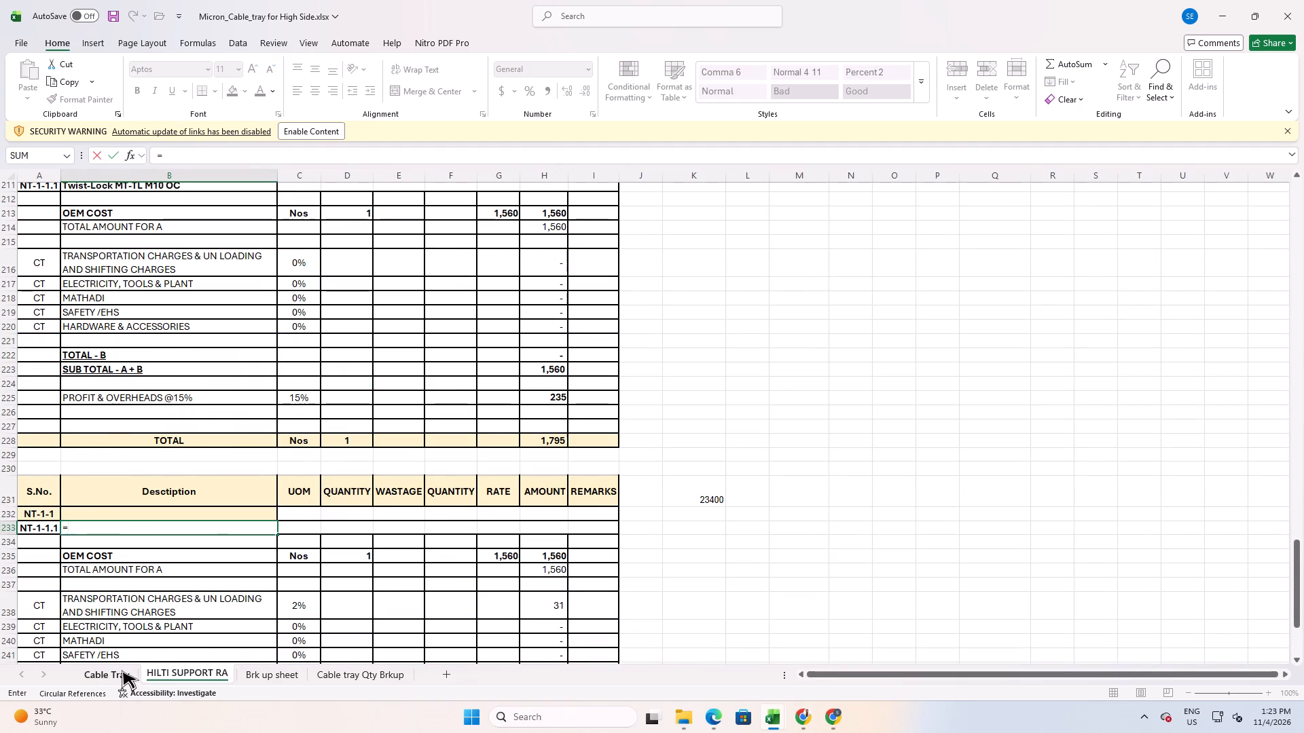
left_click(167, 501)
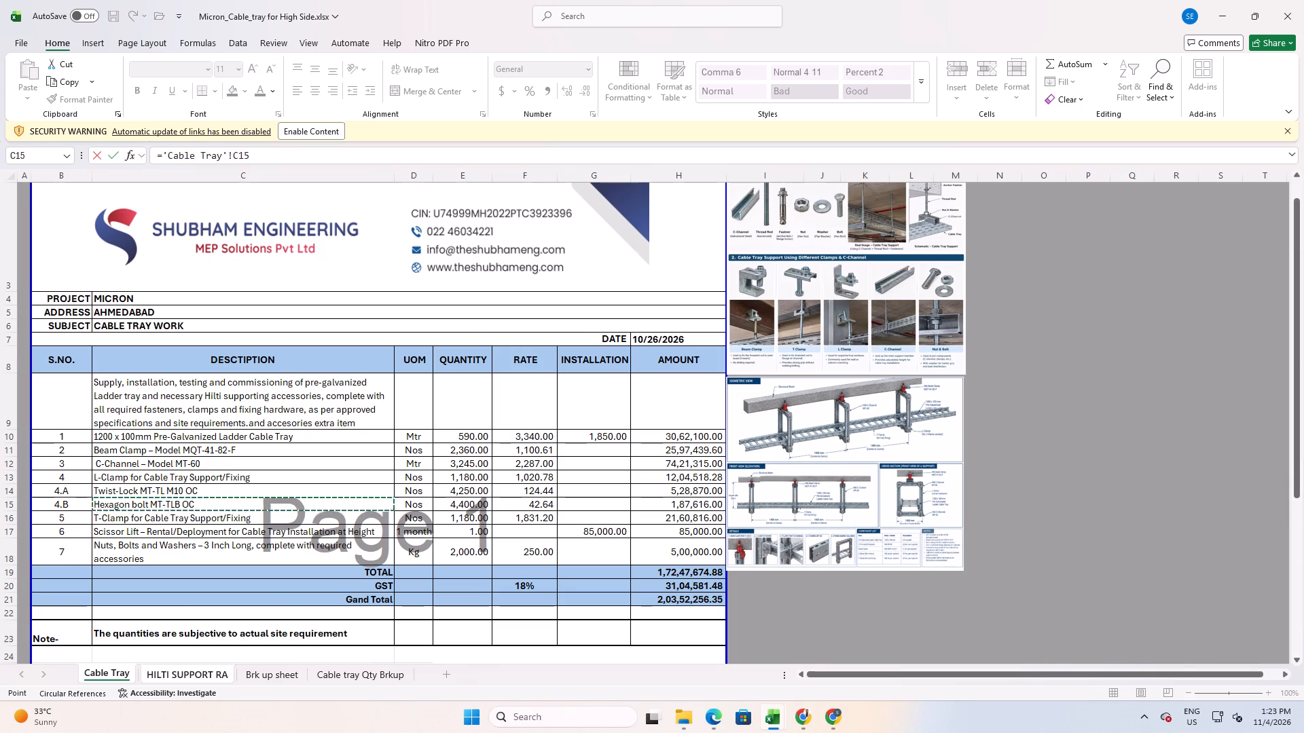
key("Return")
Look up the Twist-Lock rate in the Ahmedabad quotation workbook and set the Twist-Lock block's OEM cost rate to 124.44.
scroll(322, 510, "up", 3)
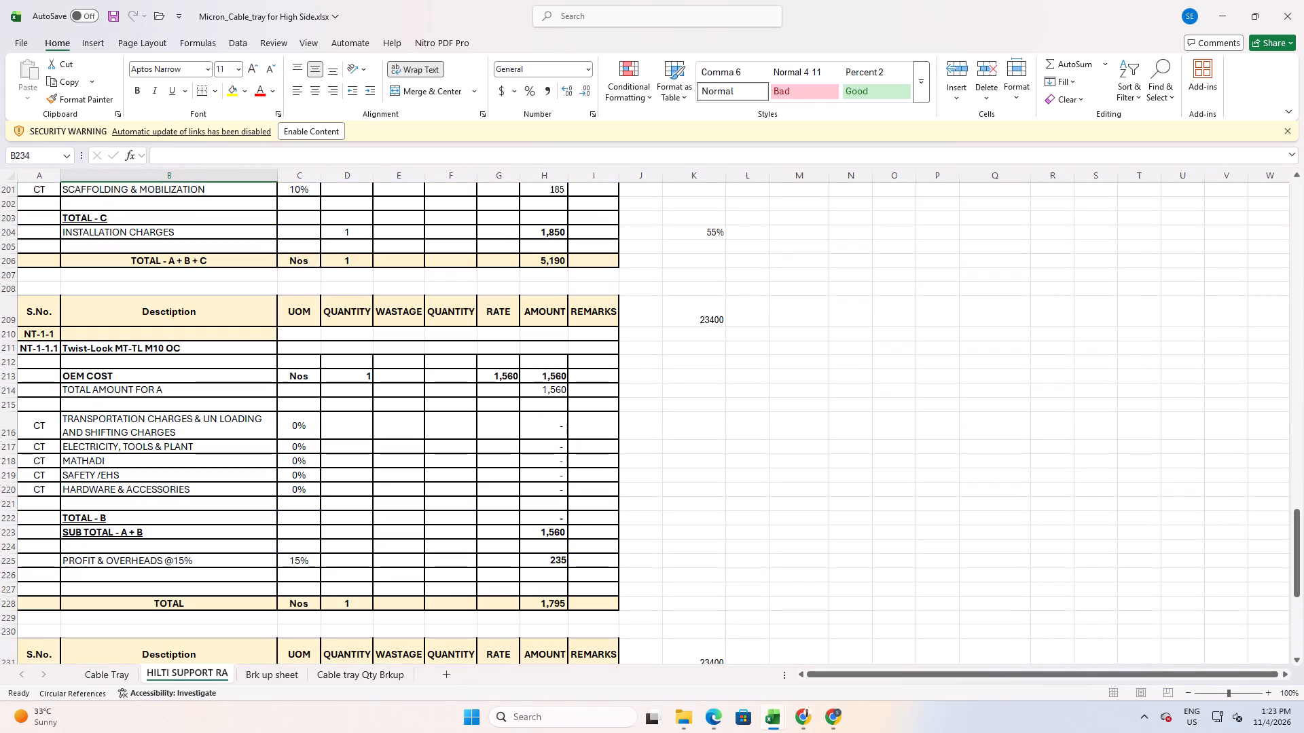
left_click(503, 375)
key("alt+Tab")
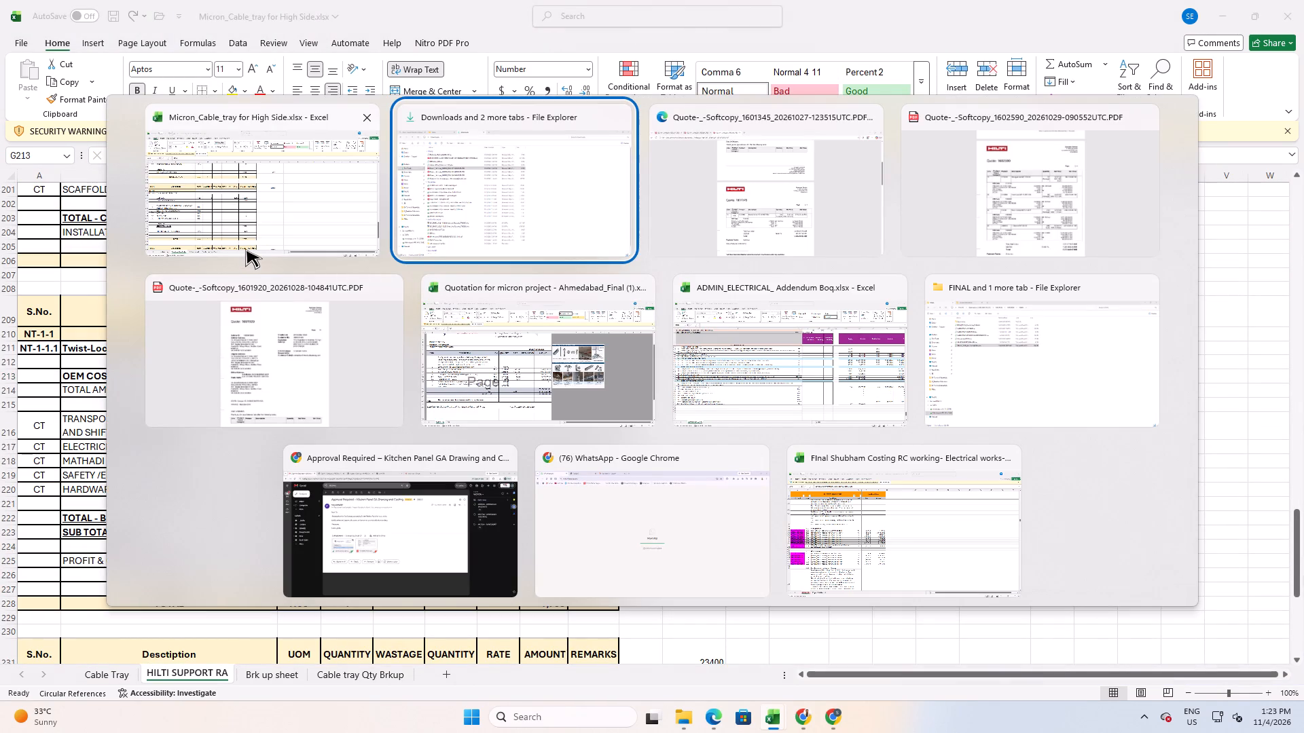
key("alt+Tab")
key("alt+Tab")
key("alt+Tab")
key("alt+Tab")
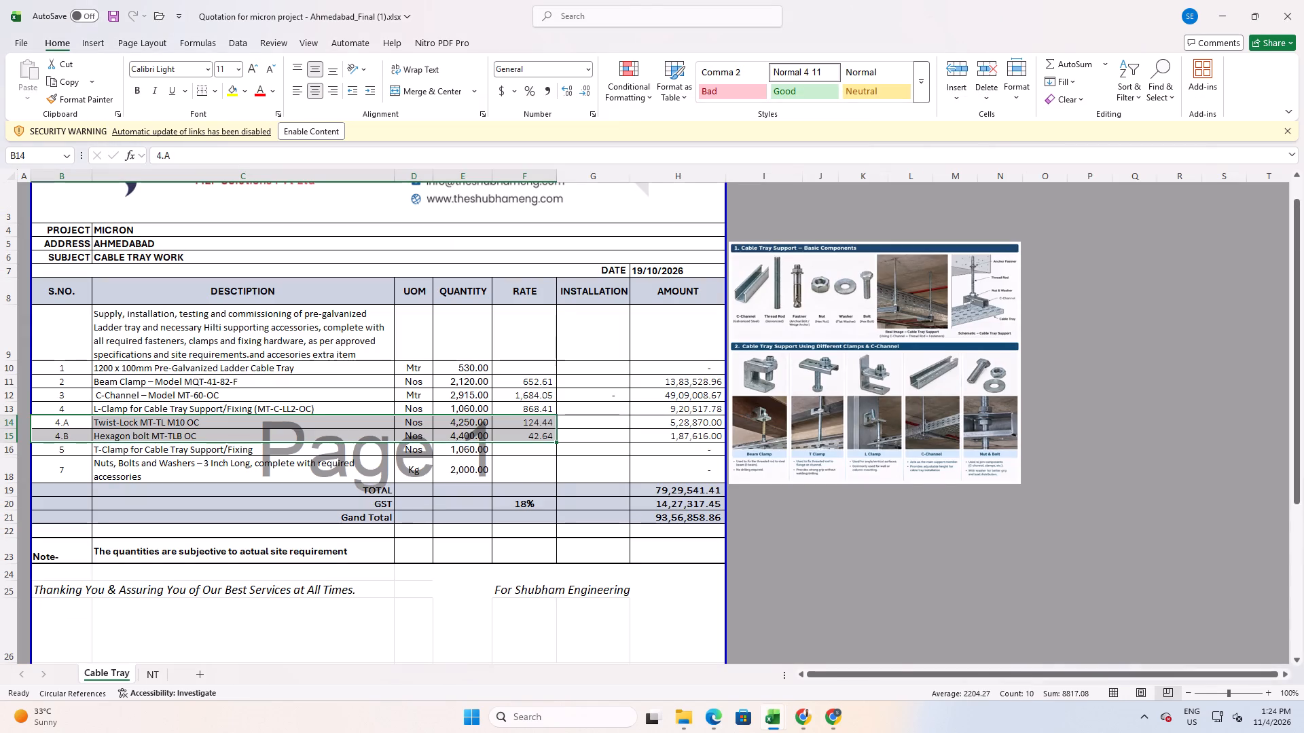
left_click(478, 424)
left_click(516, 424)
key("alt+Tab")
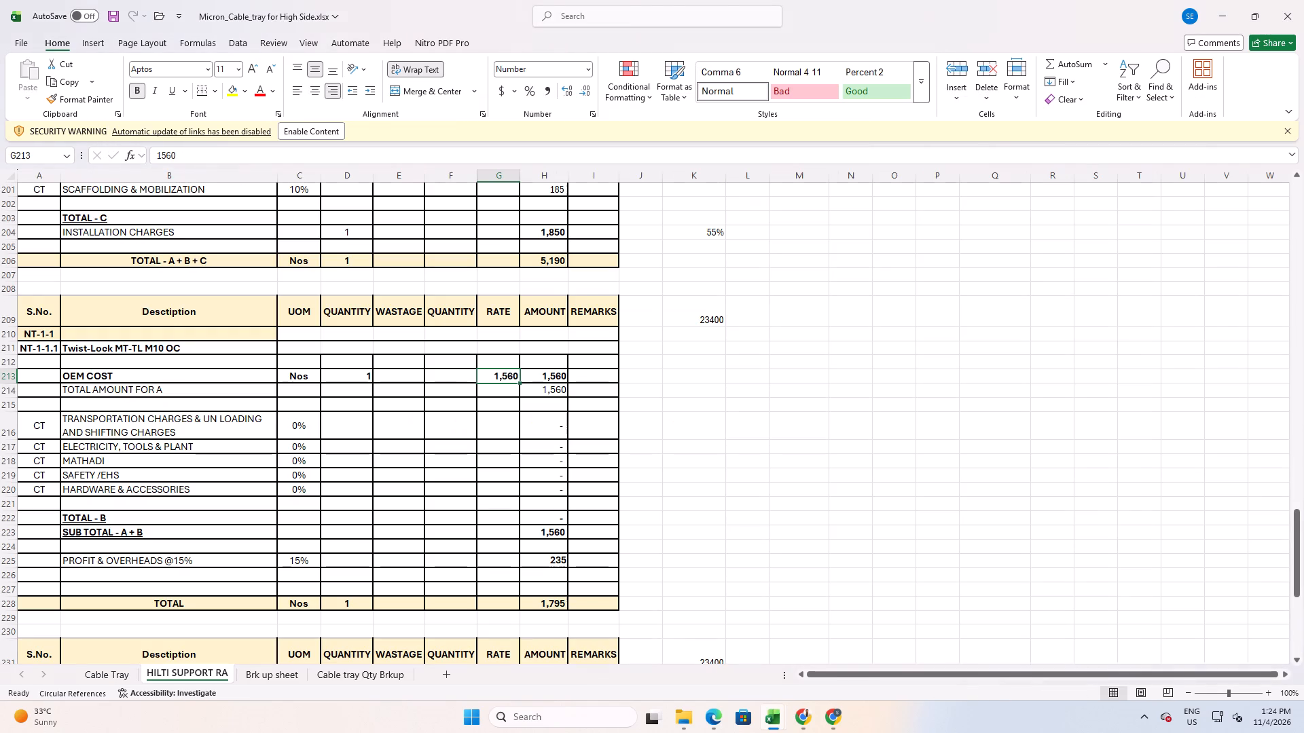
type("124.44")
key("Return")
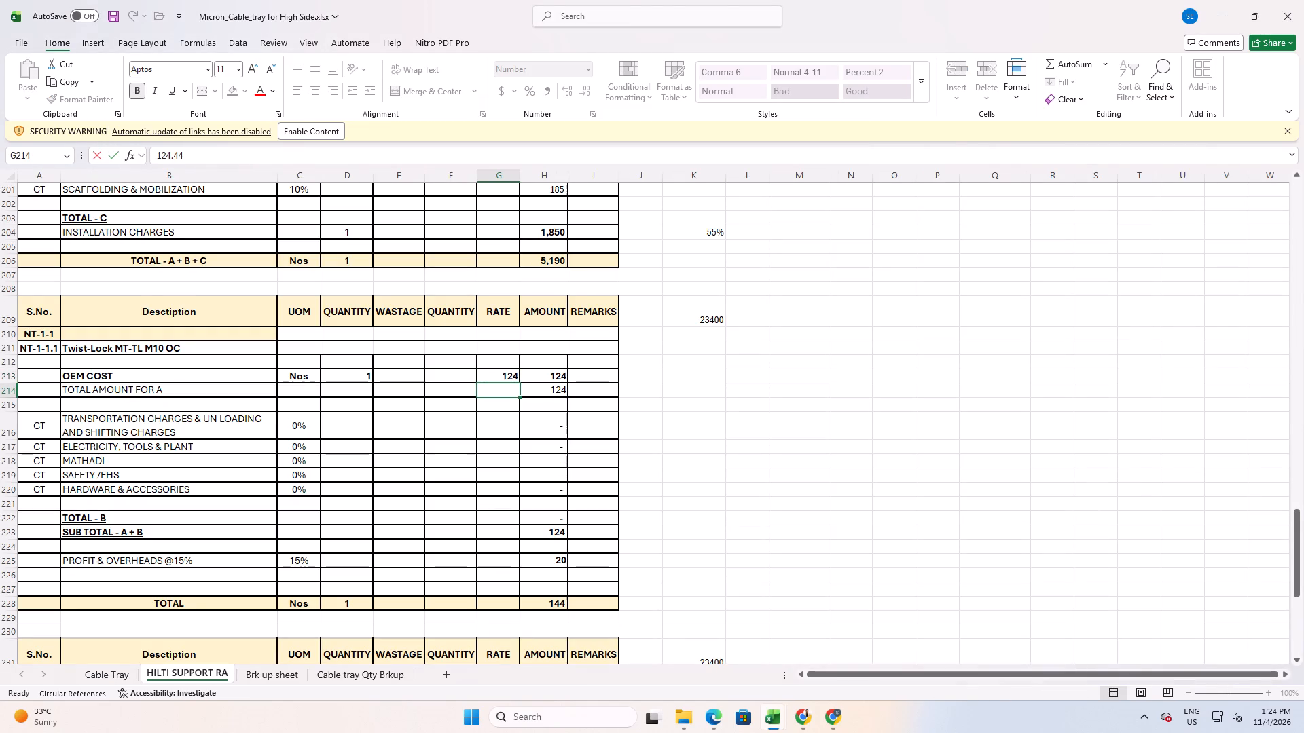
Look up the Hexagon bolt rate in the quotation and set the Hexagon bolt block's OEM cost rate to 42.64.
scroll(433, 475, "down", 7)
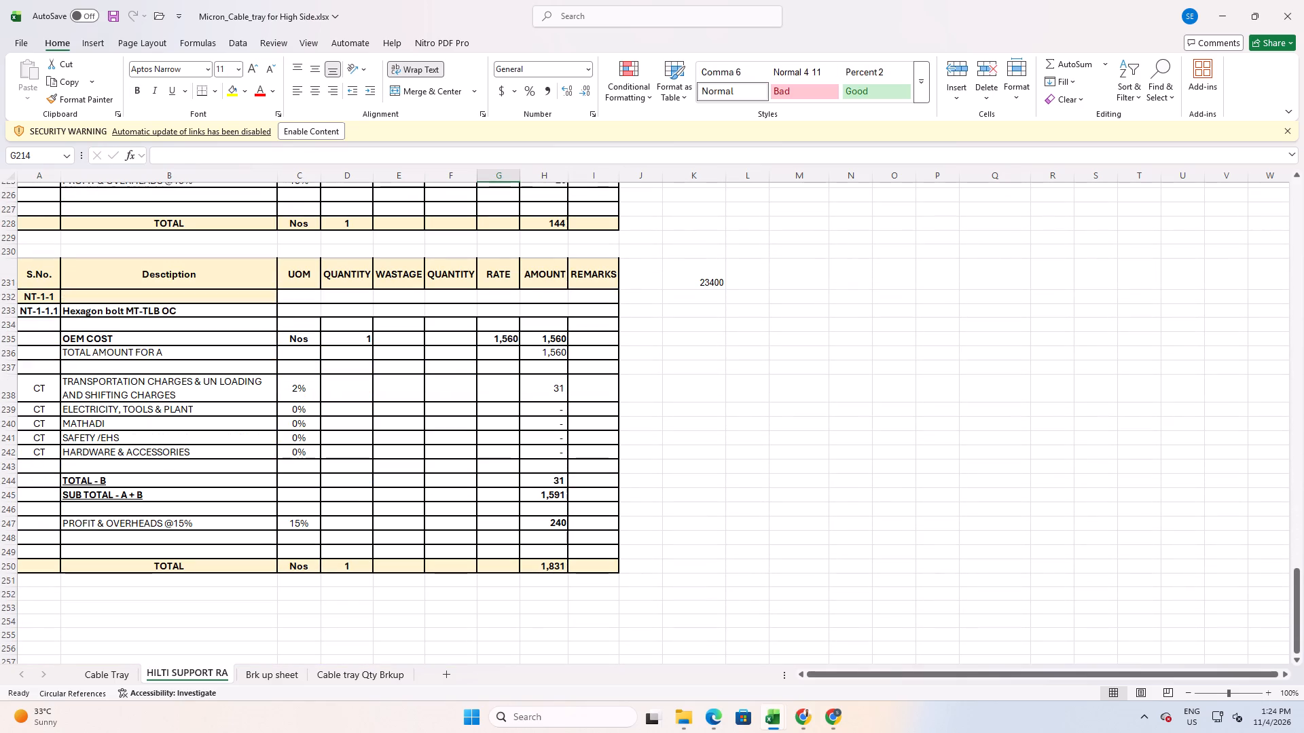
left_click(501, 341)
key("alt+Tab")
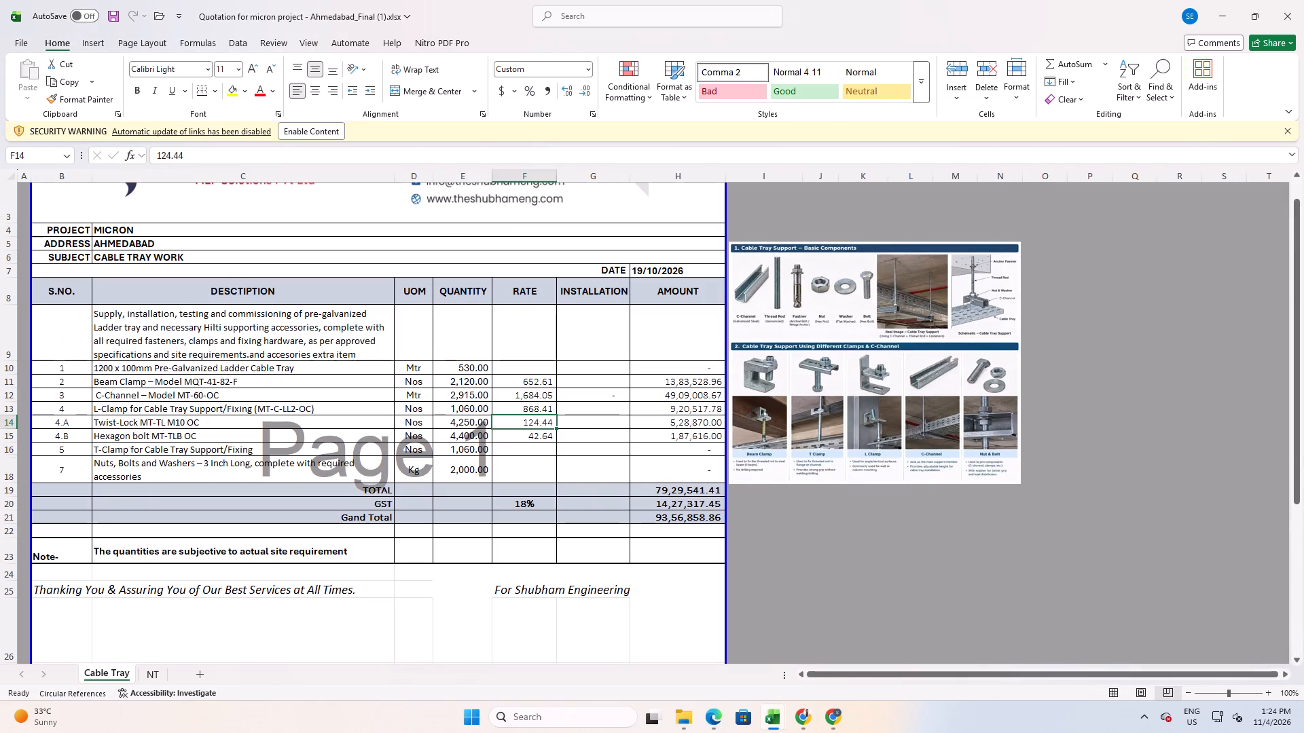
key("alt+Tab")
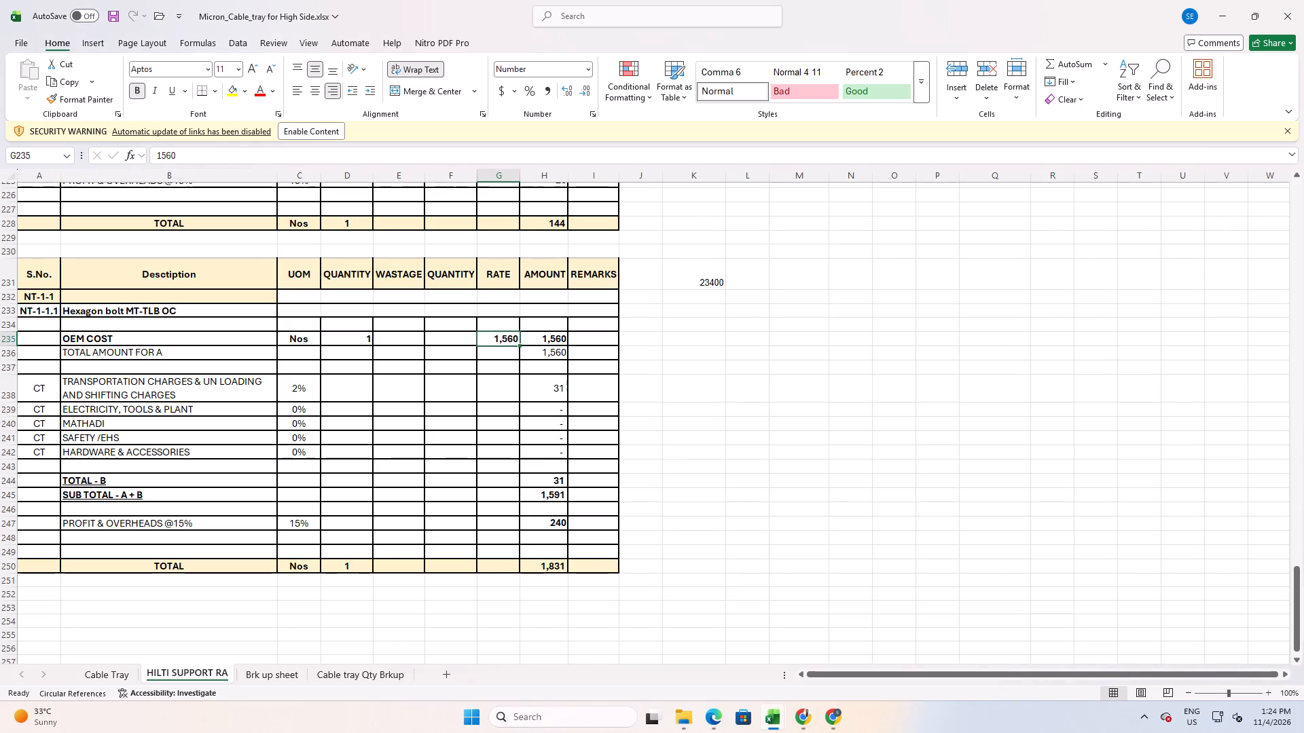
type("42.64")
key("Return")
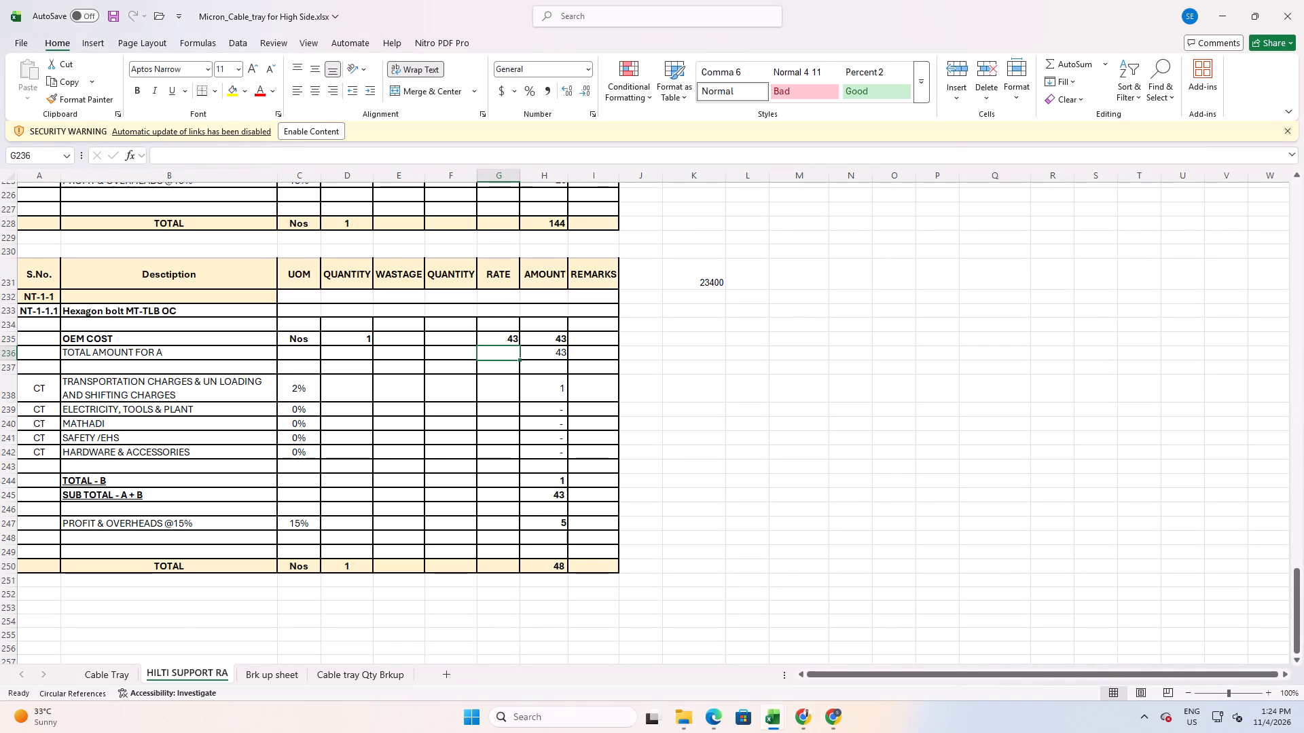
Set the transportation, unloading and shifting charges of the Hexagon bolt MT-TLB OC block to 0%.
left_click(299, 386)
key("0")
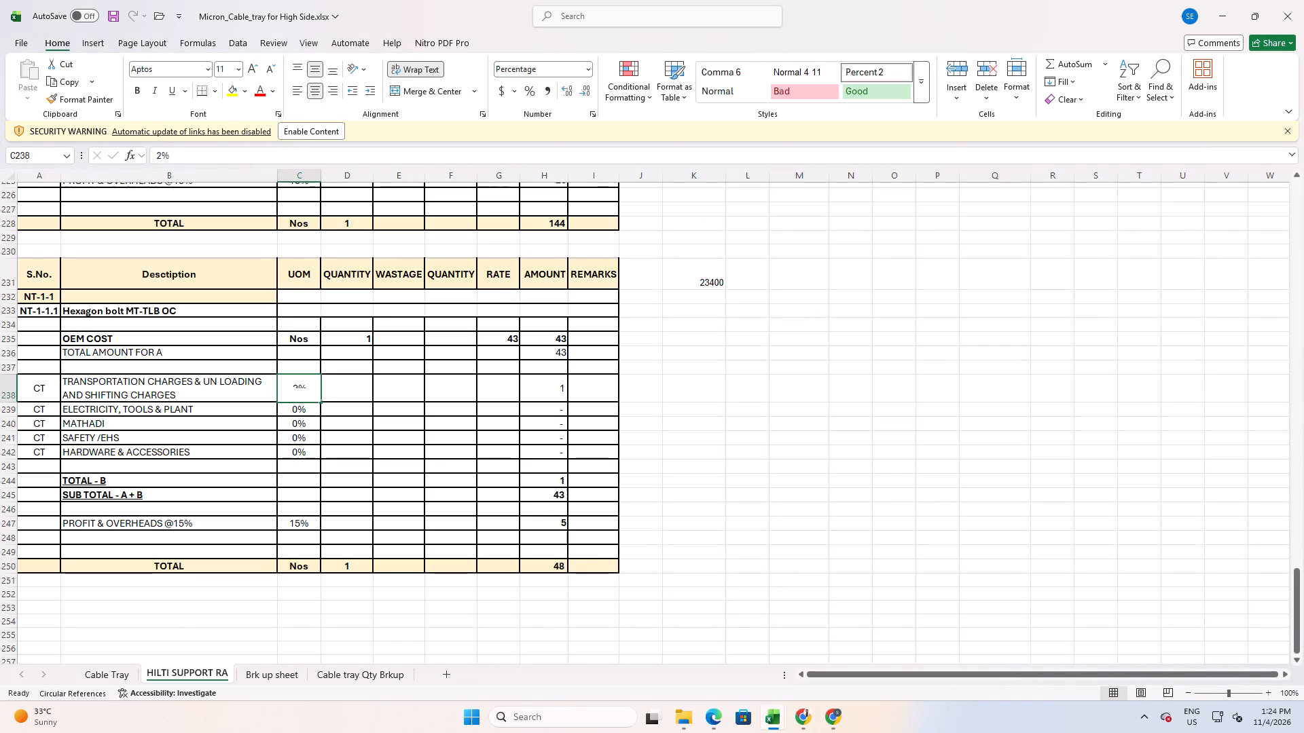
key("Return")
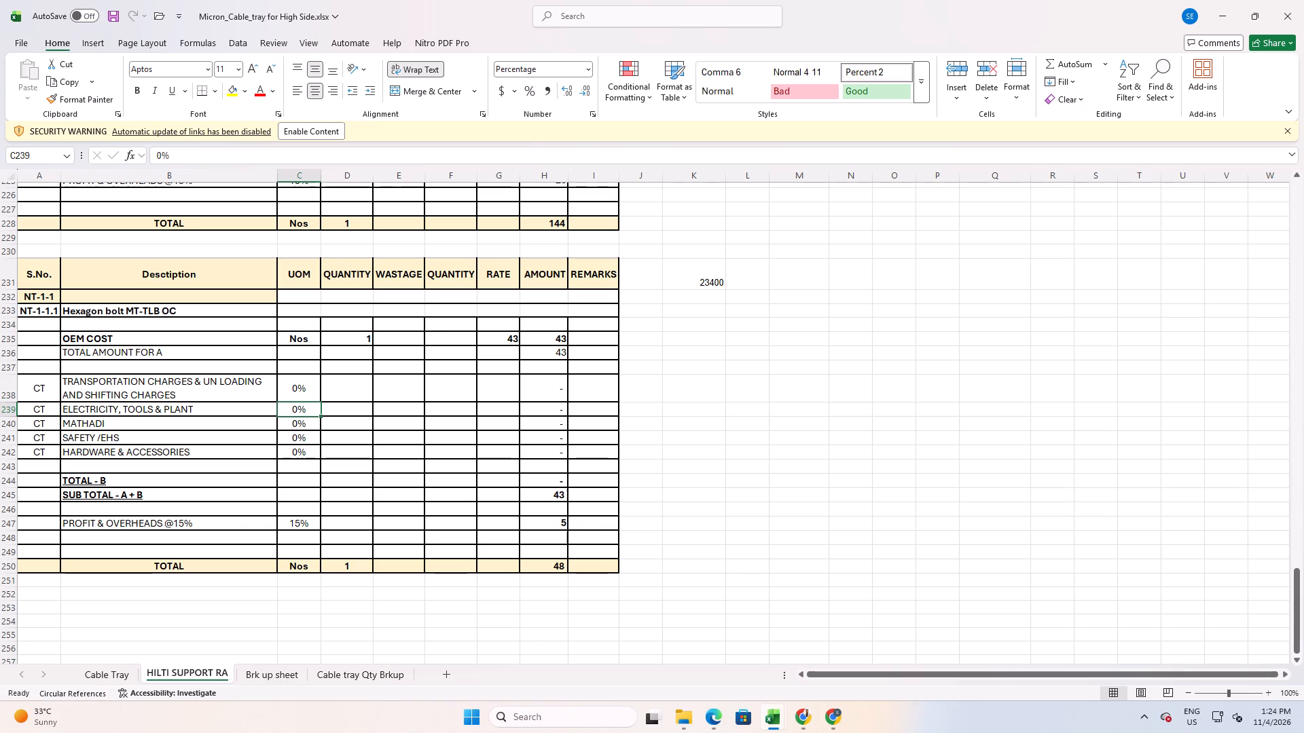
Review the item prices and charges in Hilti quotes 1601345 and 1602590, then return to the cable tray workbook.
key("alt+Tab")
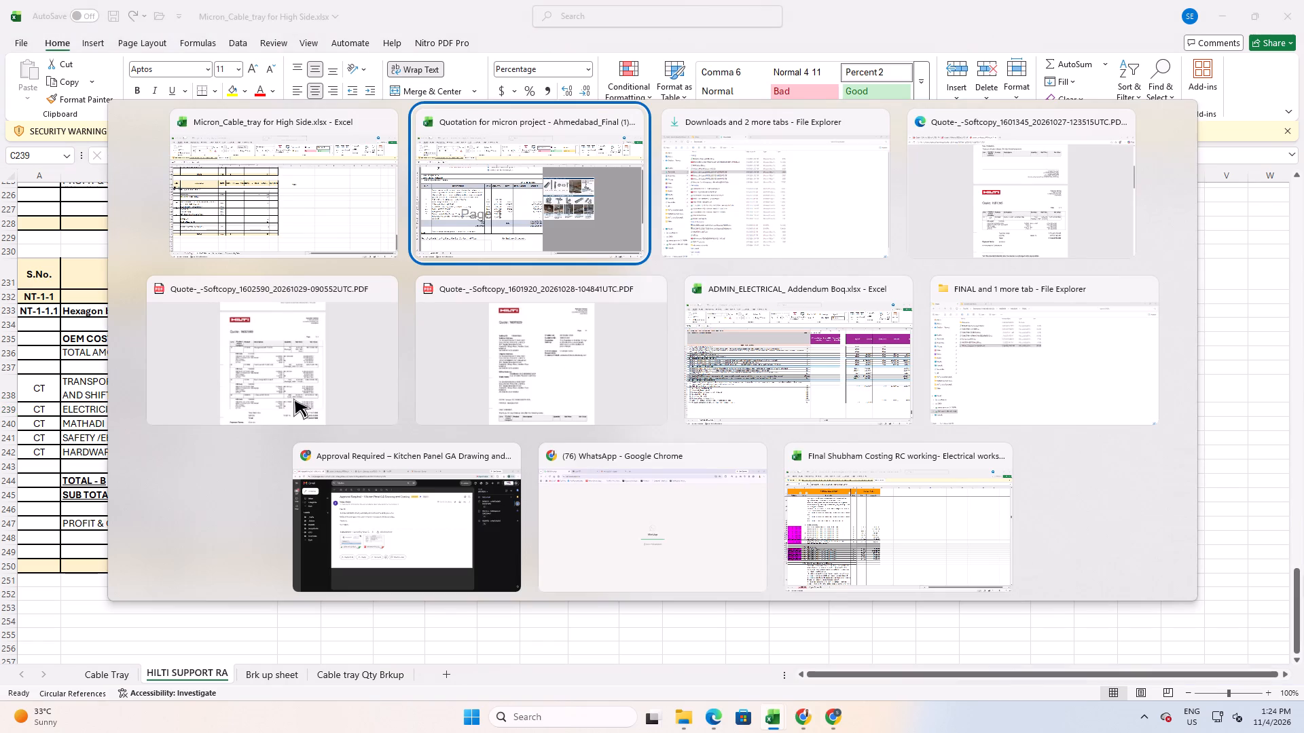
key("alt+Tab")
key("alt+Tab")
key("alt+Tab")
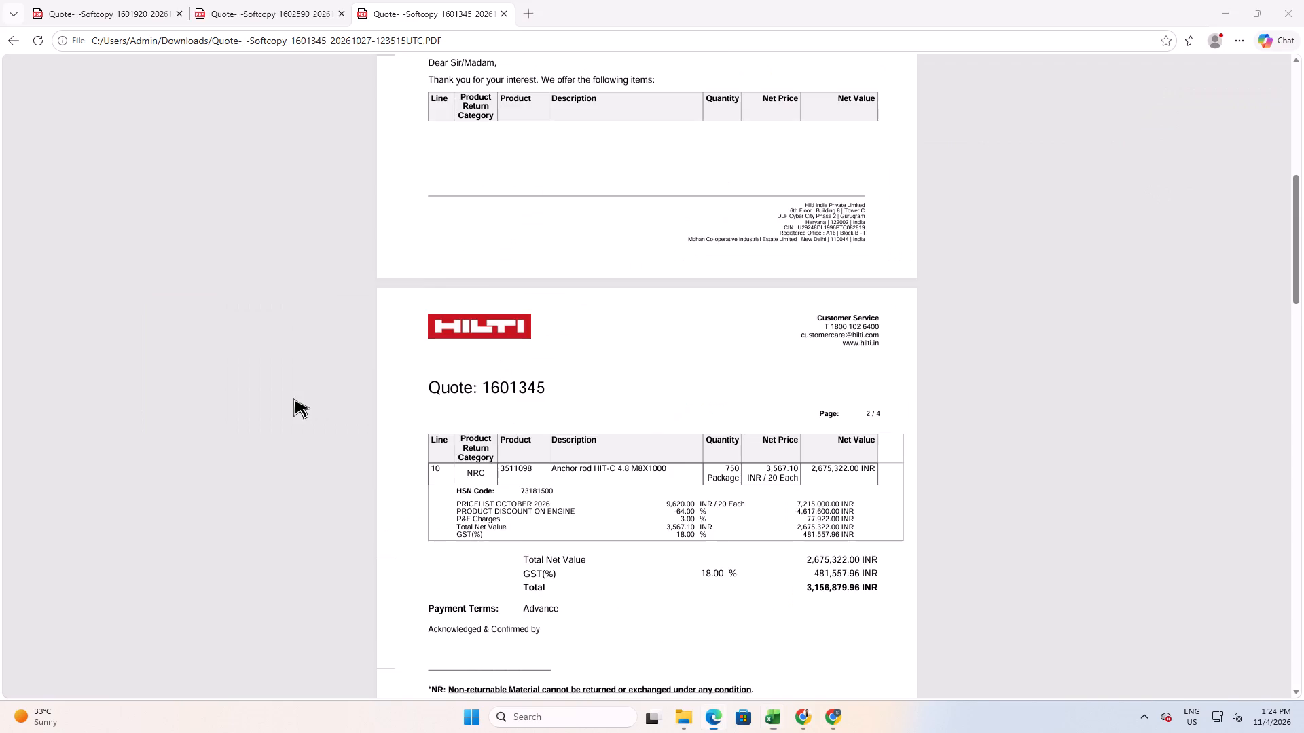
scroll(537, 522, "up", 1)
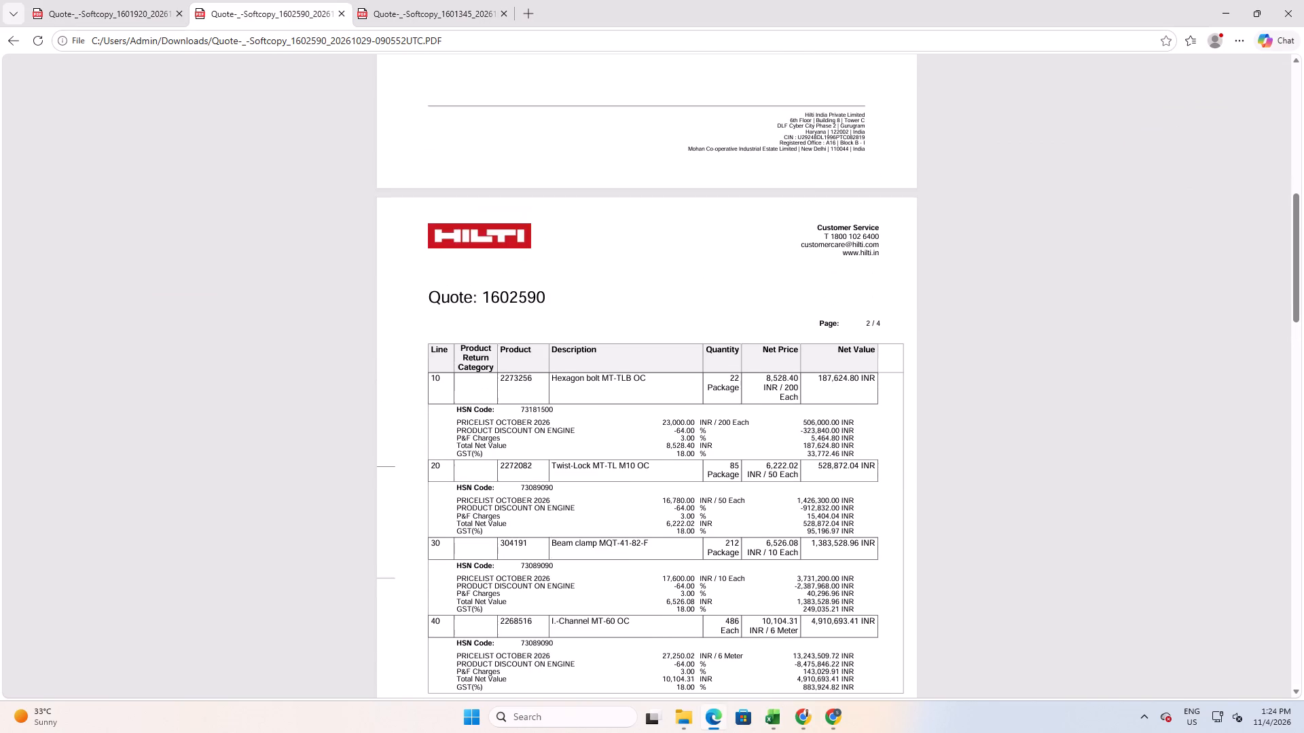
scroll(537, 522, "up", 5)
scroll(535, 522, "down", 7)
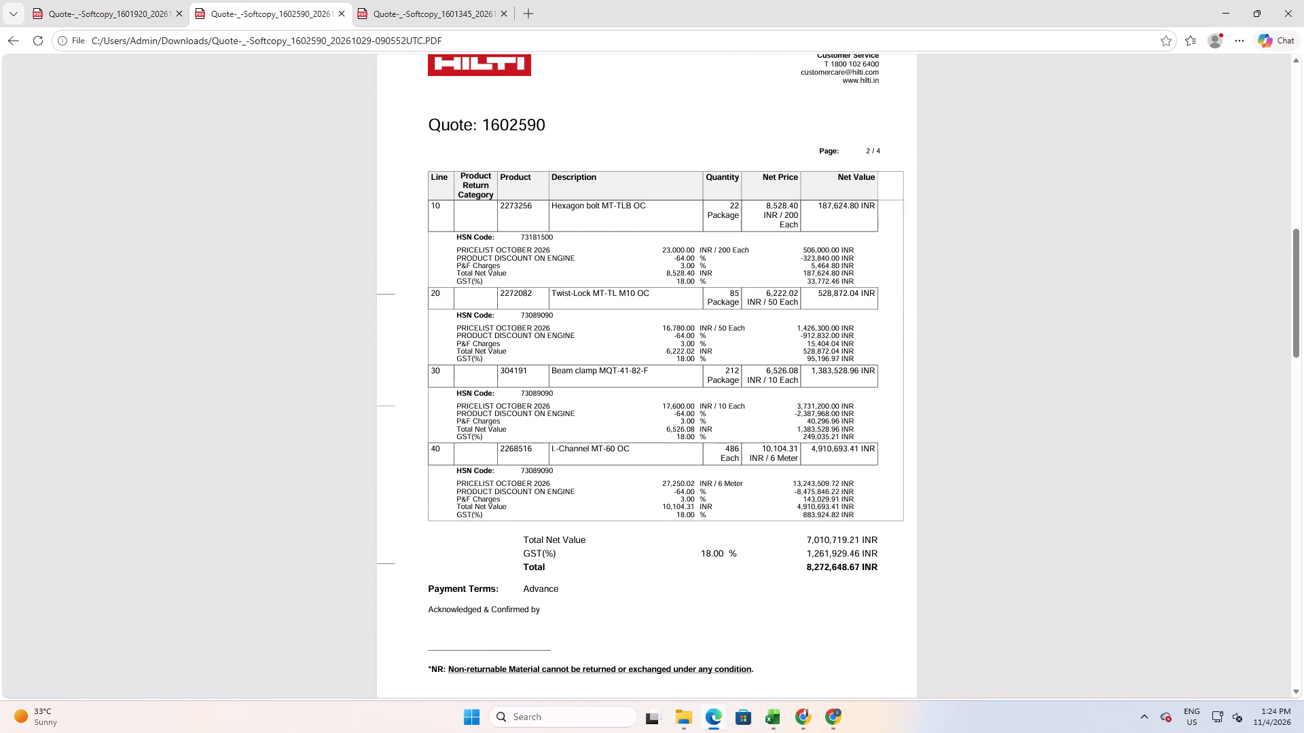
key("alt+Tab")
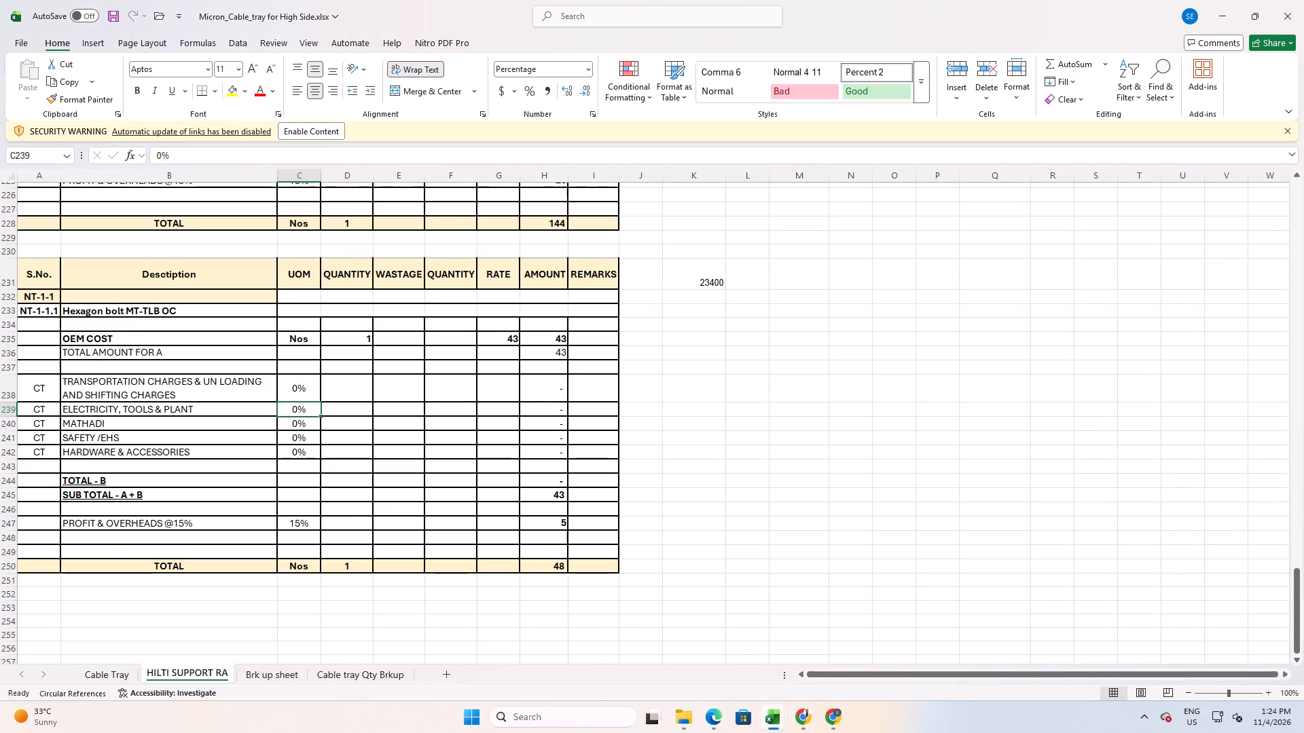
Set Electricity, Tools & Plant, Mathadi and Safety/EHS to 2% each in the Hexagon bolt block.
left_click(341, 396)
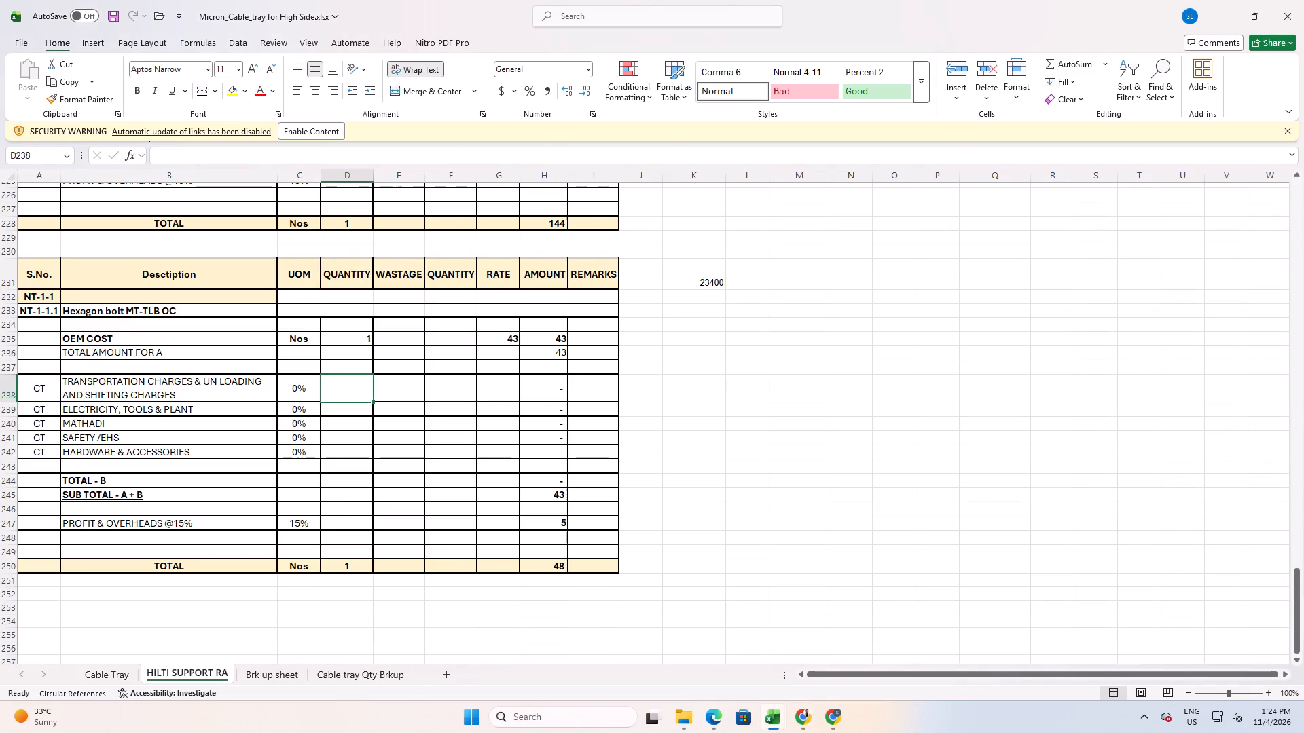
left_click_drag(301, 406, 308, 407)
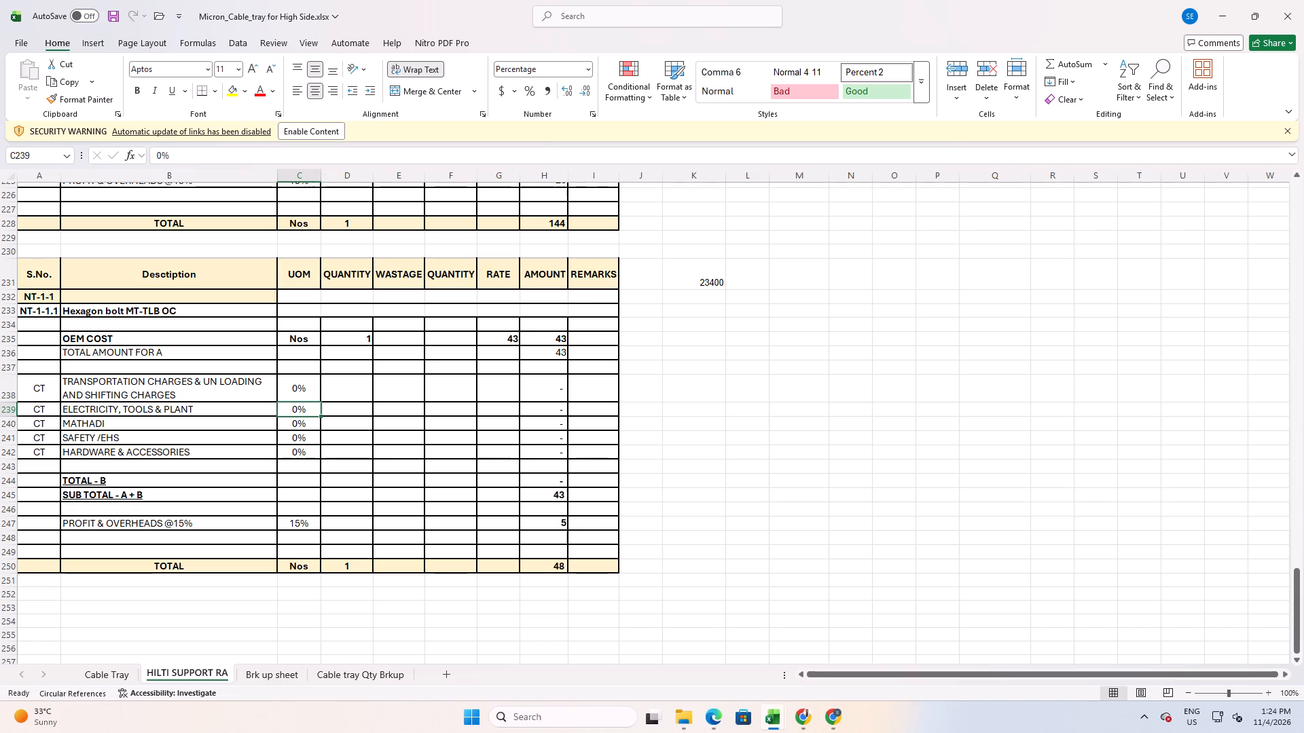
key("Down")
key("Up")
key("Up")
key("Down")
key("2")
key("Return")
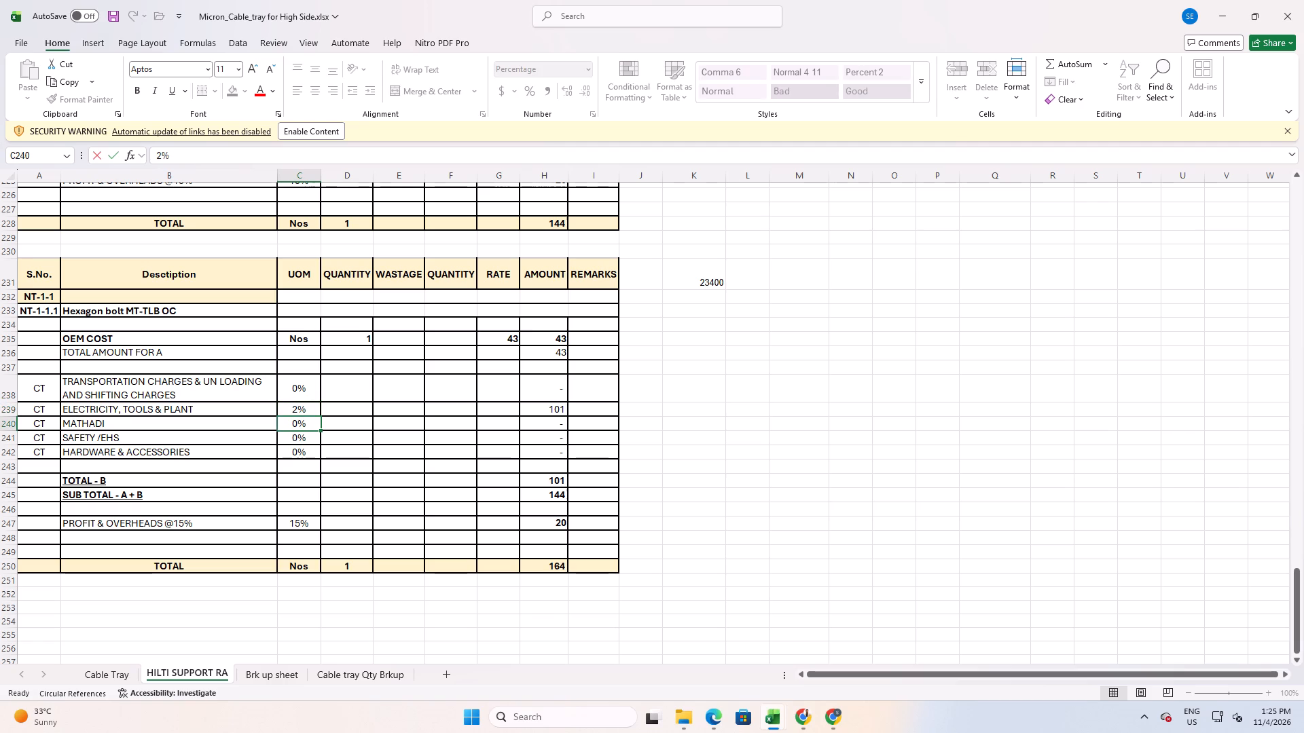
key("2")
key("Return")
key("2")
key("Return")
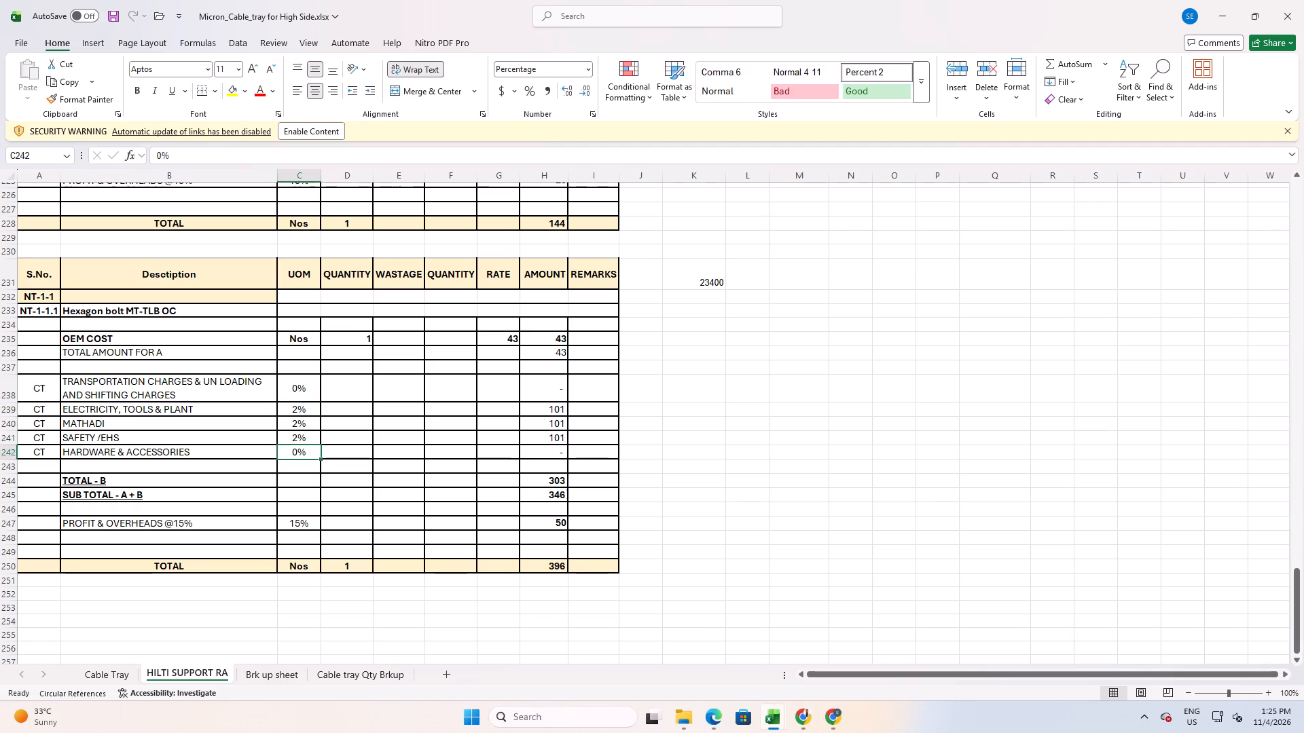
Set the Mathadi percentage of the Hexagon bolt block to 0%.
key("Up")
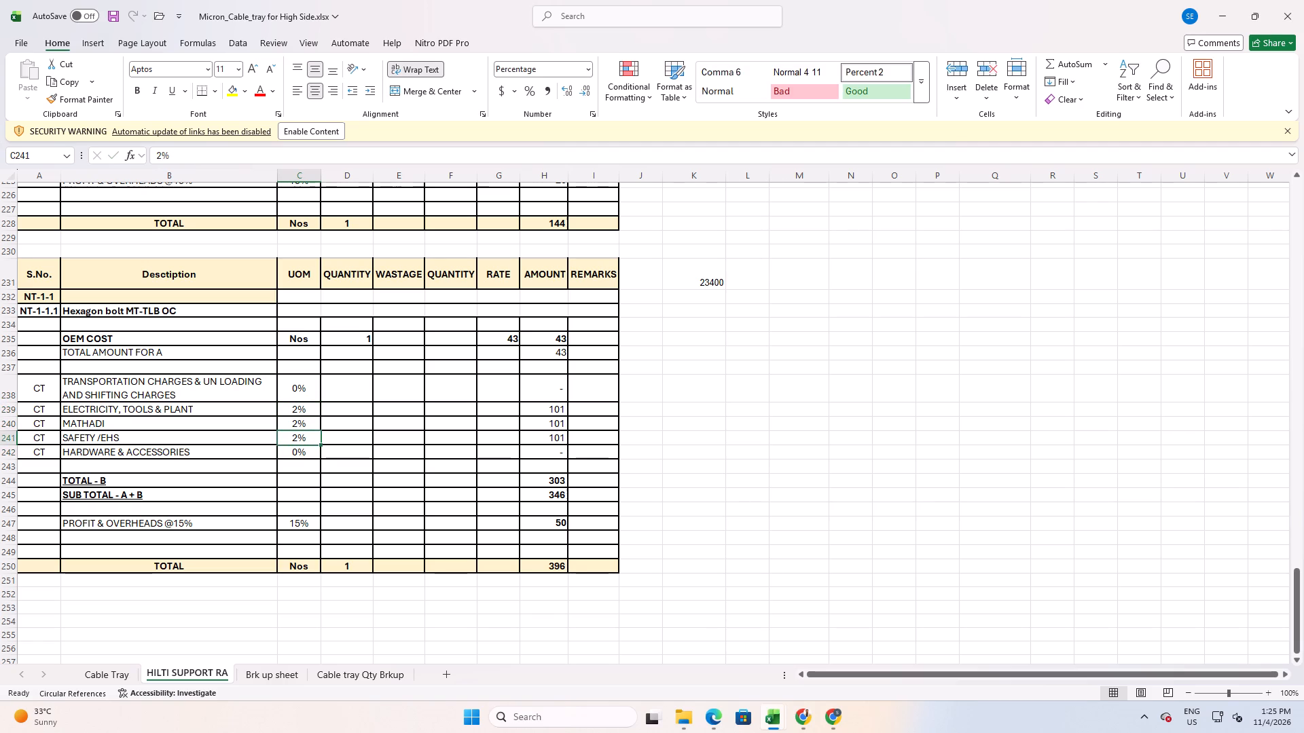
key("Up")
key("0")
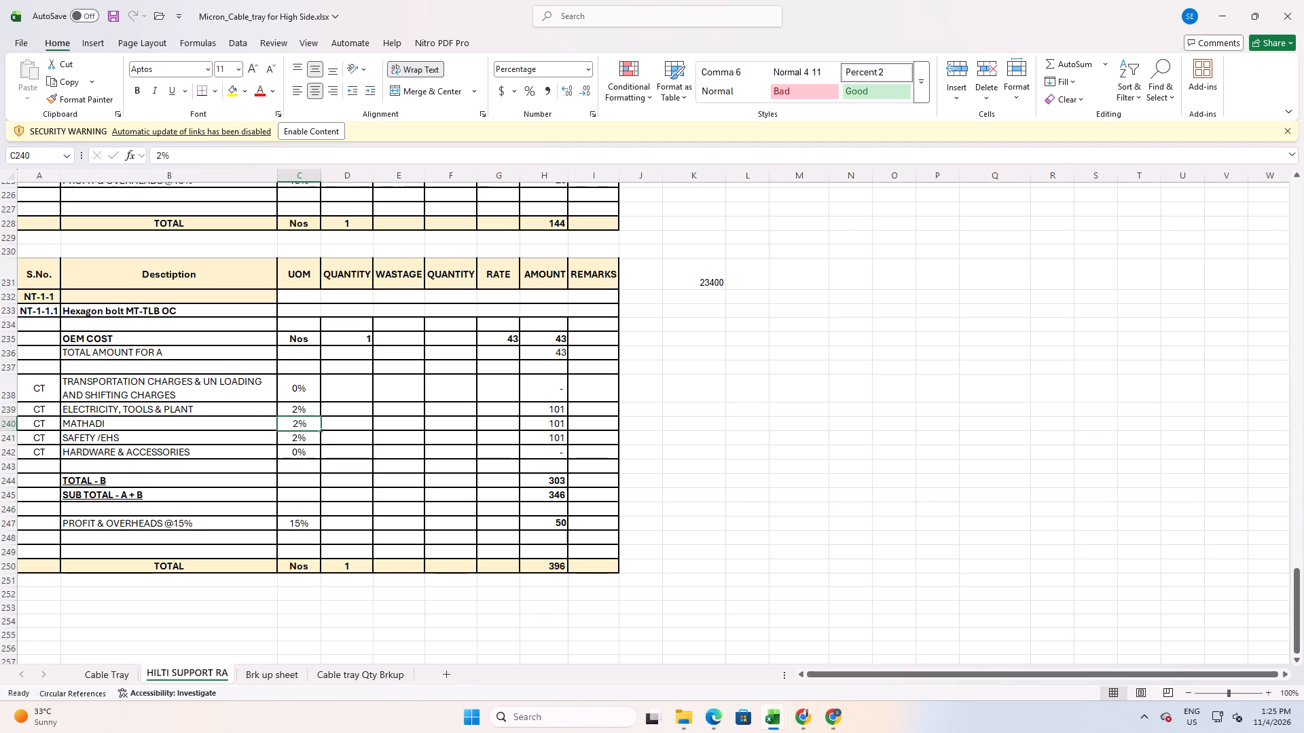
key("Up")
key("Down")
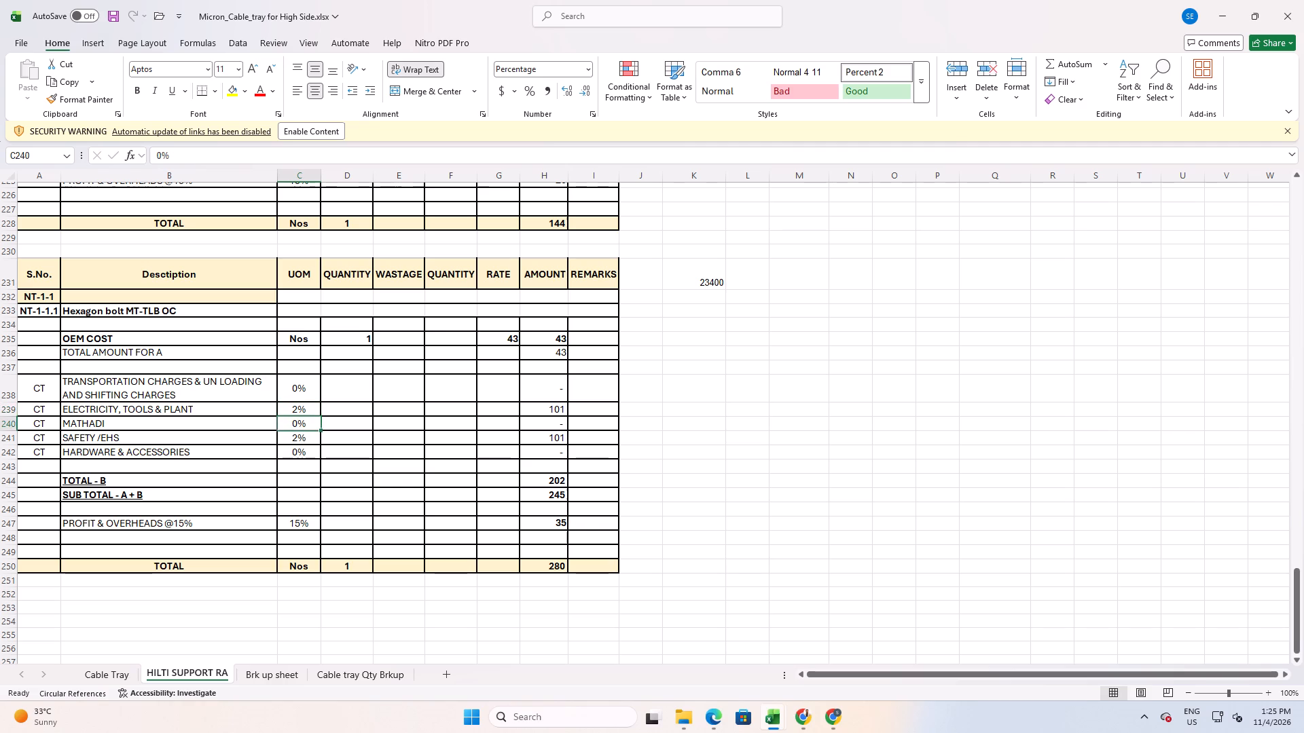
key("Down")
key("Down")
key("Up")
key("Up")
key("Up")
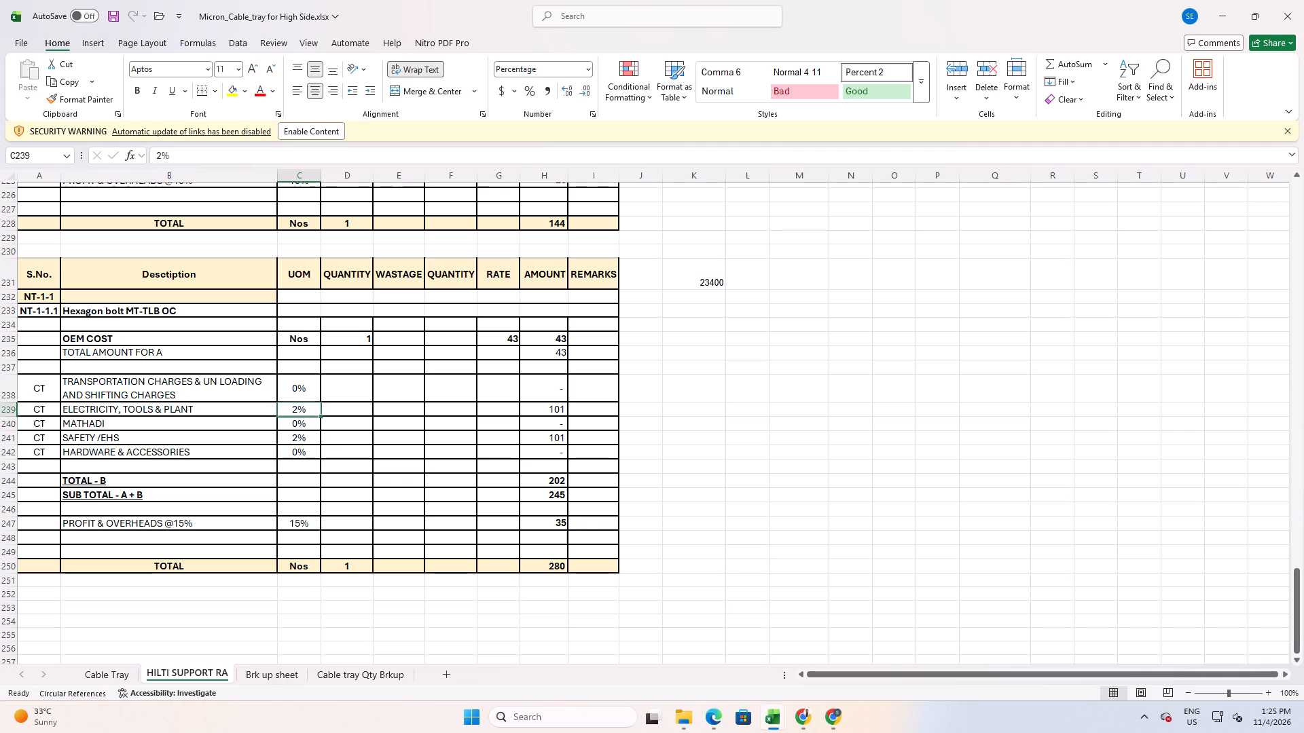
key("Up")
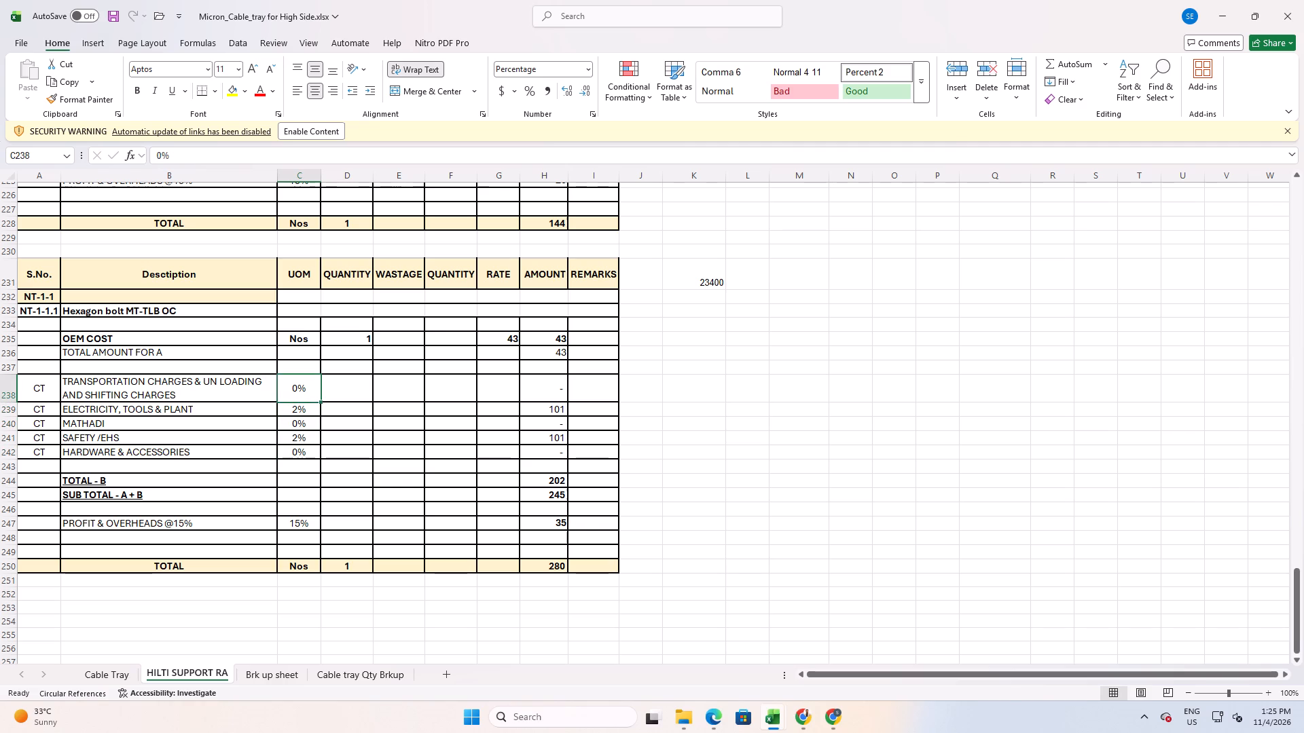
Copy the Hexagon bolt block's five charge percentages, C238:C242, into the Twist-Lock MT-TL M10 OC block starting at C216.
left_click_drag(297, 396, 295, 454)
key("ctrl+c")
scroll(290, 440, "up", 4)
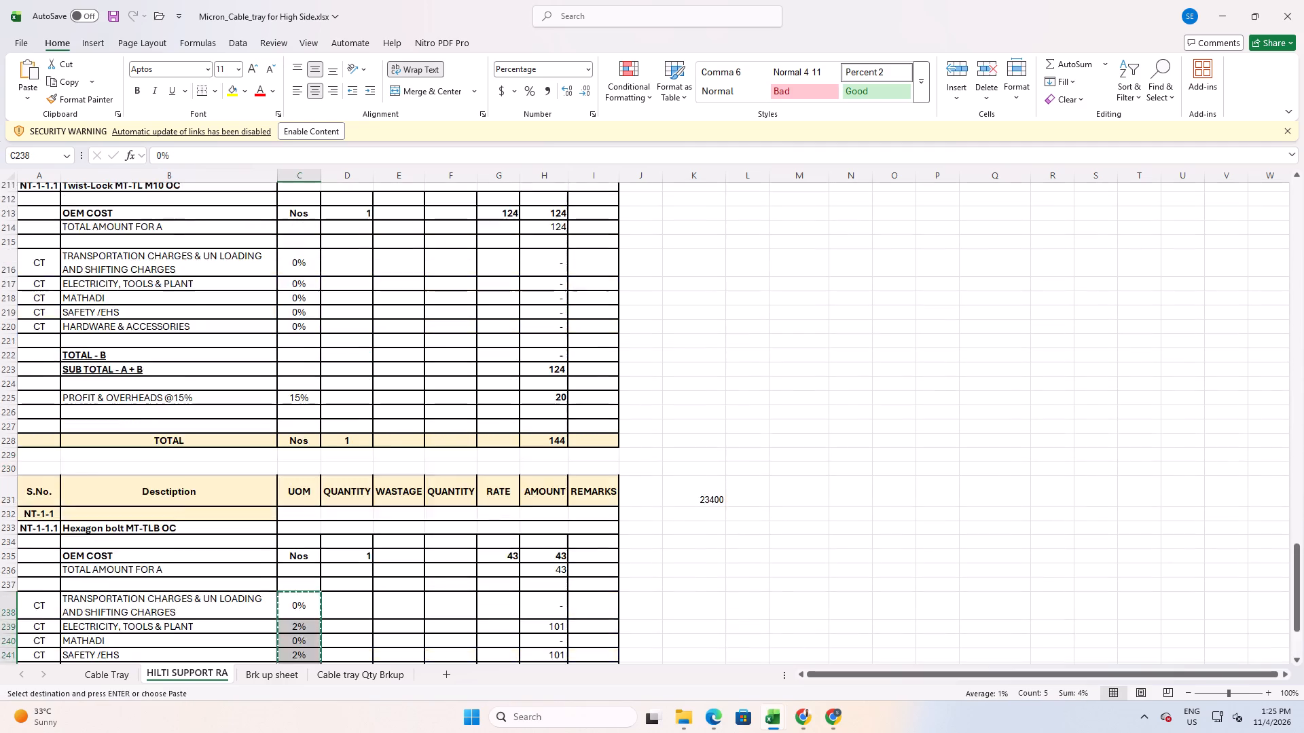
scroll(291, 429, "up", 2)
left_click(310, 373)
key("ctrl+v")
key("Escape")
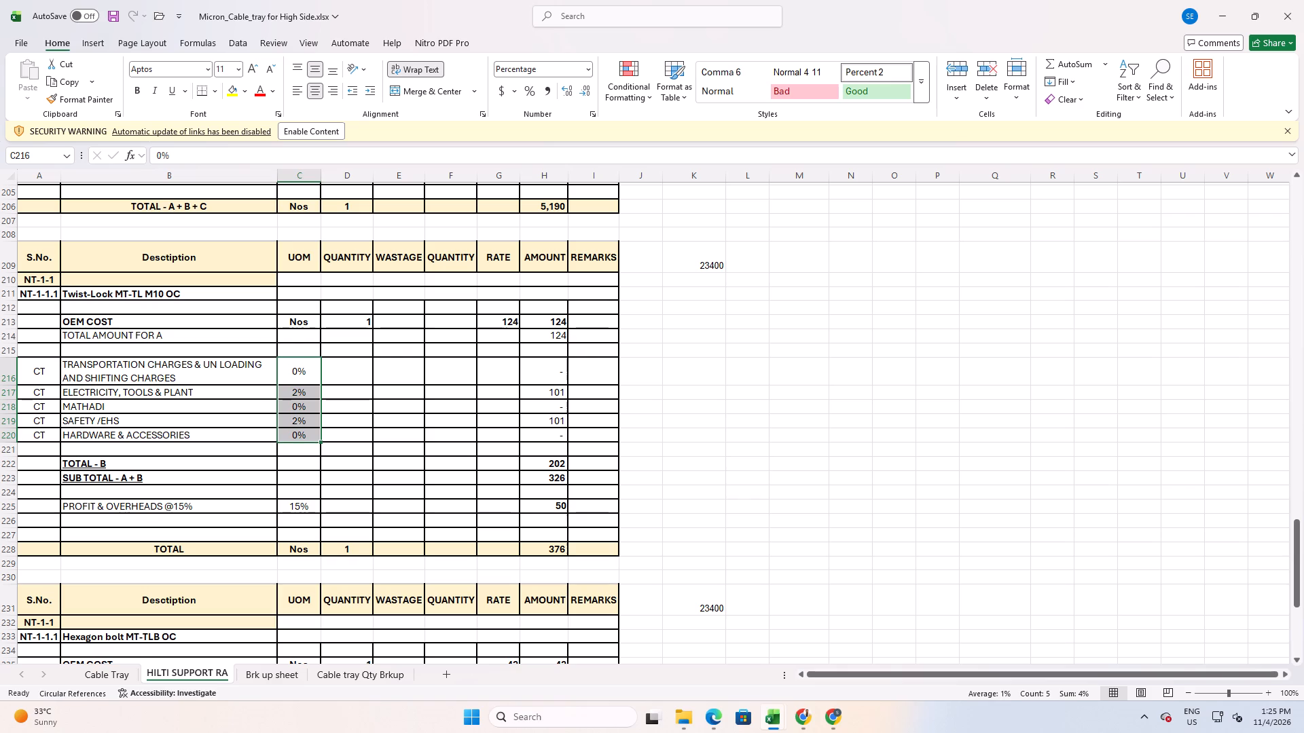
Copy the Twist-Lock block's charge percentages, C216:C220, into the T-Clamp for Cable Tray Support/Fixing block starting at C163.
left_click(421, 472)
scroll(421, 475, "up", 6)
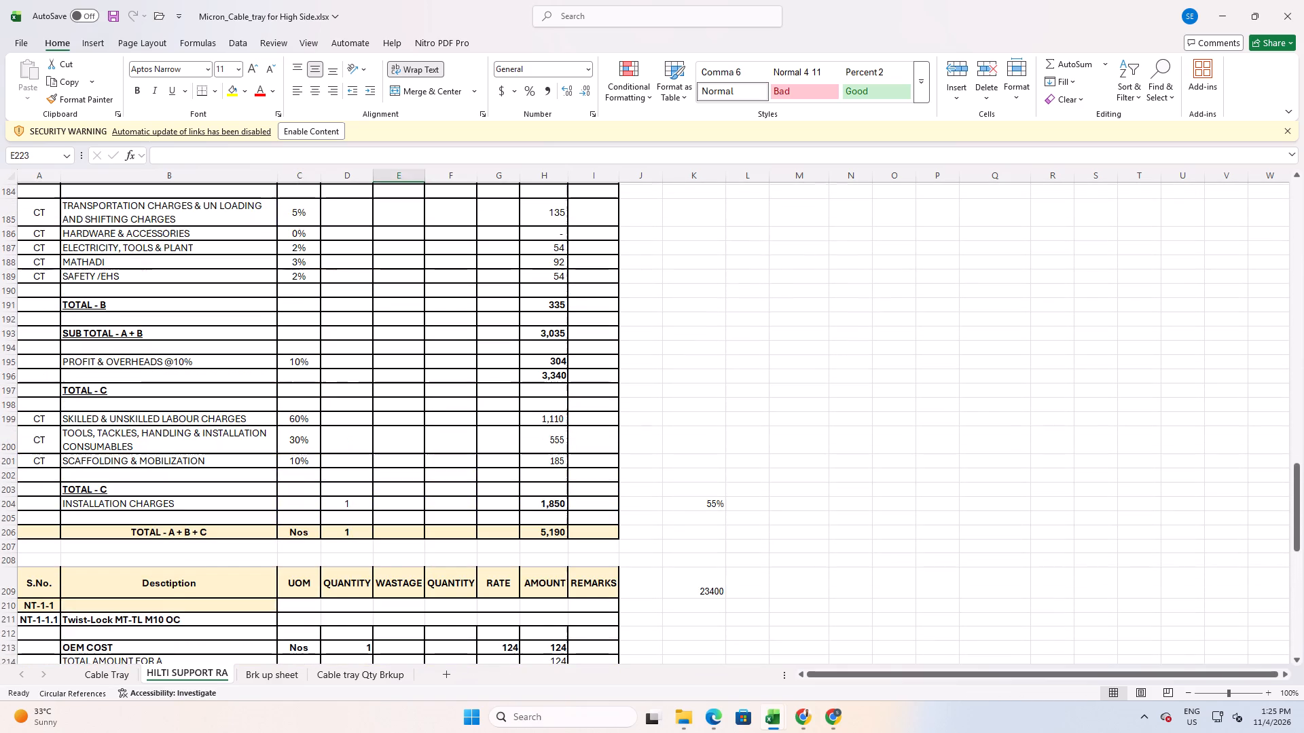
scroll(420, 477, "up", 2)
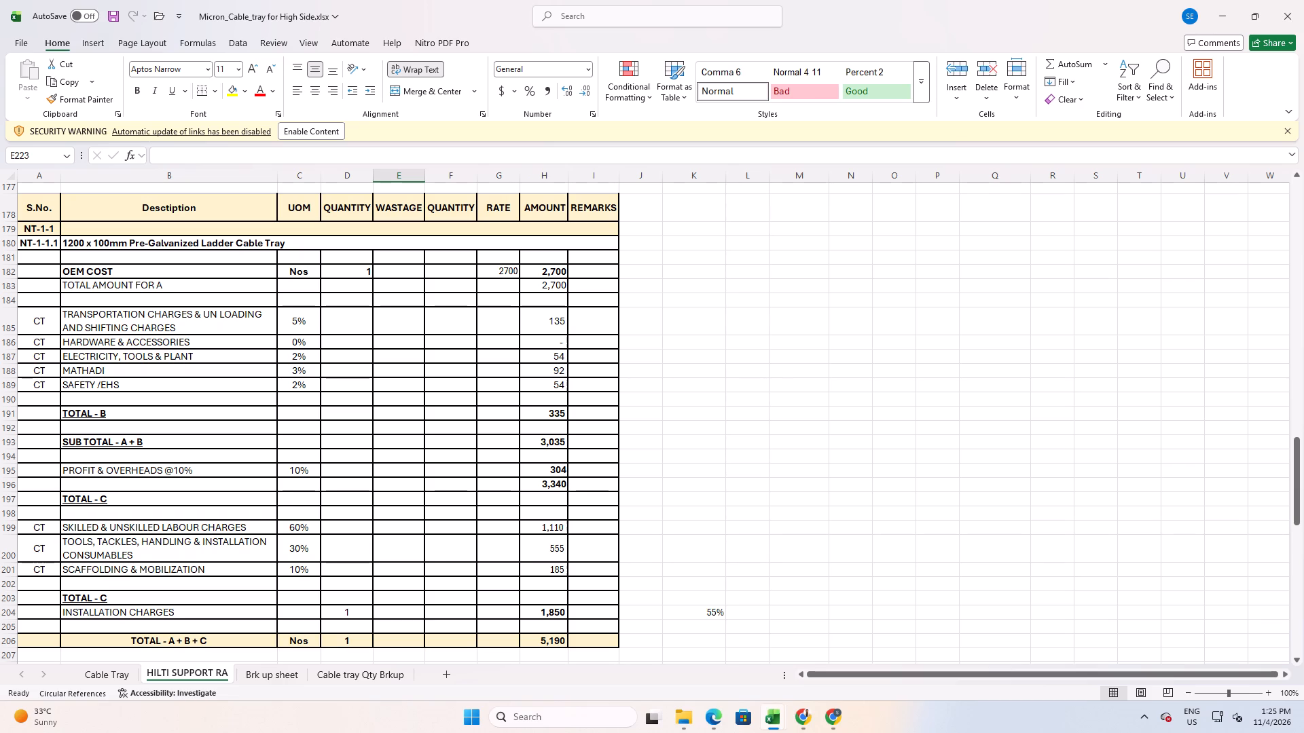
scroll(306, 565, "up", 9)
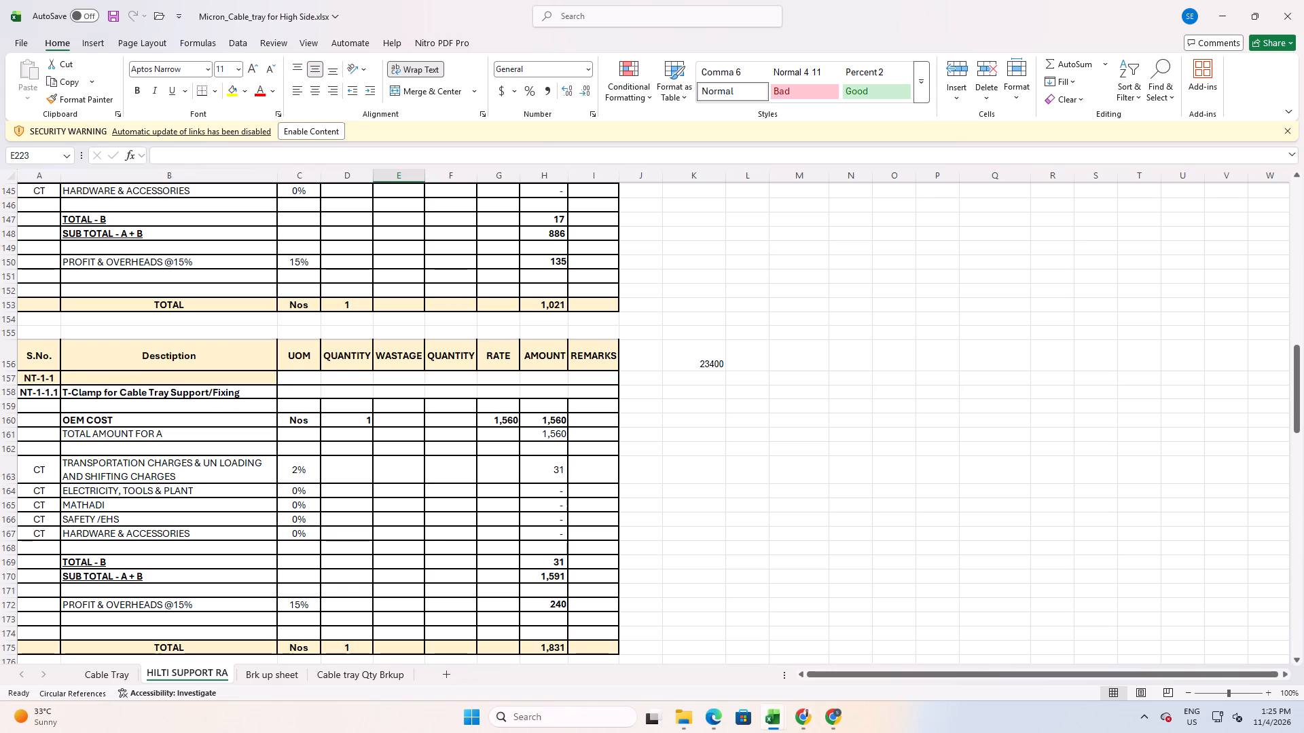
left_click(305, 477)
key("ctrl+v")
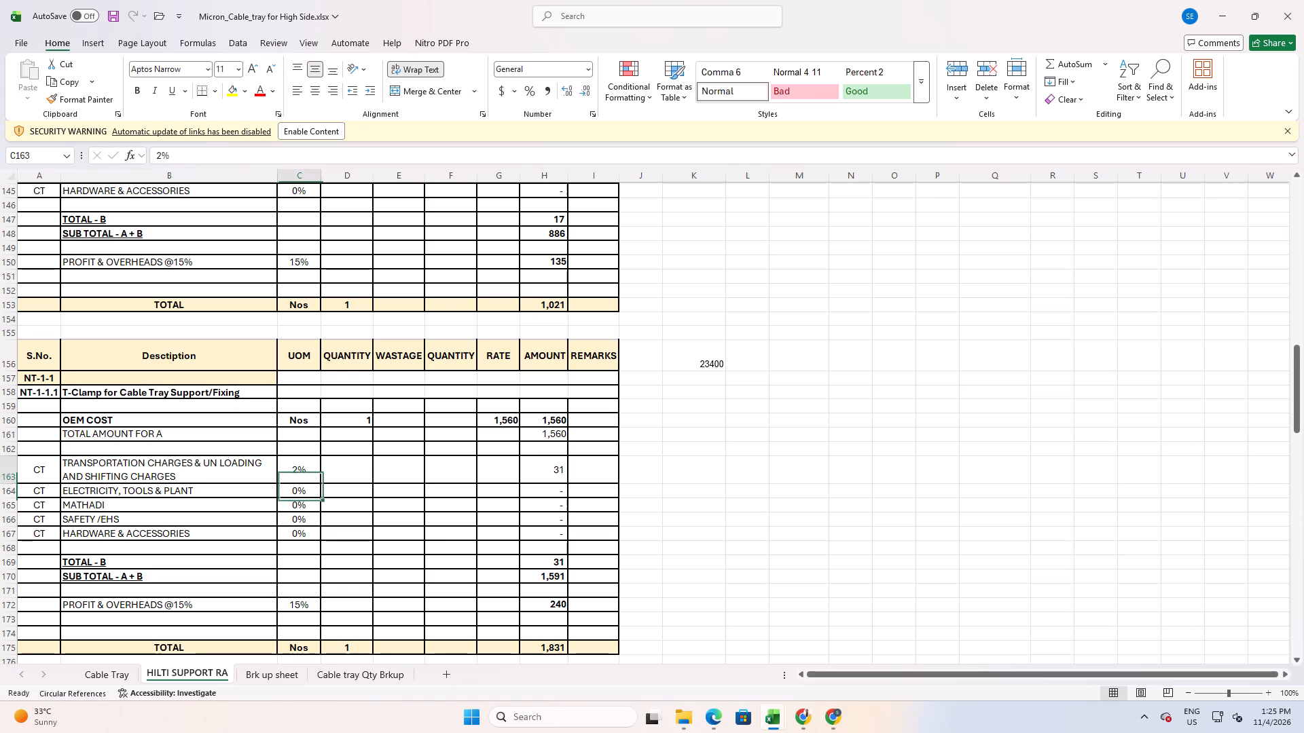
scroll(321, 517, "down", 14)
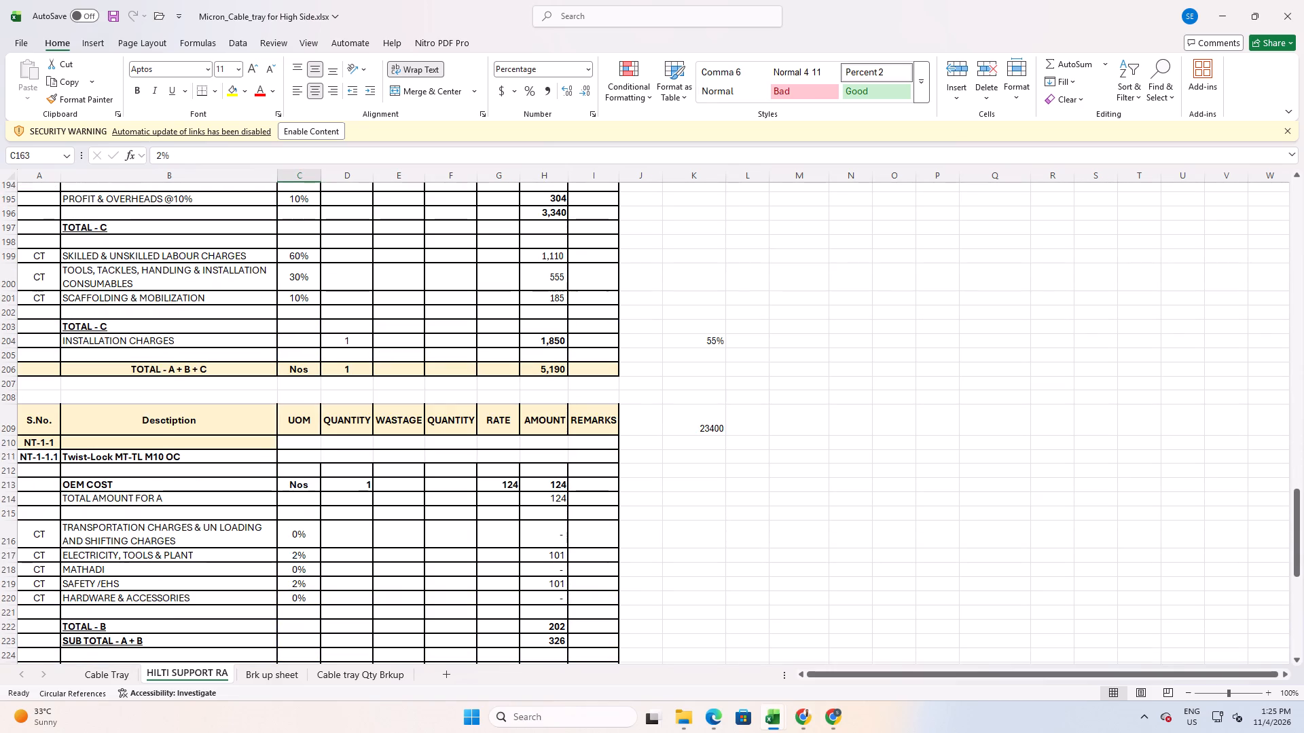
left_click_drag(304, 540, 301, 596)
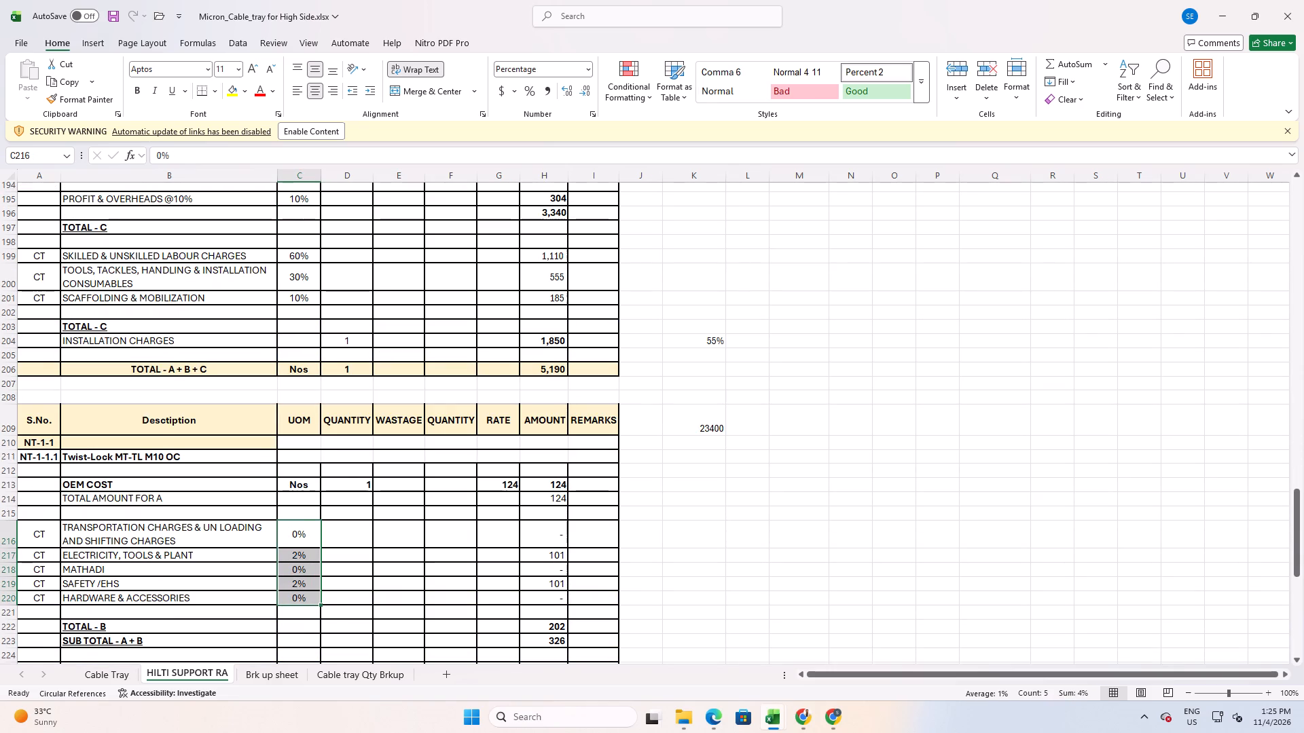
key("ctrl+c")
scroll(297, 590, "up", 15)
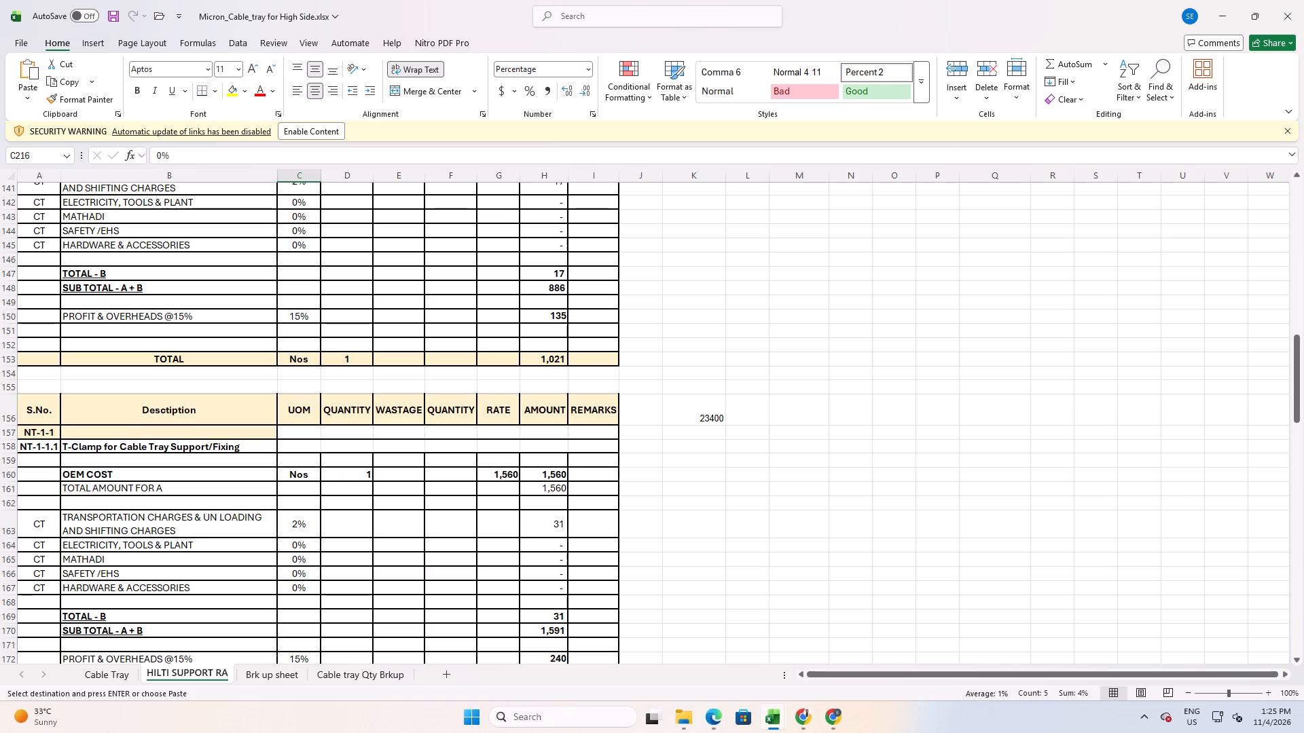
left_click(309, 525)
key("ctrl+v")
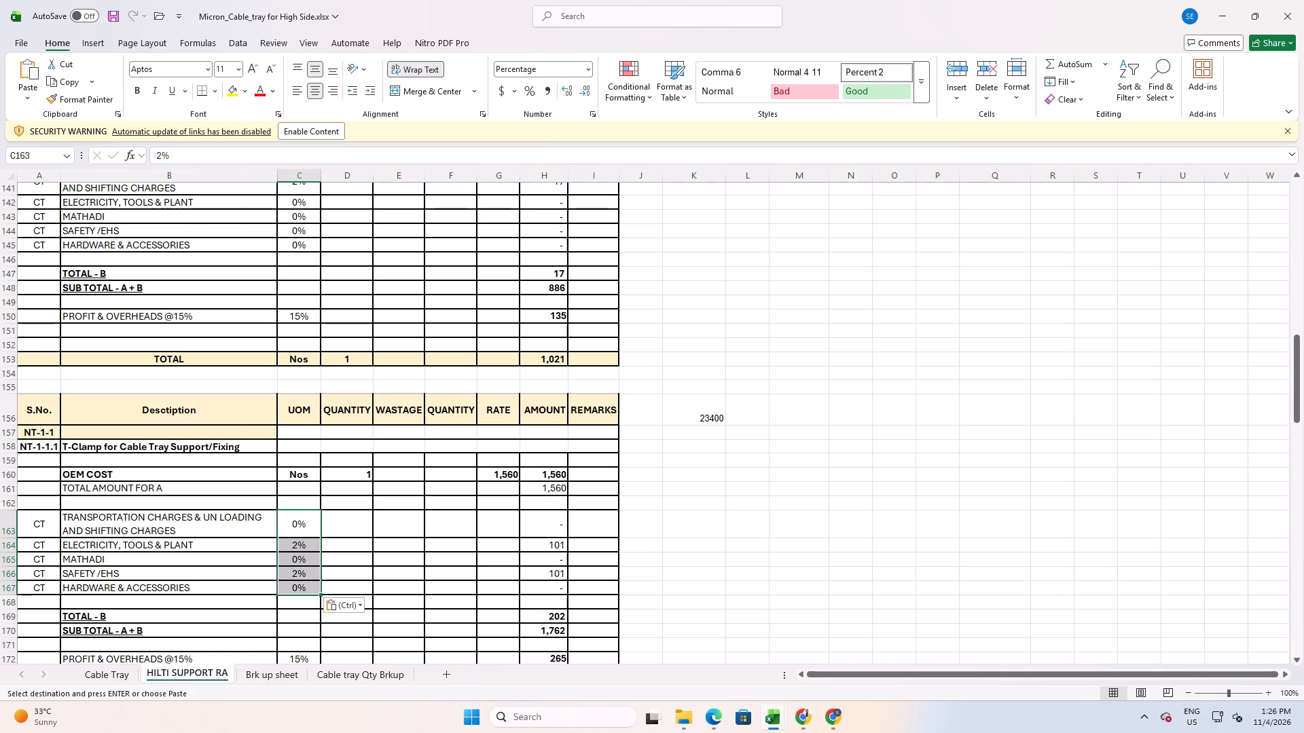
Paste the same charge percentages into the L-Clamp block from C141 and the Beam Clamp MQT-41-82-F block from C119.
scroll(338, 511, "up", 4)
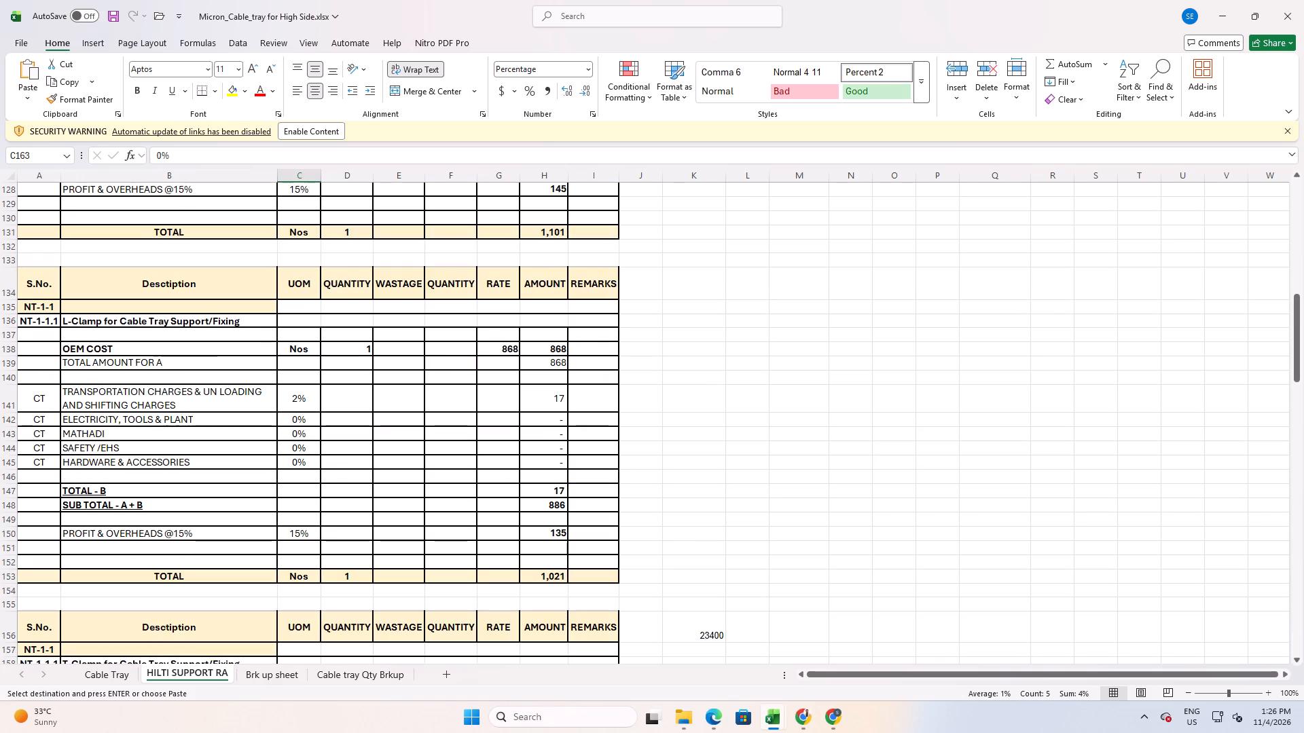
left_click(308, 402)
key("ctrl+v")
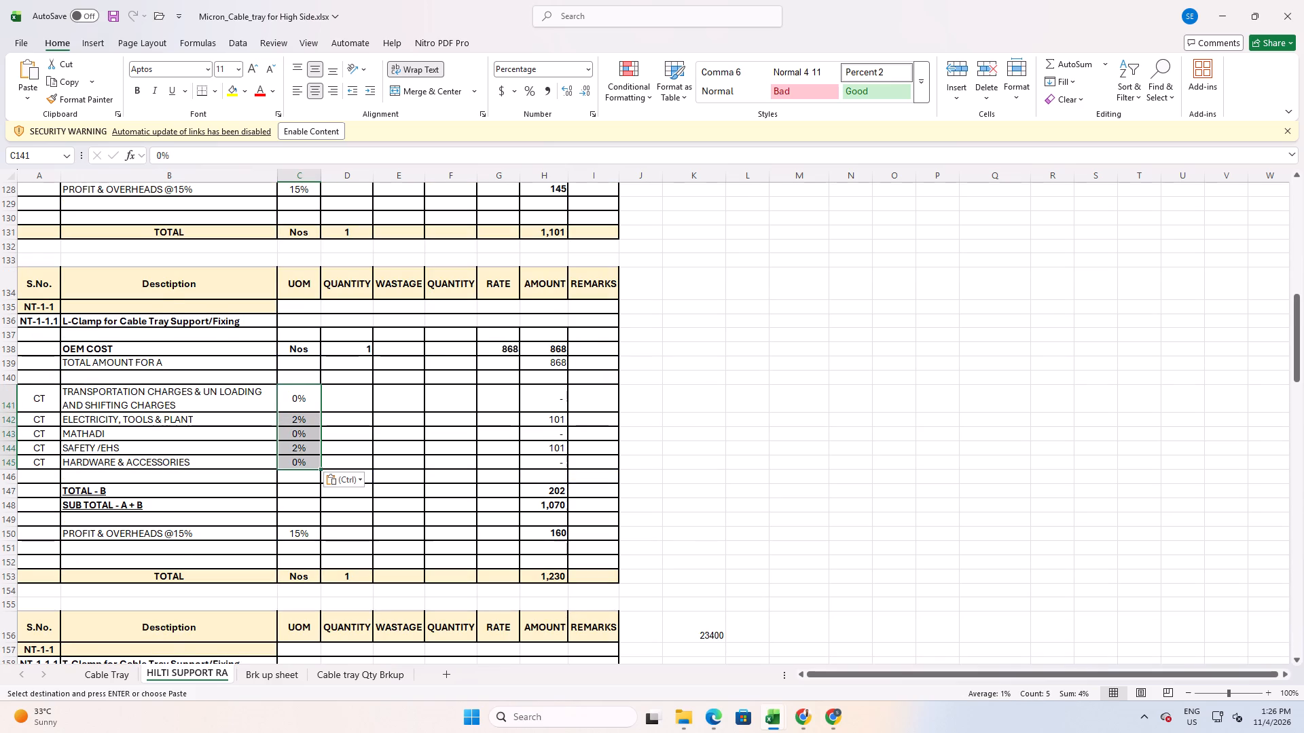
scroll(285, 455, "up", 7)
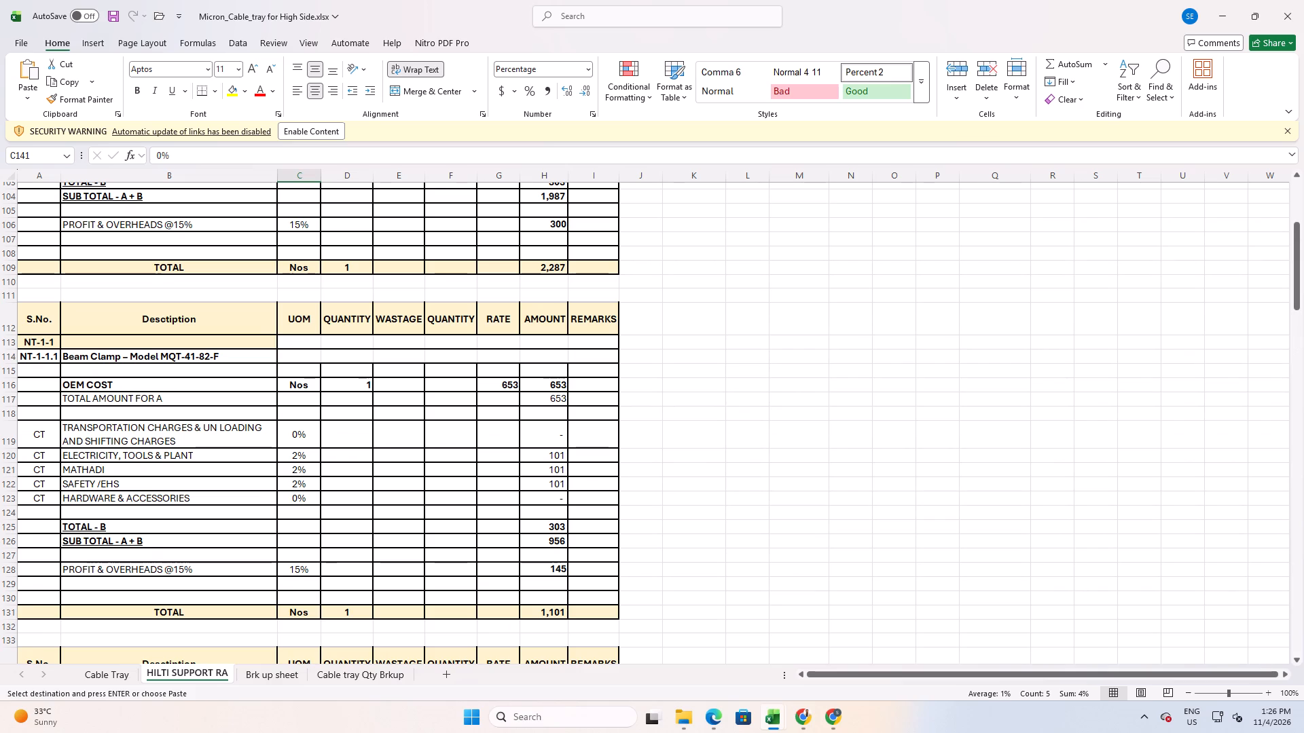
left_click(299, 440)
key("ctrl+v")
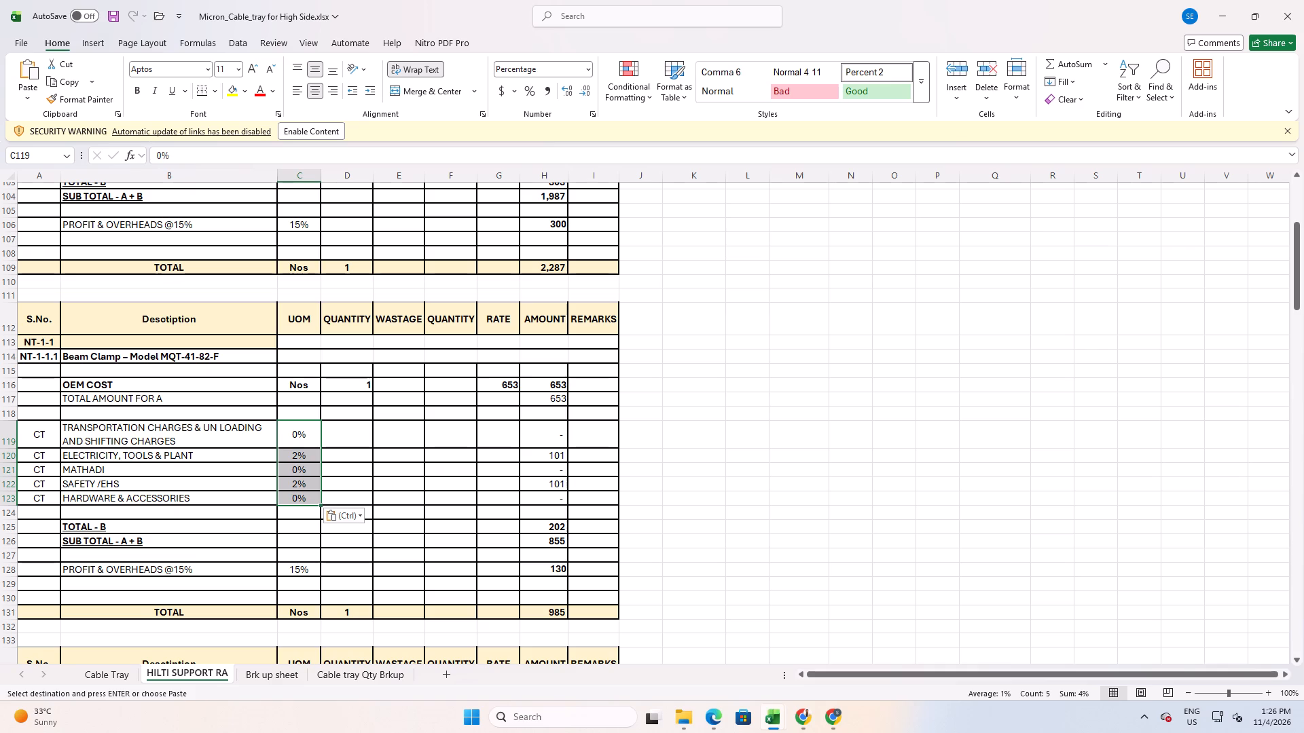
left_click(297, 469)
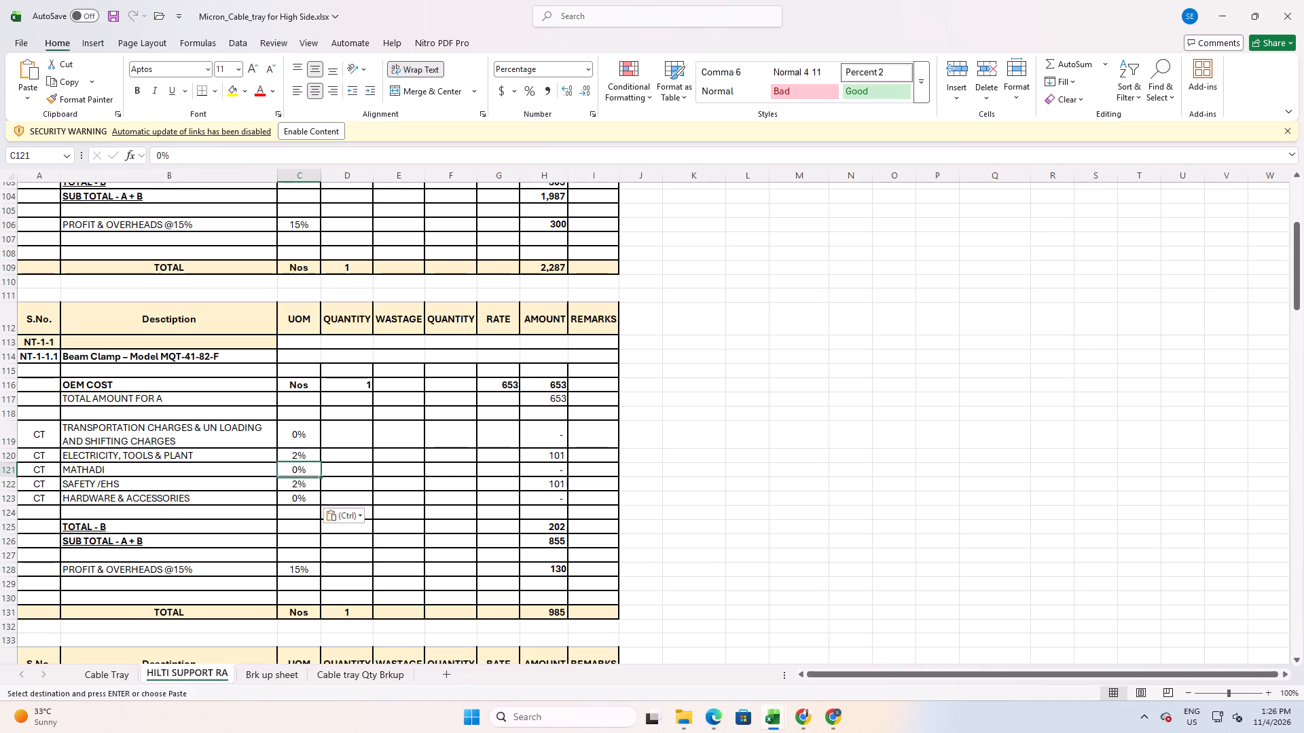
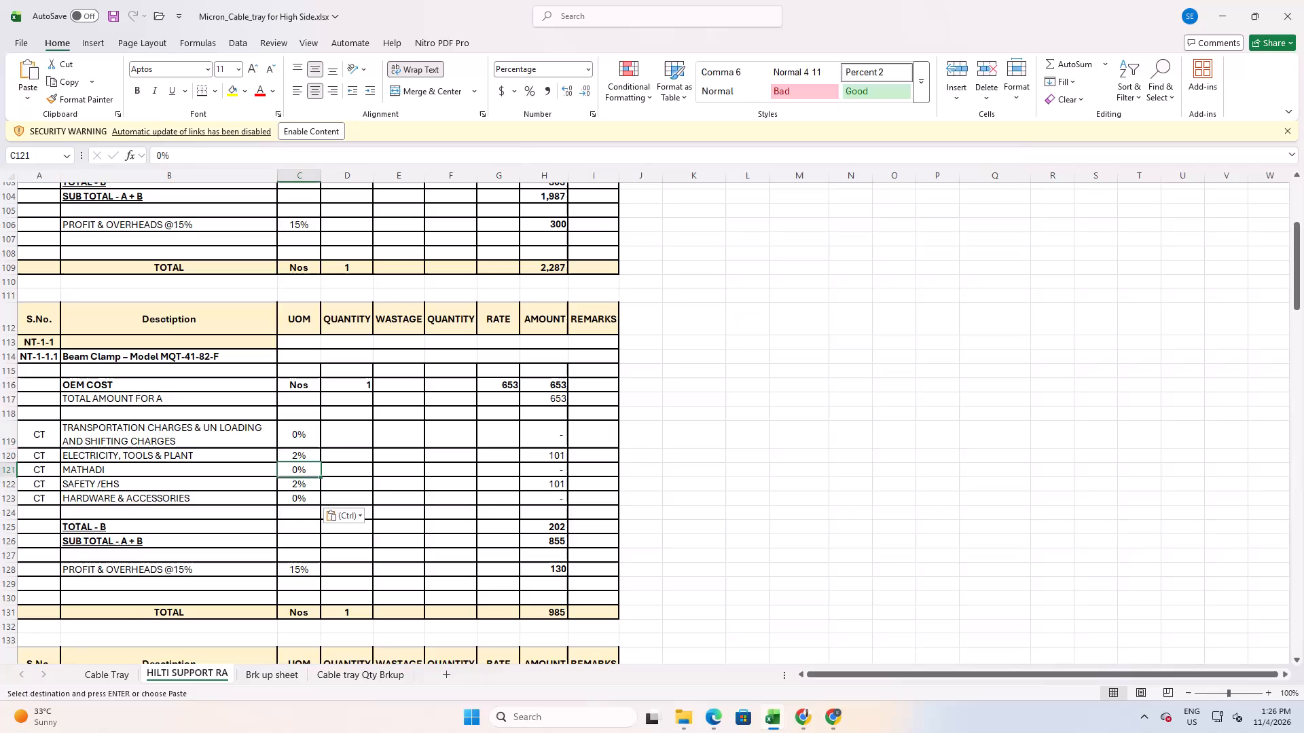
Set the Mathadi percentage to 2% in the Beam Clamp MQT-41-82-F, L-Clamp and T-Clamp blocks (C121, C143, C165).
key("2")
key("Return")
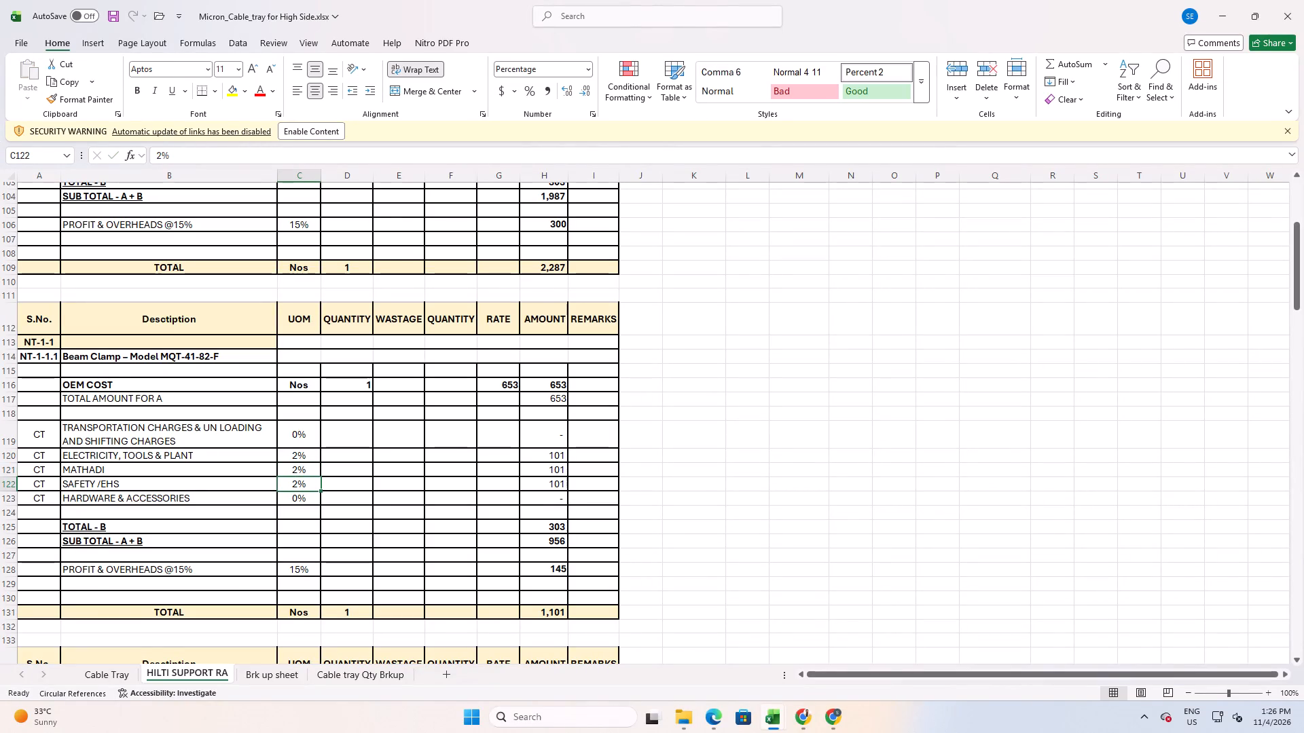
scroll(307, 523, "down", 6)
left_click(298, 489)
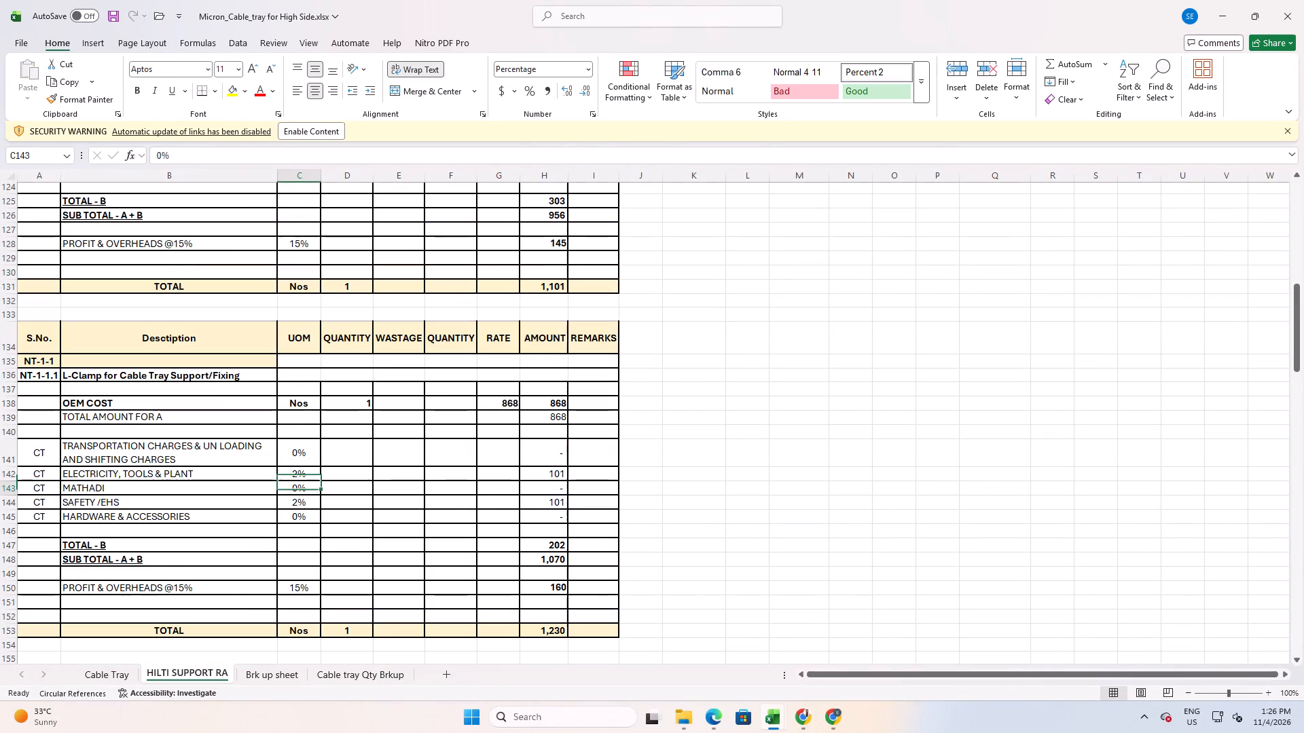
key("2")
key("Return")
scroll(321, 453, "down", 8)
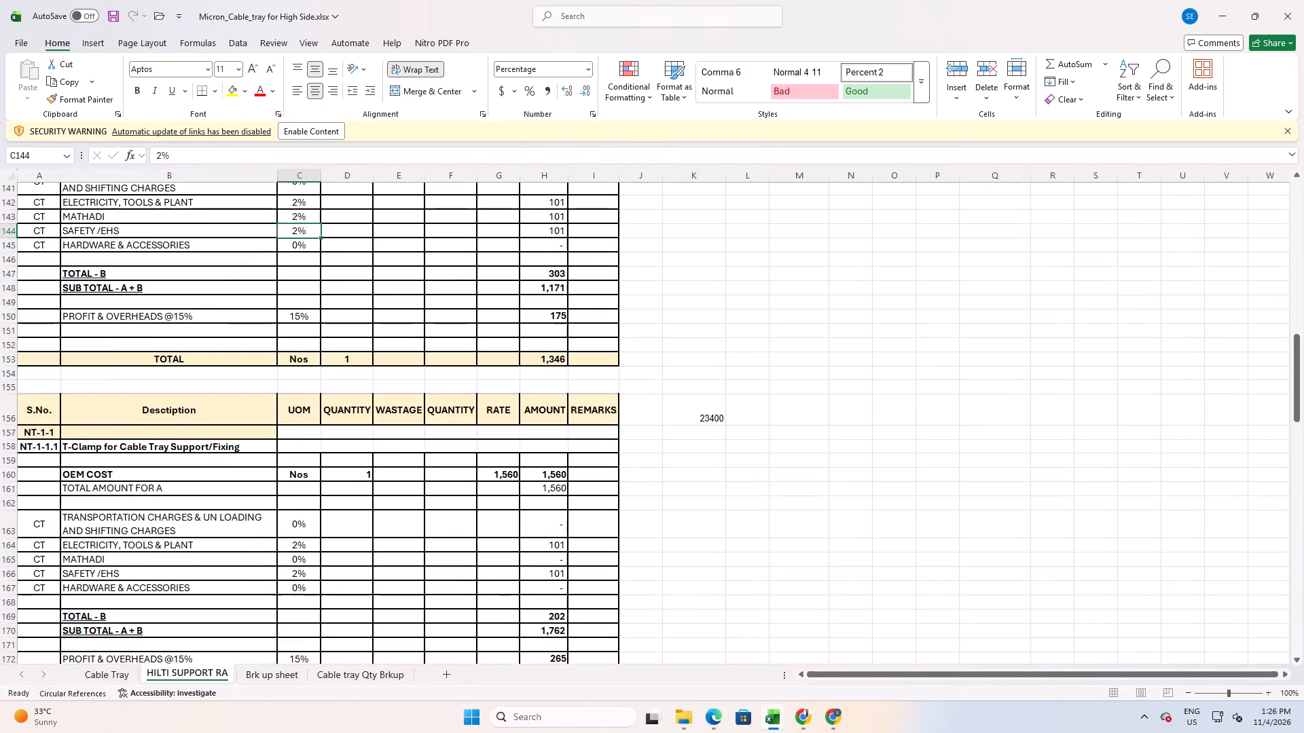
scroll(311, 472, "down", 2)
scroll(304, 284, "up", 1)
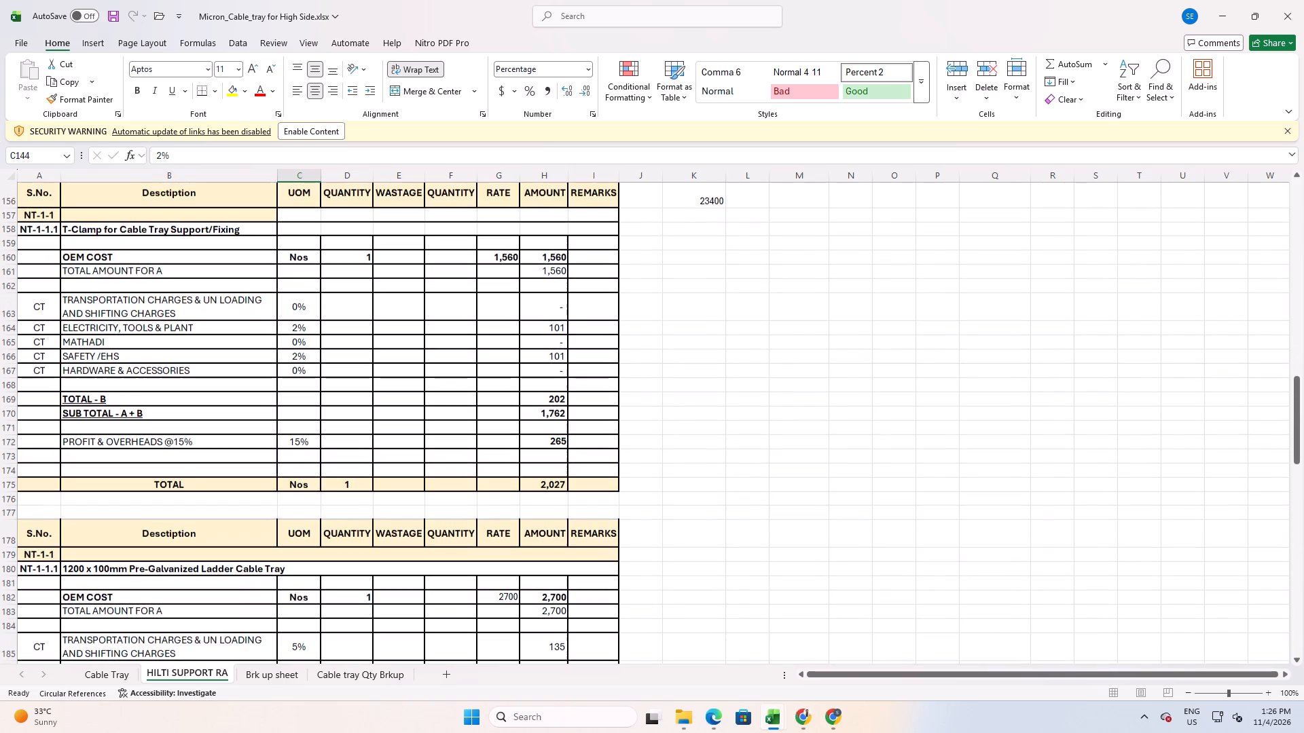
left_click(308, 340)
key("2")
key("Return")
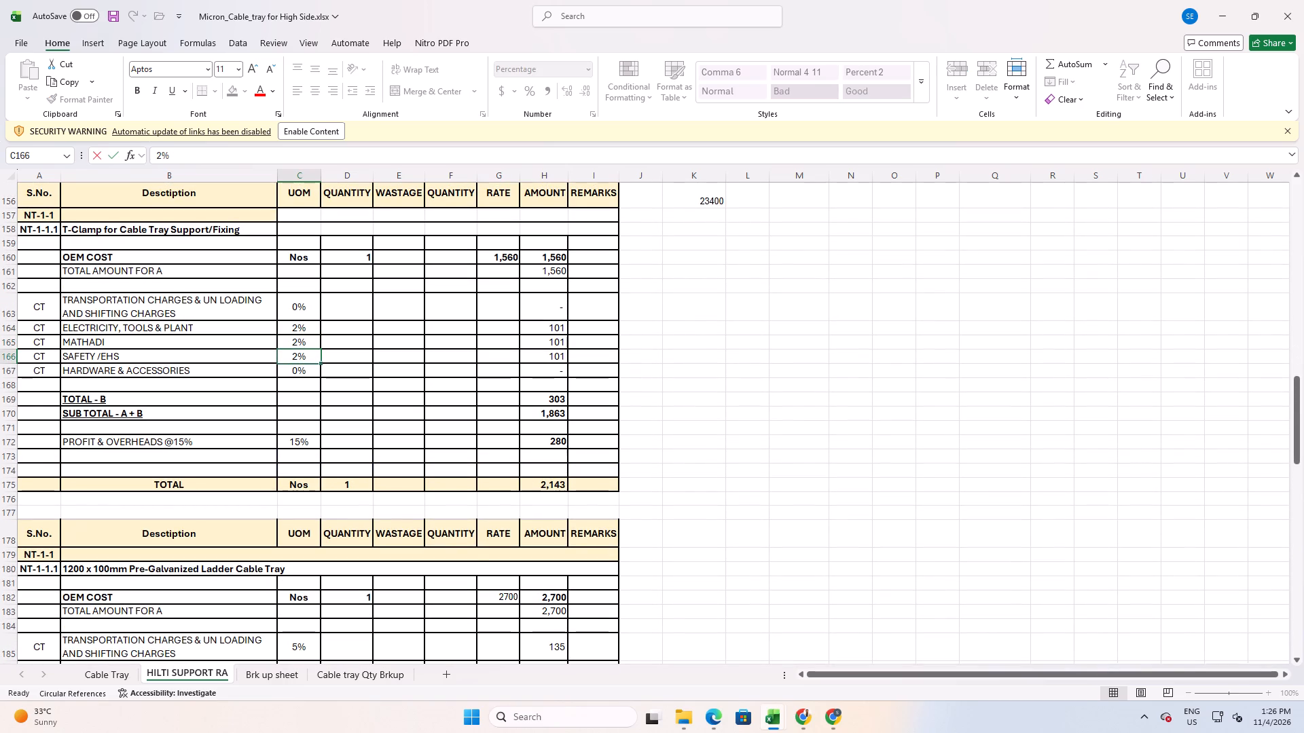
Set the Mathadi percentage of the Twist-Lock MT-TL M10 OC block, C218, to 2%.
scroll(332, 464, "down", 4)
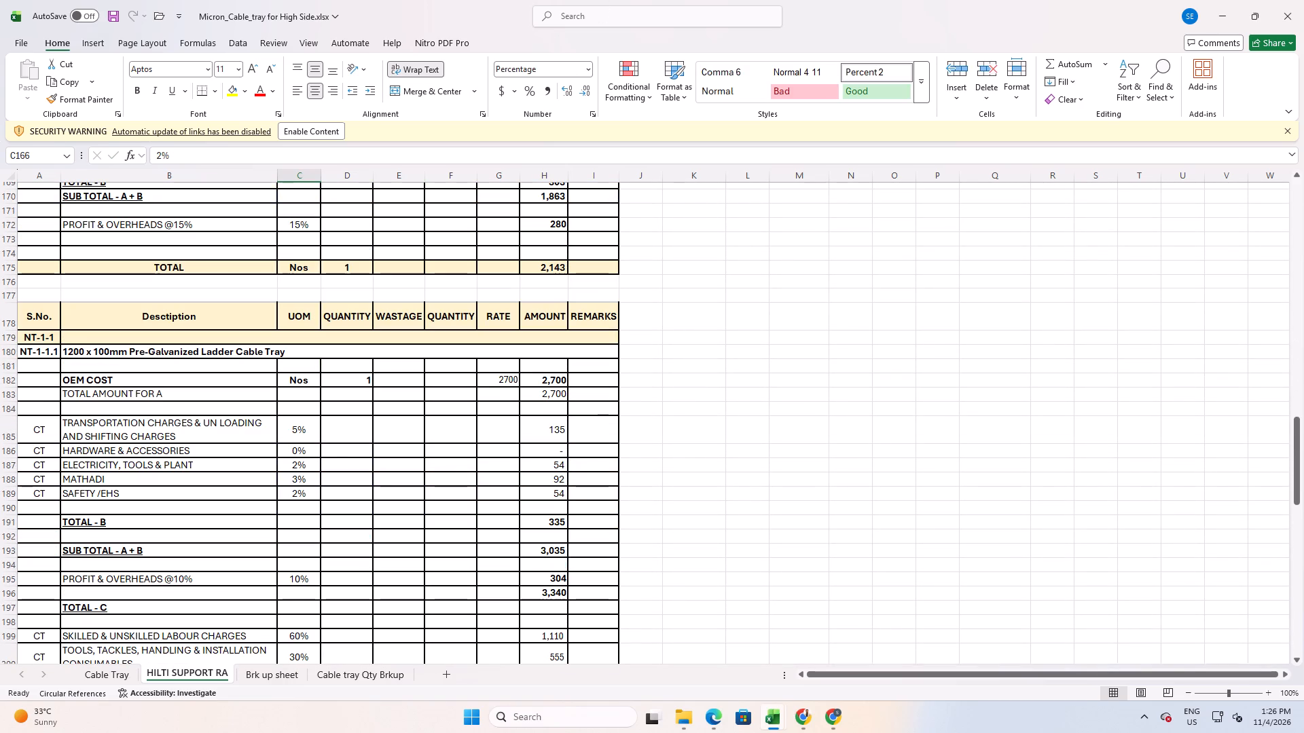
left_click(304, 449)
scroll(337, 489, "down", 3)
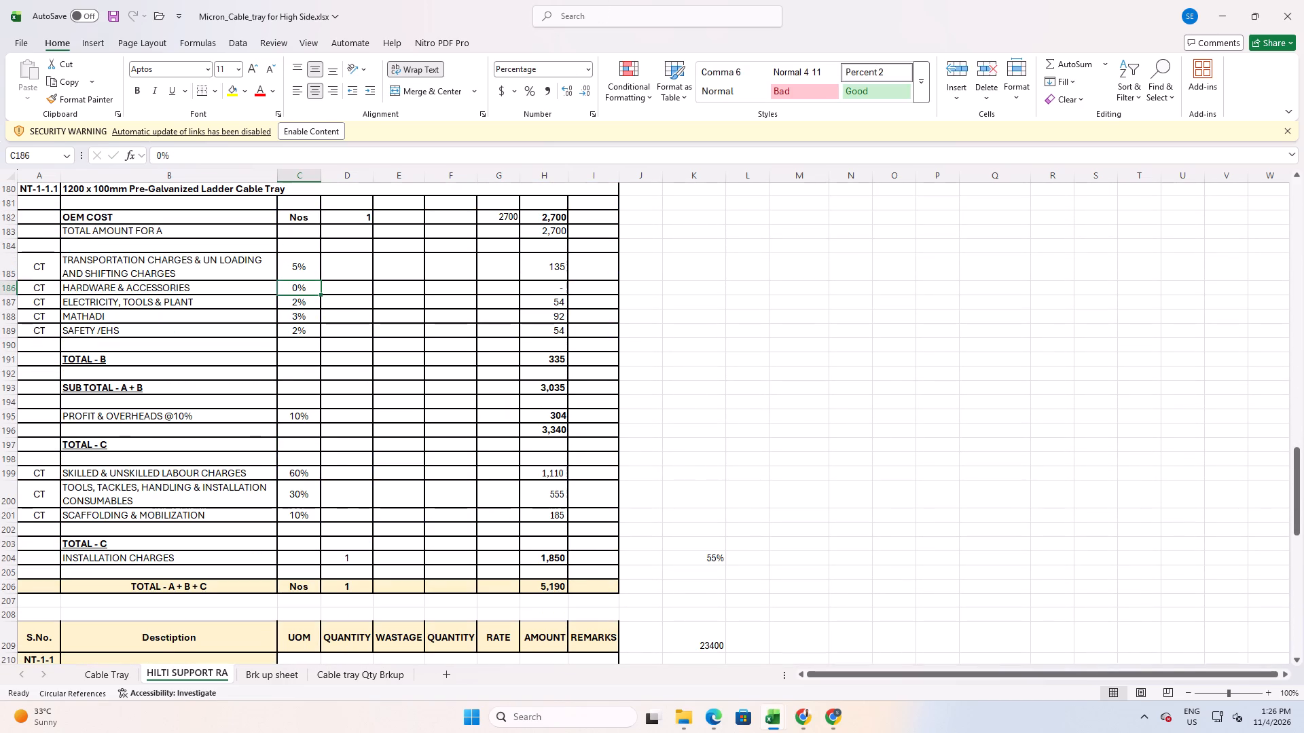
scroll(308, 538, "down", 6)
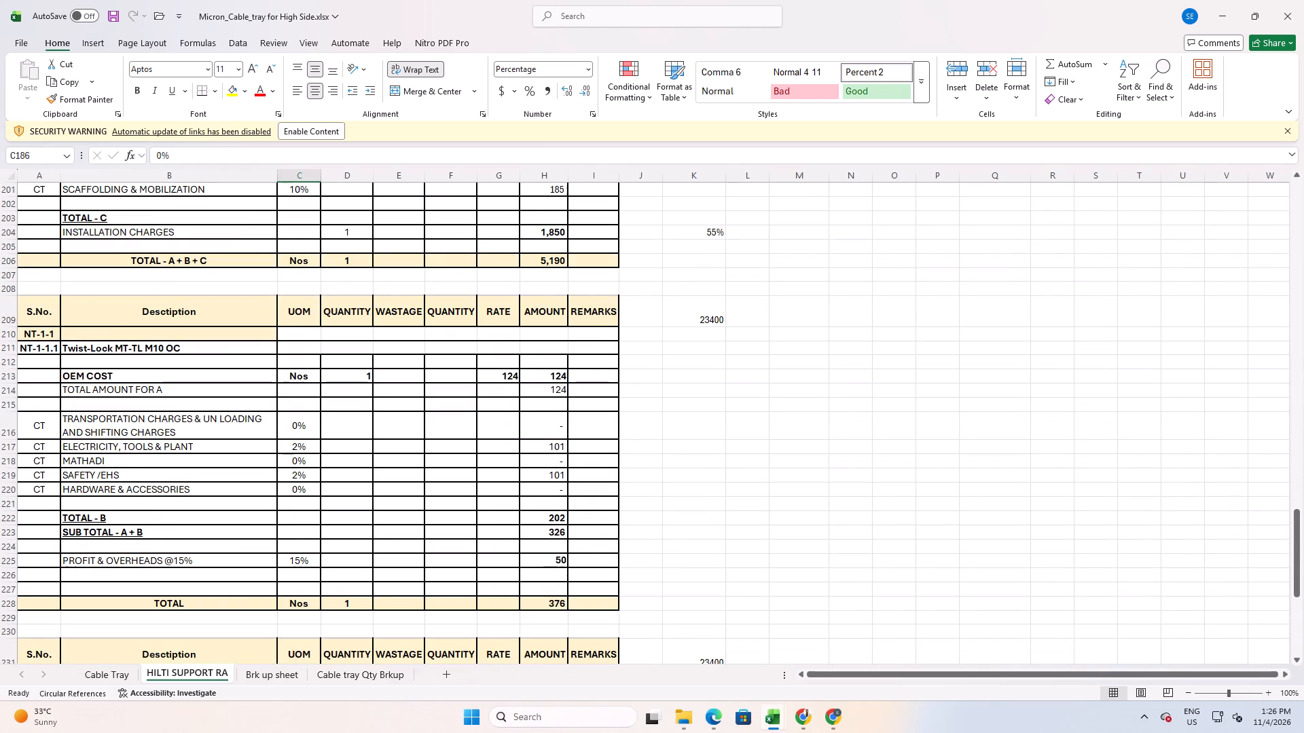
left_click(305, 468)
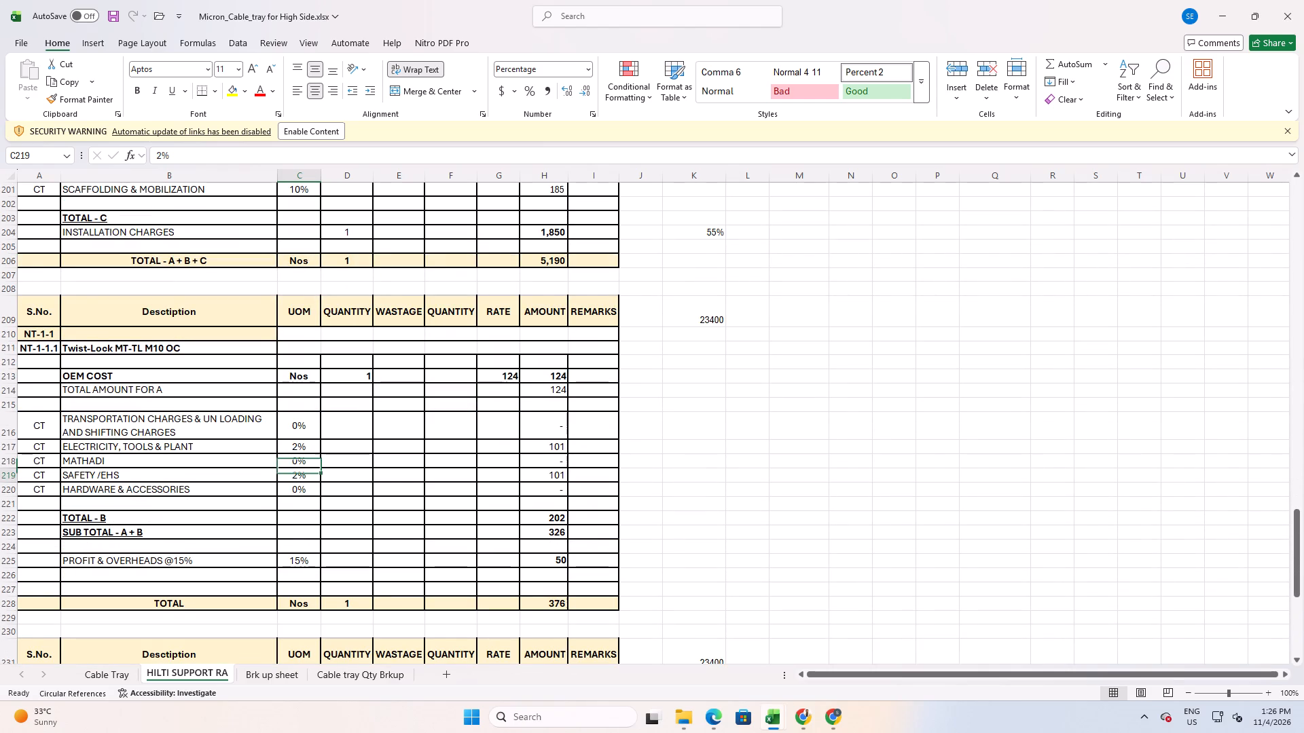
left_click(306, 461)
key("2")
key("Return")
Set the Mathadi percentage of the Hexagon bolt MT-TLB OC block, C240, to 2%.
scroll(316, 455, "down", 6)
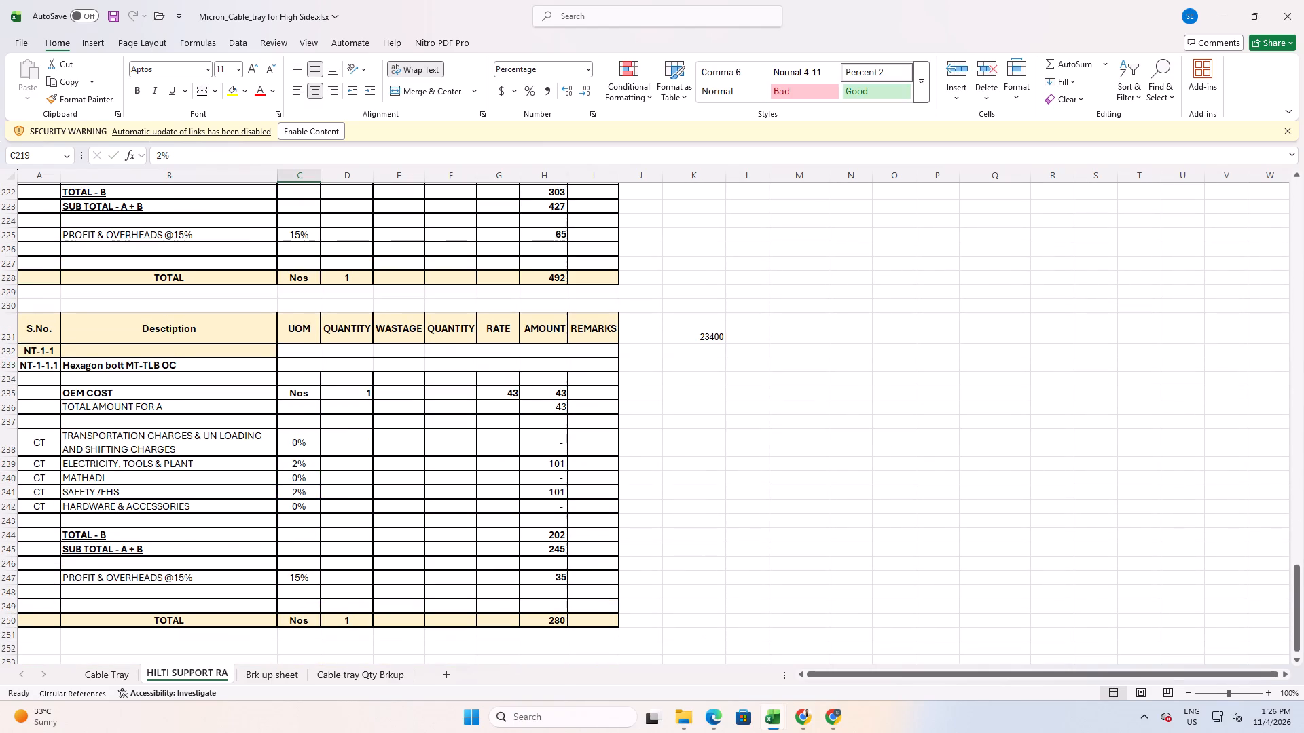
scroll(295, 512, "up", 3)
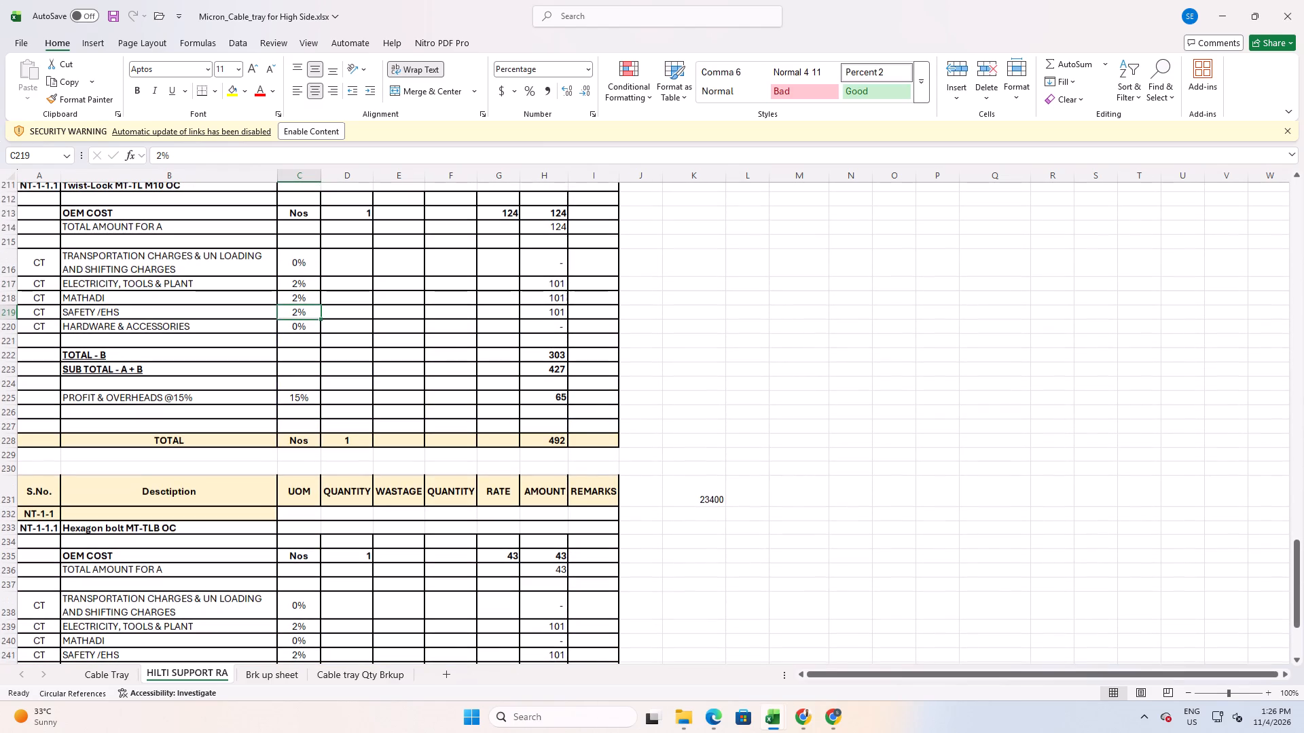
scroll(286, 526, "down", 3)
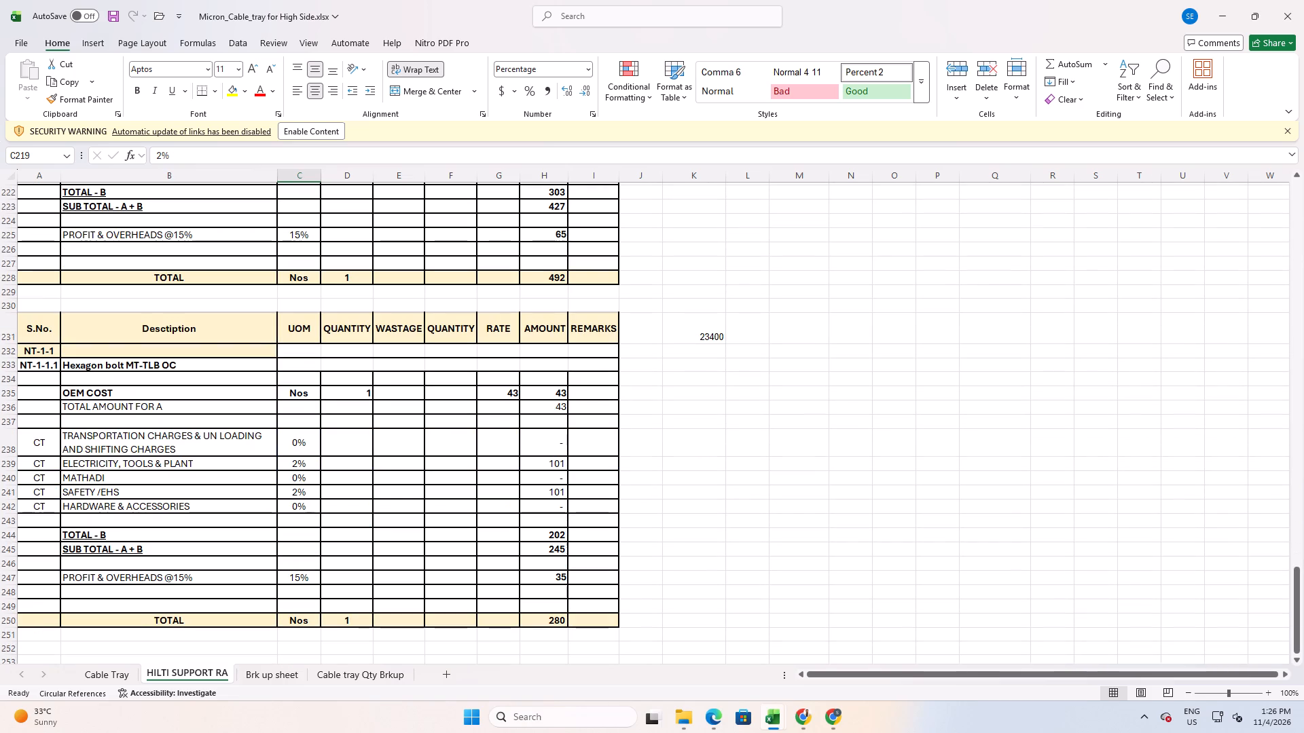
left_click(297, 479)
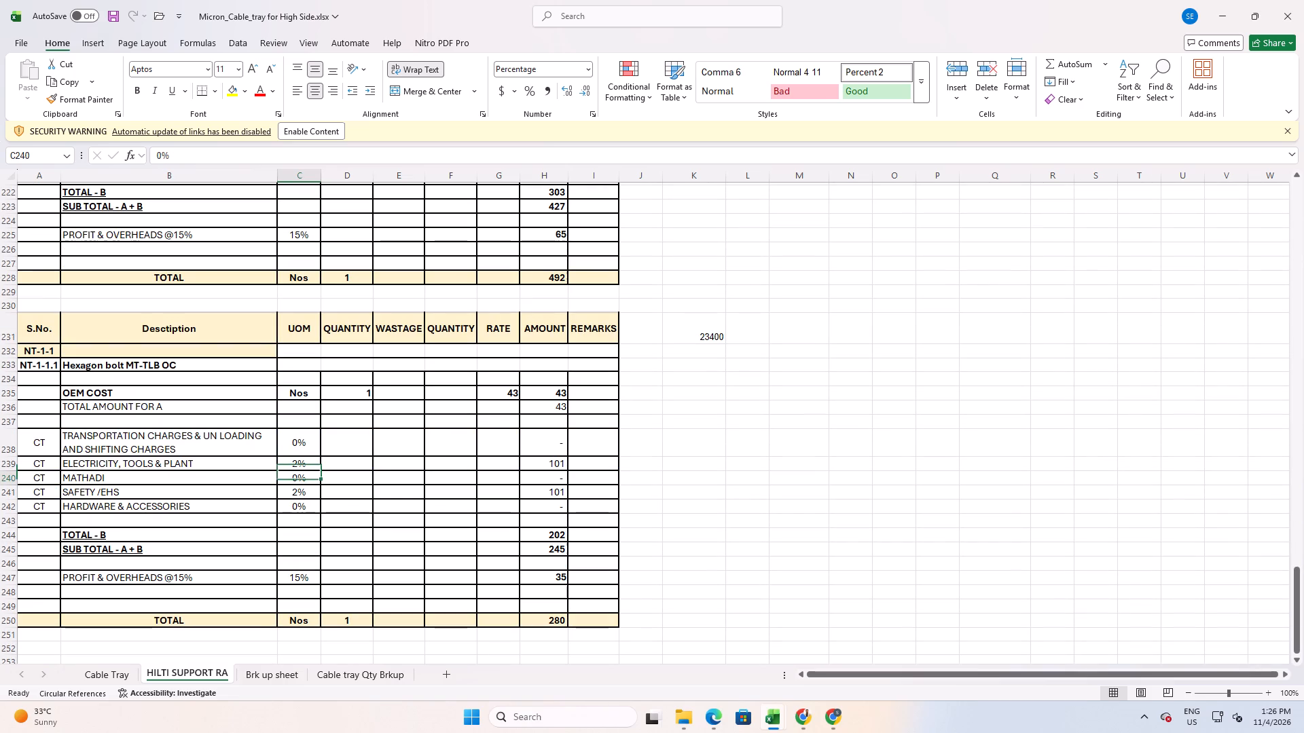
key("2")
key("Return")
Review the charge percentages and totals of the rate analysis blocks from the Hexagon bolt back up to the MT-60 OC C-Channel.
scroll(369, 550, "up", 6)
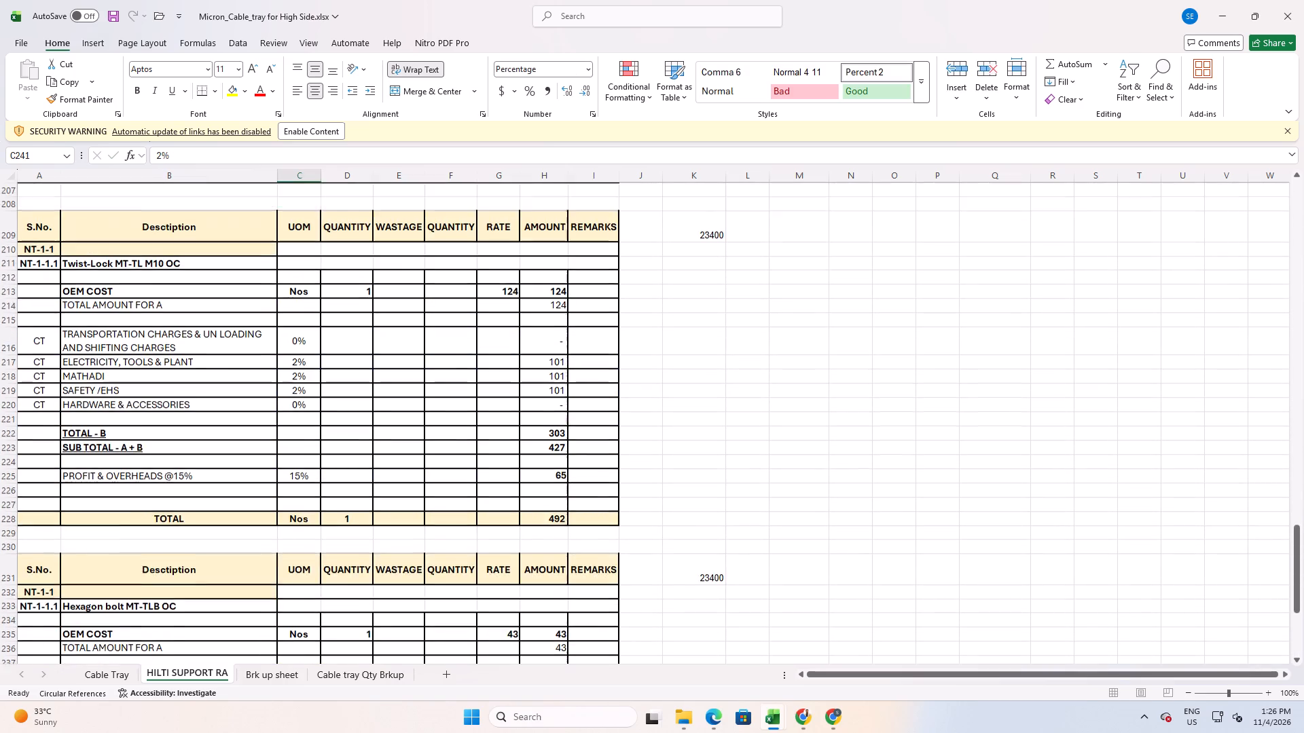
scroll(329, 570, "up", 19)
scroll(394, 565, "up", 6)
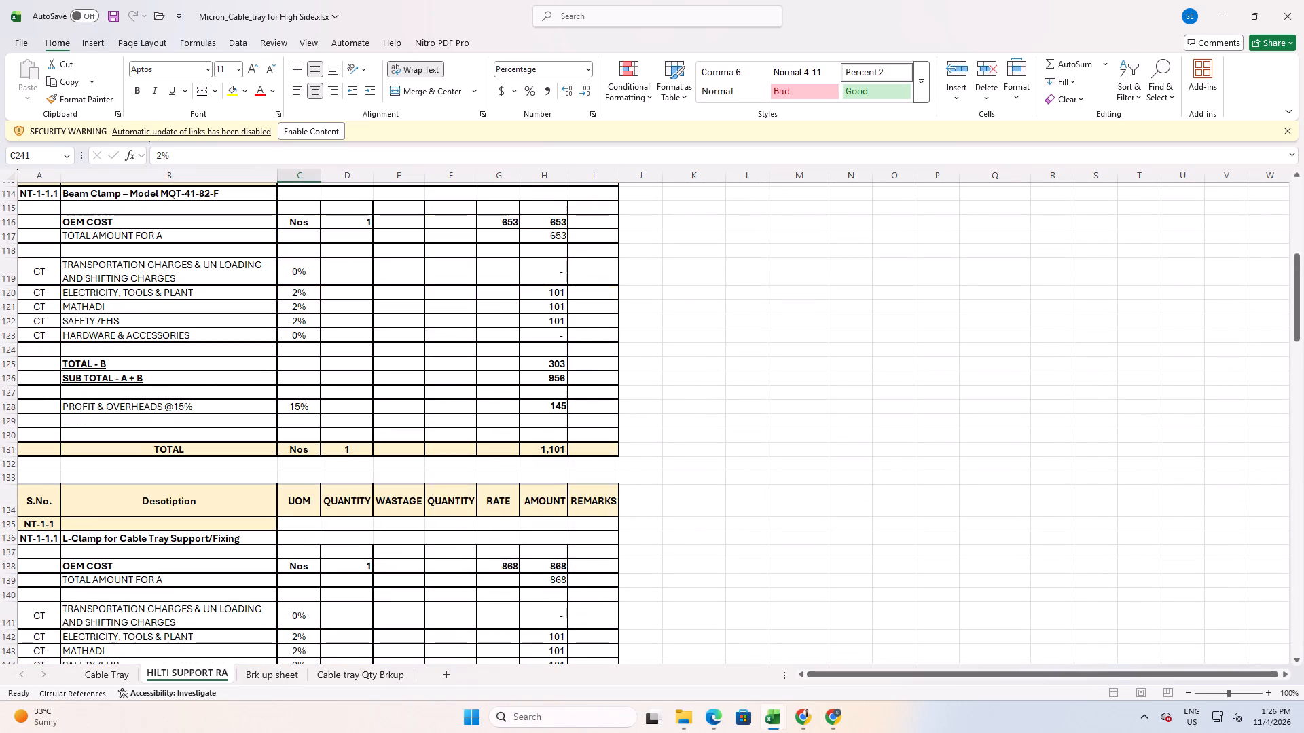
scroll(364, 567, "down", 2)
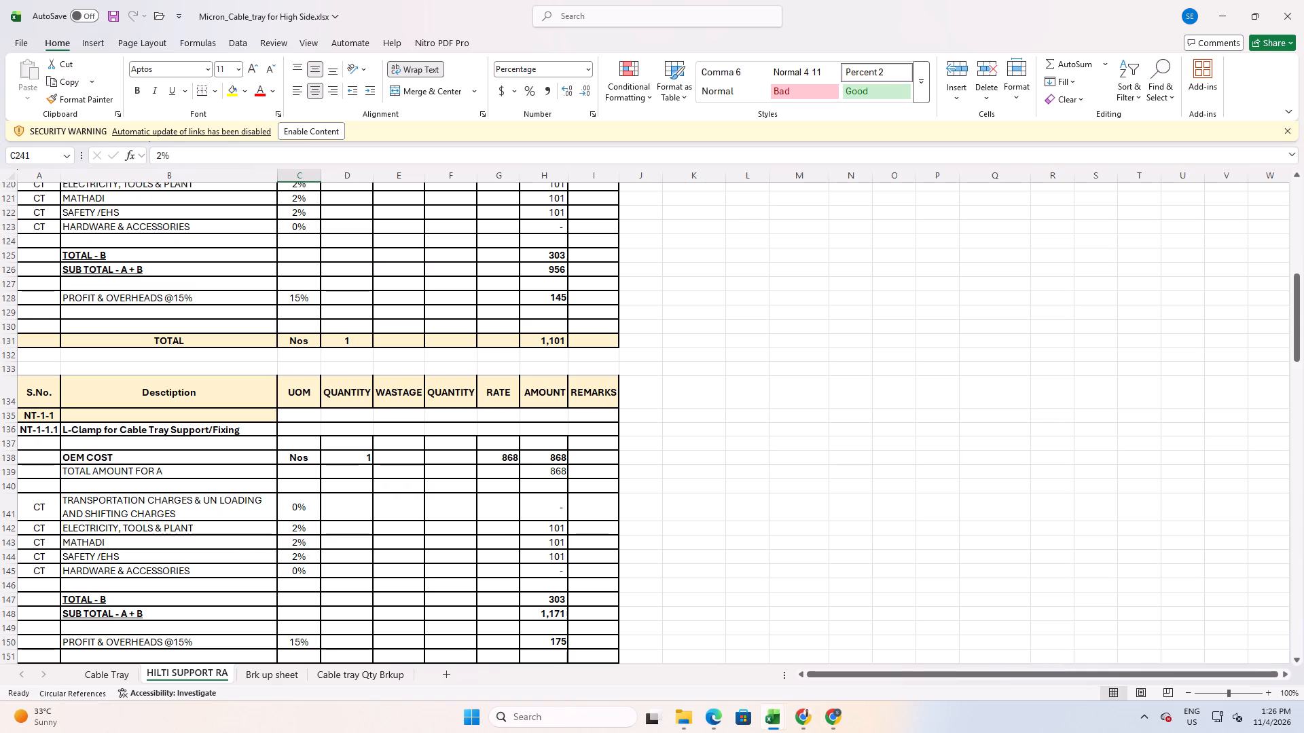
scroll(357, 569, "up", 12)
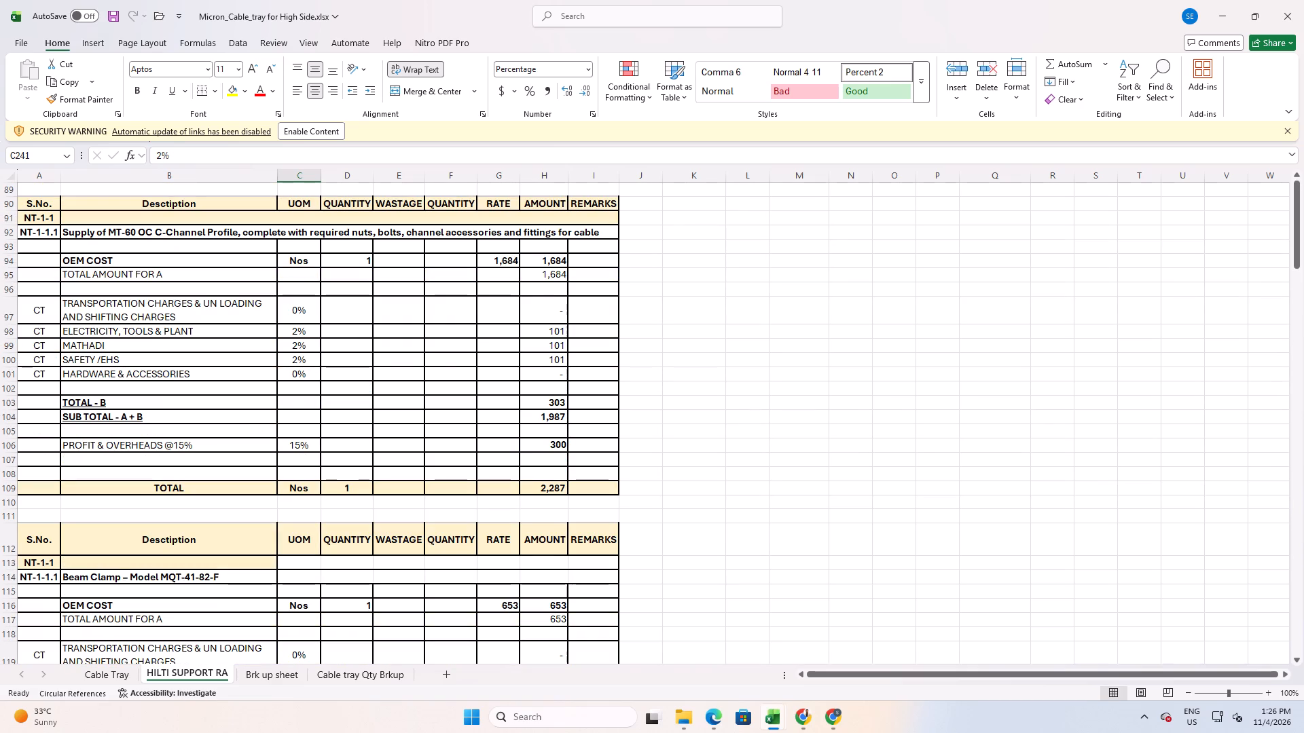
scroll(357, 570, "up", 1)
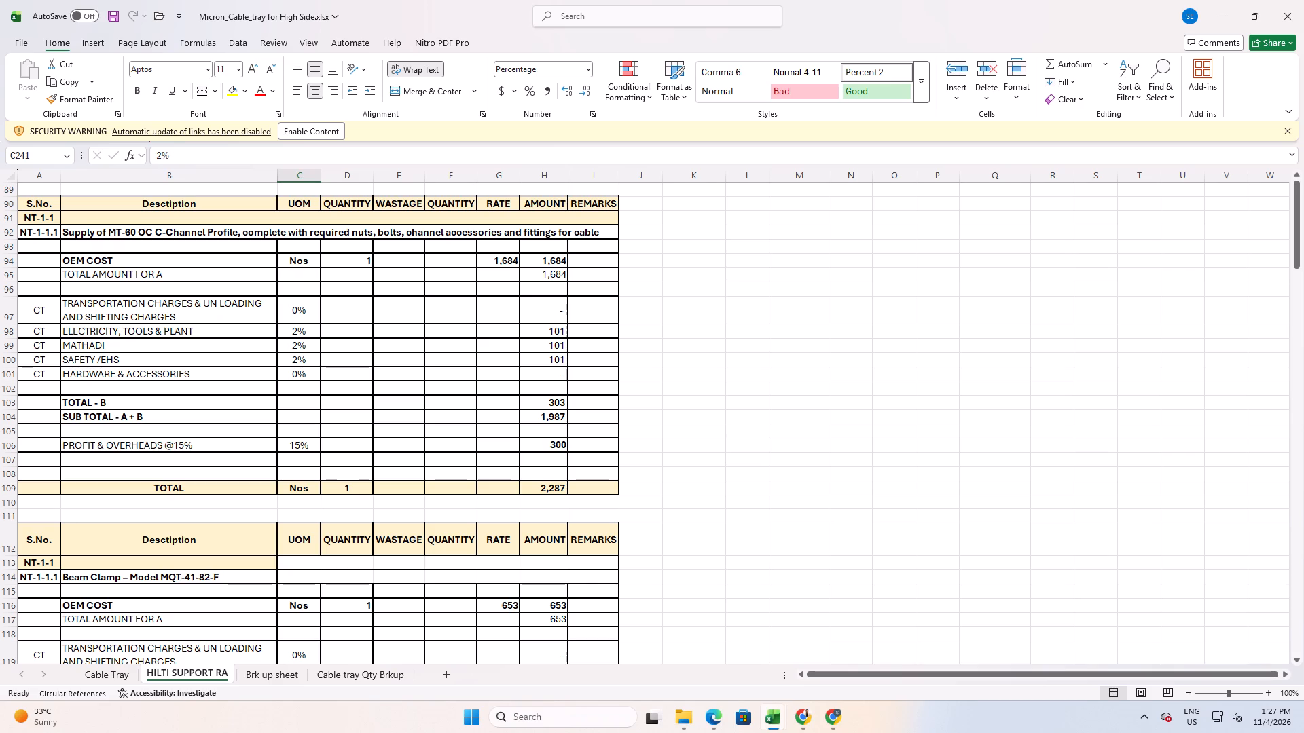
scroll(337, 503, "up", 1)
Delete the stray 23400 beside the T-Clamp block by clearing K154:L162.
scroll(323, 500, "down", 20)
scroll(323, 500, "down", 3)
scroll(366, 470, "up", 7)
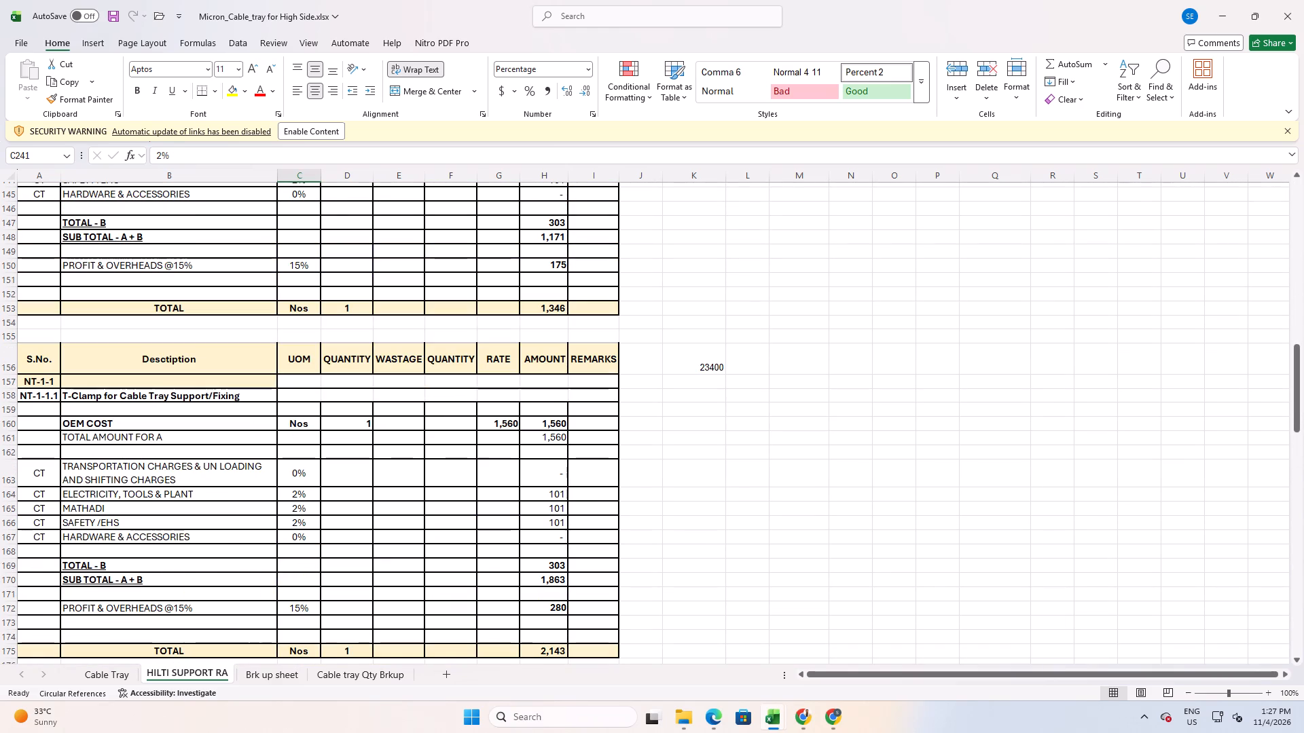
left_click_drag(683, 321, 733, 446)
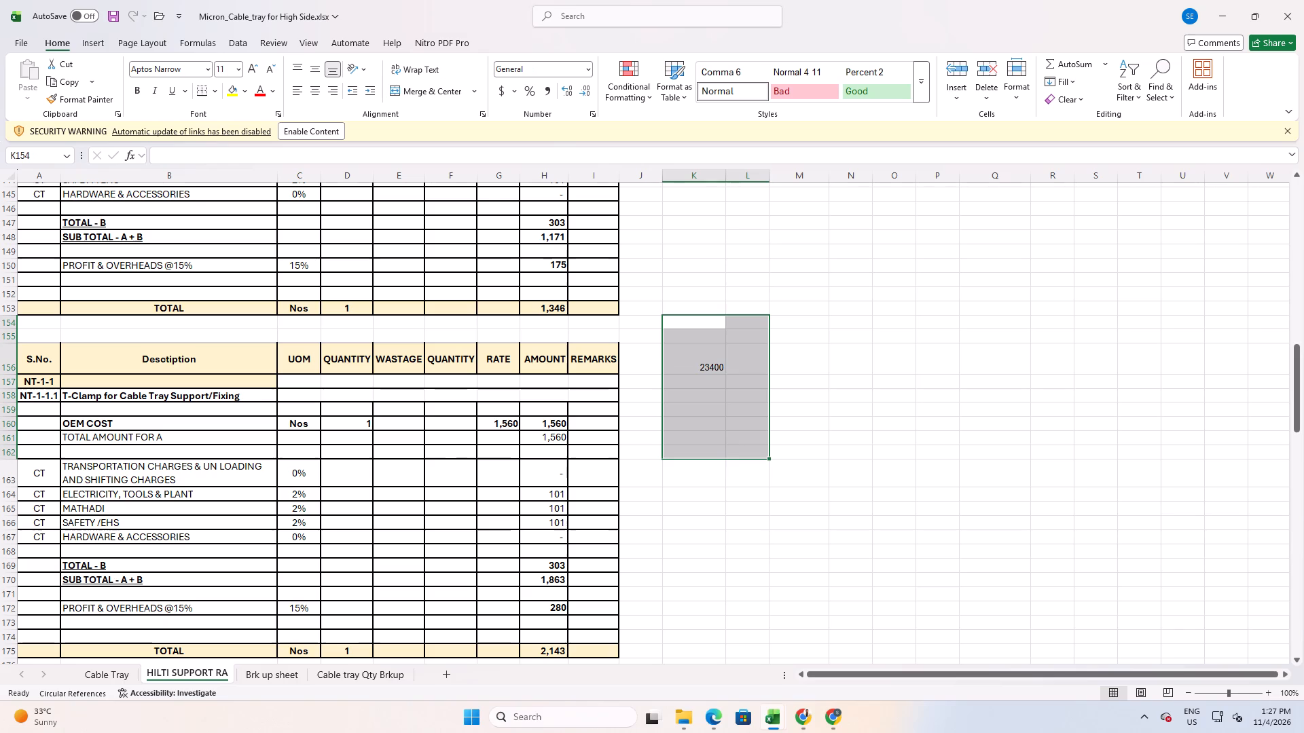
key("Delete")
left_click(623, 452)
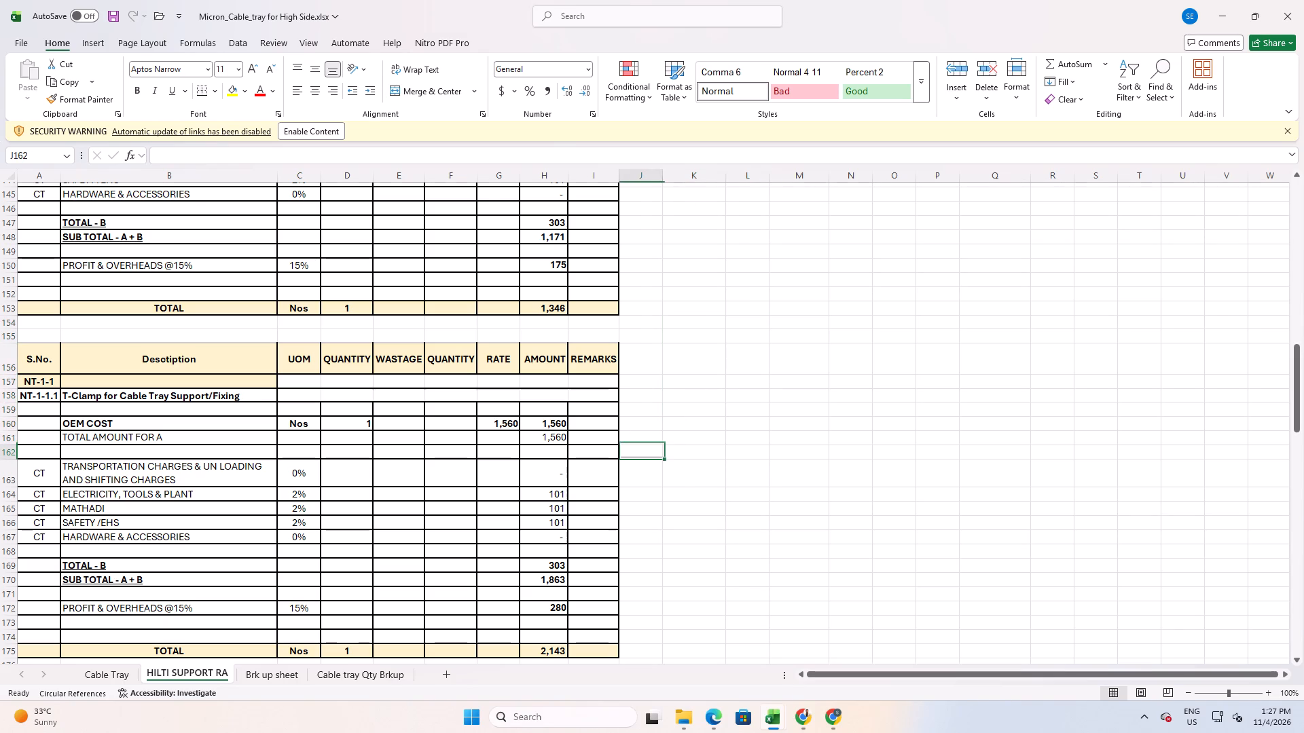
Check the Cable Tray sheet's rate links to HILTI SUPPORT RA for the ladder cable tray, Beam Clamp and L-Clamp.
left_click(119, 675)
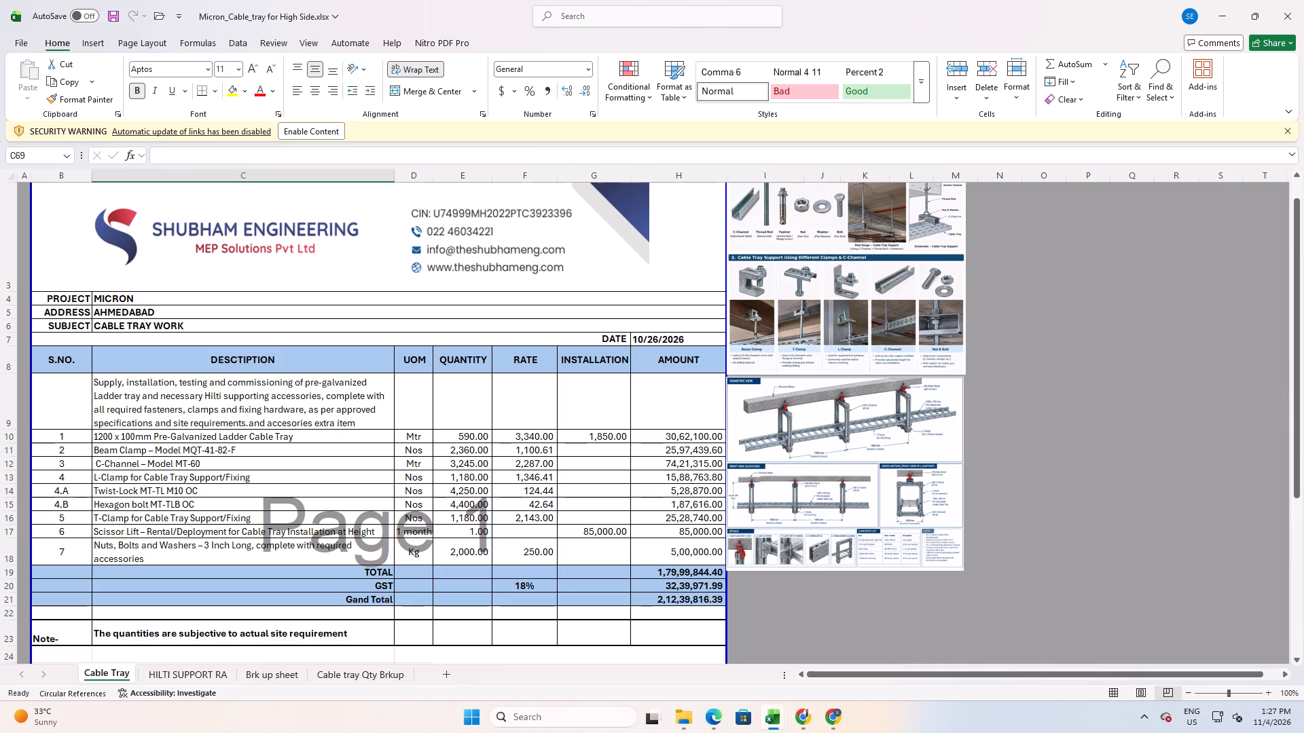
scroll(507, 459, "down", 1)
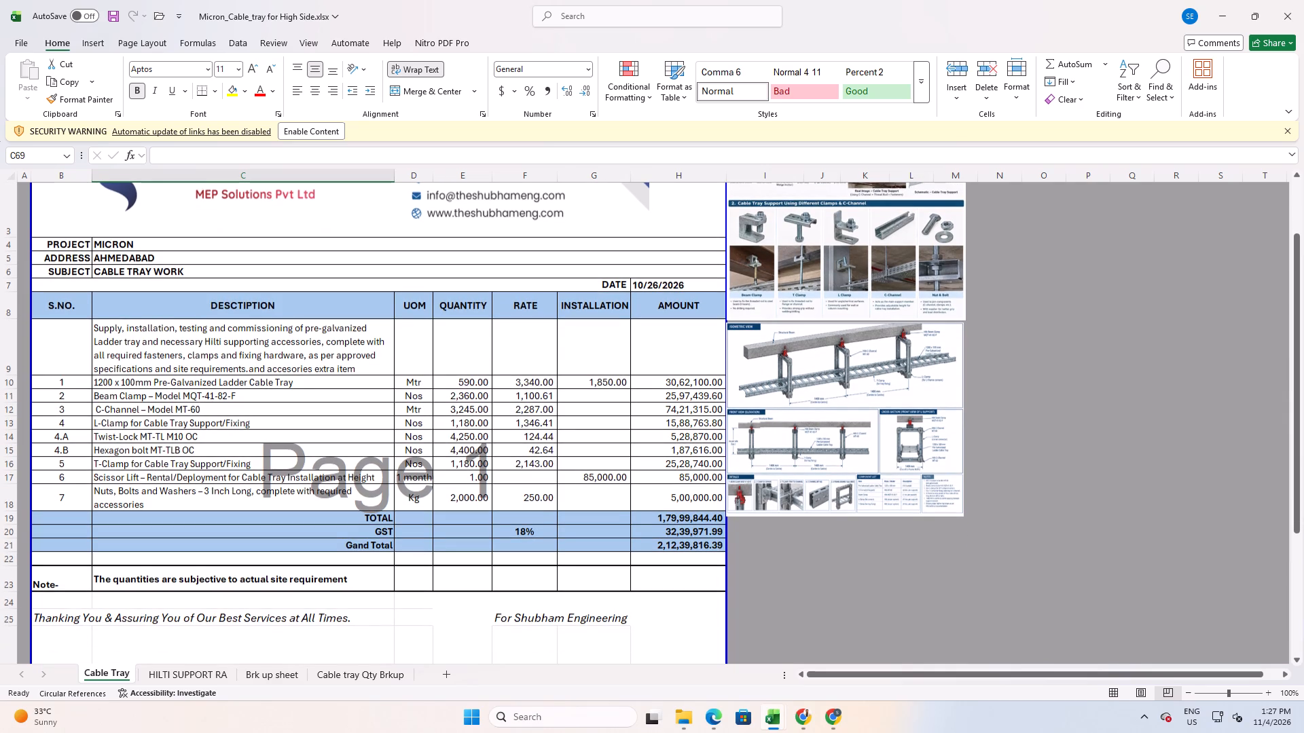
left_click(211, 673)
scroll(431, 574, "down", 1)
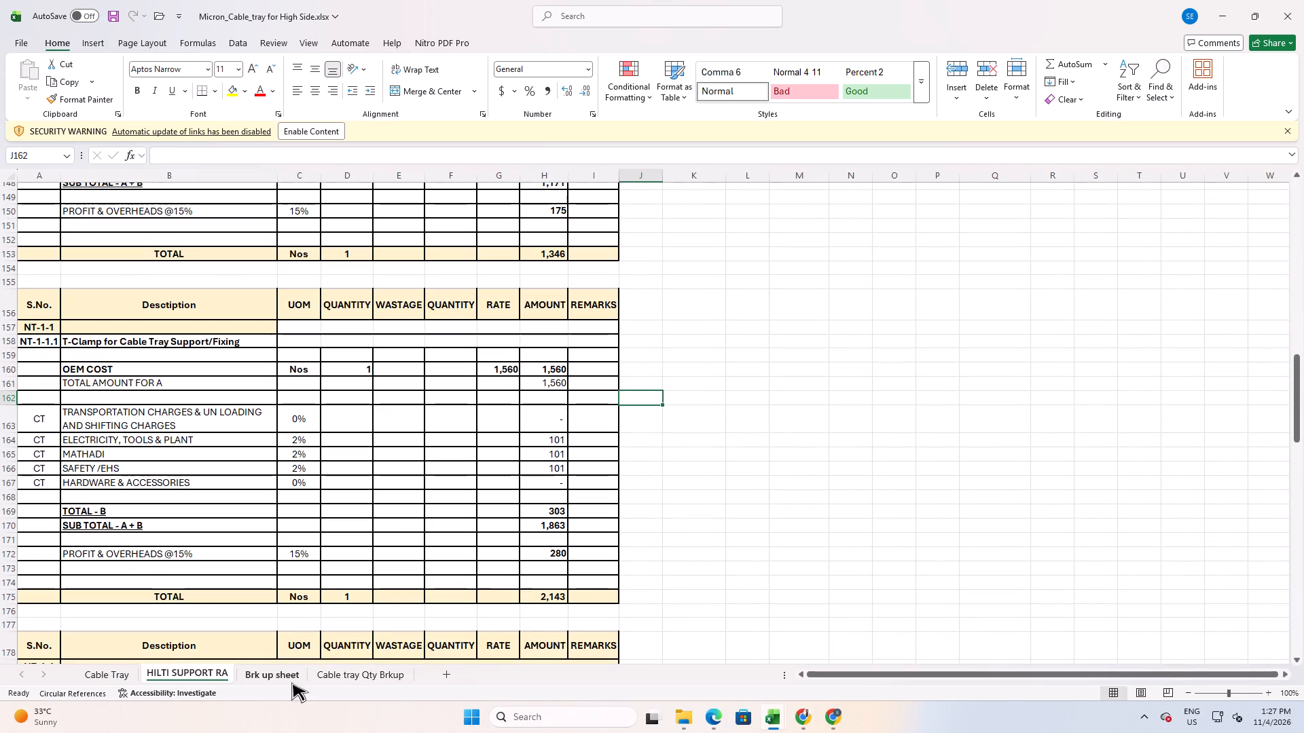
left_click(119, 673)
left_click(507, 400)
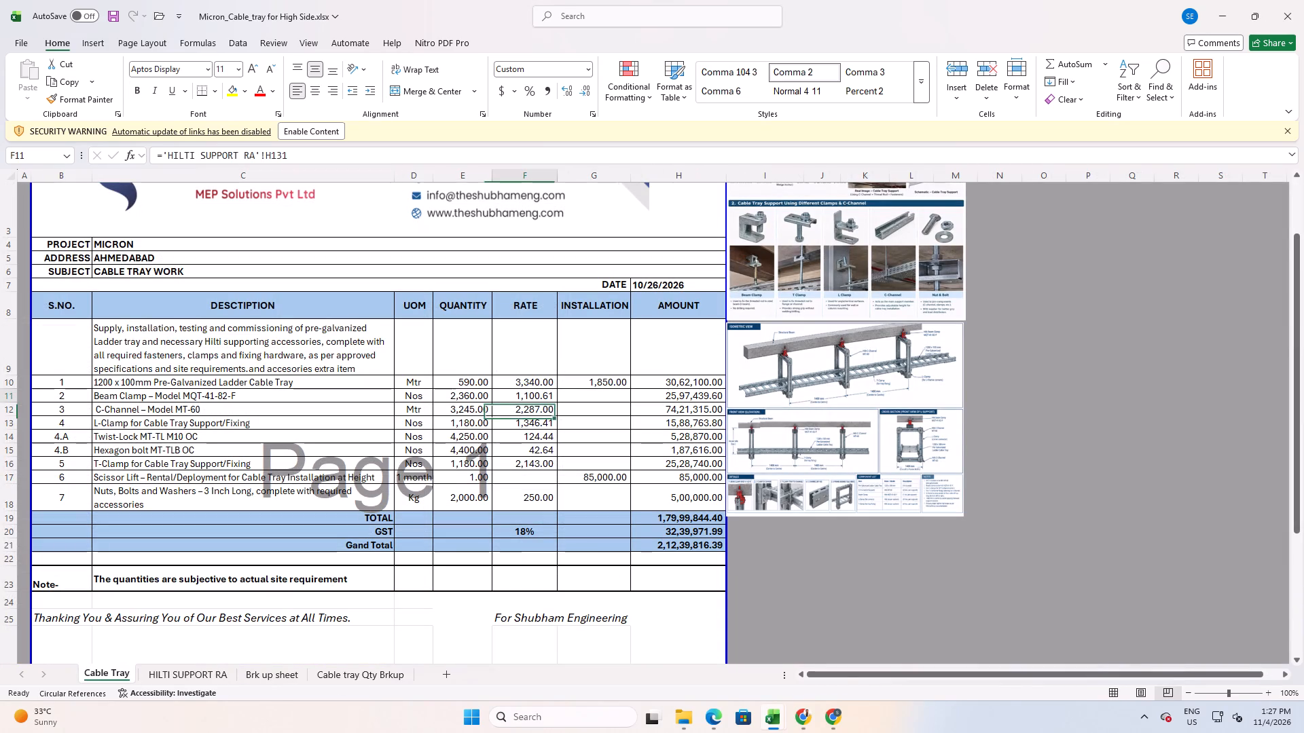
left_click(511, 416)
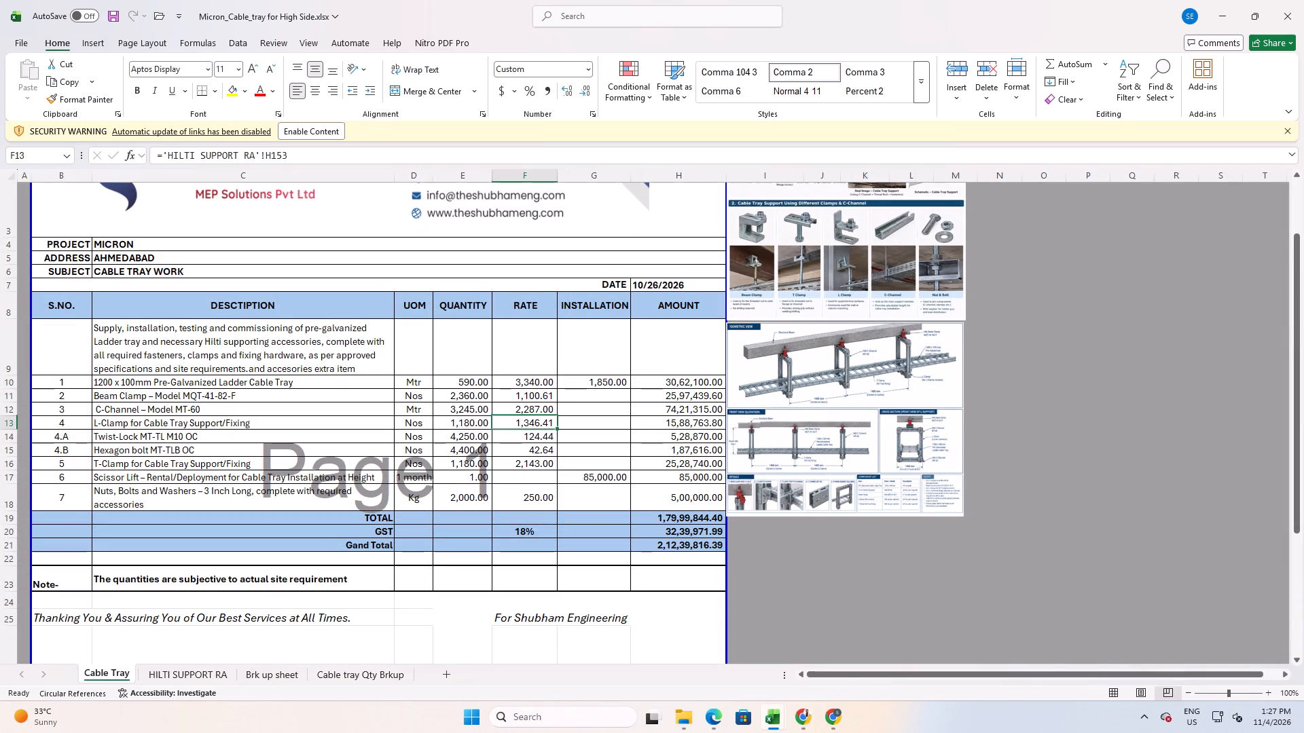
left_click(551, 383)
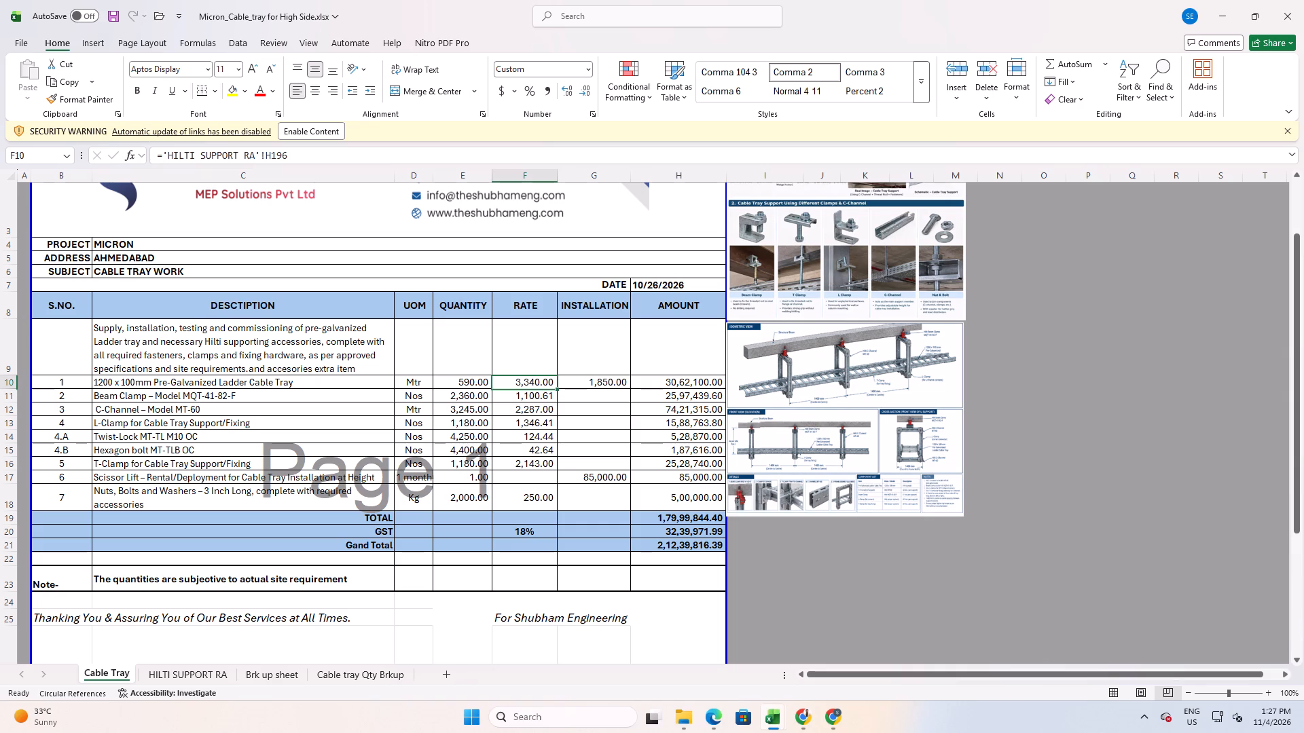
left_click(539, 400)
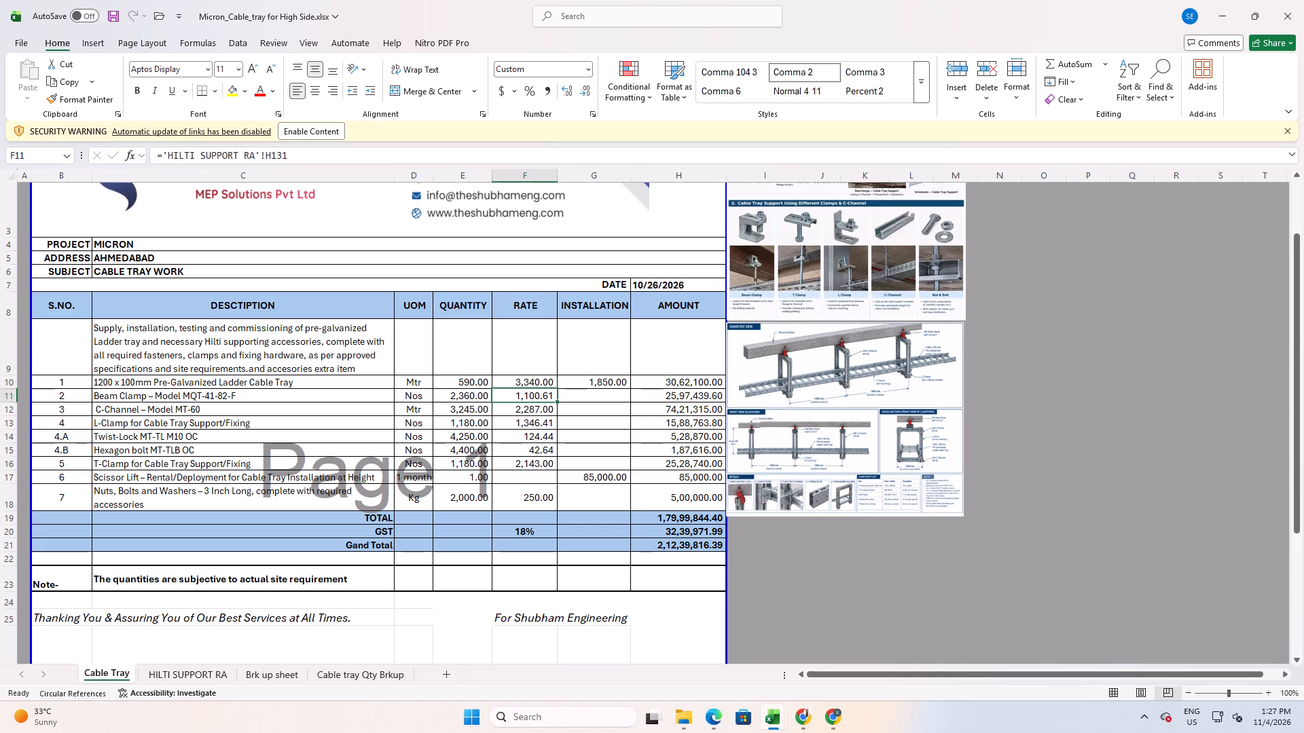
Switch to the Quotation for micron project - Ahmedabad workbook and examine the rates in F11:F15.
key("alt+Tab")
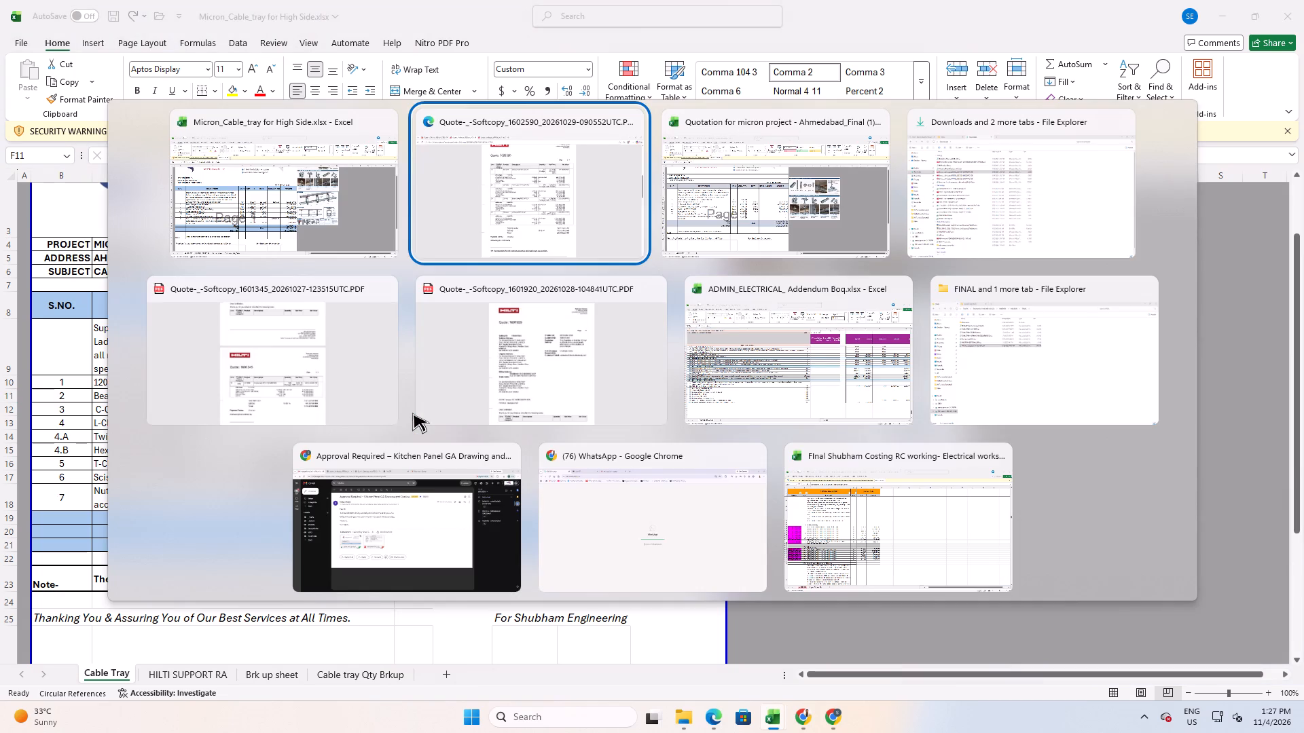
key("alt+Tab")
left_click_drag(514, 383, 515, 435)
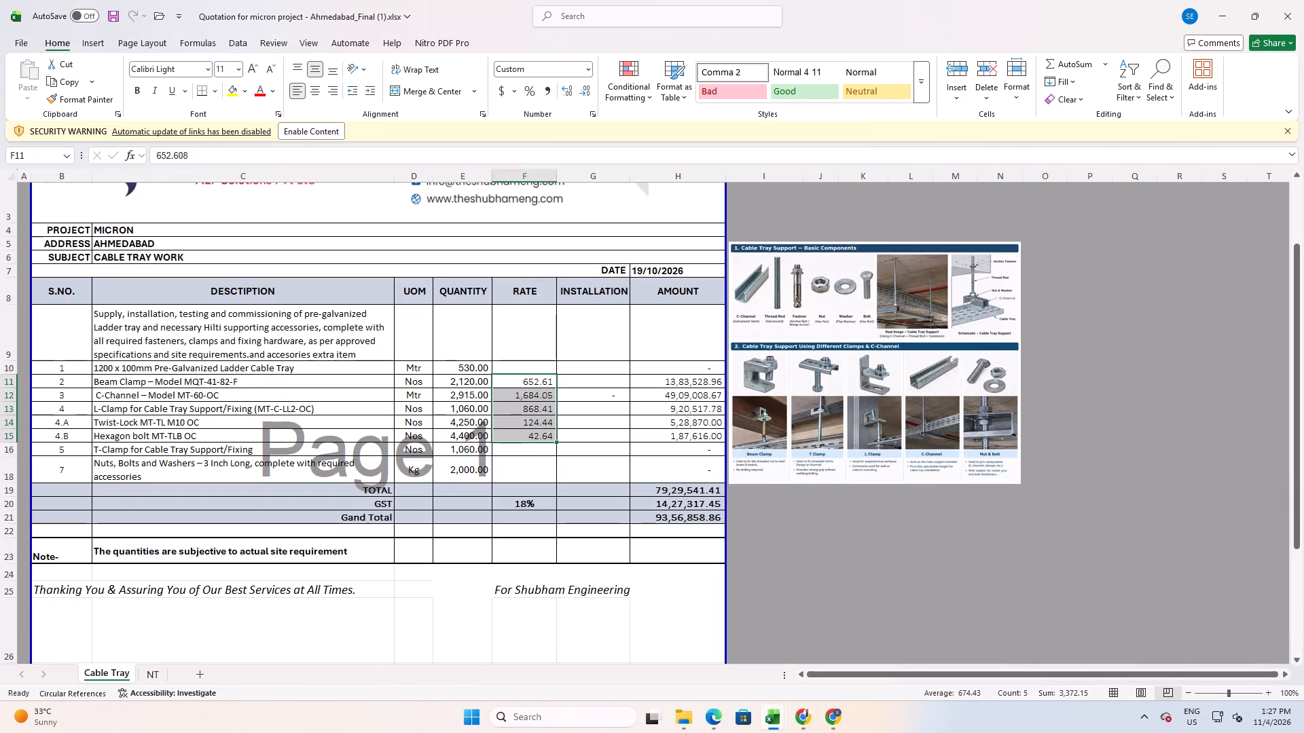
Back in the Micron_Cable_tray workbook, compare the C-Channel and Beam Clamp rate analyses with the Cable Tray sheet's rates.
key("alt+Tab")
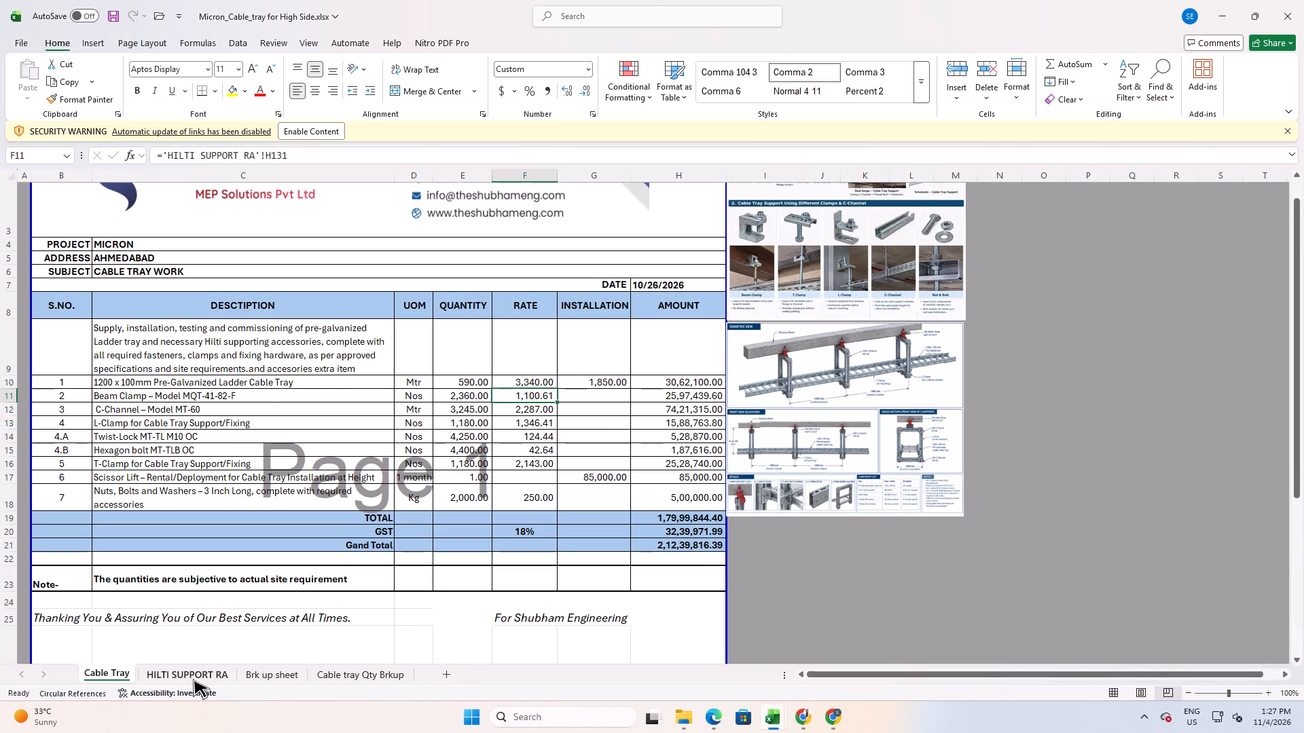
left_click(193, 678)
scroll(365, 554, "up", 19)
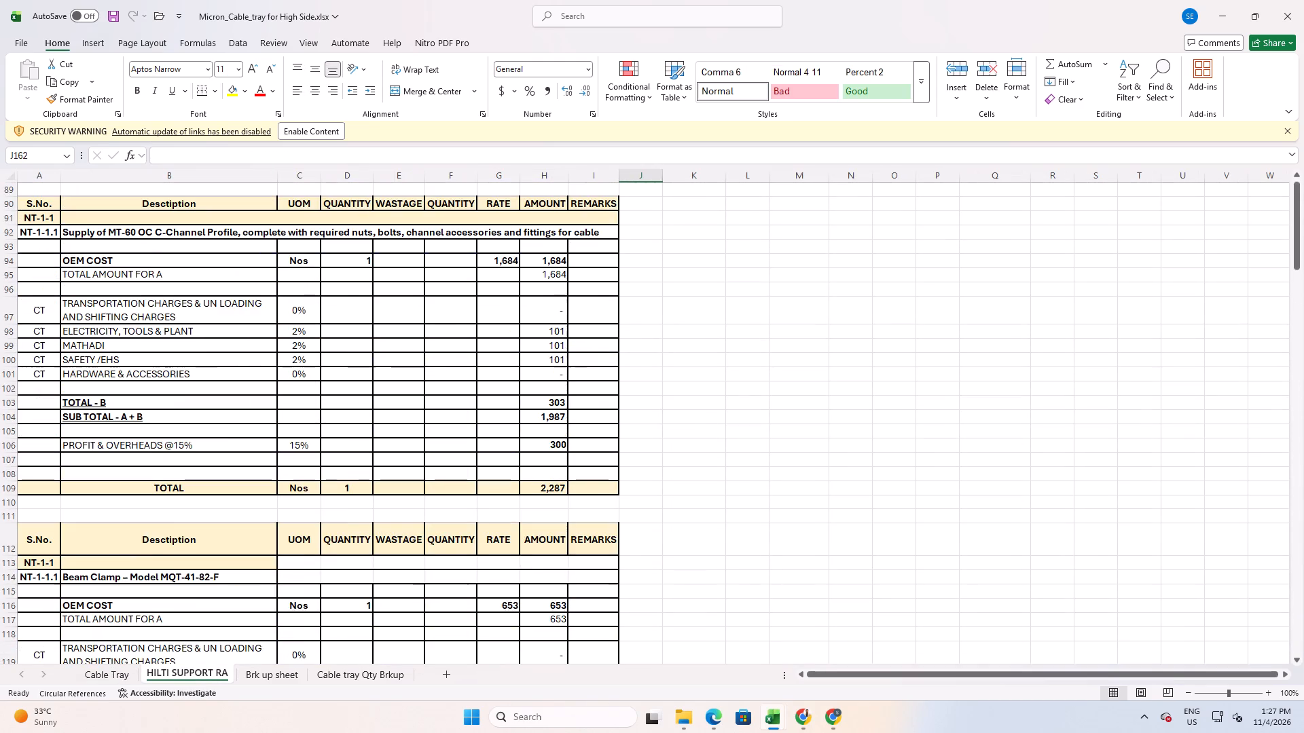
scroll(369, 552, "up", 2)
scroll(369, 552, "down", 2)
scroll(527, 522, "down", 3)
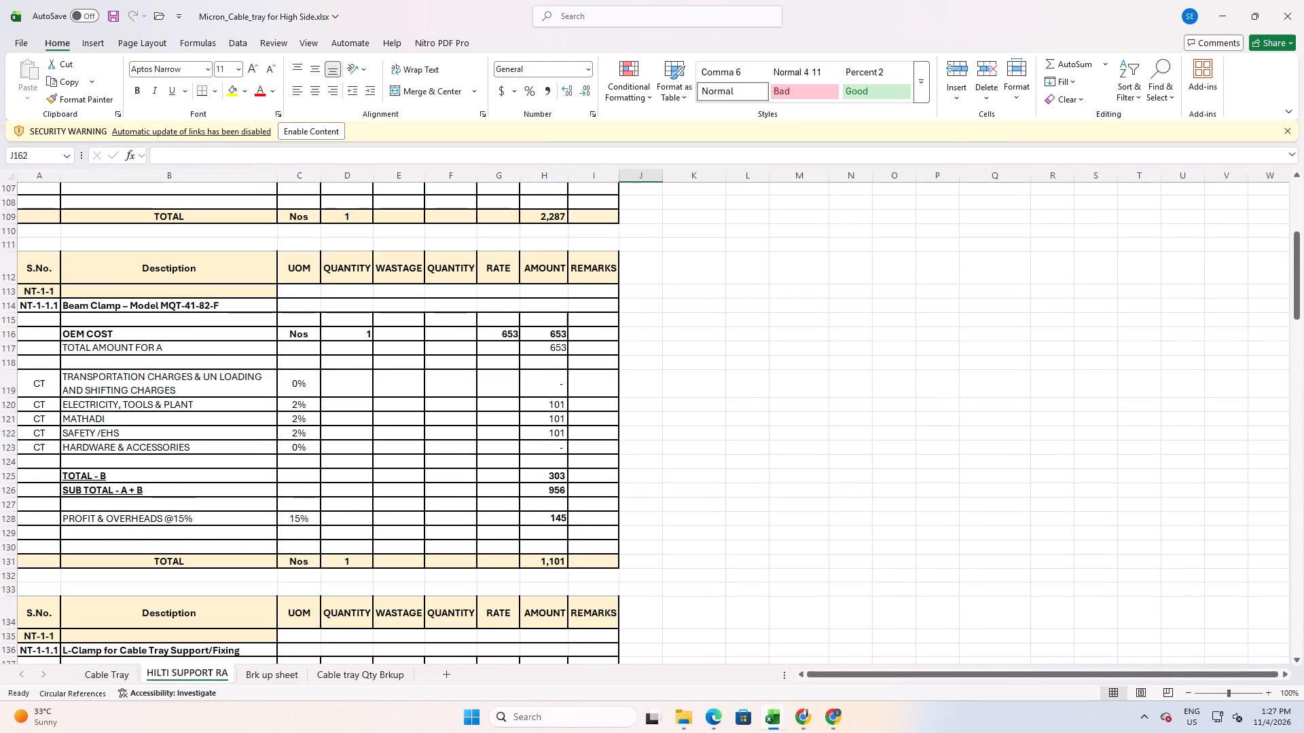
left_click(88, 677)
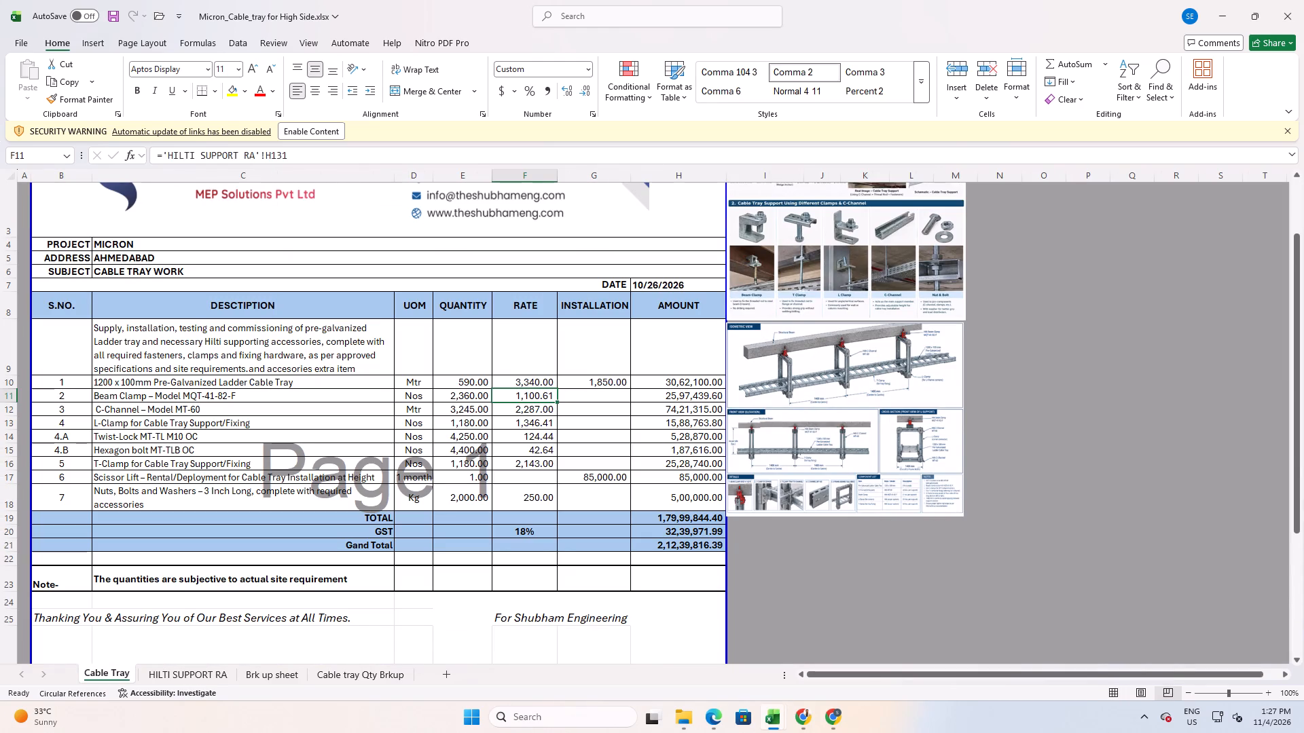
Compare the C-Channel, Beam Clamp, L-Clamp and T-Clamp rates on the Cable Tray sheet with HILTI SUPPORT RA and the Ahmedabad quotation.
left_click(194, 674)
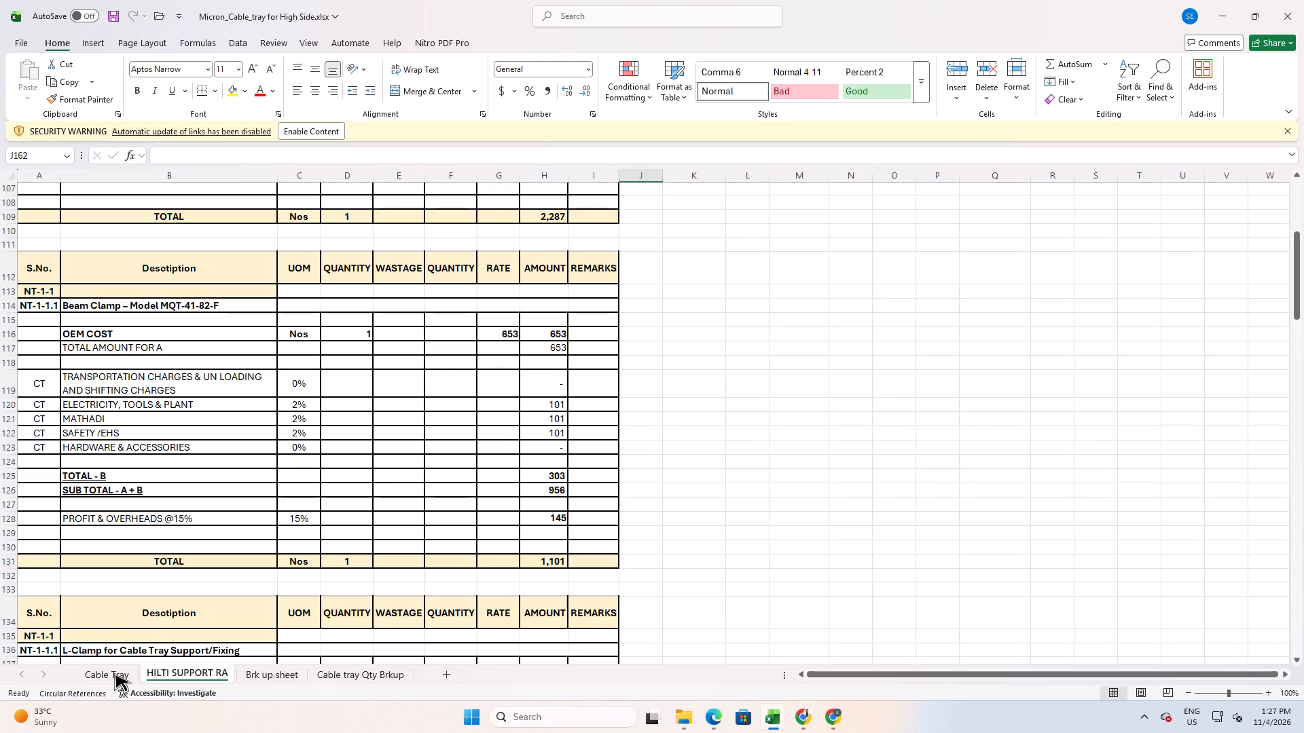
left_click(103, 676)
left_click(535, 409)
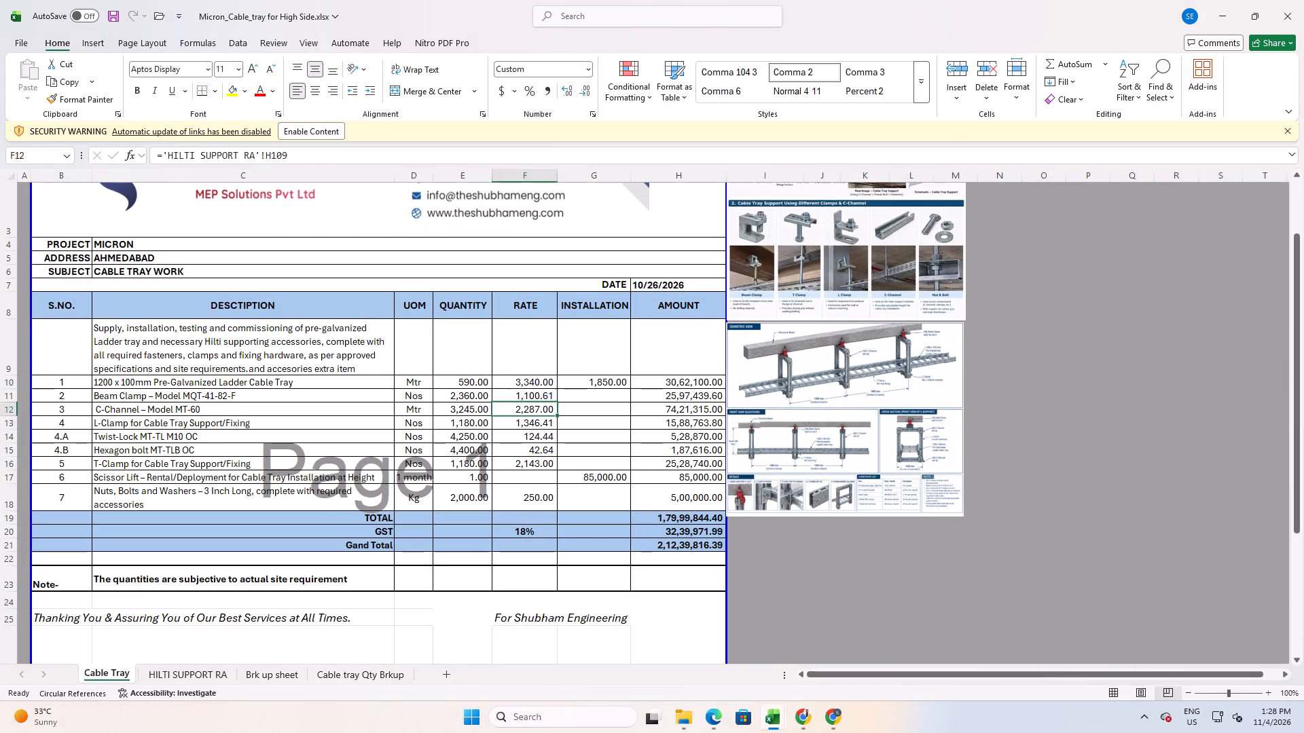
left_click(188, 675)
scroll(314, 552, "down", 4)
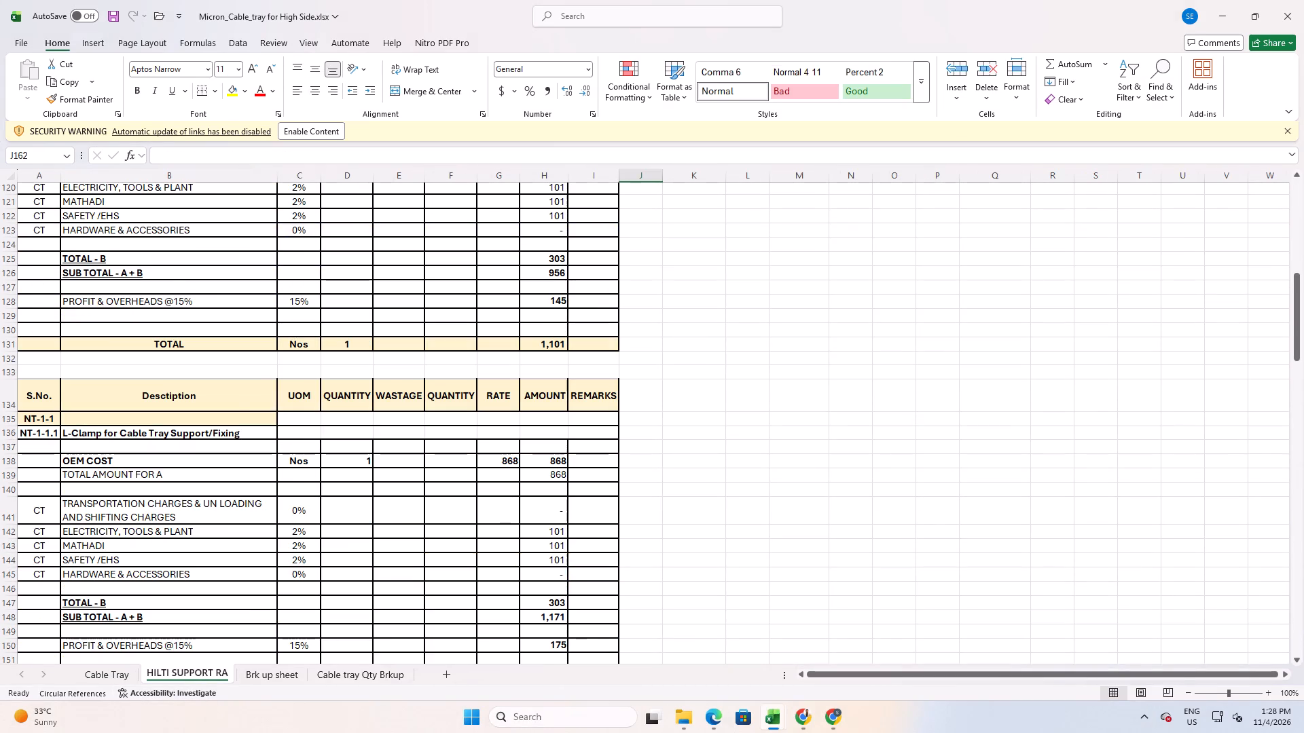
scroll(312, 554, "up", 12)
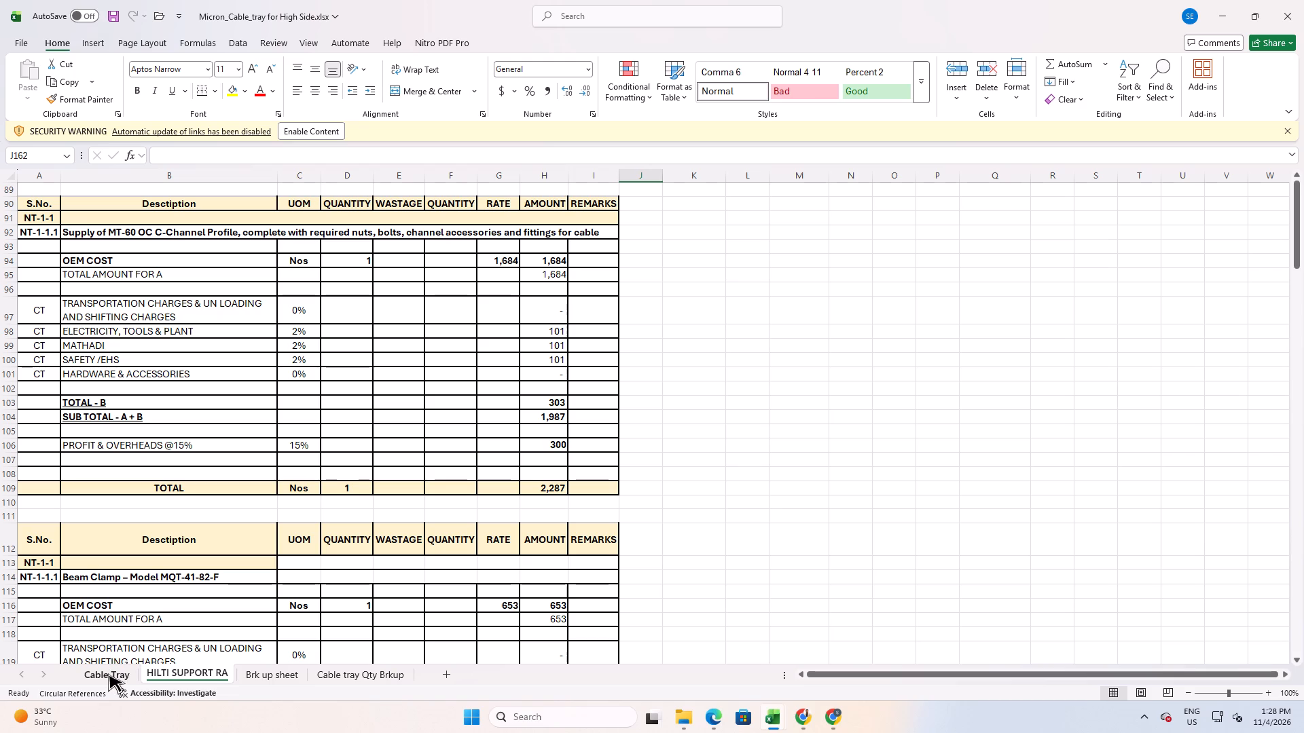
key("alt+Tab")
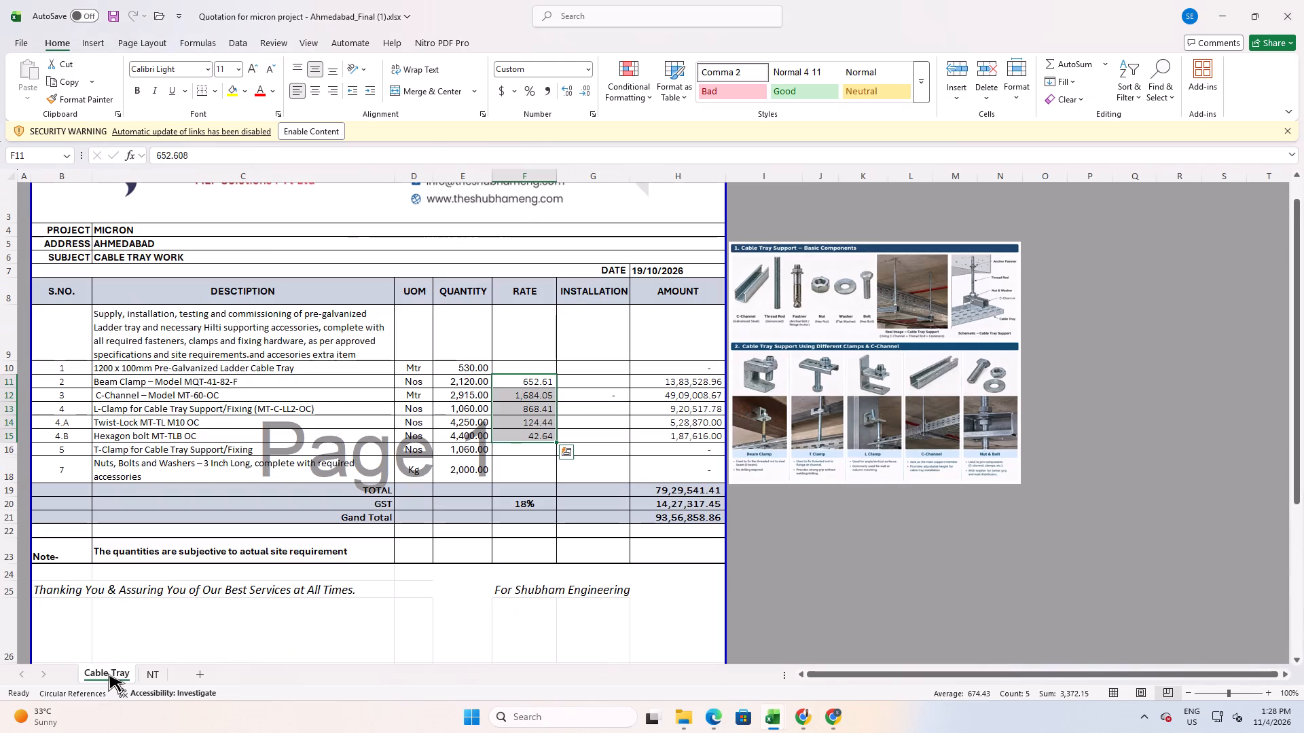
key("alt+Tab")
left_click(108, 673)
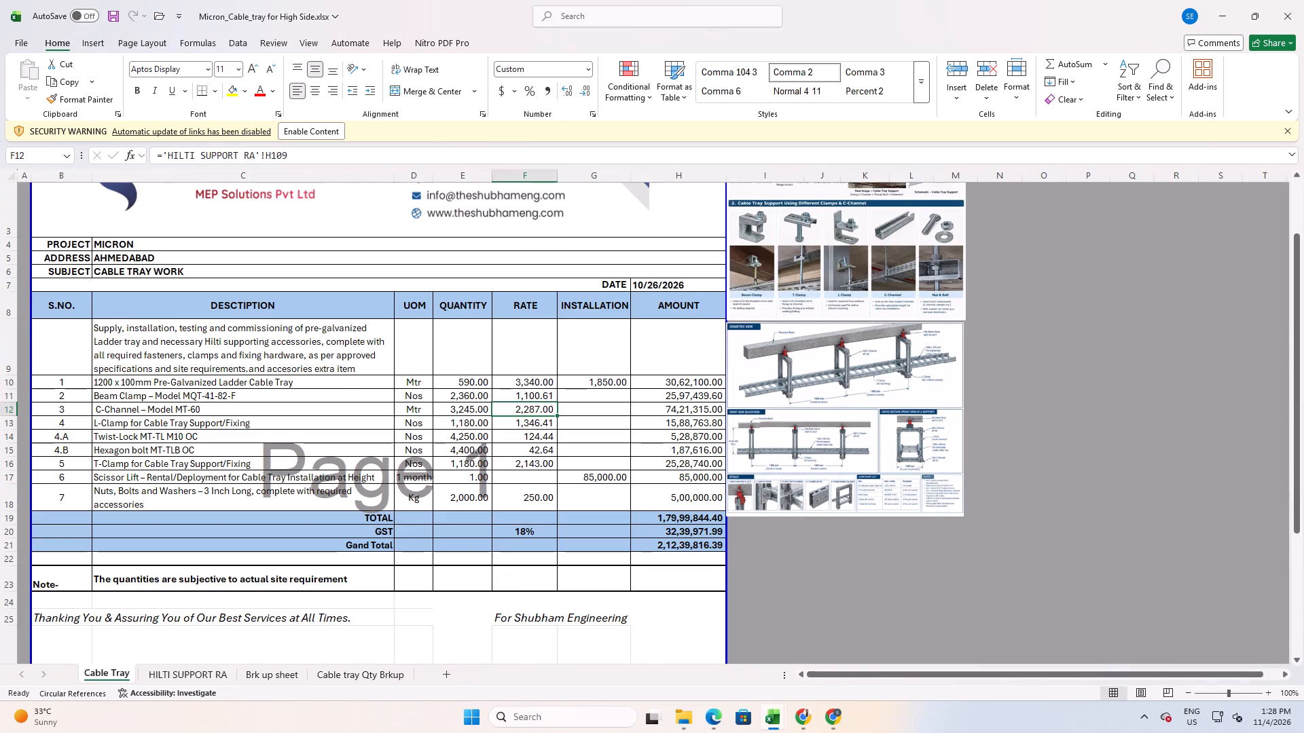
left_click(528, 458)
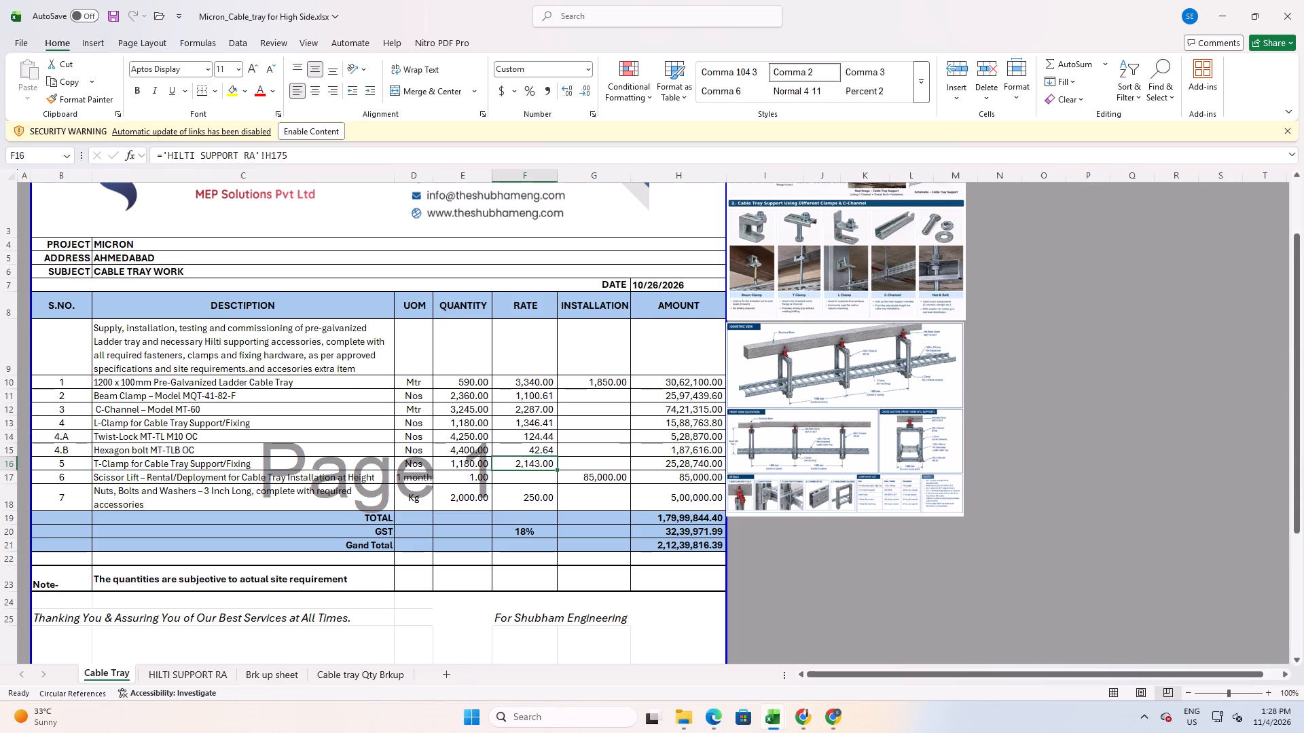
Copy the Cable Tray rates in F10:F16 and paste them as values into the ADMIN_ELECTRICAL_ Addendum Boq workbook's Supply column, starting at AD358.
left_click_drag(532, 381, 533, 402)
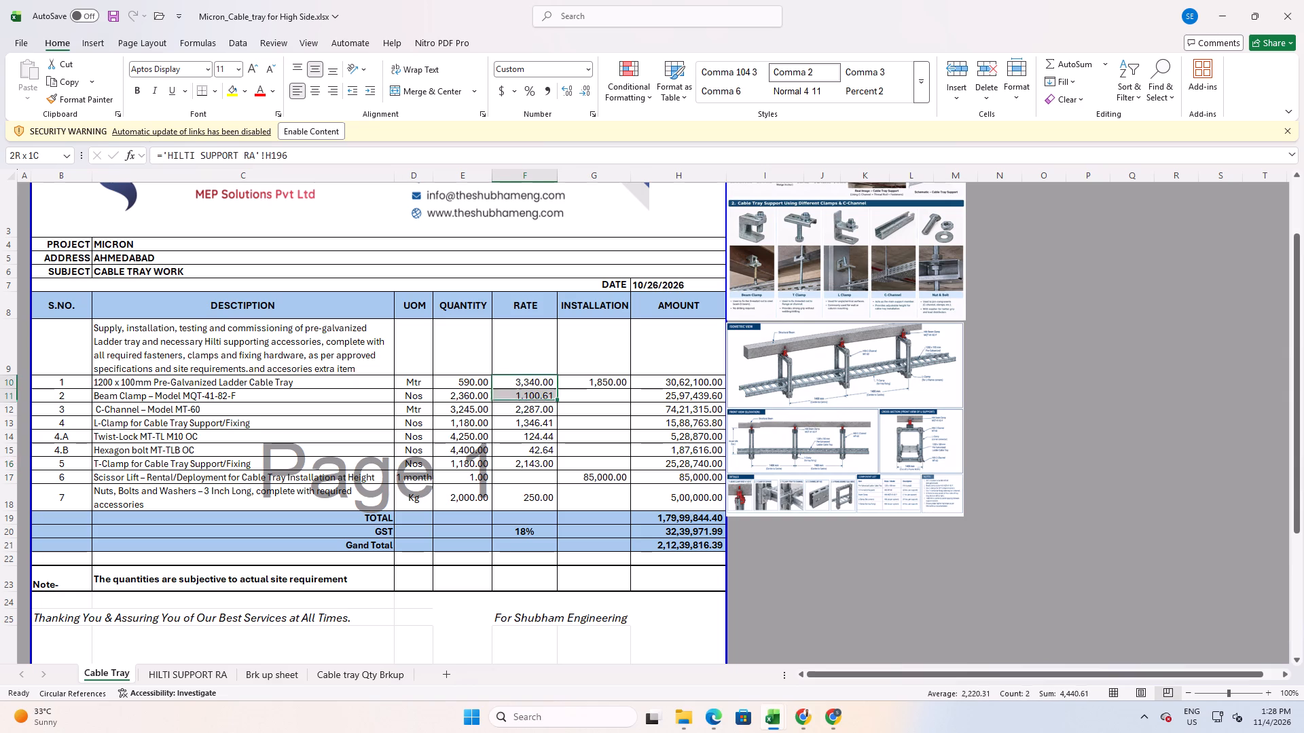
left_click_drag(533, 402, 527, 460)
key("ctrl+c")
key("alt+Tab")
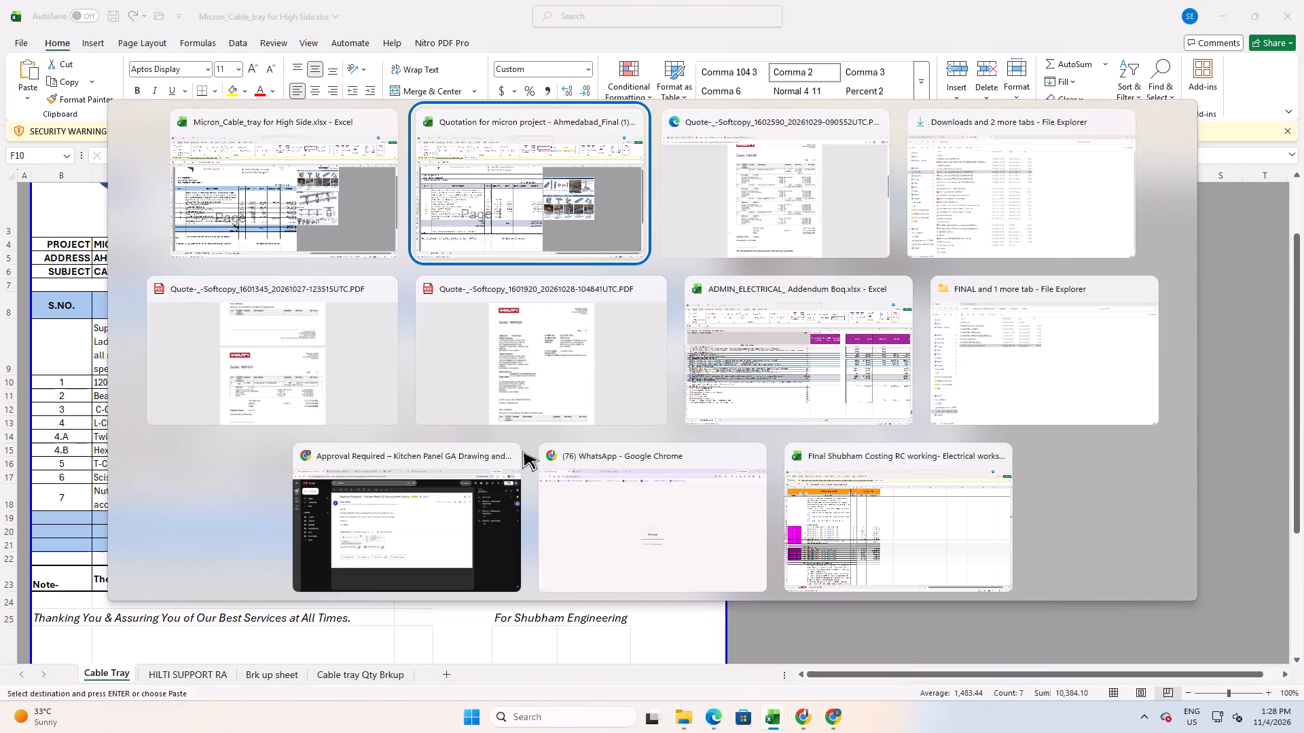
key("alt+Tab")
key("alt+Tab")
key("alt+Tab")
key("alt+Tab")
key("alt+Tab")
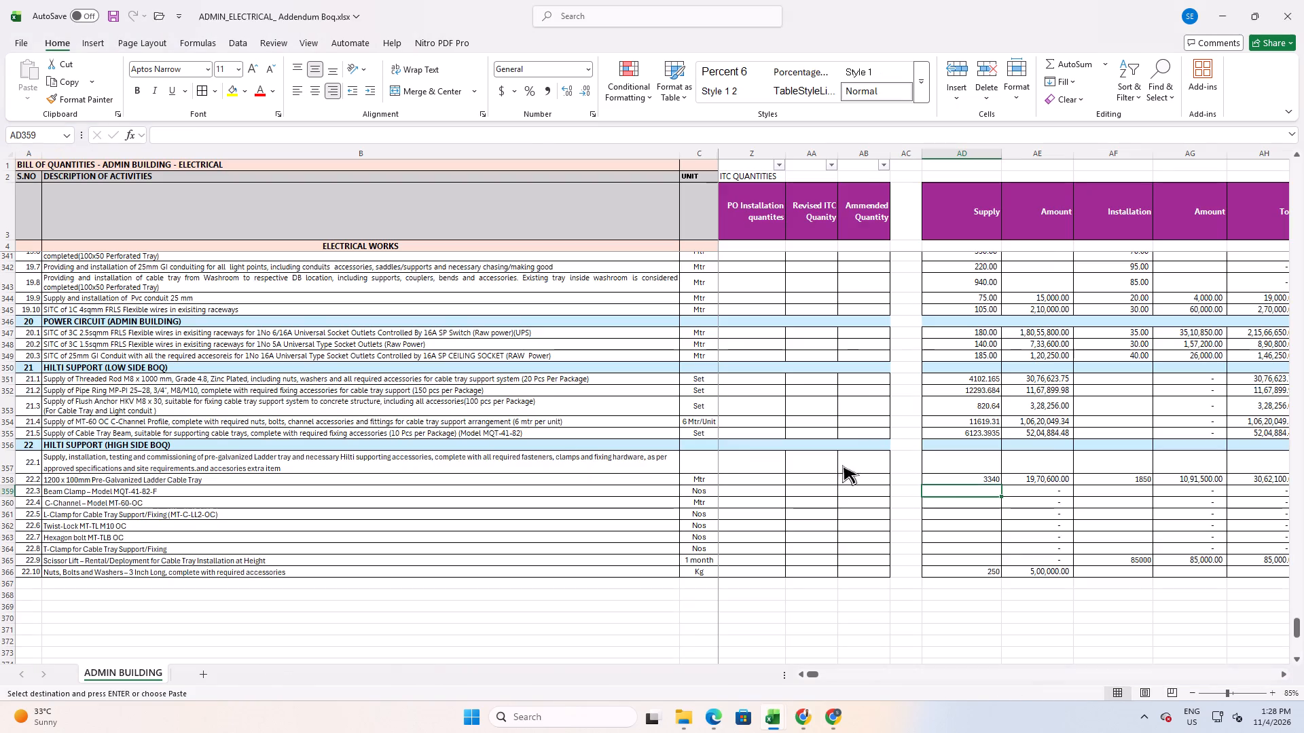
left_click(989, 476)
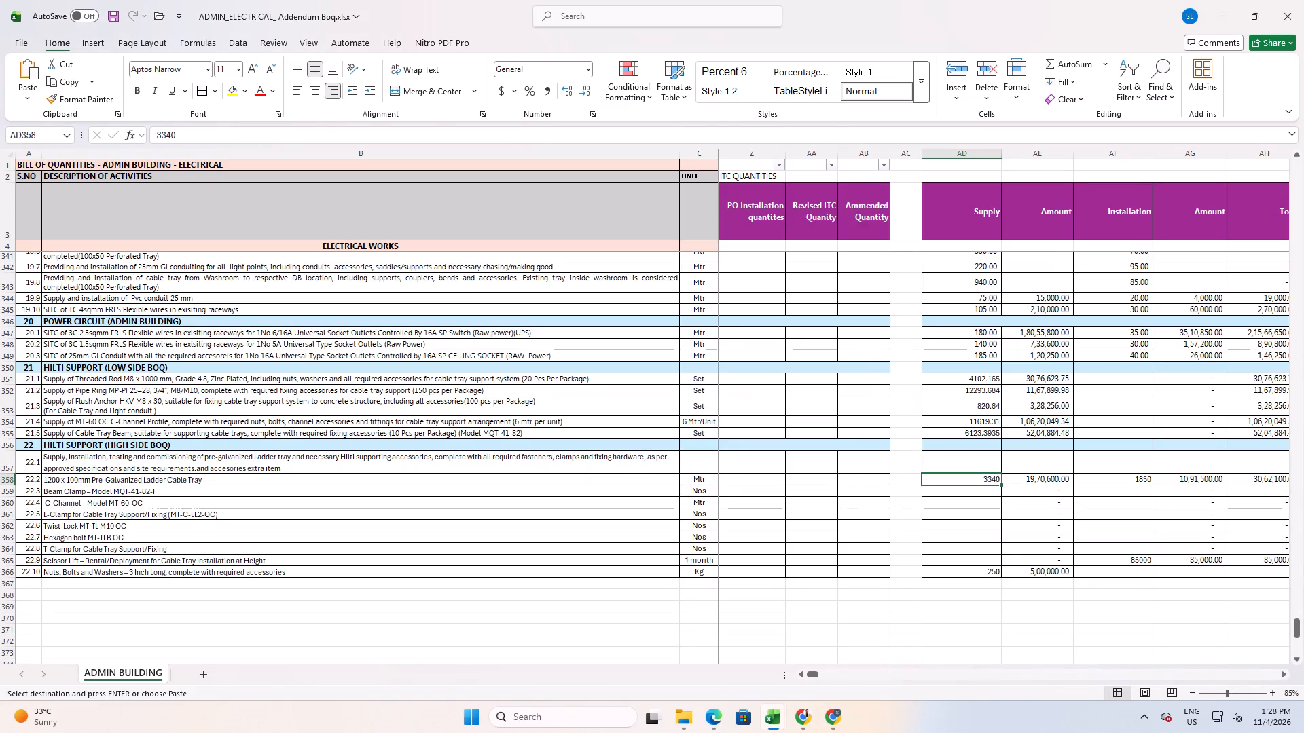
key("ctrl+shift+v")
left_click(983, 561)
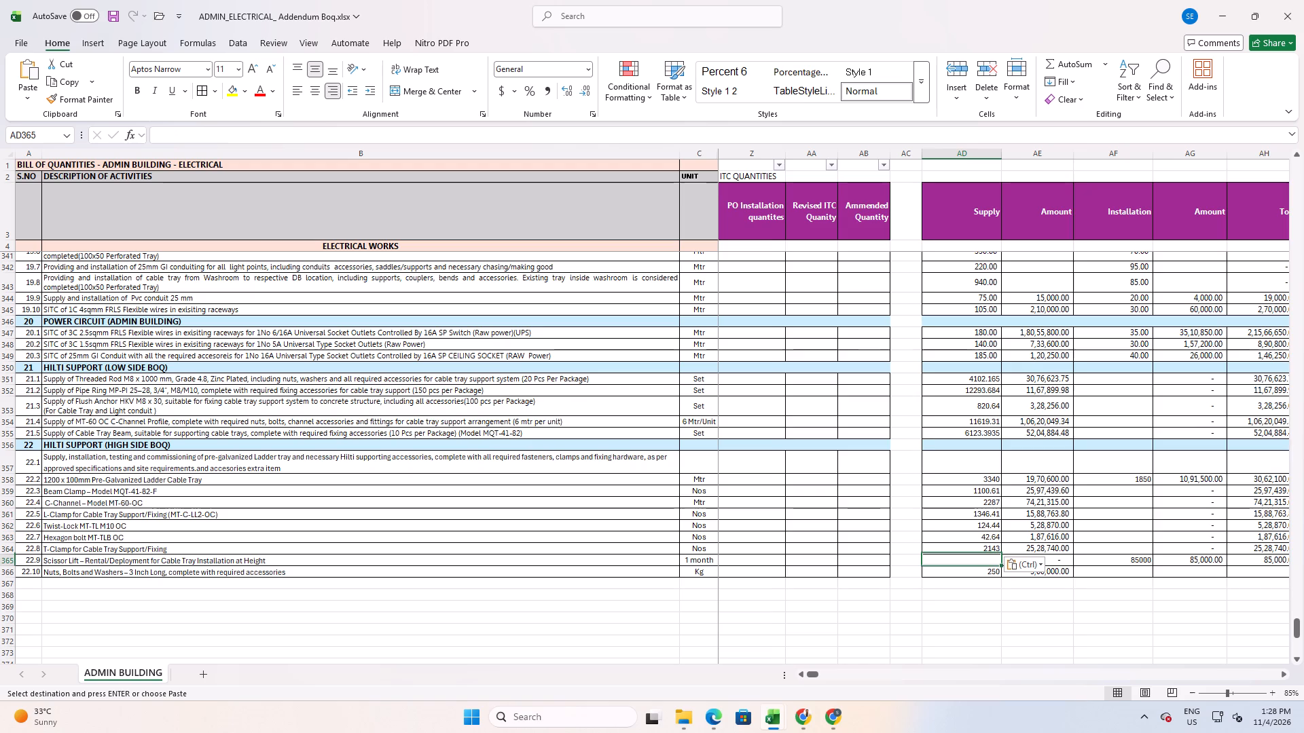
Fill the Total formula from AH365 down to AH366 for the Nuts, Bolts and Washers item.
middle_click_drag(1104, 609, 1146, 610)
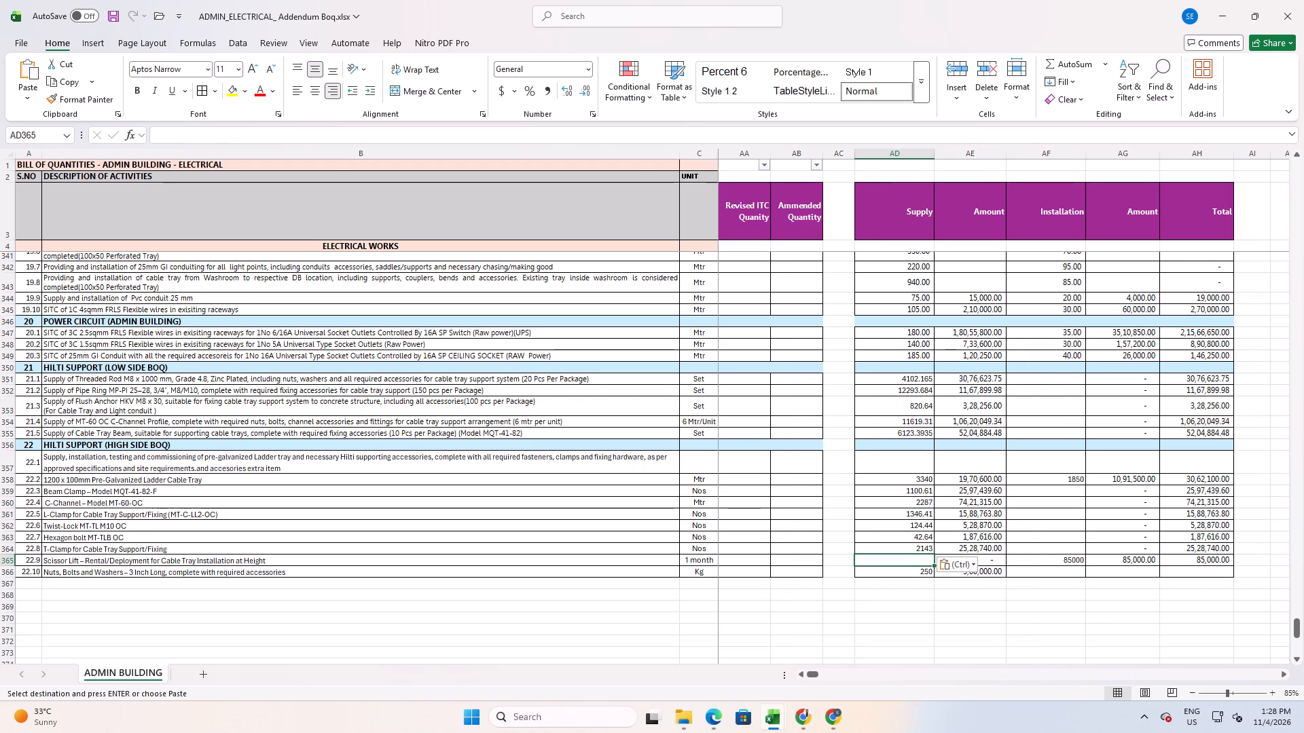
left_click_drag(1203, 559, 1201, 574)
key("ctrl+d")
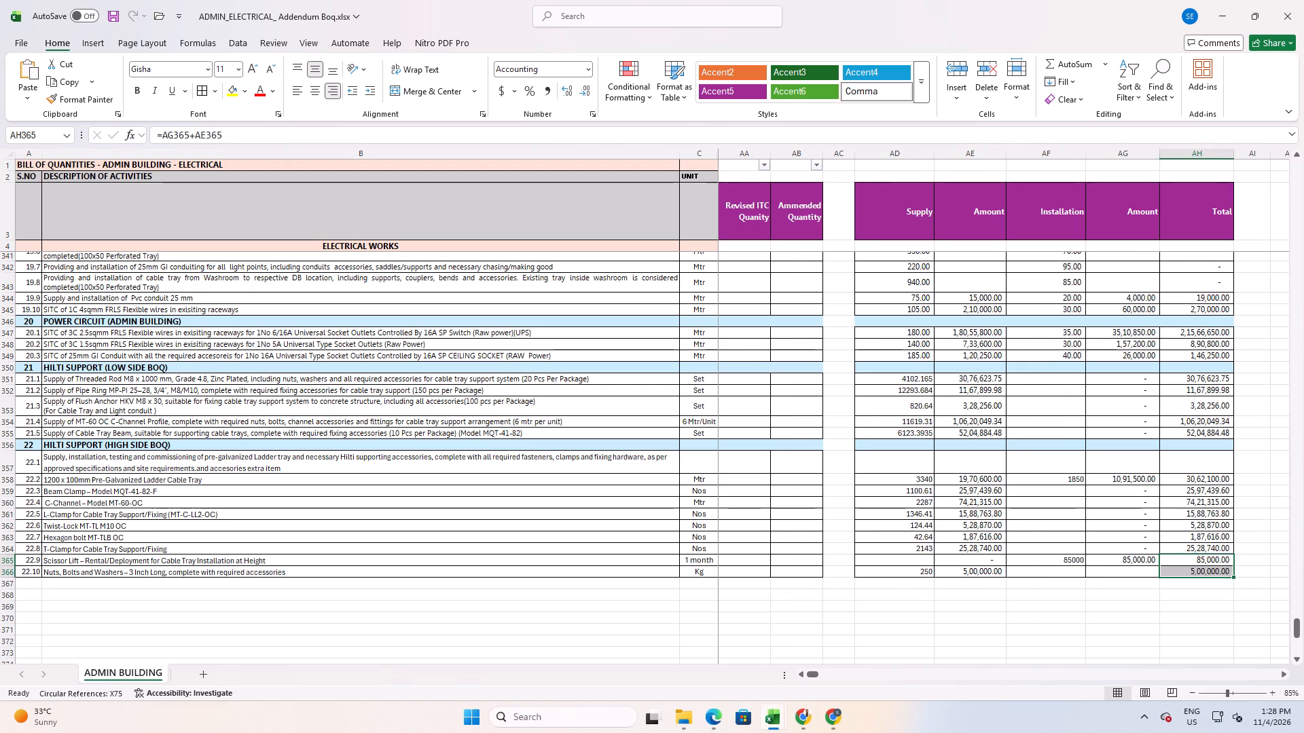
left_click(1164, 620)
key("Escape")
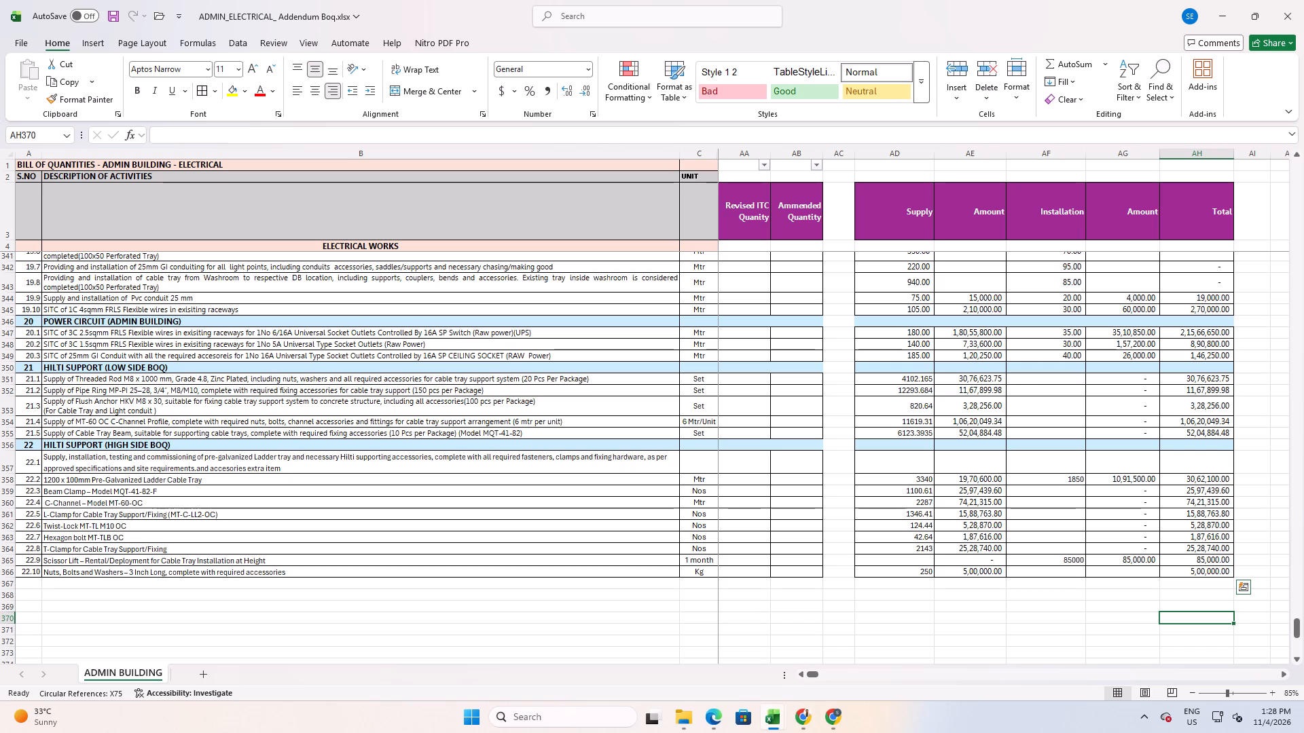
Review the quantities, supply and installation rates, and totals of section 22, HILTI SUPPORT (HIGH SIDE BOQ).
middle_click_drag(858, 553, 793, 561)
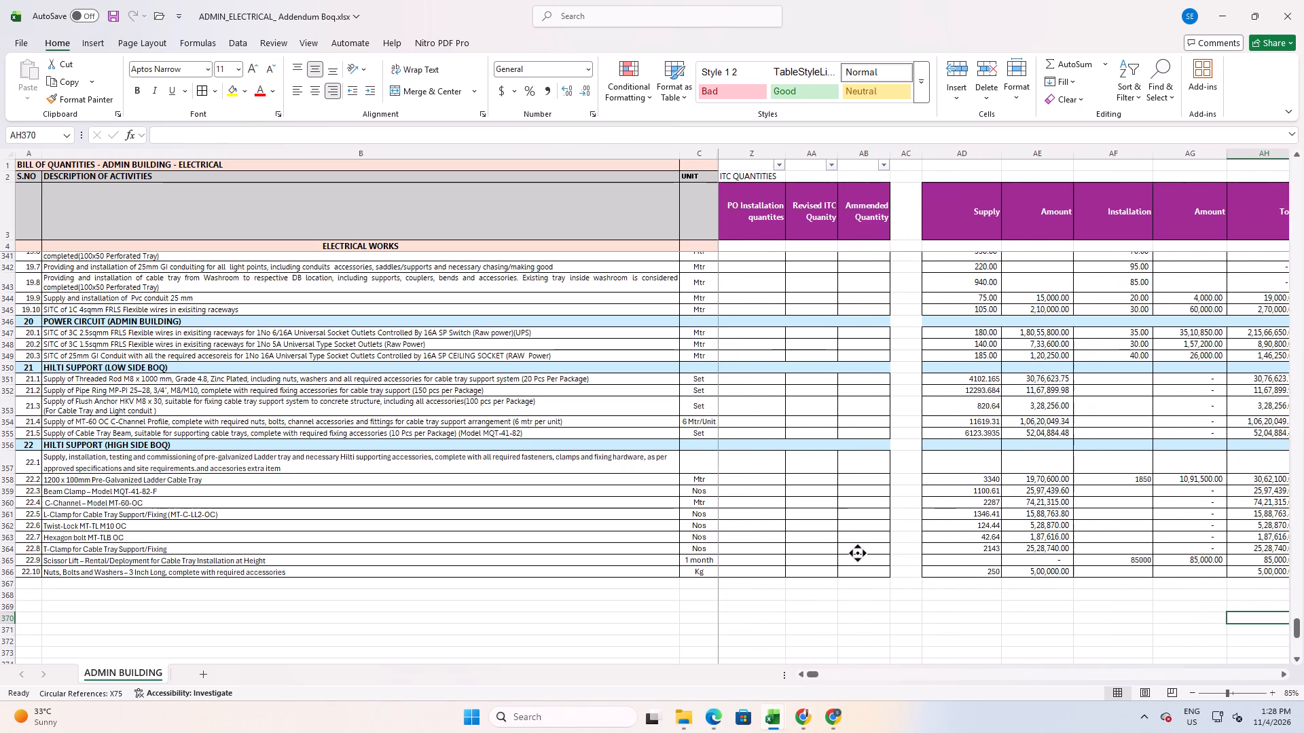
middle_click_drag(1037, 612, 865, 603)
middle_click_drag(895, 596, 803, 596)
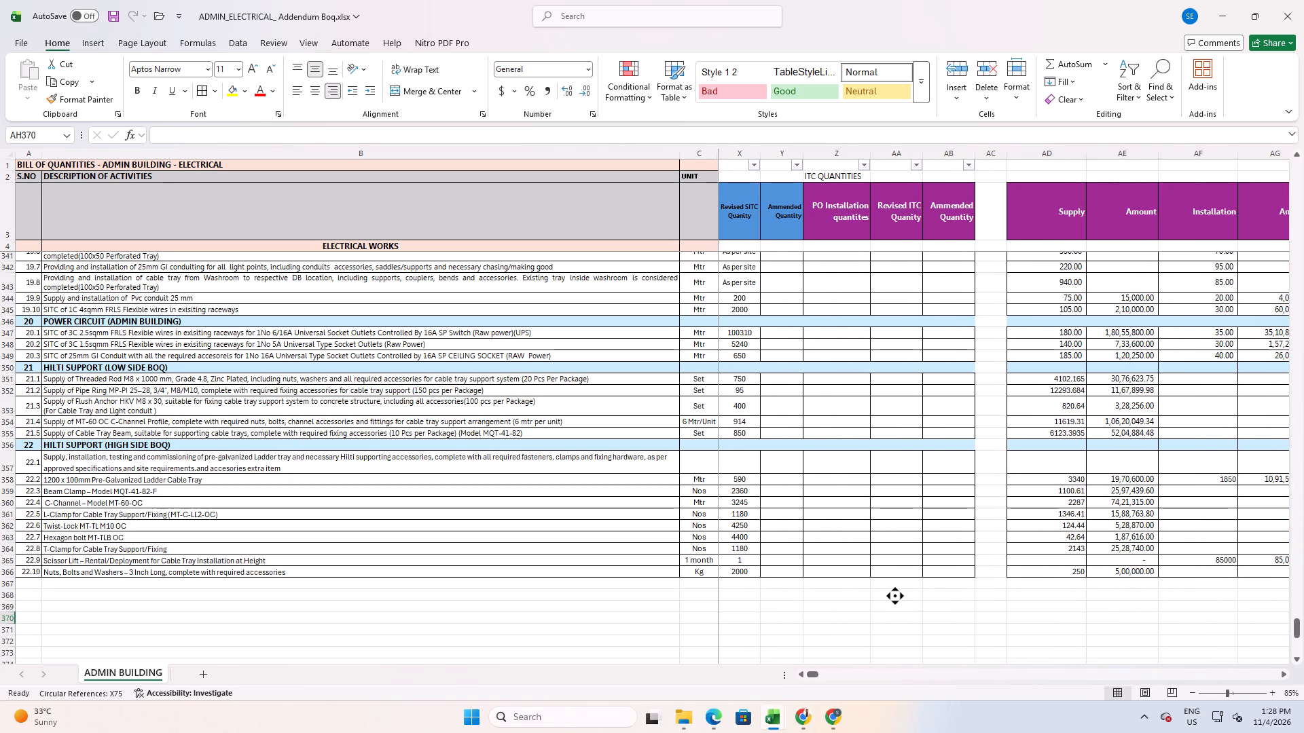
middle_click_drag(830, 597, 956, 610)
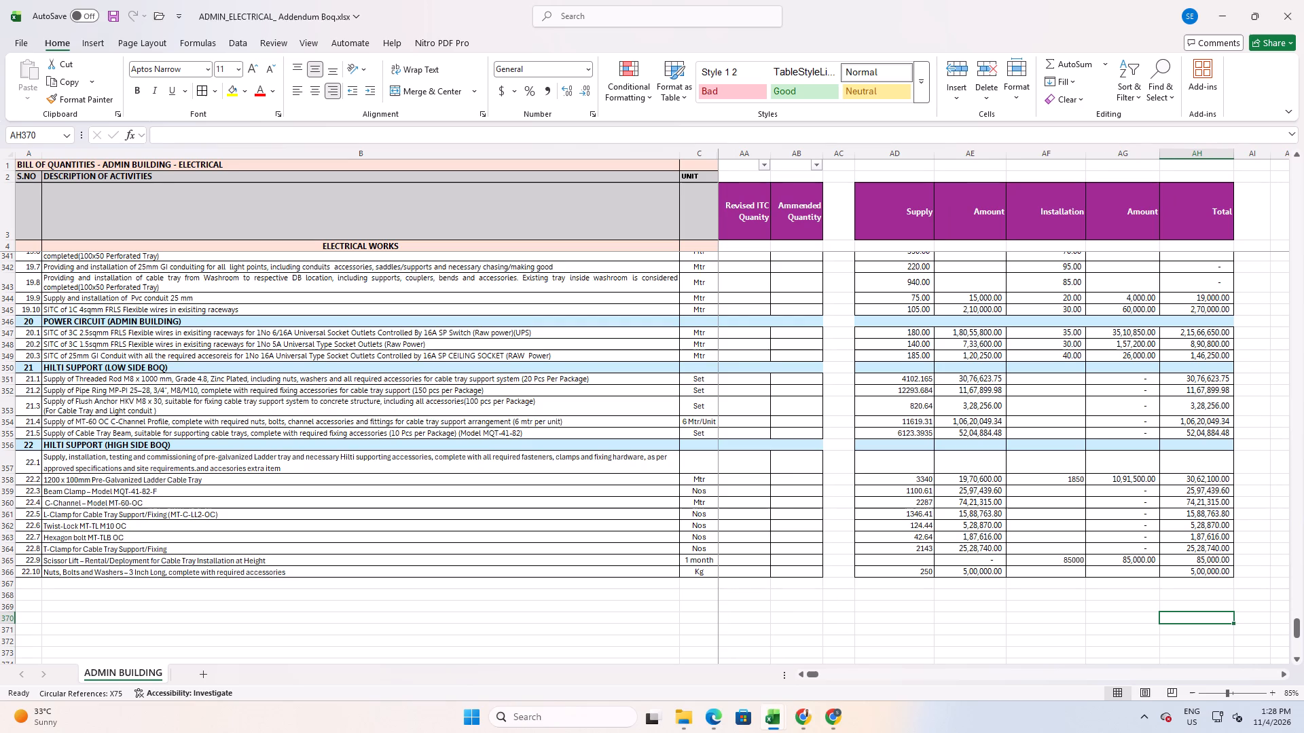
scroll(732, 564, "down", 3)
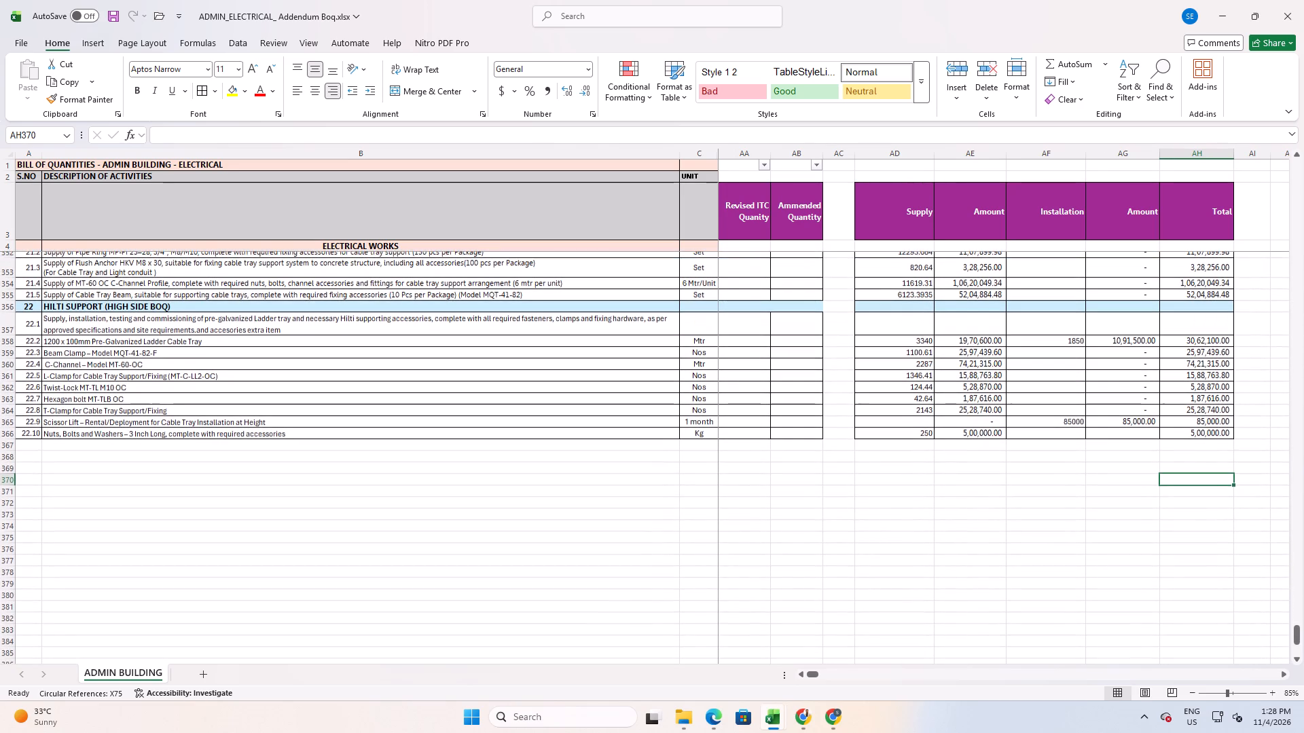
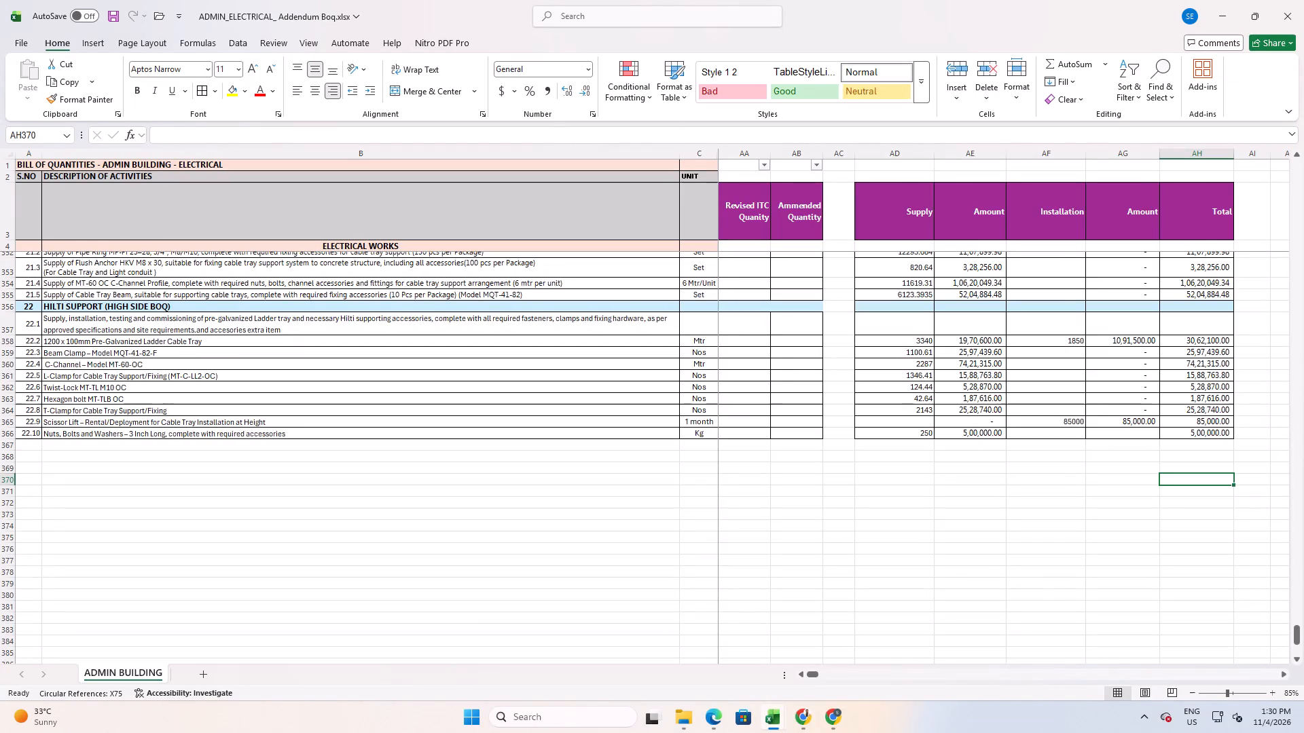
Compare the sum of section 22 line totals in AH358:AH366 with the sum of the Cable Tray sheet's amounts in H10:H18.
scroll(327, 567, "down", 2)
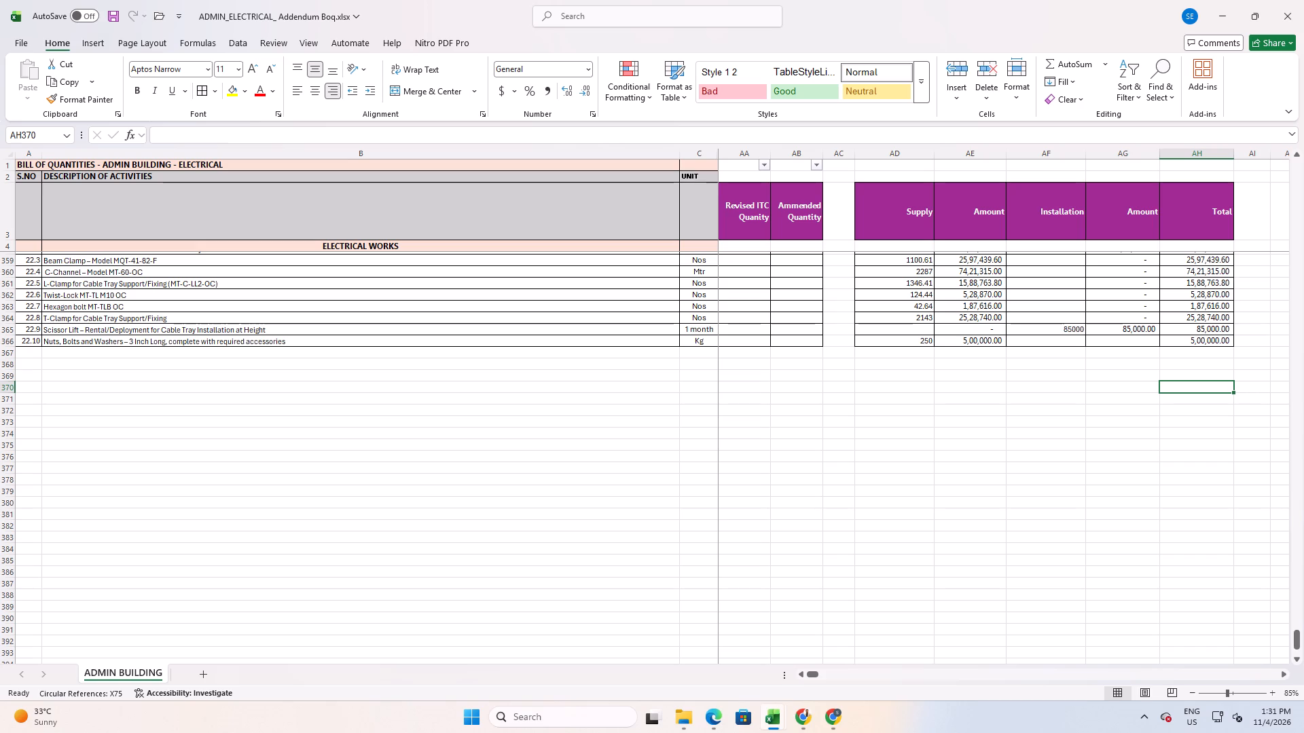
scroll(283, 491, "up", 4)
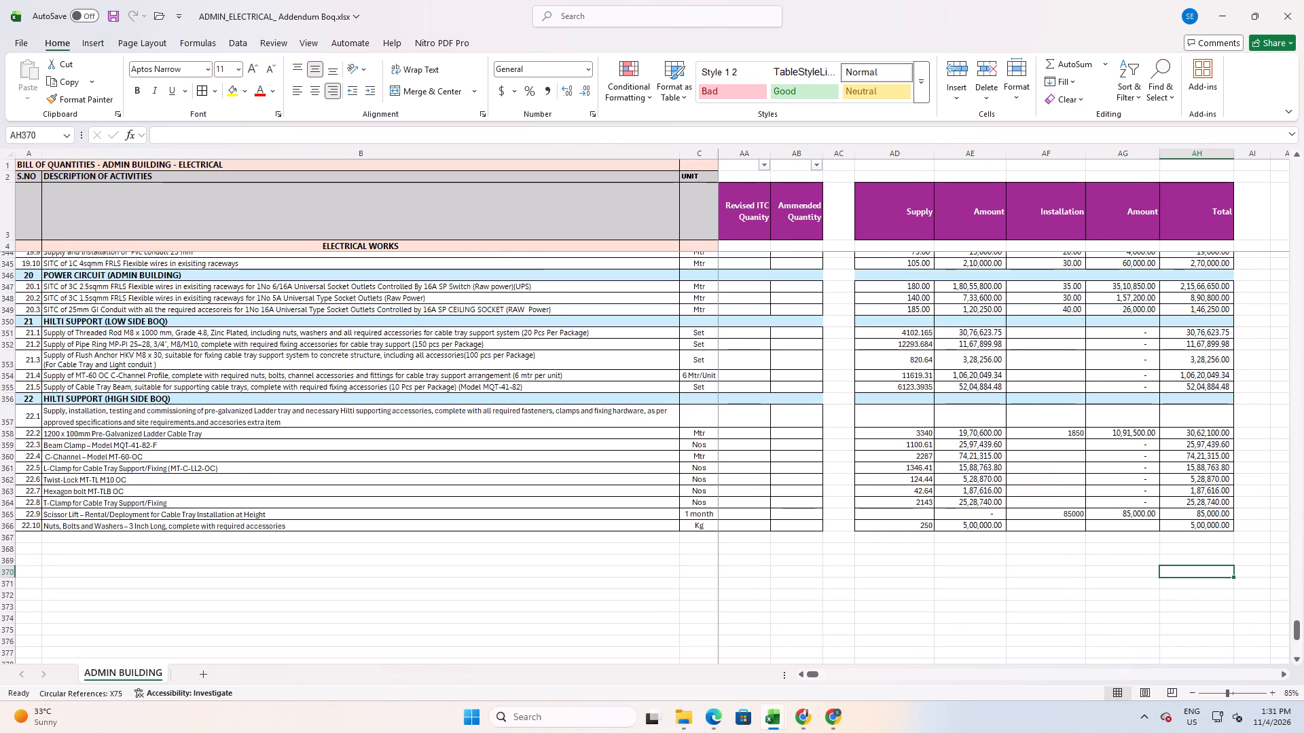
key("alt+Tab")
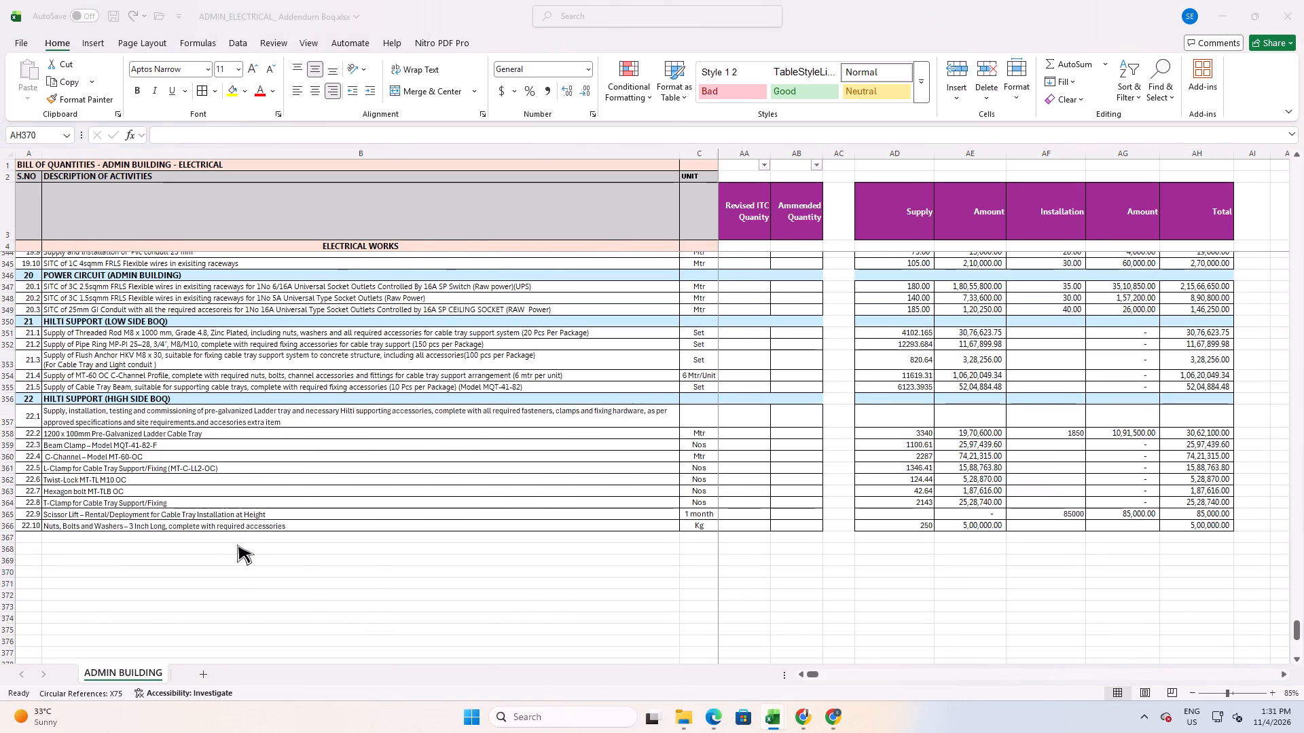
scroll(225, 548, "down", 3)
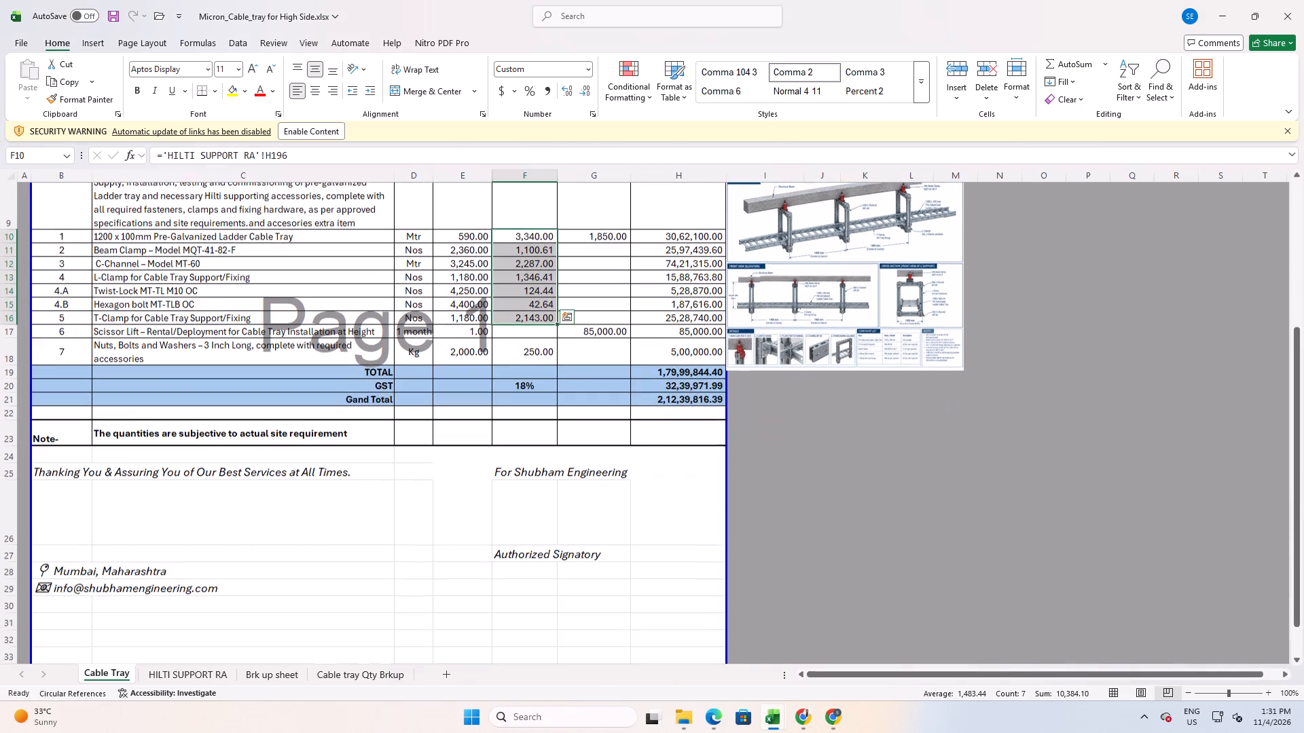
scroll(225, 550, "up", 2)
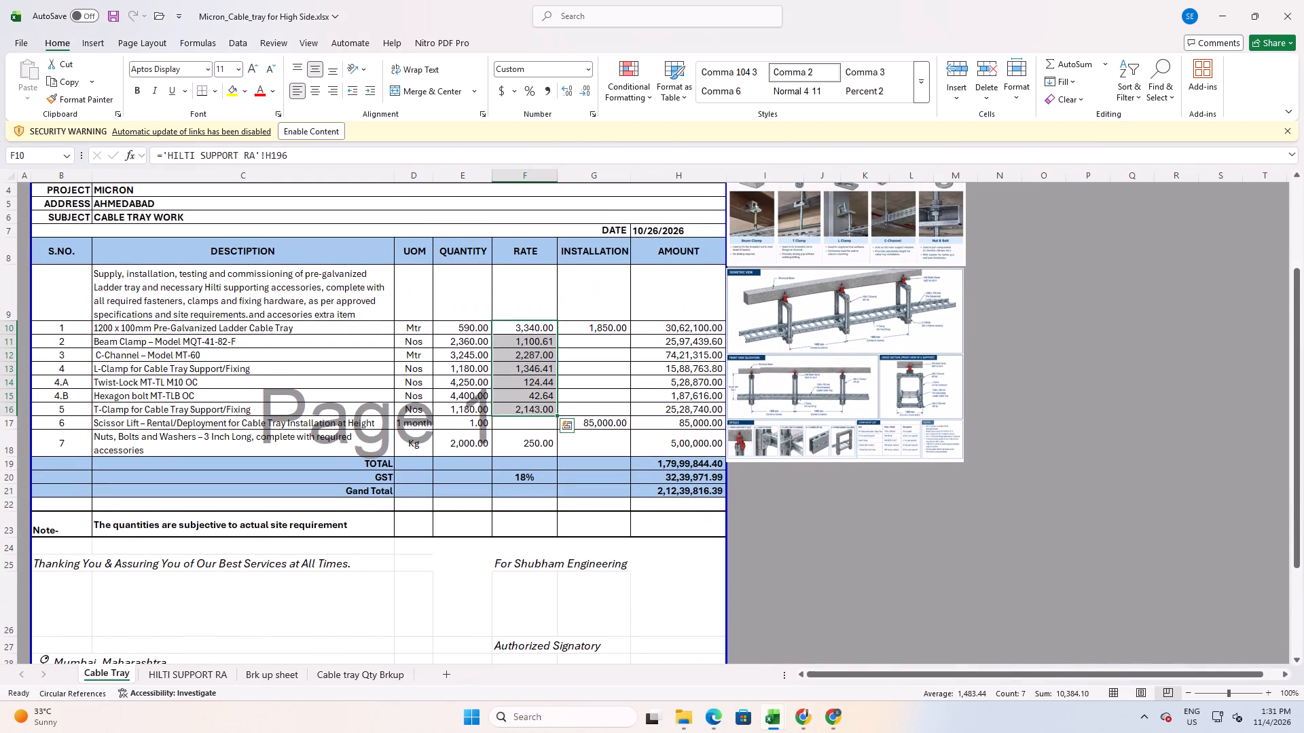
key("alt+Tab")
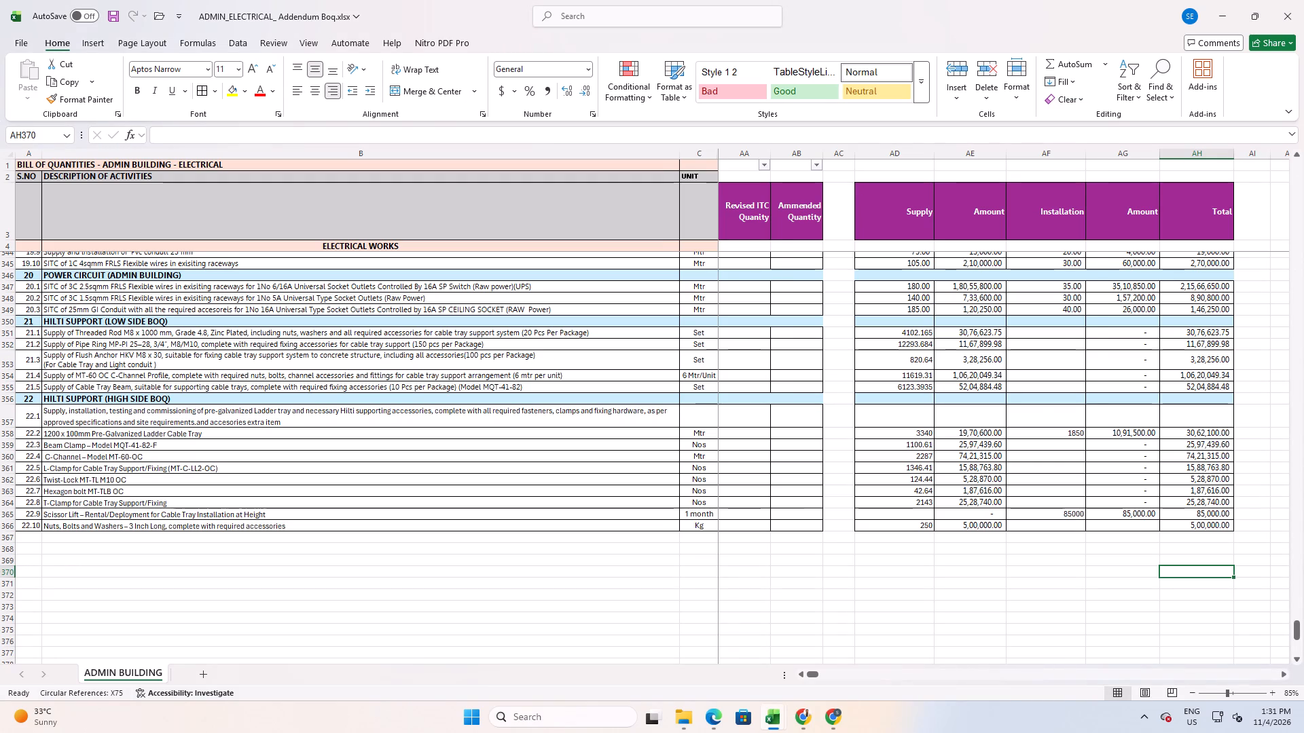
left_click_drag(1222, 434, 1208, 506)
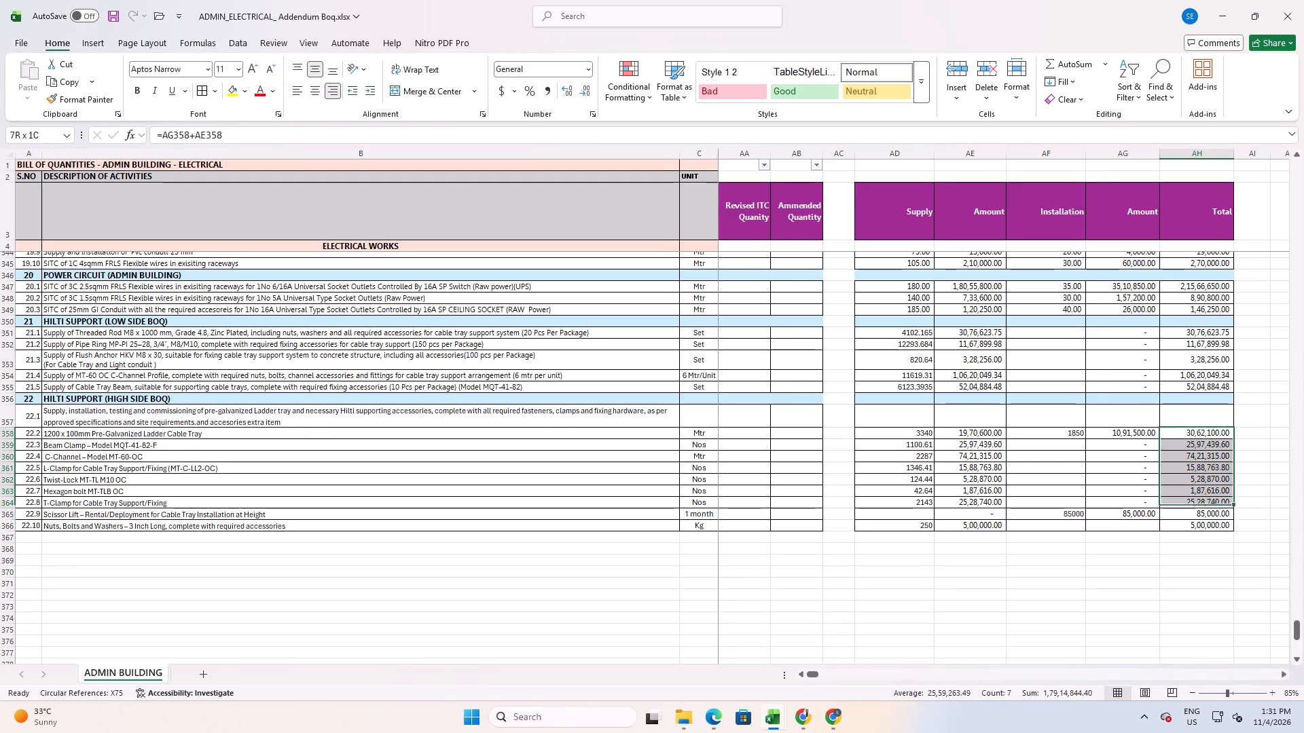
left_click_drag(1208, 506, 1212, 527)
key("alt+Tab")
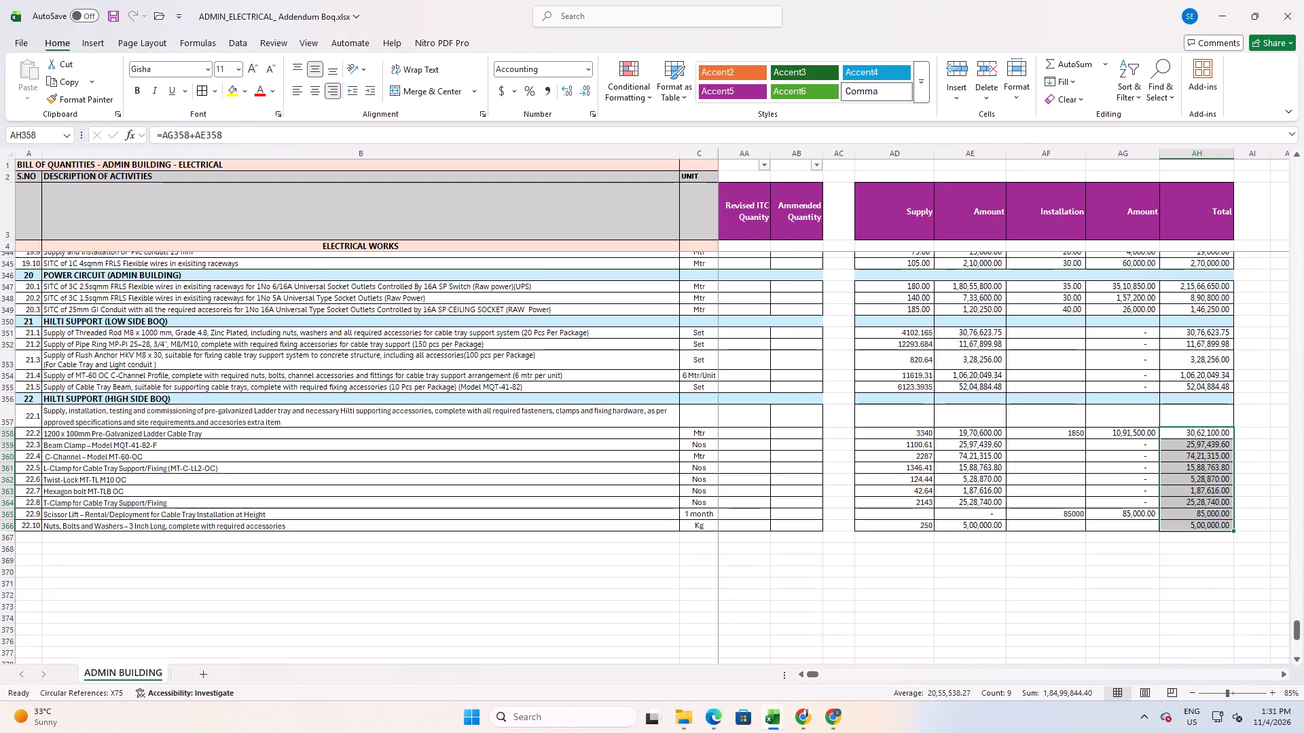
left_click_drag(694, 328, 700, 400)
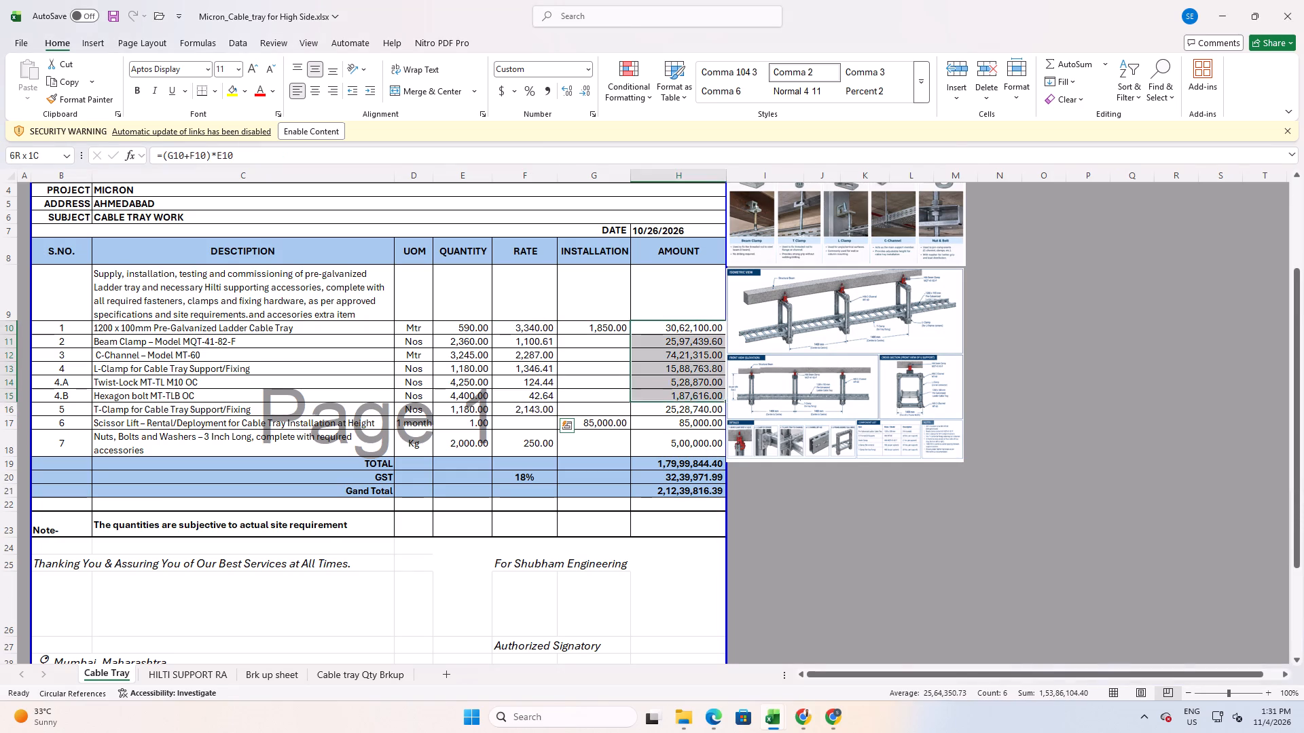
left_click_drag(700, 400, 699, 449)
key("alt+Tab")
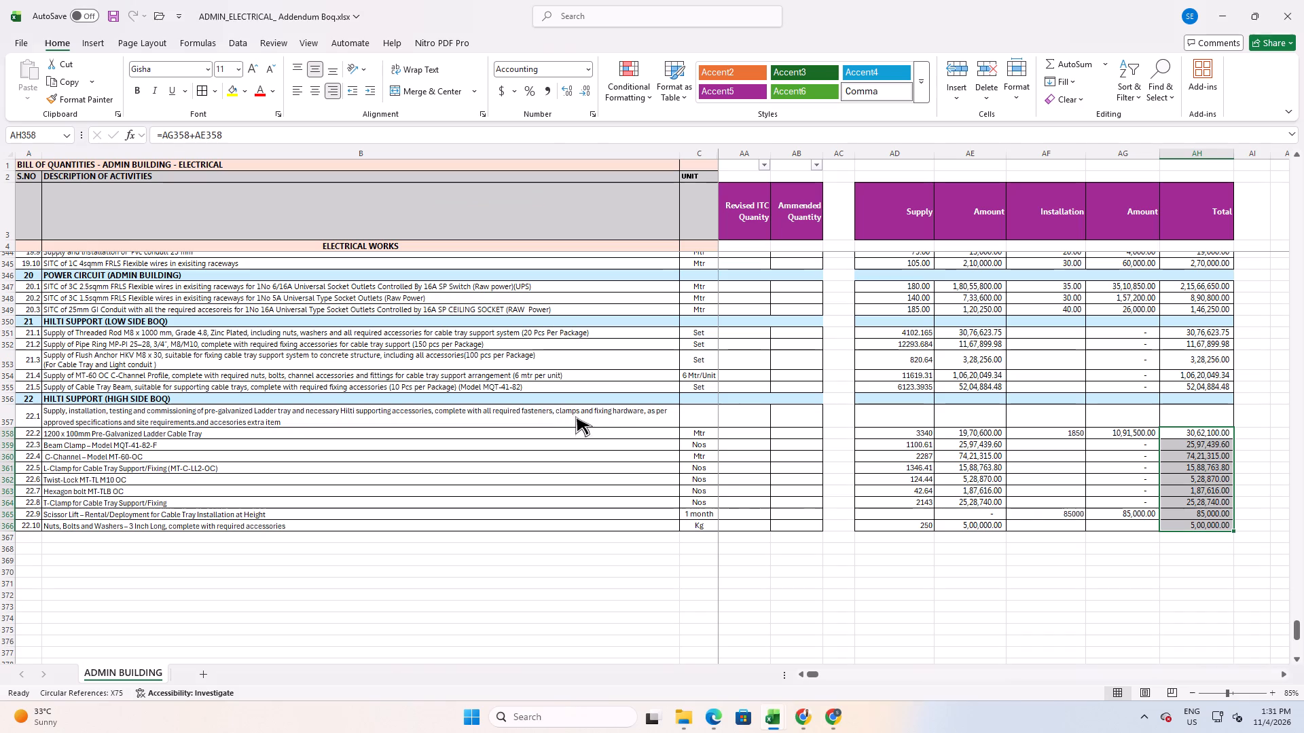
Compare section 22's rates and line totals item by item with the Cable Tray sheet of the Micron_Cable_tray for High Side workbook.
middle_click_drag(826, 461, 761, 453)
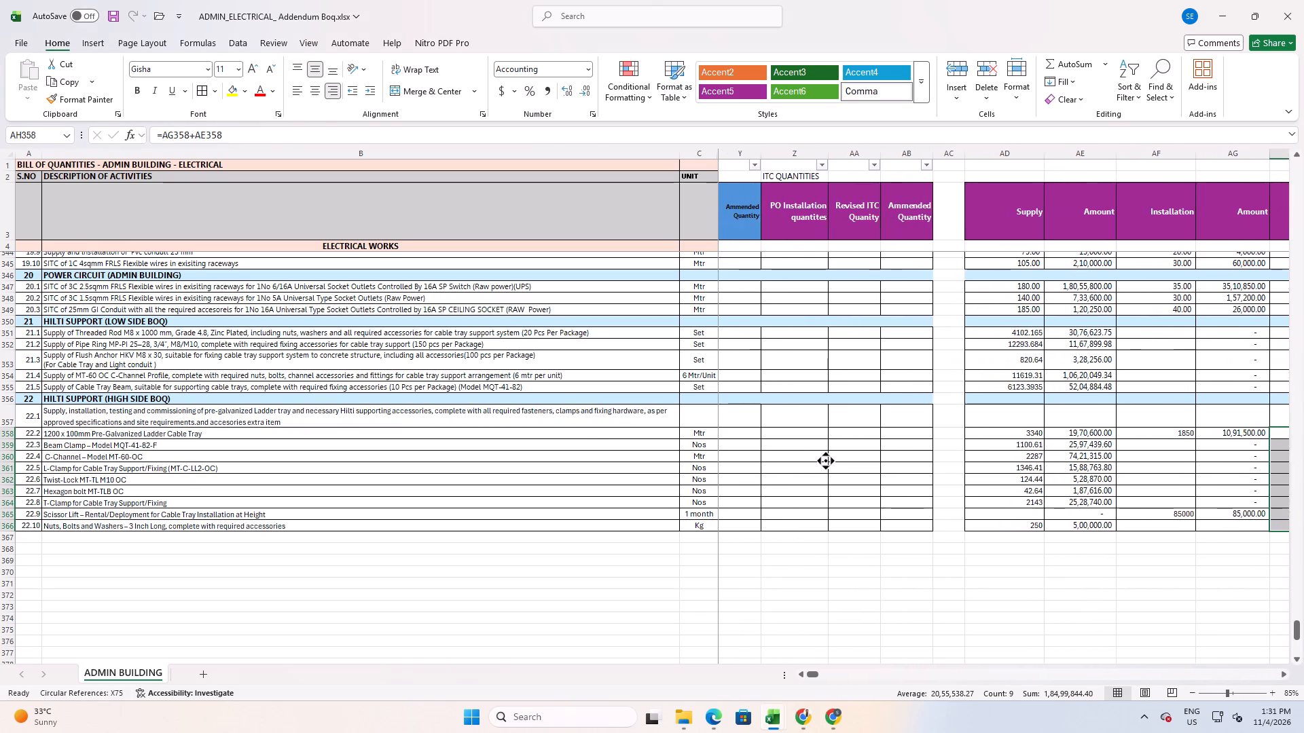
middle_click_drag(761, 453, 726, 466)
middle_click_drag(784, 464, 899, 471)
key("alt+Tab")
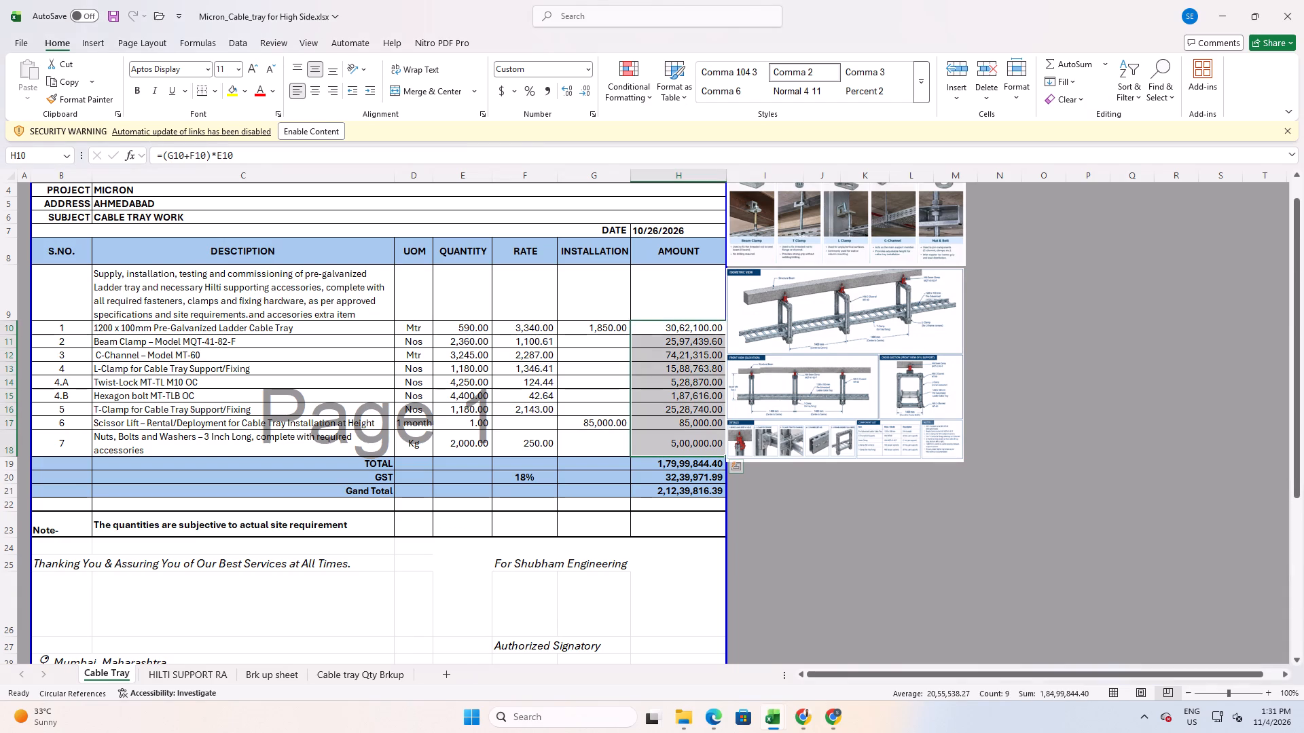
key("alt+Tab")
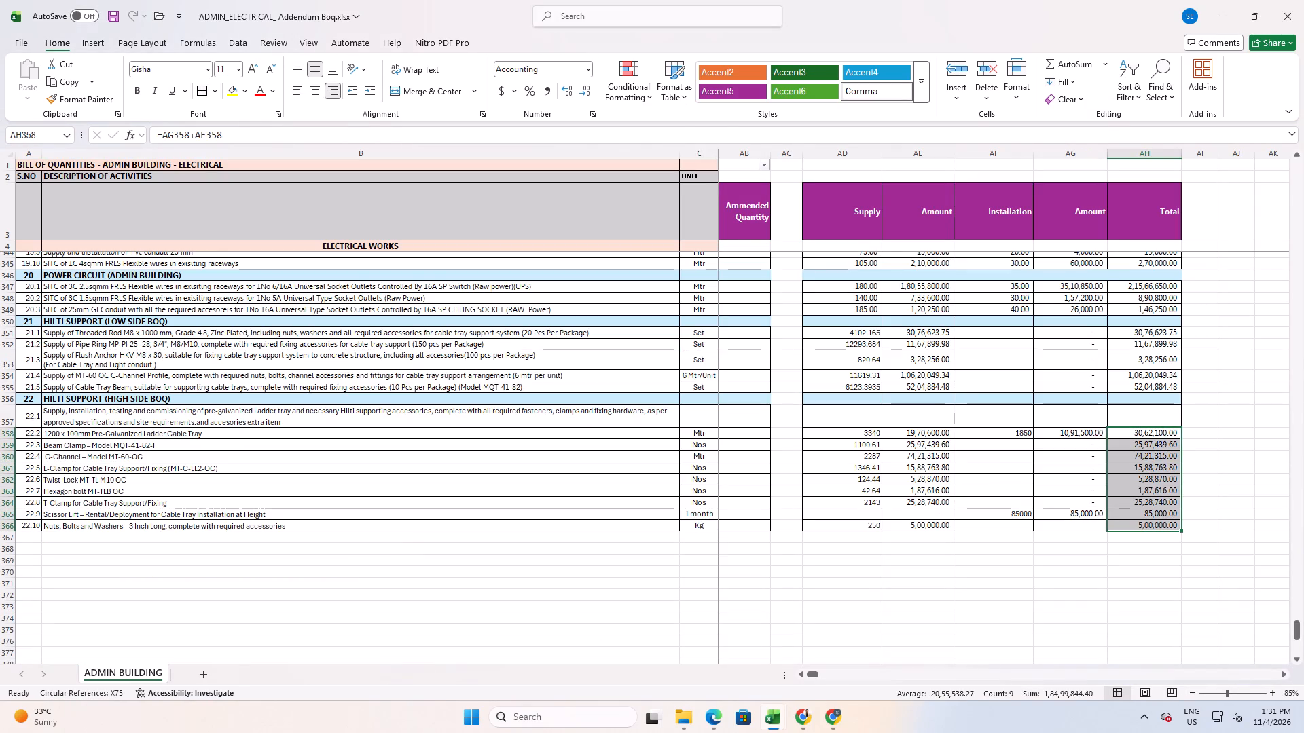
key("alt+Tab")
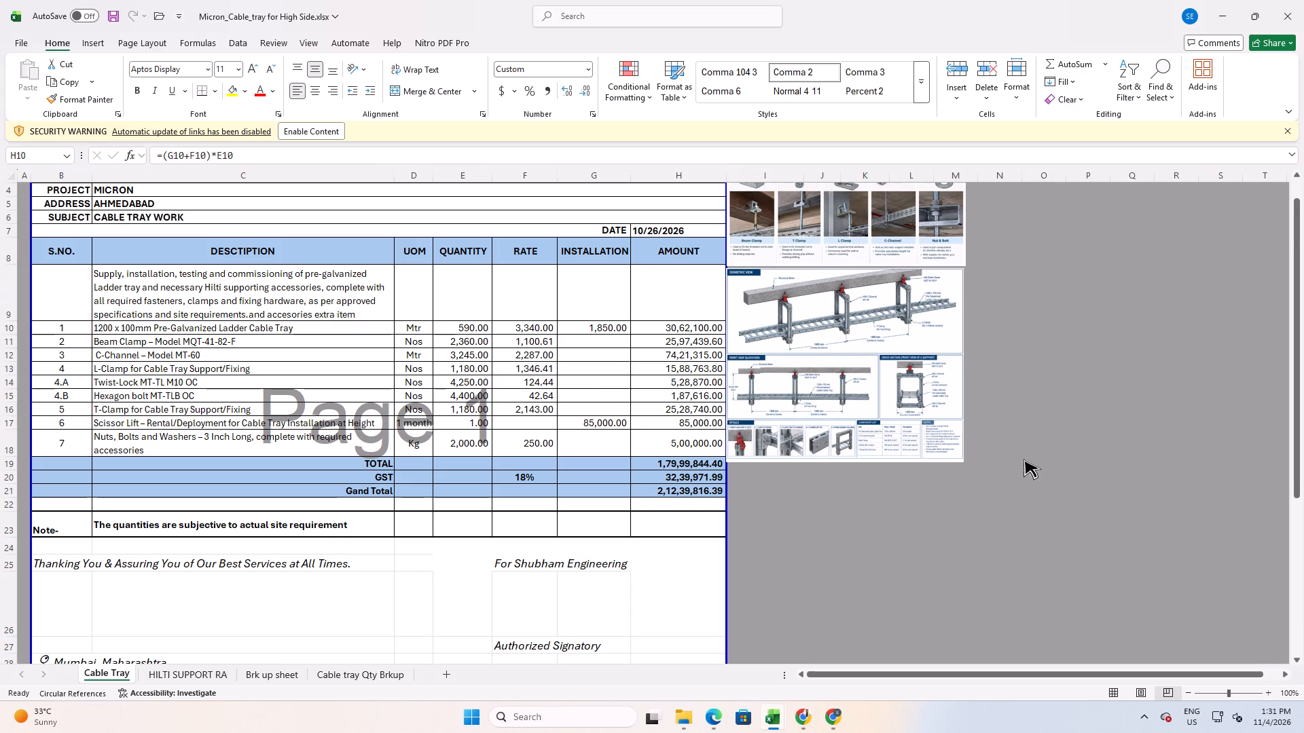
left_click(605, 381)
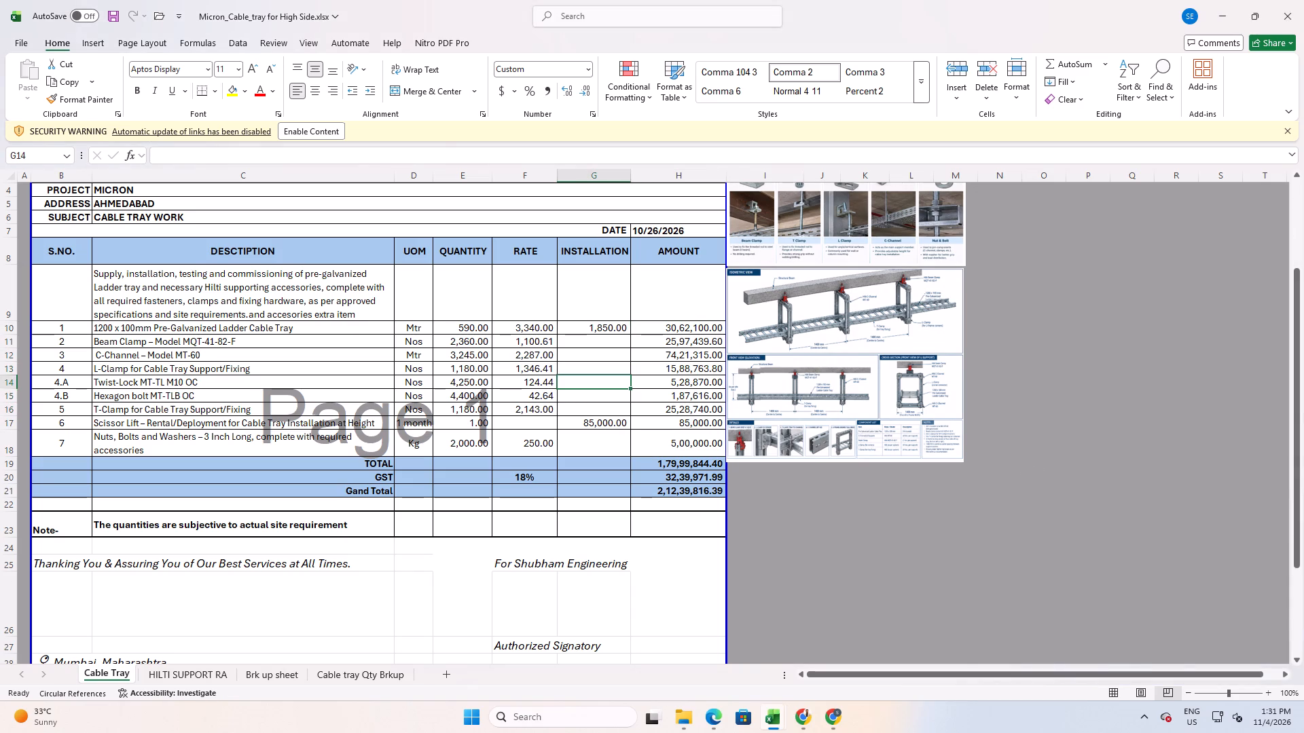
key("alt+Tab")
key("alt+Tab")
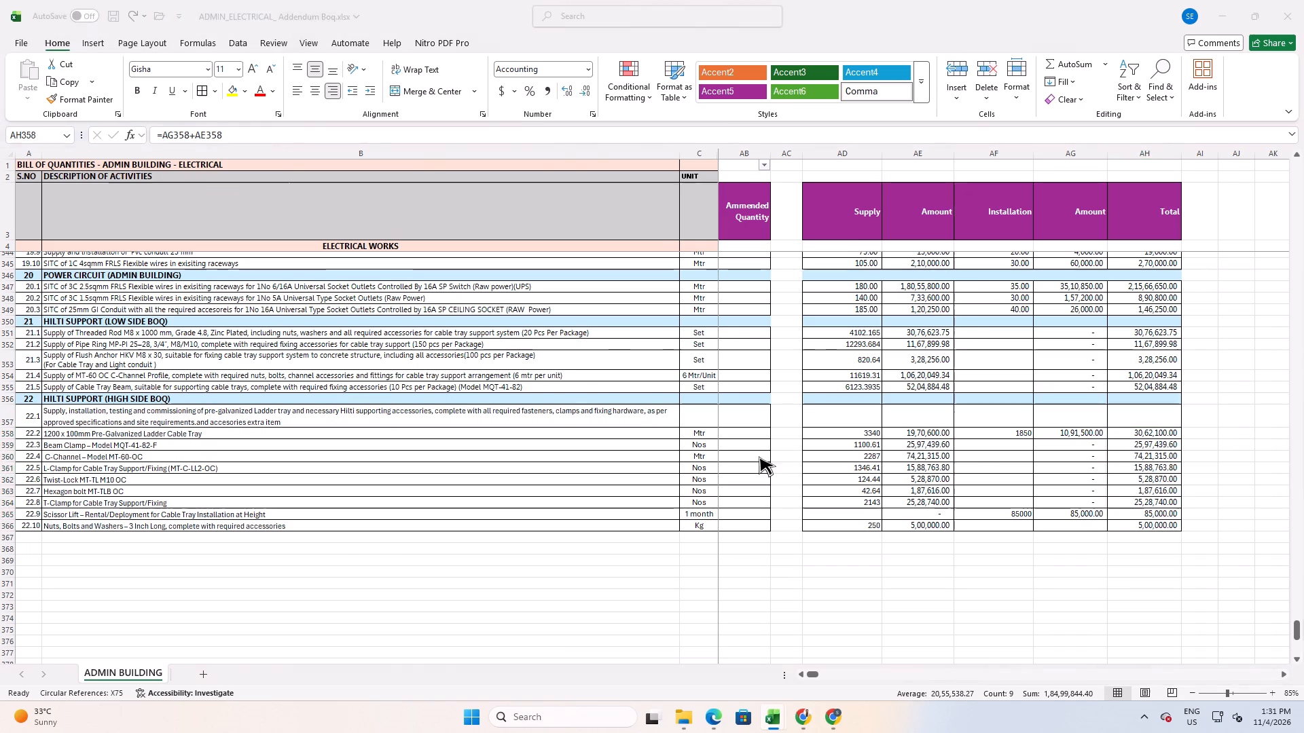
key("alt+Tab")
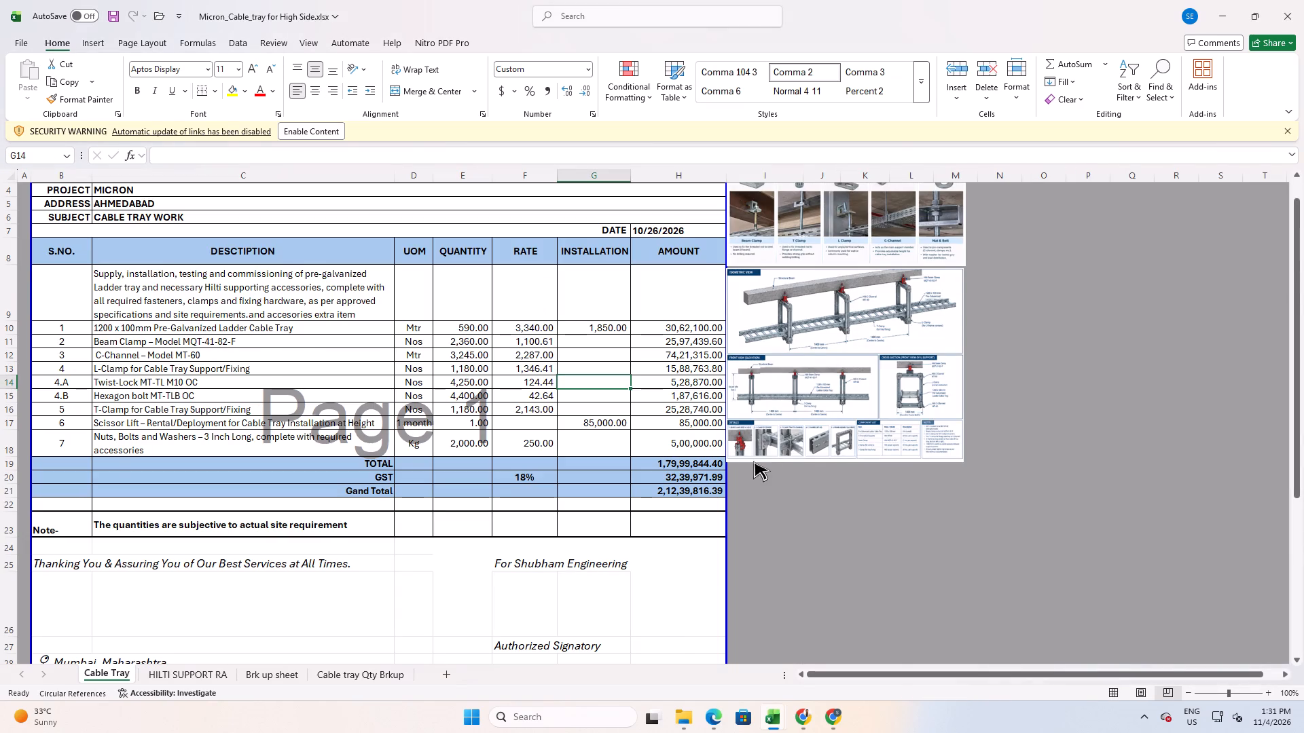
key("alt+Tab")
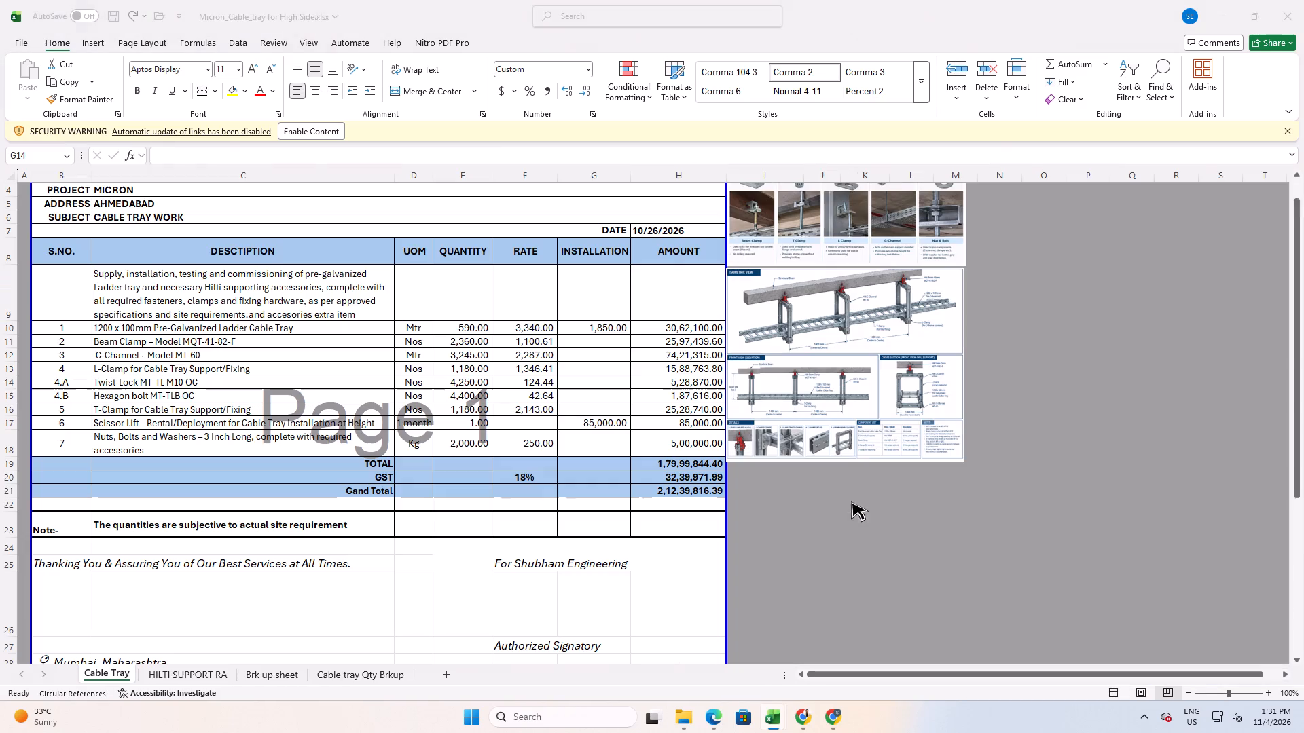
key("alt+Tab")
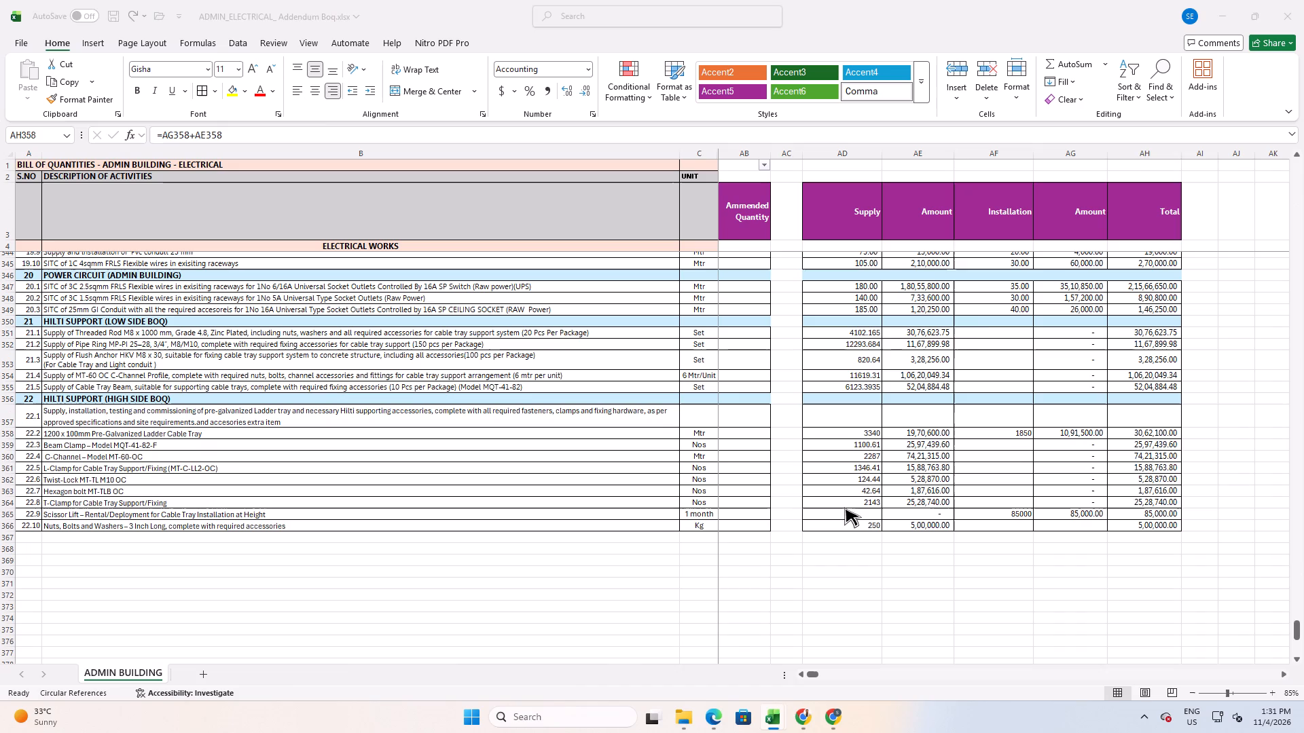
key("alt+Tab")
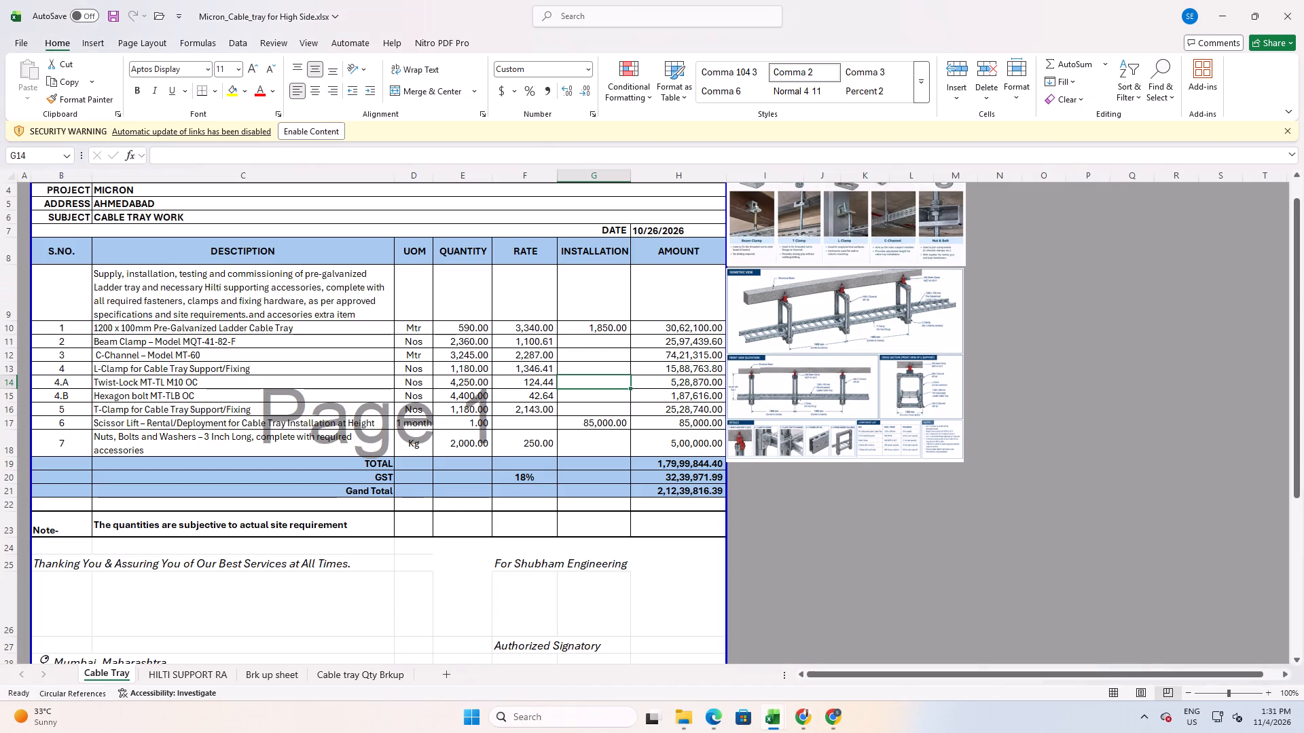
key("alt+Tab")
key("alt+Tab")
key("alt+Tab")
key("alt+Tab")
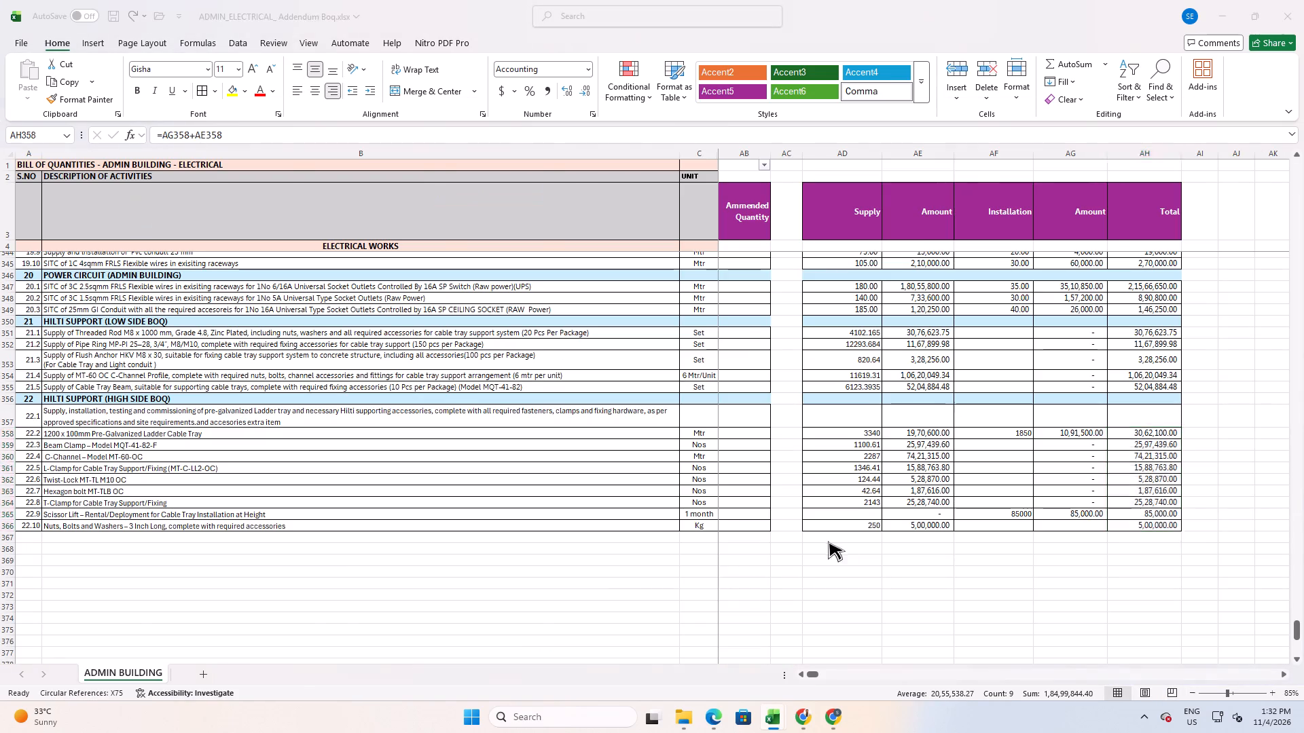
key("alt+Tab")
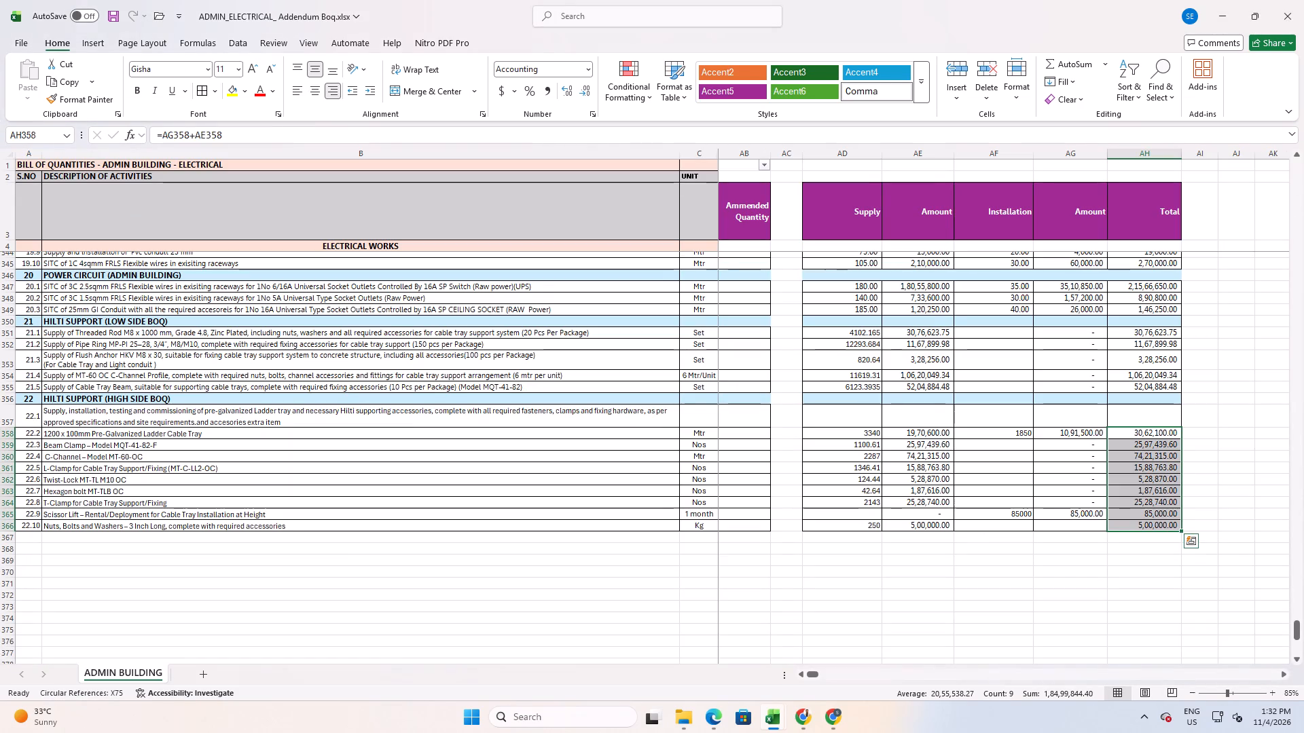
key("alt+Tab")
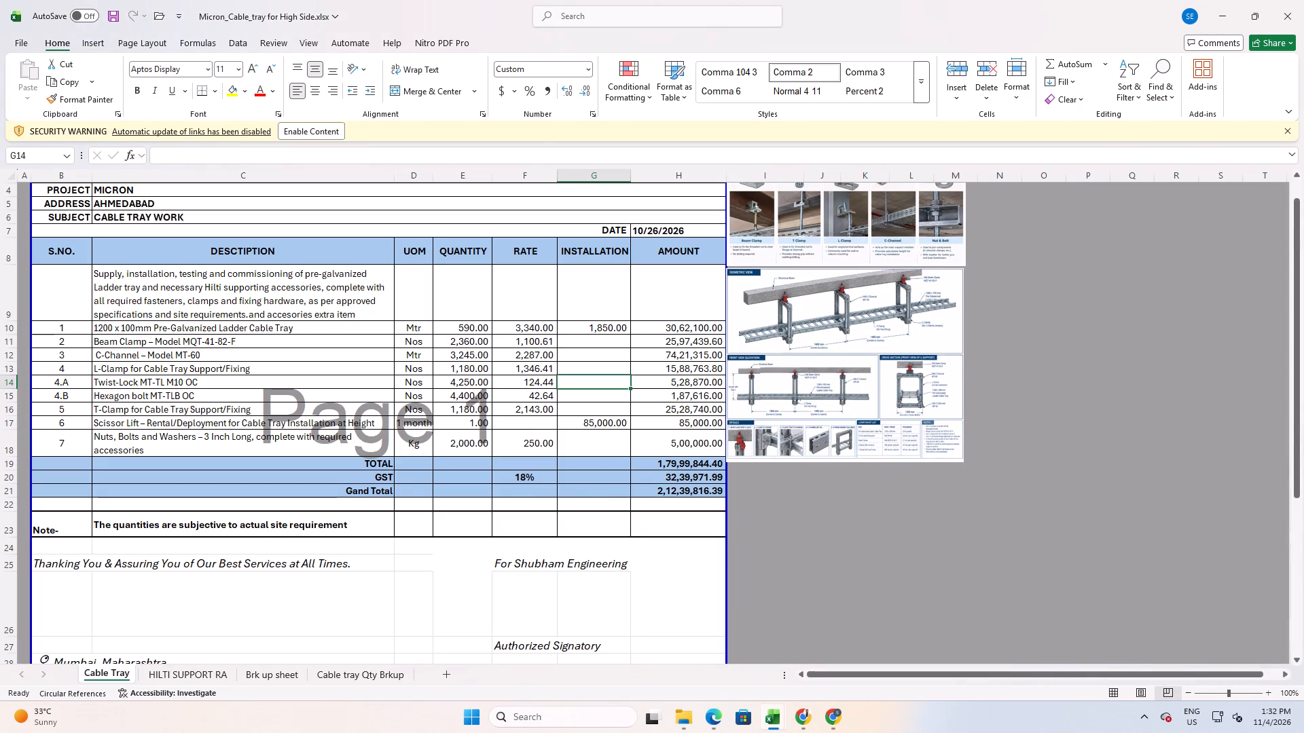
key("alt+Tab")
key("alt+Tab")
key("alt+Tab")
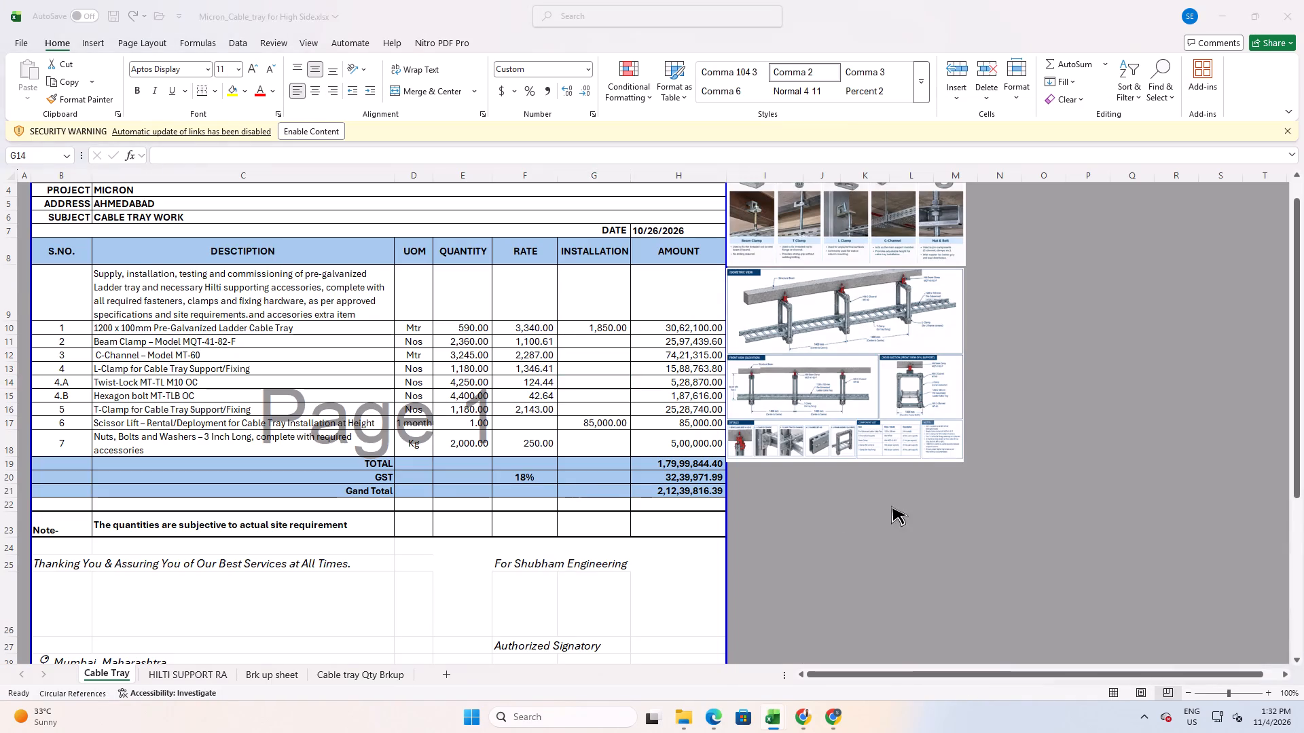
In the addendum workbook, check section 22's Revised SITC Quantity values and the supply Amount formula for Nuts, Bolts and Washers.
middle_click_drag(887, 524, 793, 527)
middle_click_drag(786, 527, 721, 527)
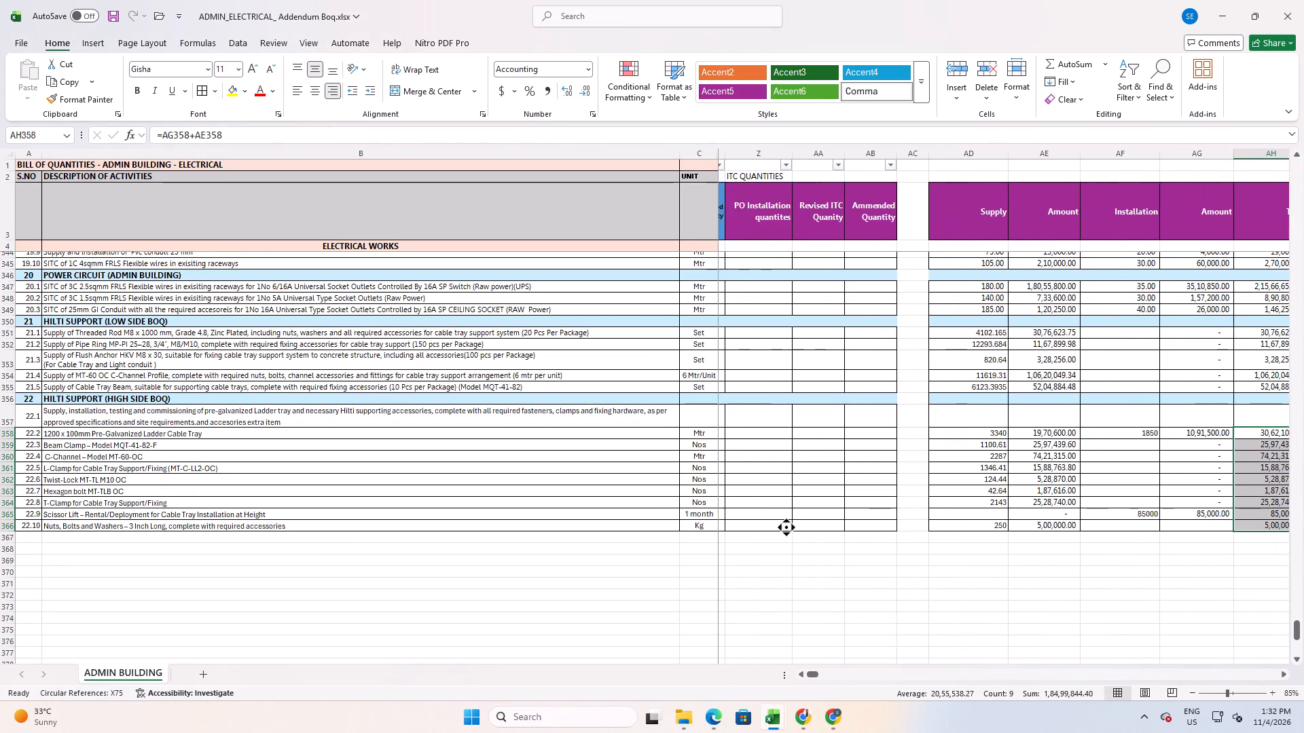
middle_click_drag(860, 543, 709, 548)
middle_click_drag(901, 530, 980, 539)
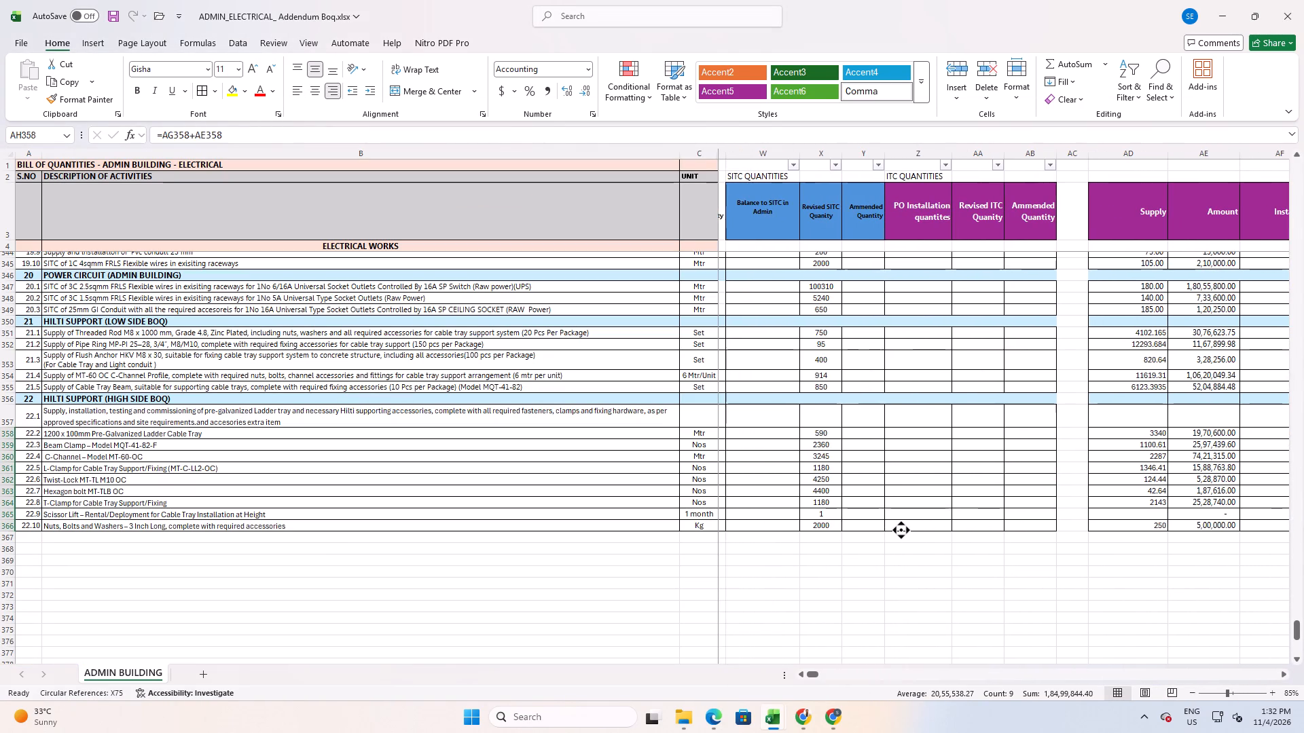
middle_click_drag(980, 539, 981, 539)
double_click(1192, 527)
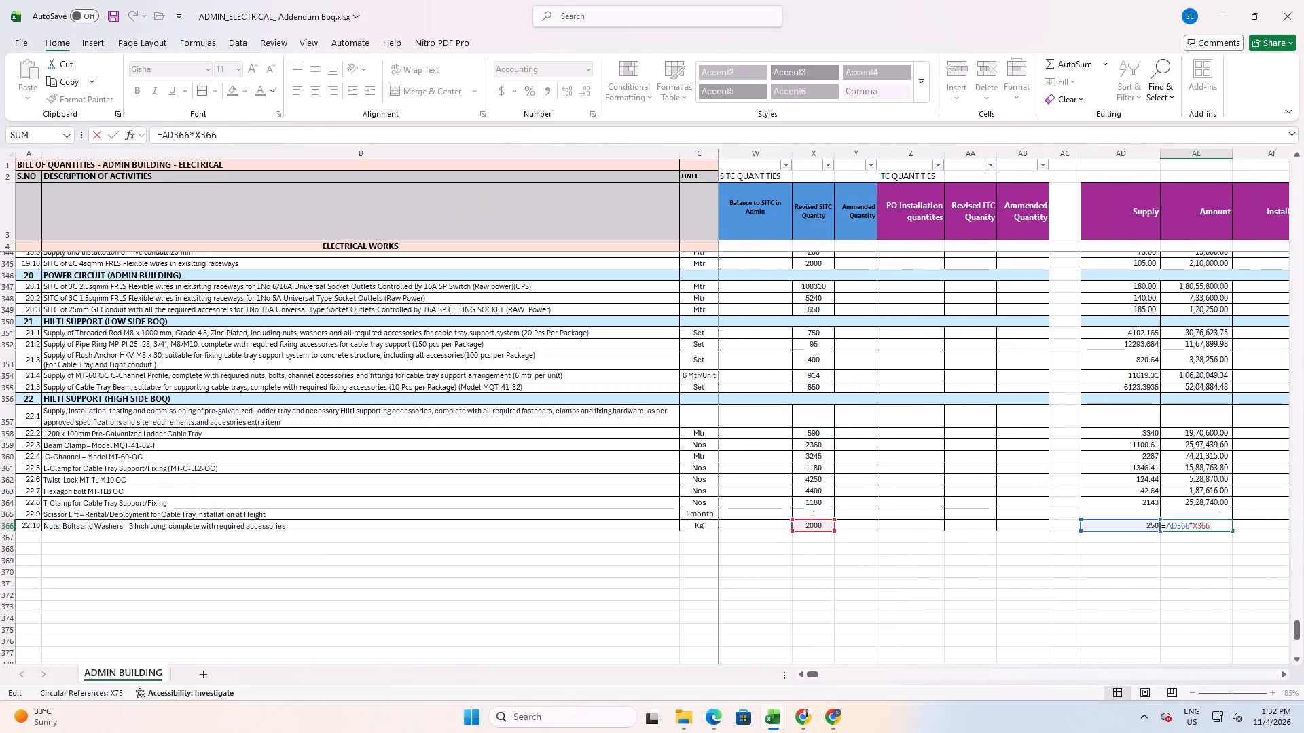
key("Escape")
middle_click_drag(1038, 586, 1128, 582)
middle_click_drag(1128, 582, 1162, 587)
middle_click_drag(1157, 591, 1178, 601)
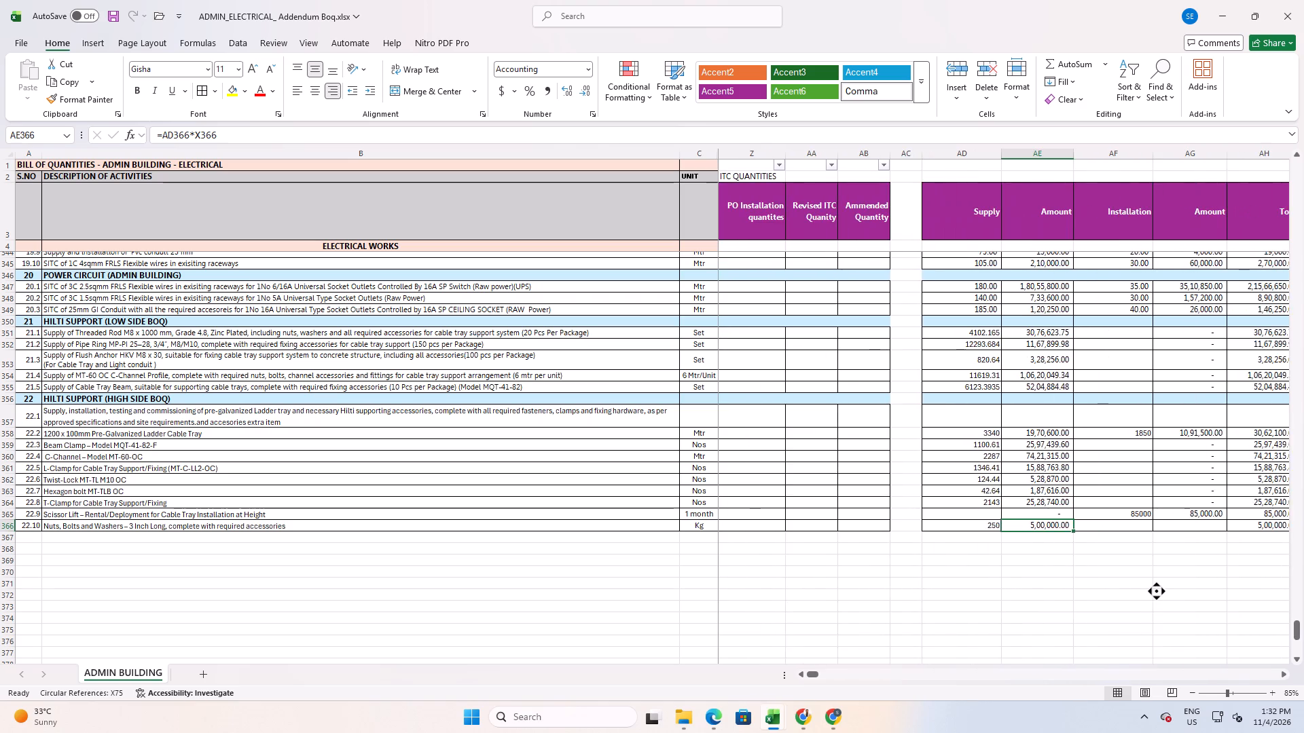
middle_click_drag(1175, 603, 1185, 603)
On the Cable Tray sheet, extend the TOTAL formula in H19 to =SUM(H10:H18) so it includes Nuts, Bolts and Washers.
key("alt+Tab")
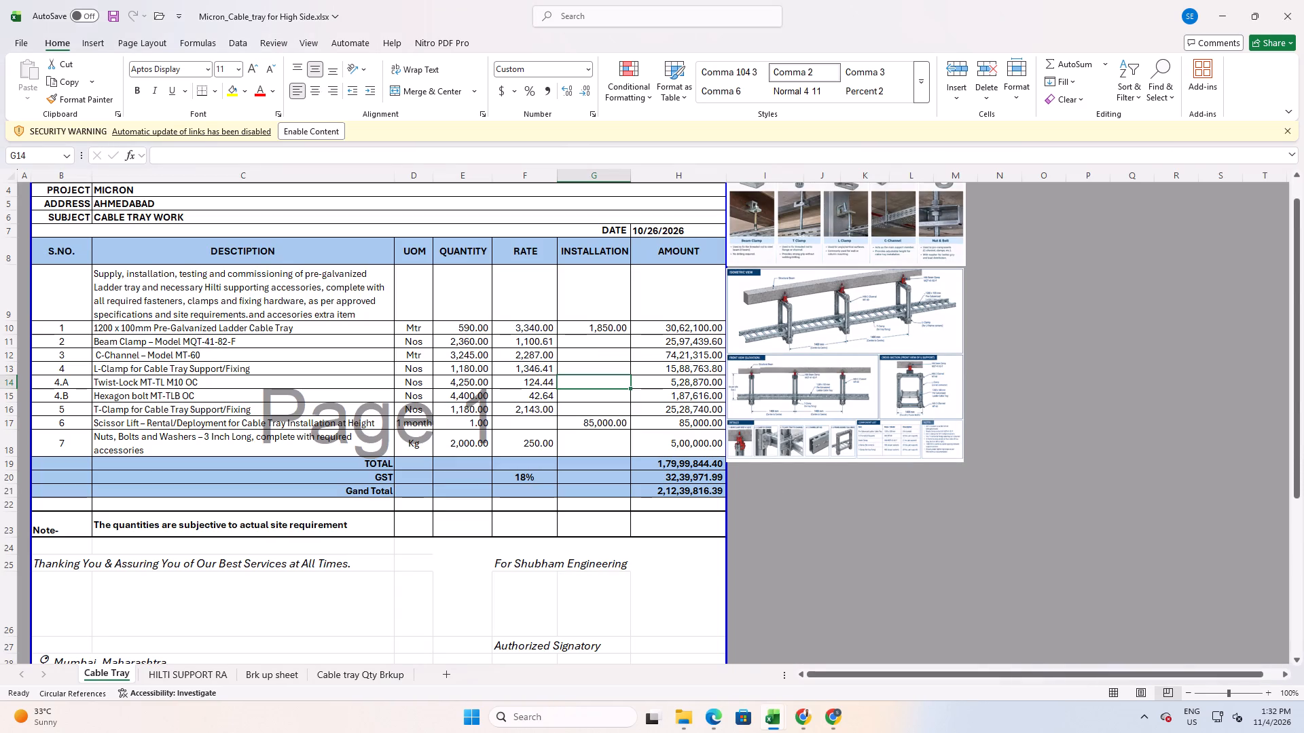
double_click(693, 464)
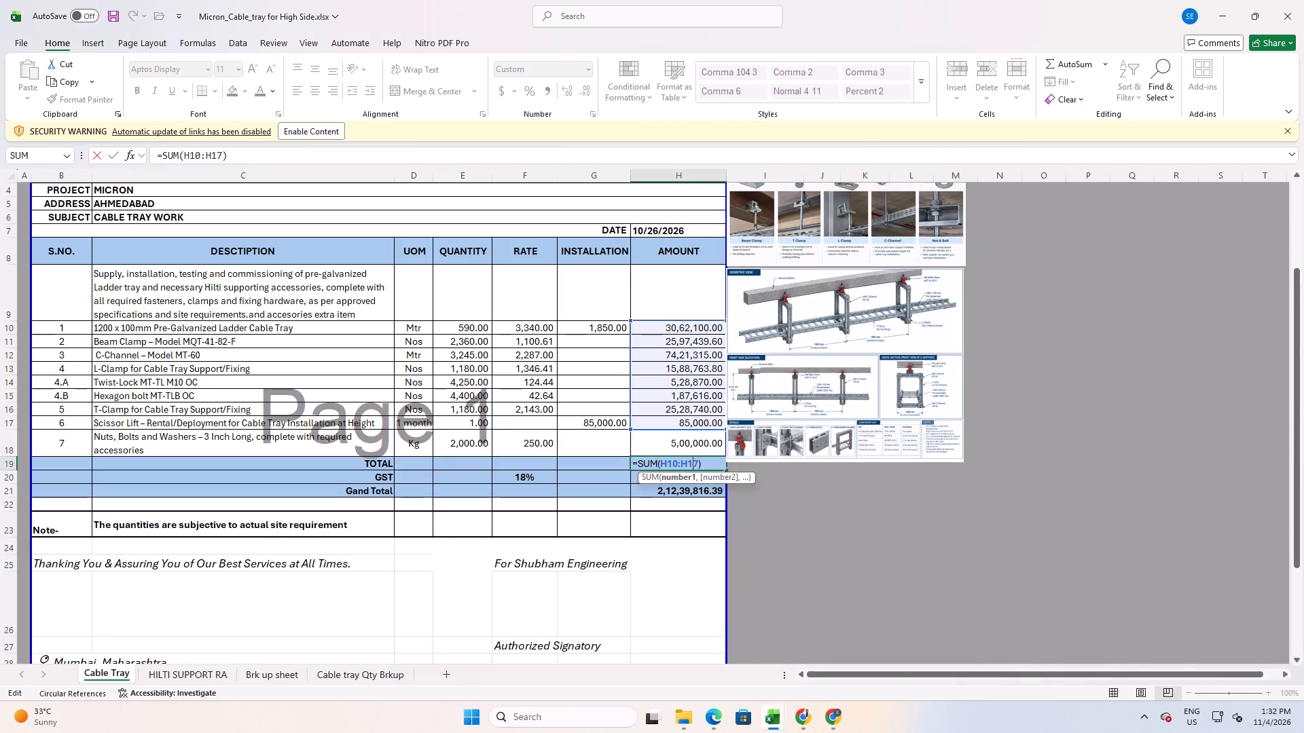
left_click_drag(723, 430, 727, 447)
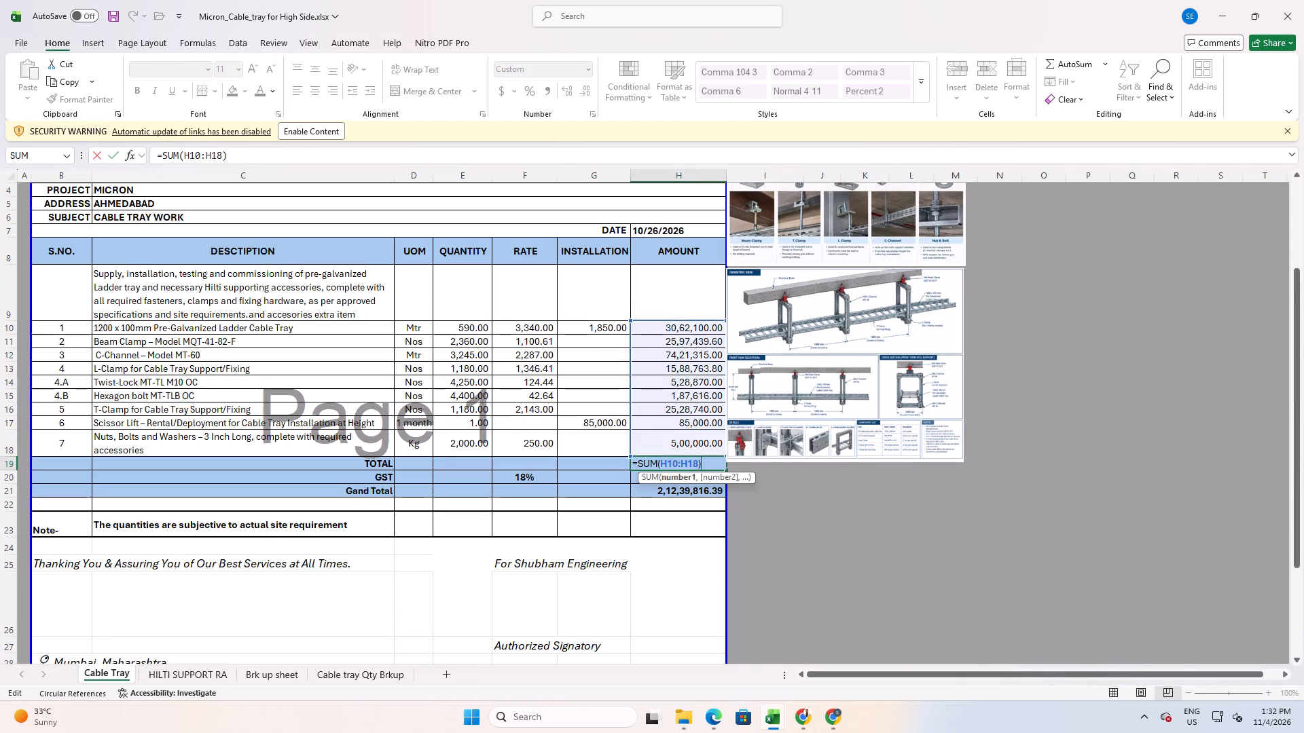
key("Return")
Check the sum of the addendum's section 22 totals in AH358:AH366 against the Cable Tray sheet's TOTAL.
key("alt+Tab")
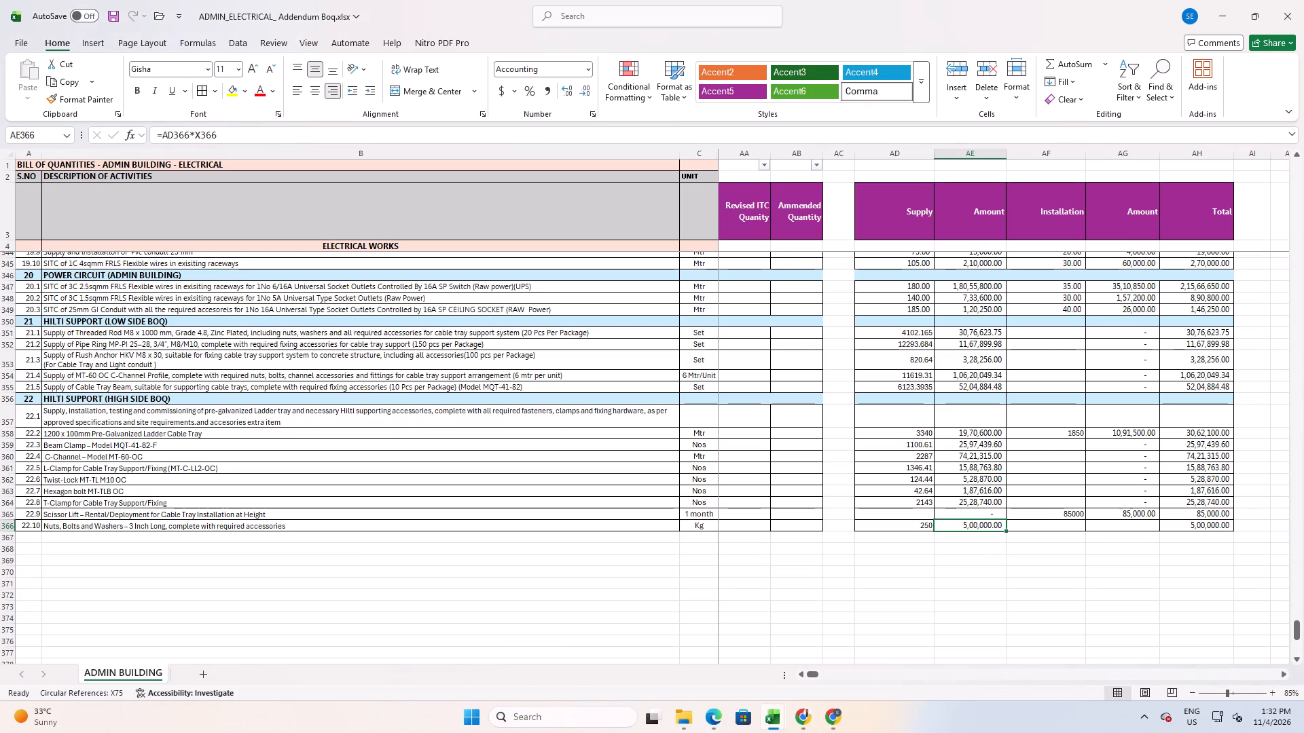
left_click_drag(1216, 430, 1213, 521)
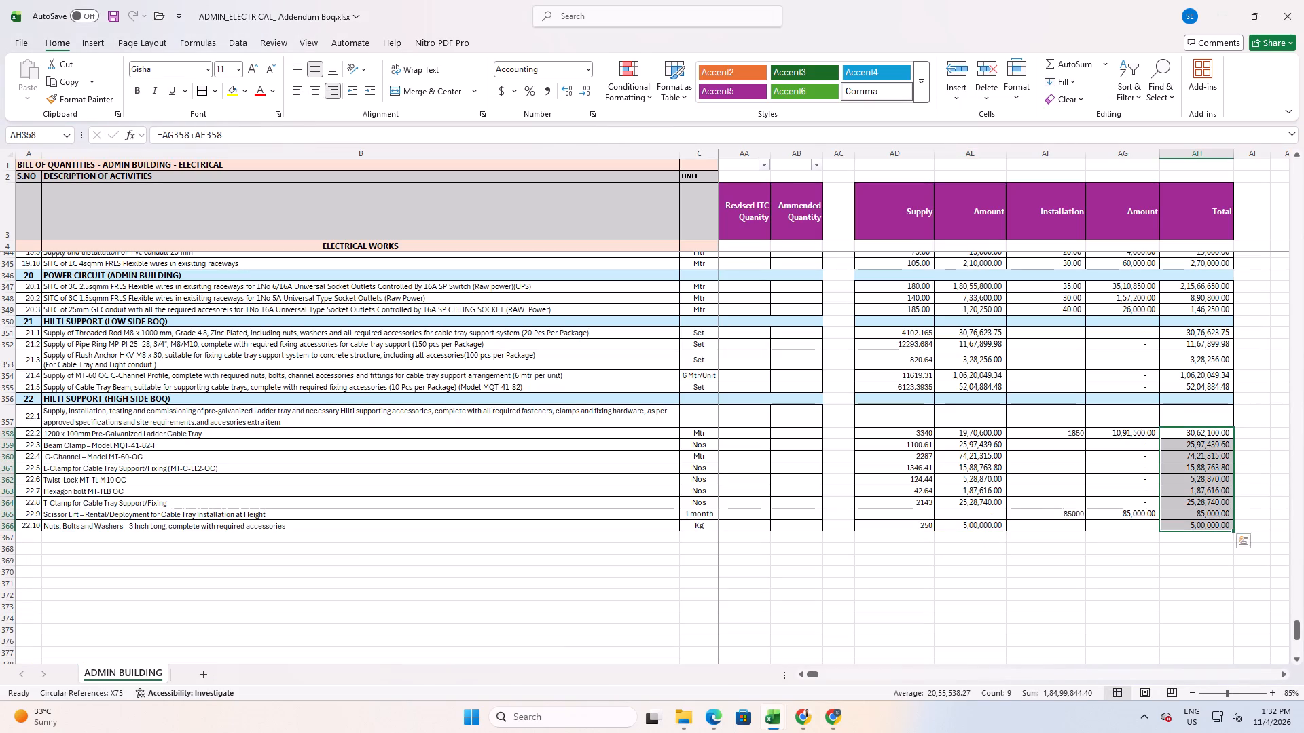
left_click(1036, 601)
key("alt+Tab")
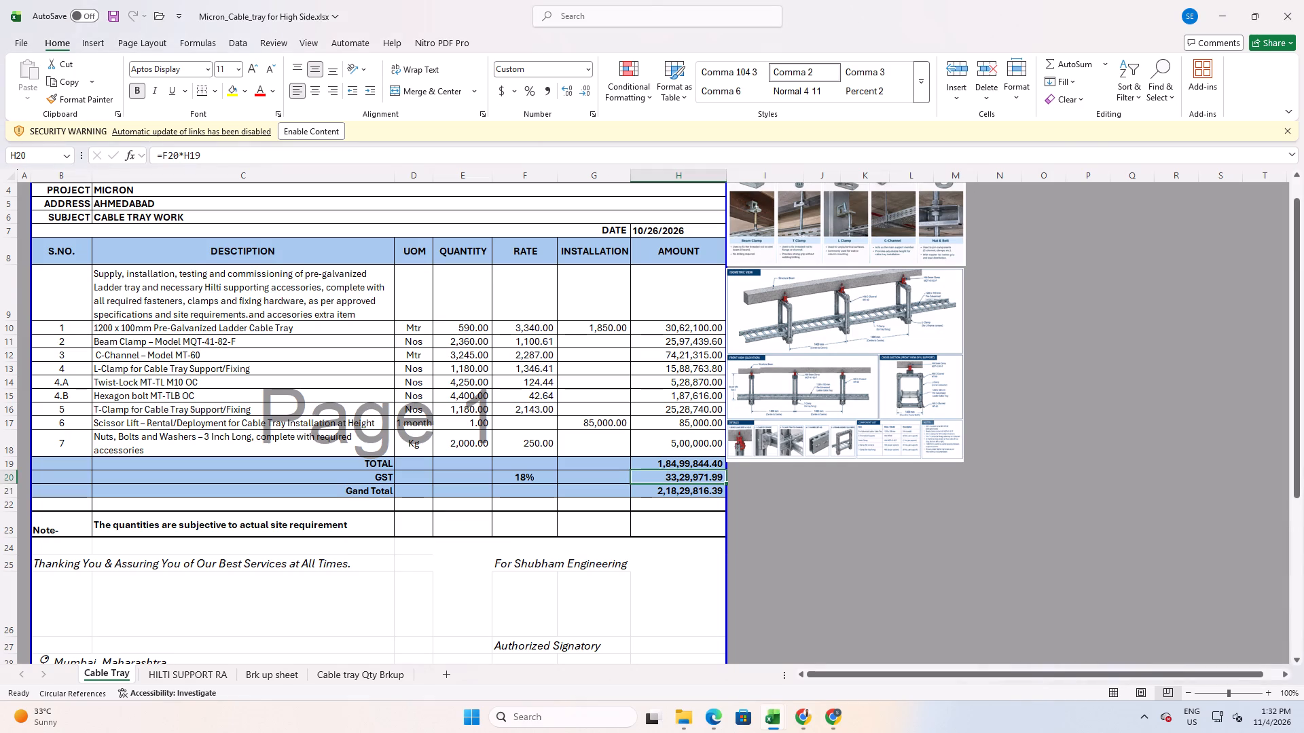
Compare section 22's line amounts in the addendum workbook with the Cable Tray sheet and review sections 19 to 21 above it.
key("alt+Tab")
key("alt+Tab")
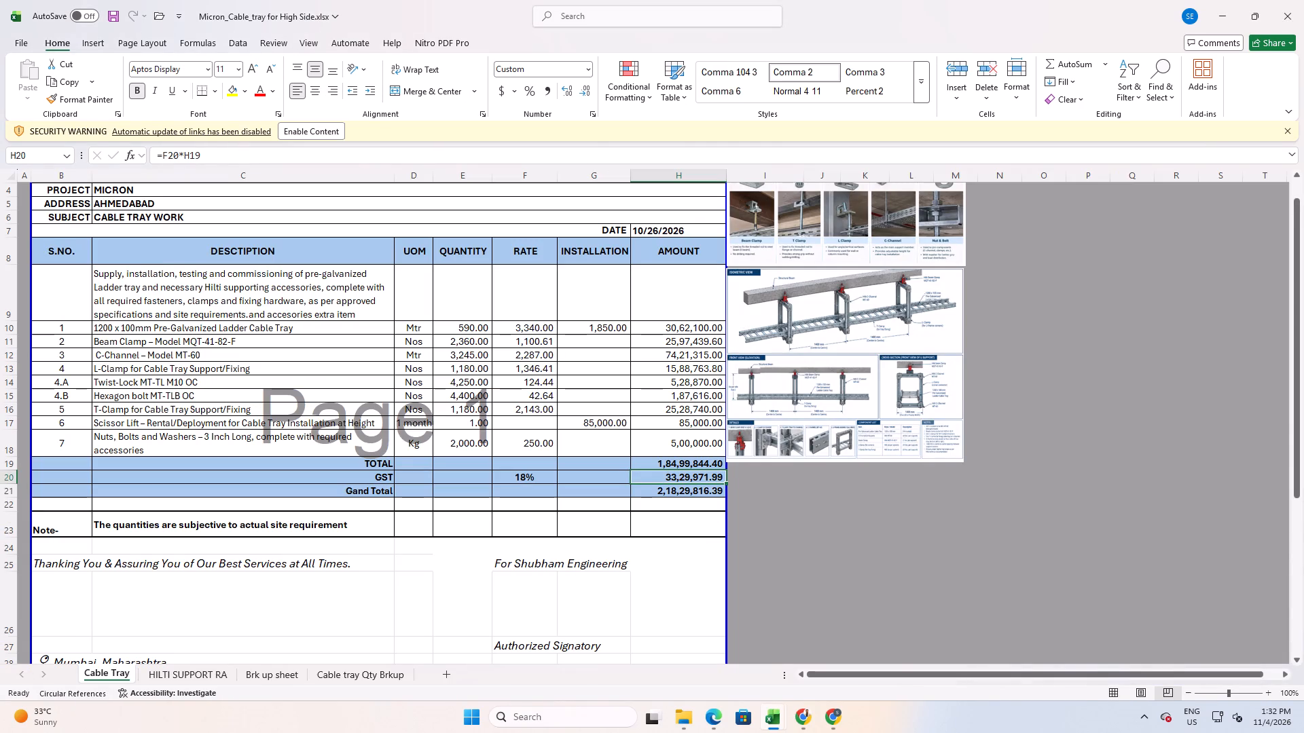
key("alt+Tab")
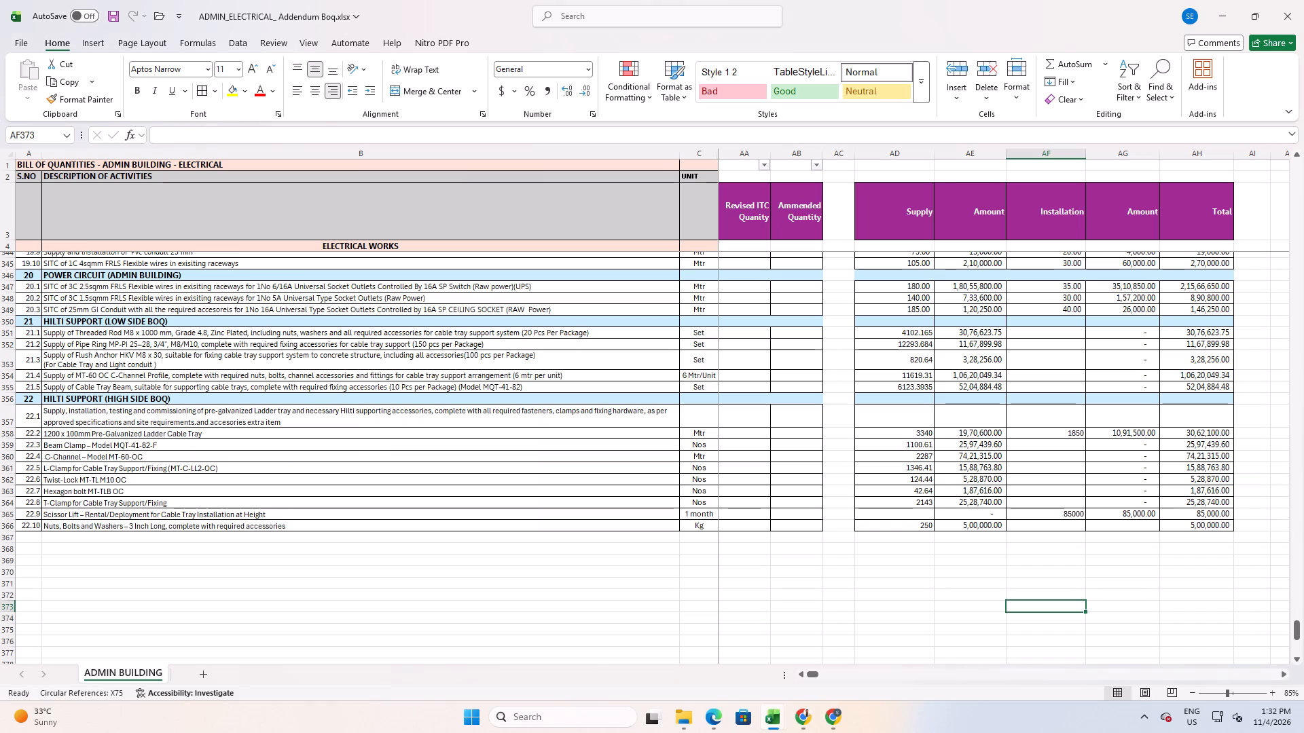
scroll(243, 580, "down", 2)
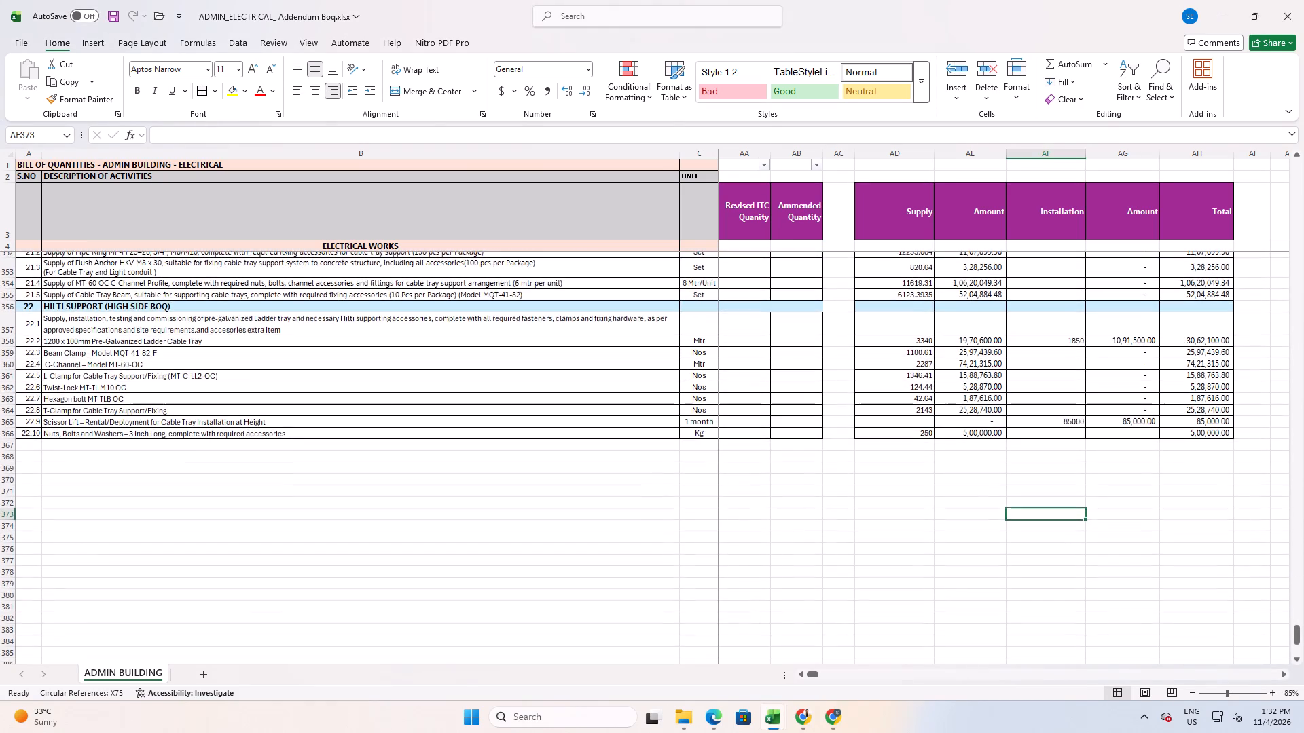
scroll(243, 580, "down", 1)
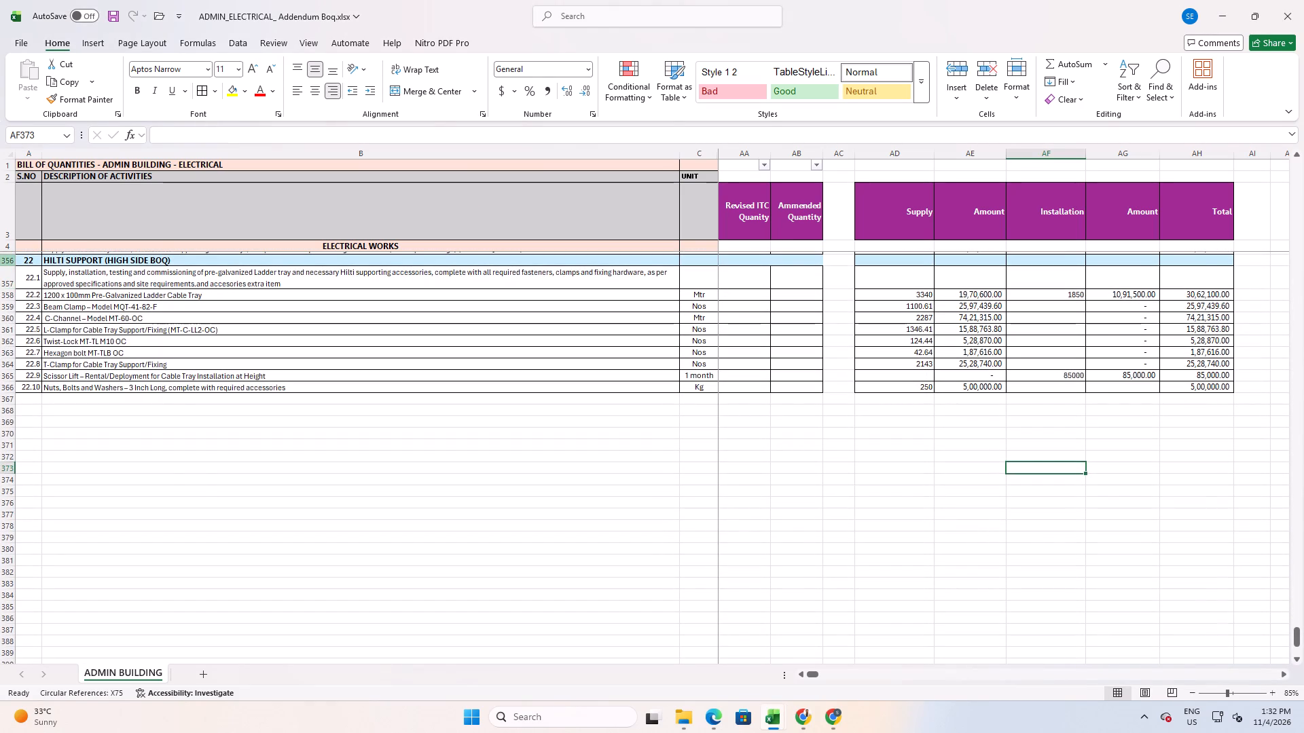
key("alt+Tab")
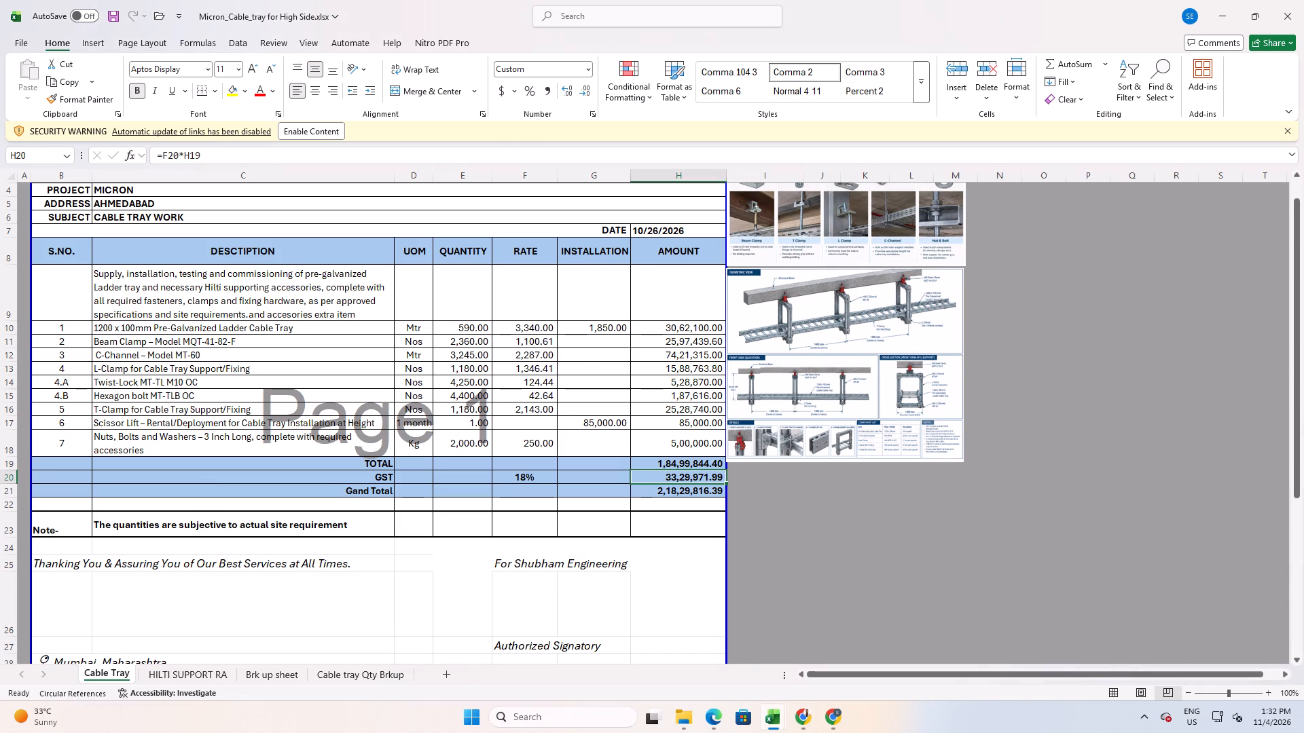
key("alt+Tab")
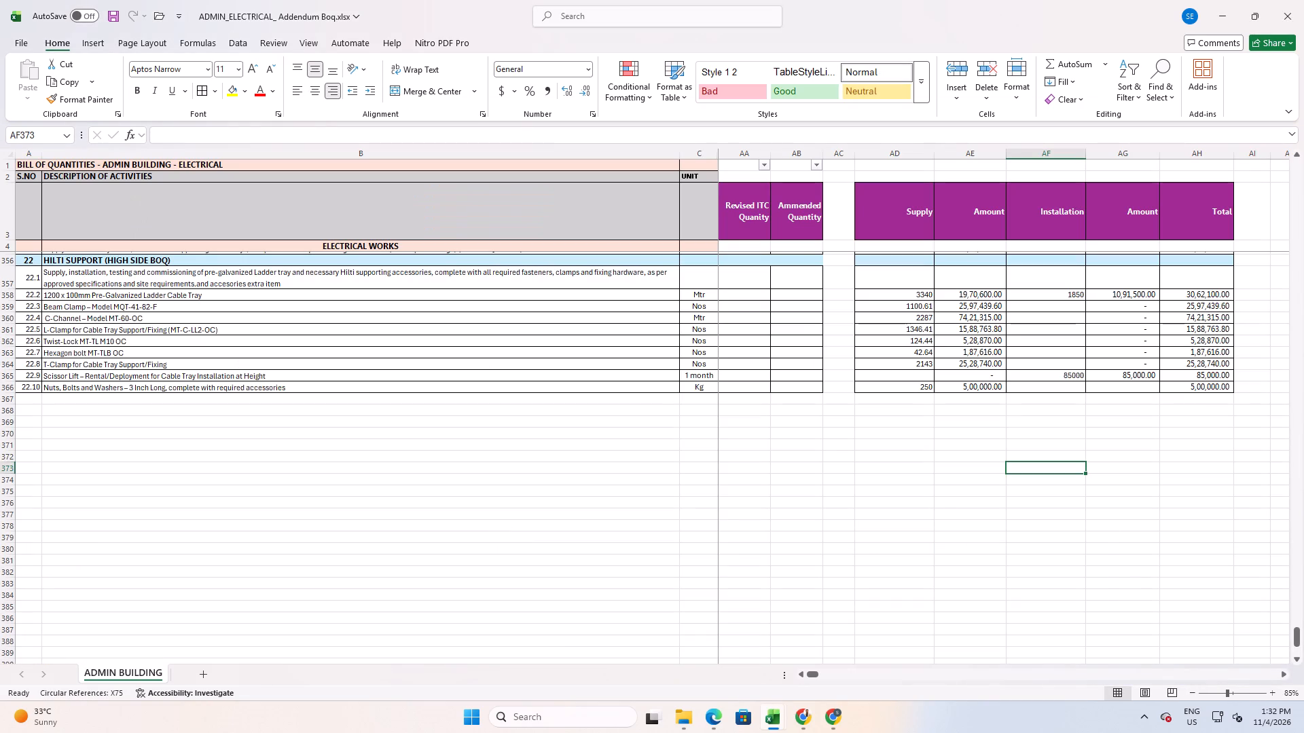
scroll(433, 456, "up", 2)
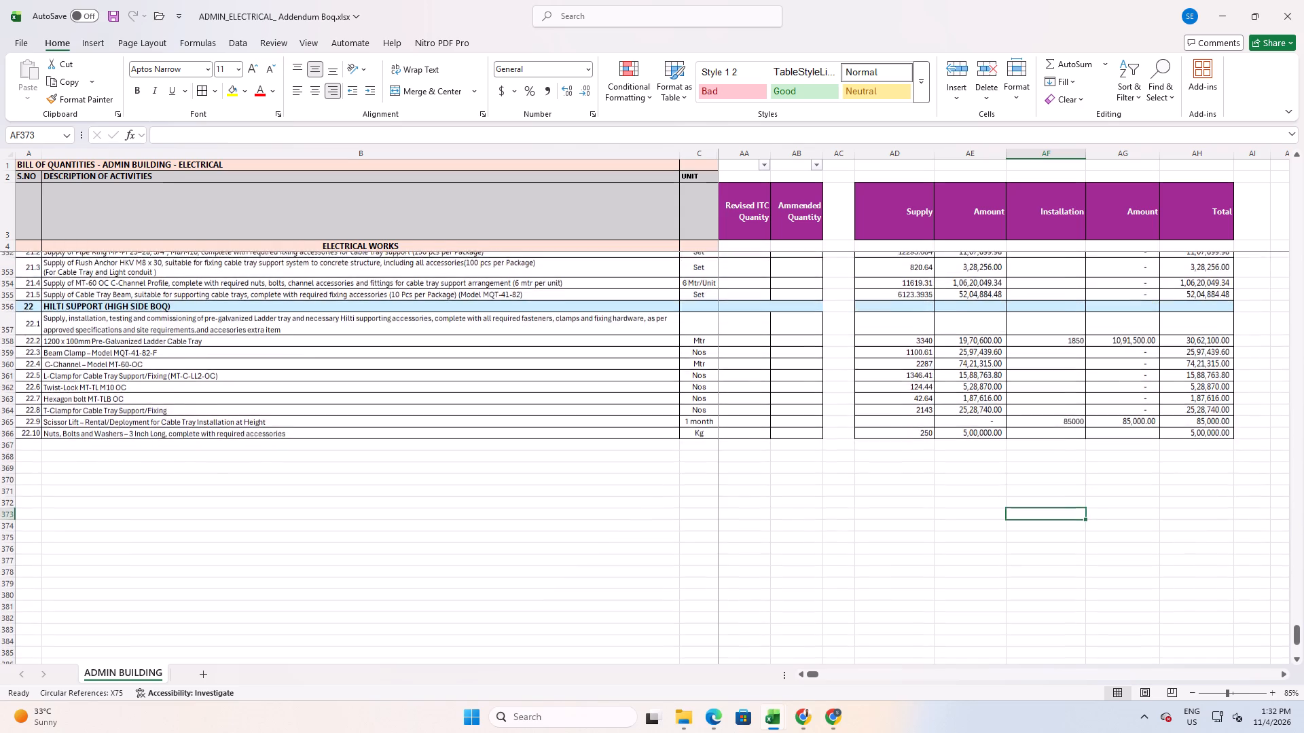
scroll(269, 602, "up", 3)
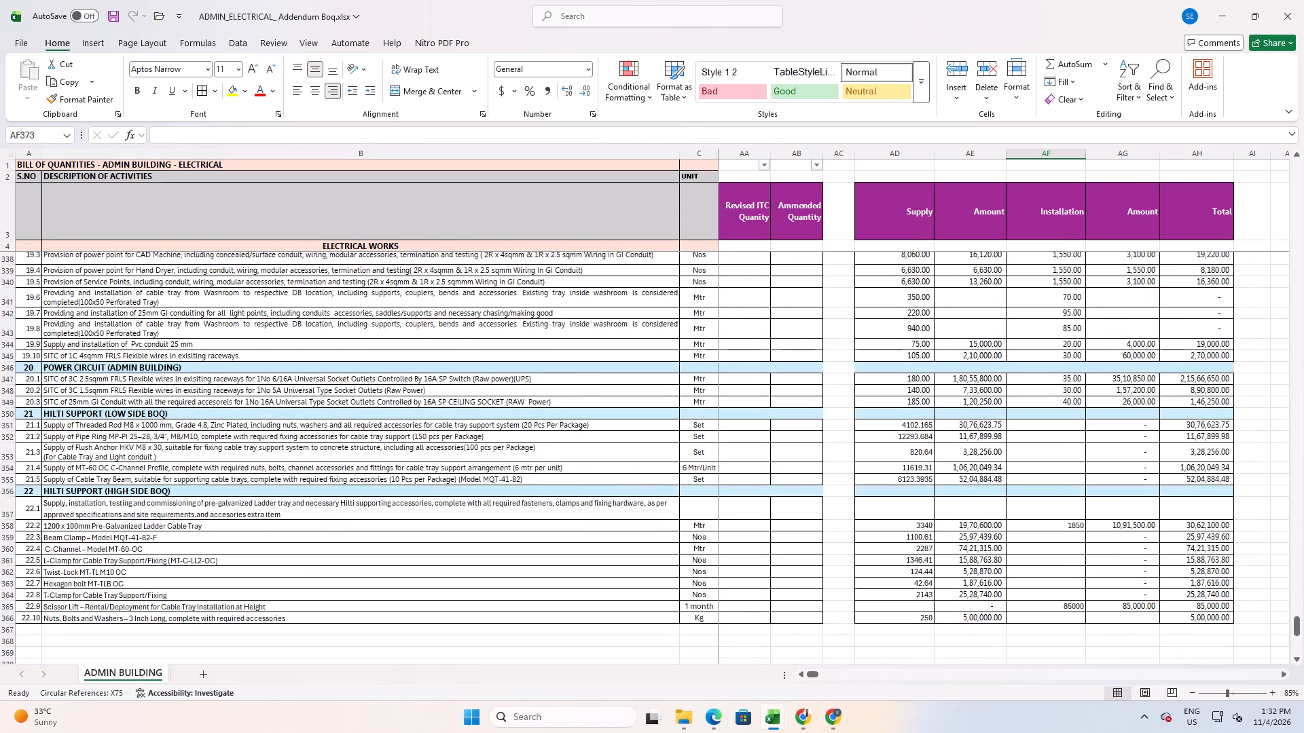
scroll(268, 601, "down", 3)
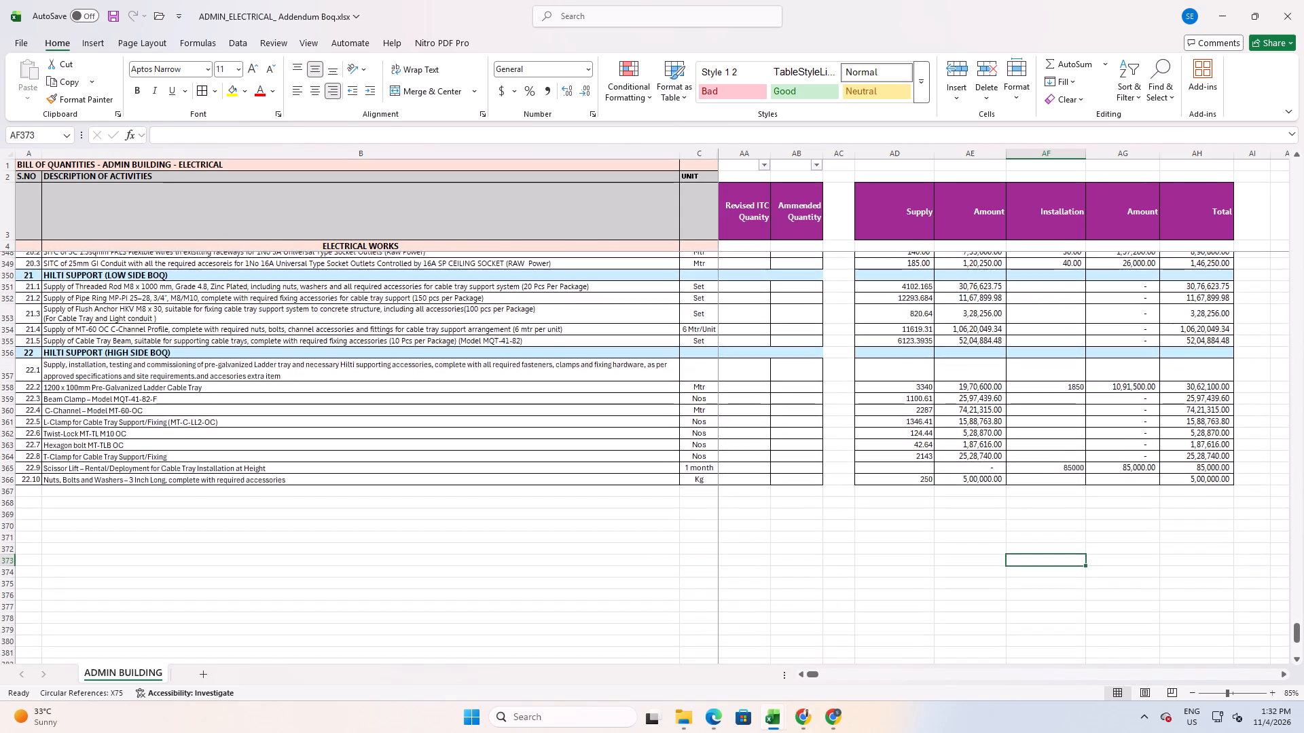
scroll(276, 639, "down", 1)
scroll(325, 540, "up", 5)
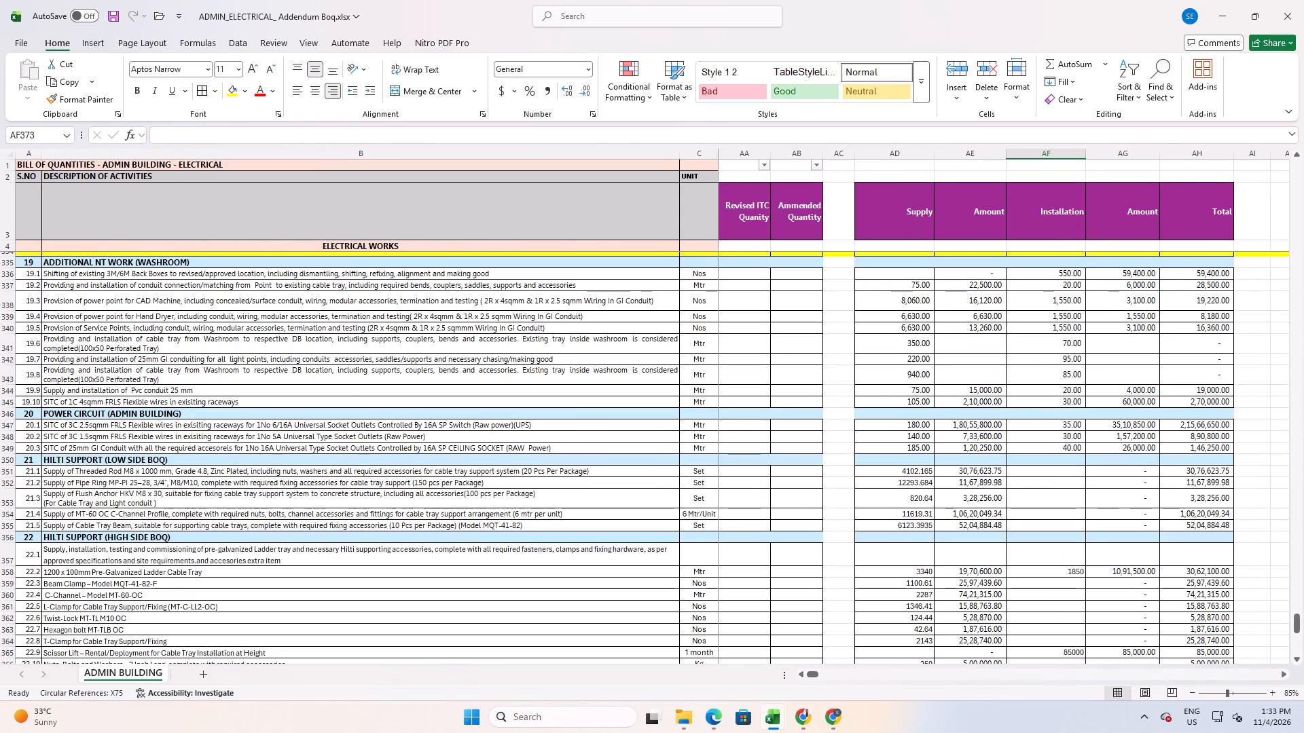
scroll(325, 540, "down", 2)
Look over the workbooks in the MICRON project's FINAL folder in File Explorer, returning to the addendum workbook.
key("alt+Tab")
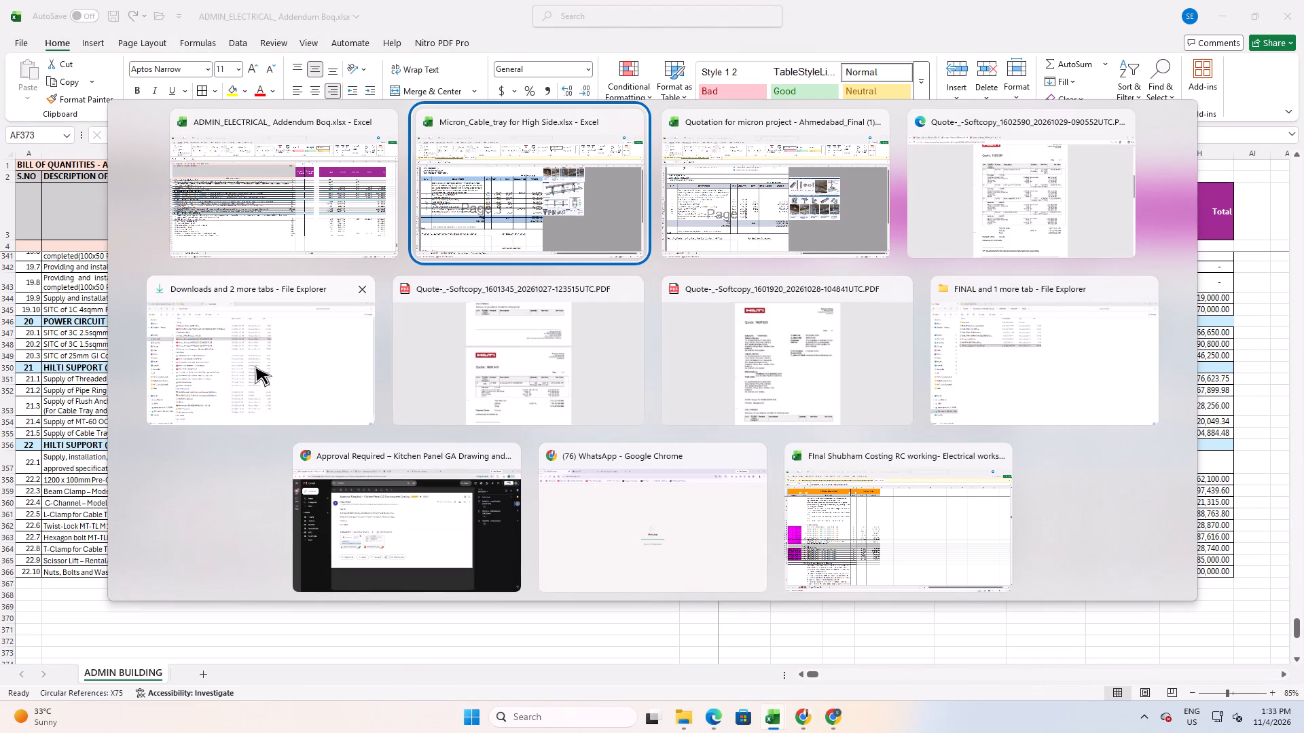
left_click(0, 332, "alt")
left_click(59, 339)
scroll(169, 447, "up", 2)
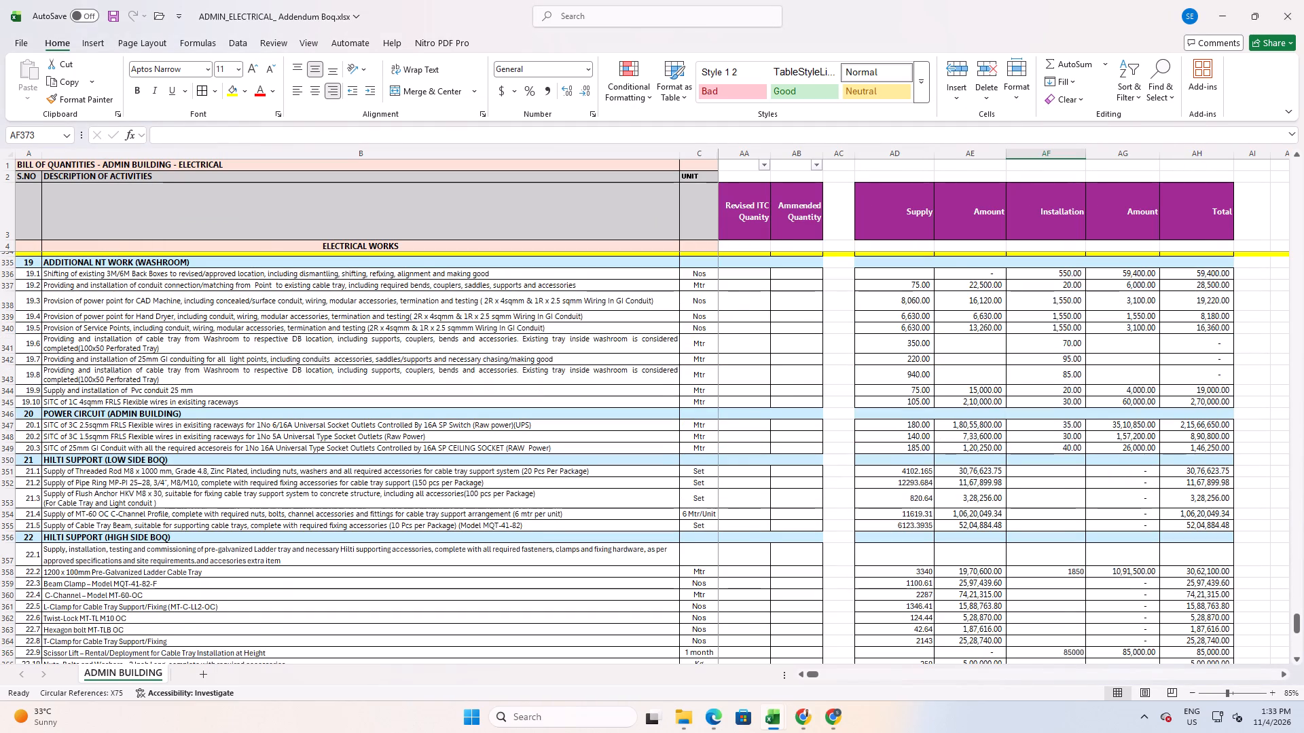
scroll(173, 451, "down", 1)
key("alt+Tab")
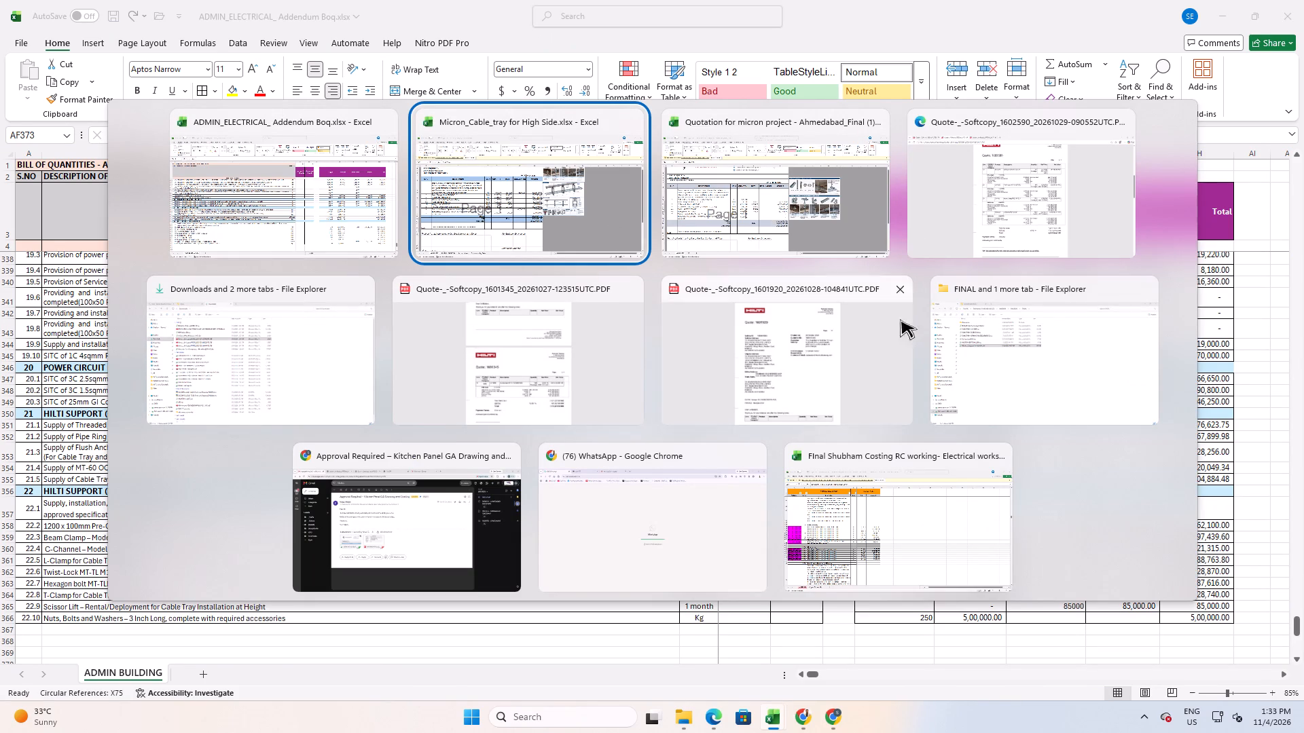
left_click(990, 338, "alt")
left_click(318, 316)
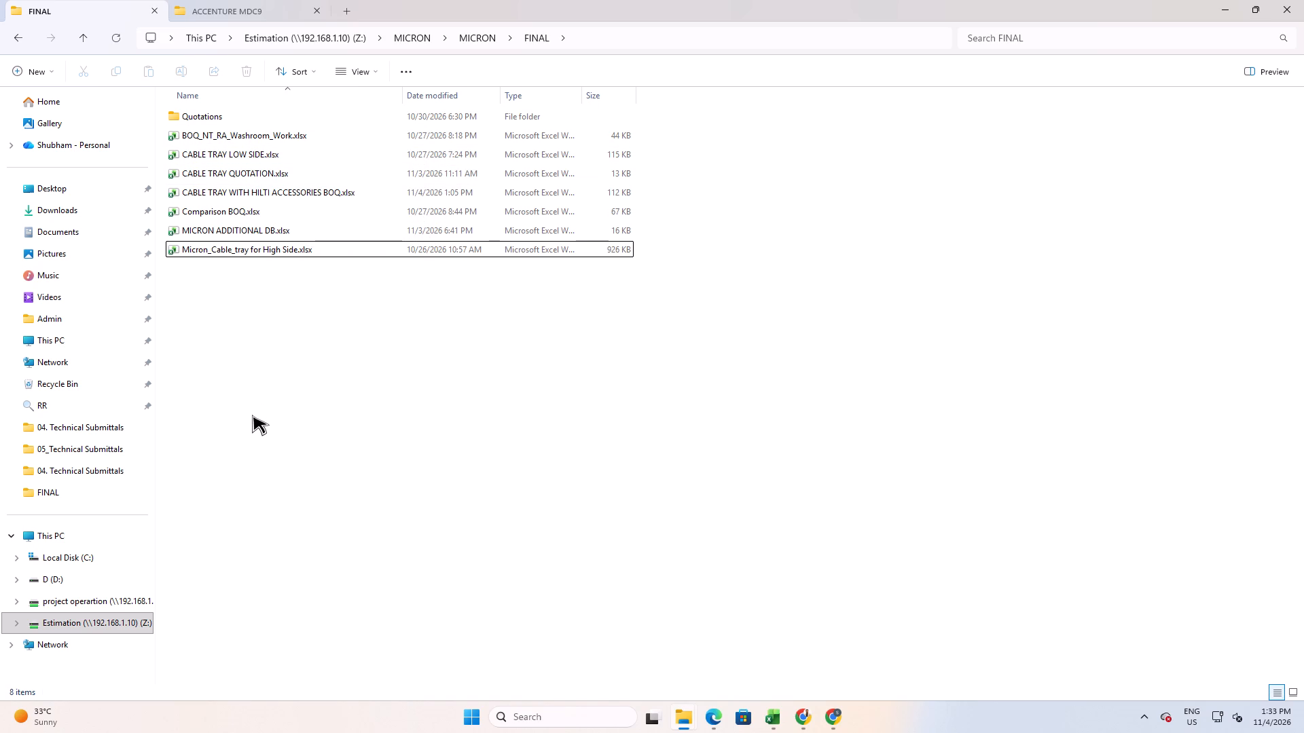
key("alt+Tab")
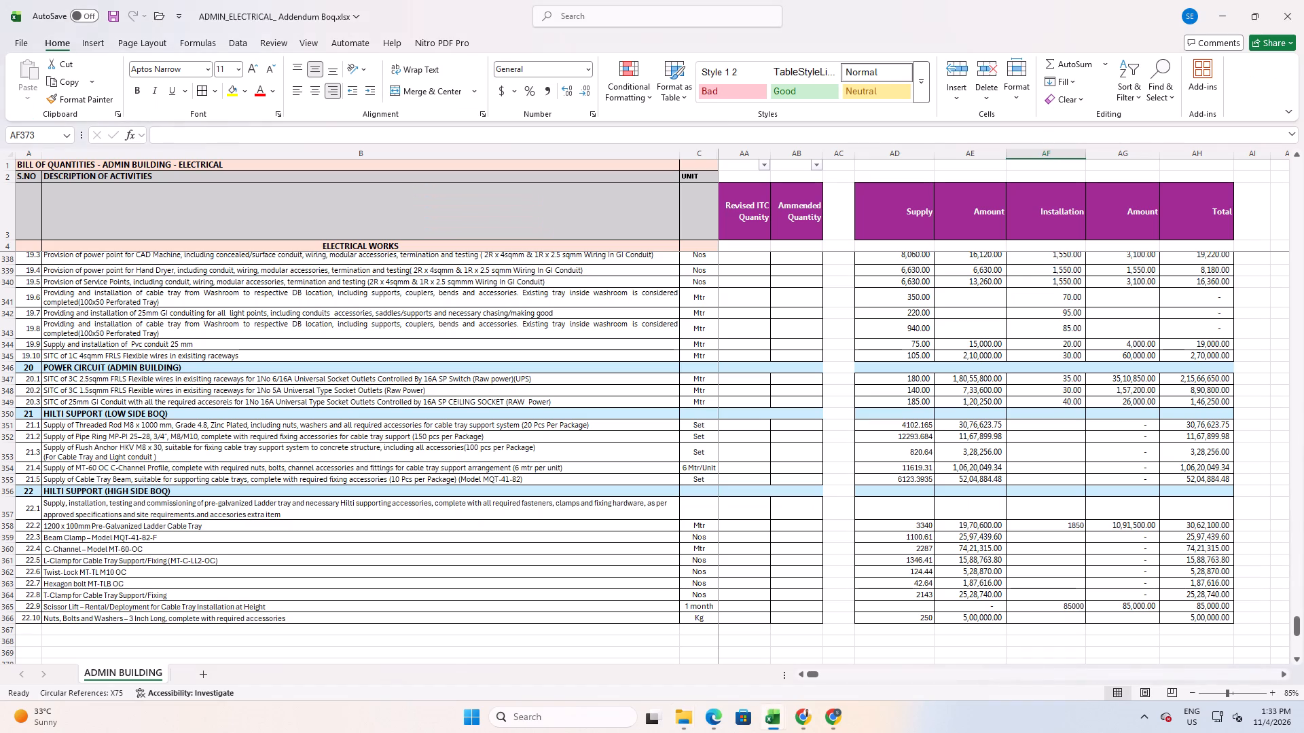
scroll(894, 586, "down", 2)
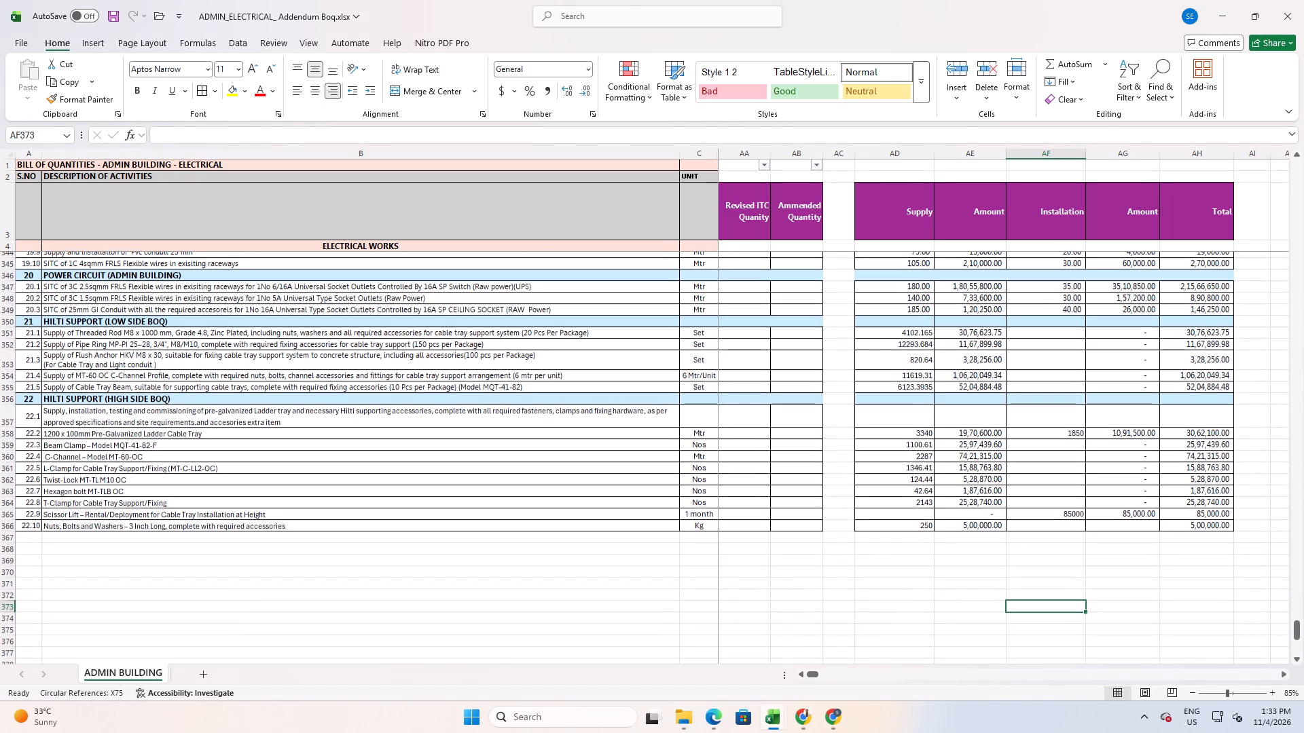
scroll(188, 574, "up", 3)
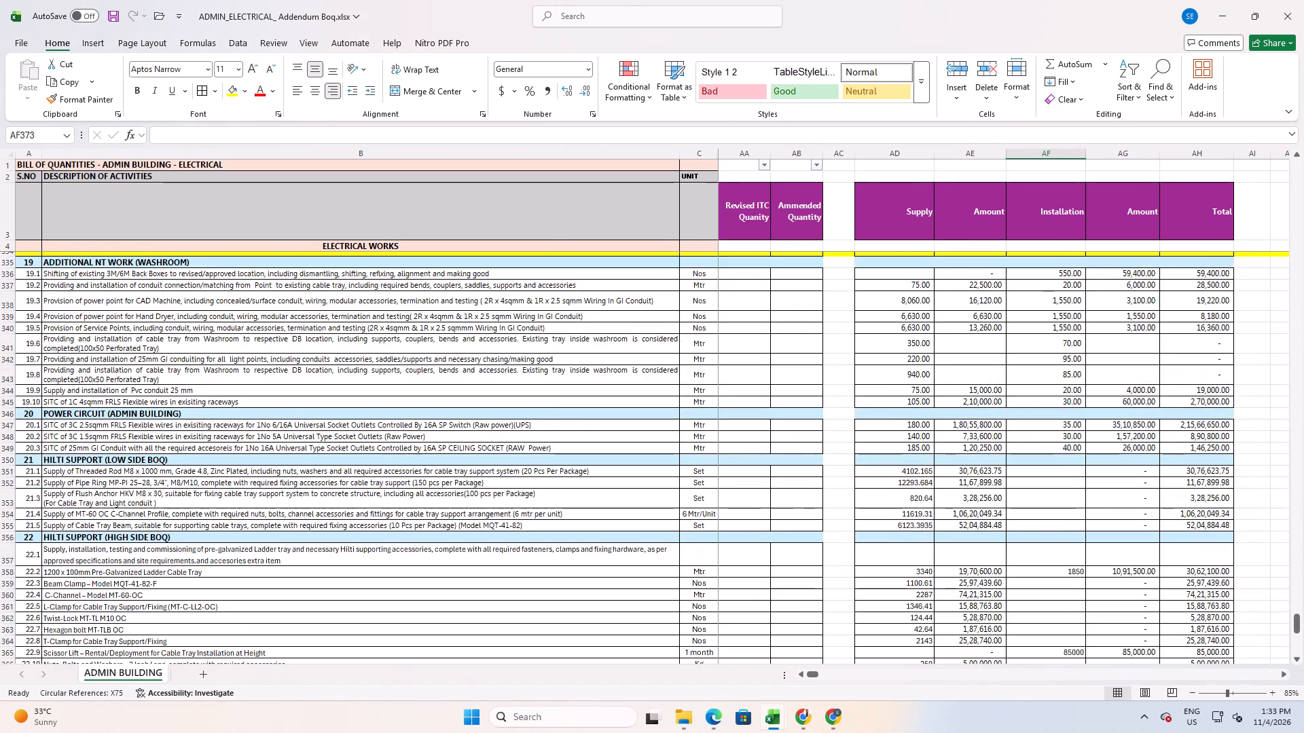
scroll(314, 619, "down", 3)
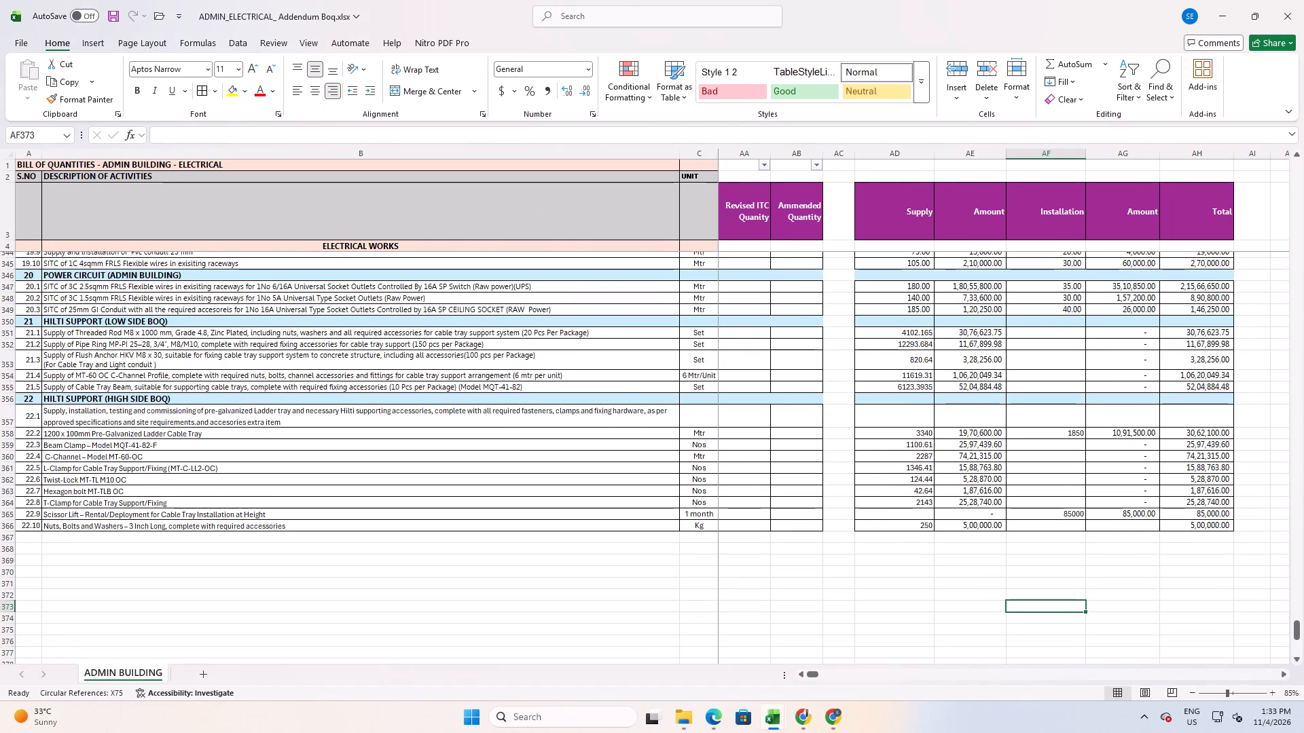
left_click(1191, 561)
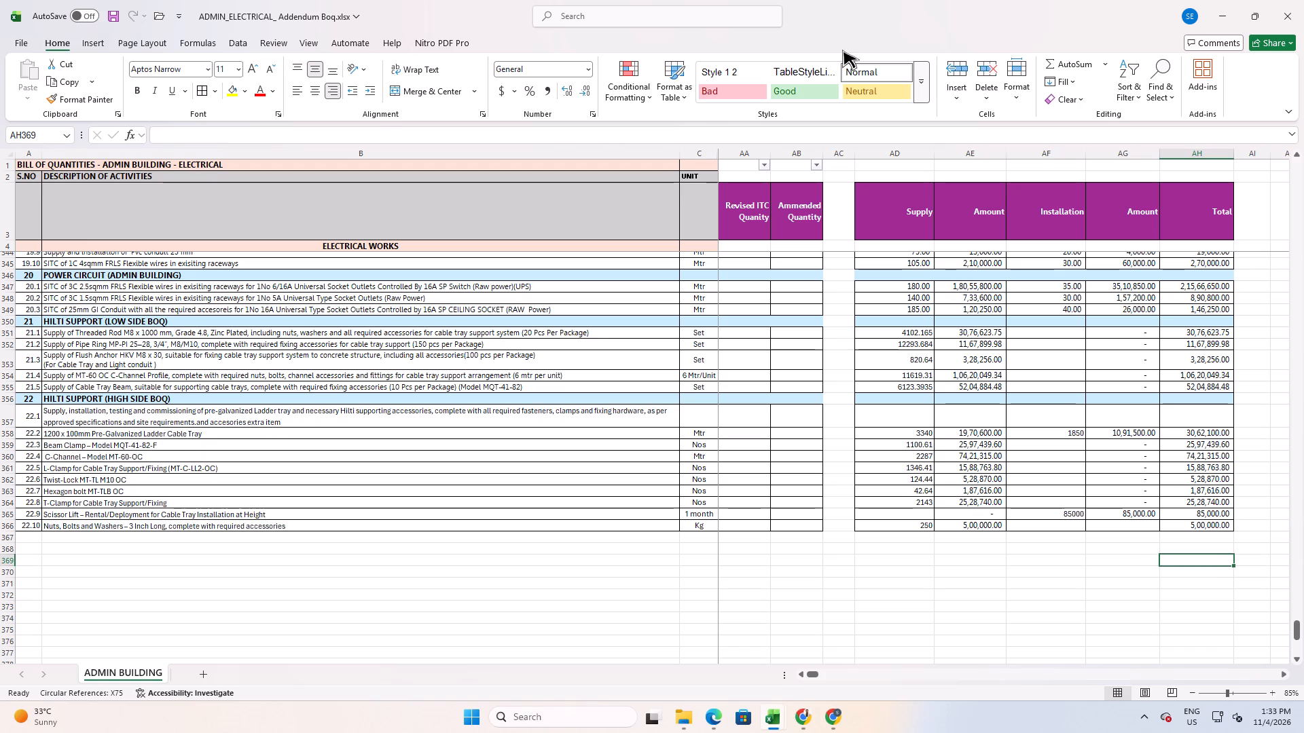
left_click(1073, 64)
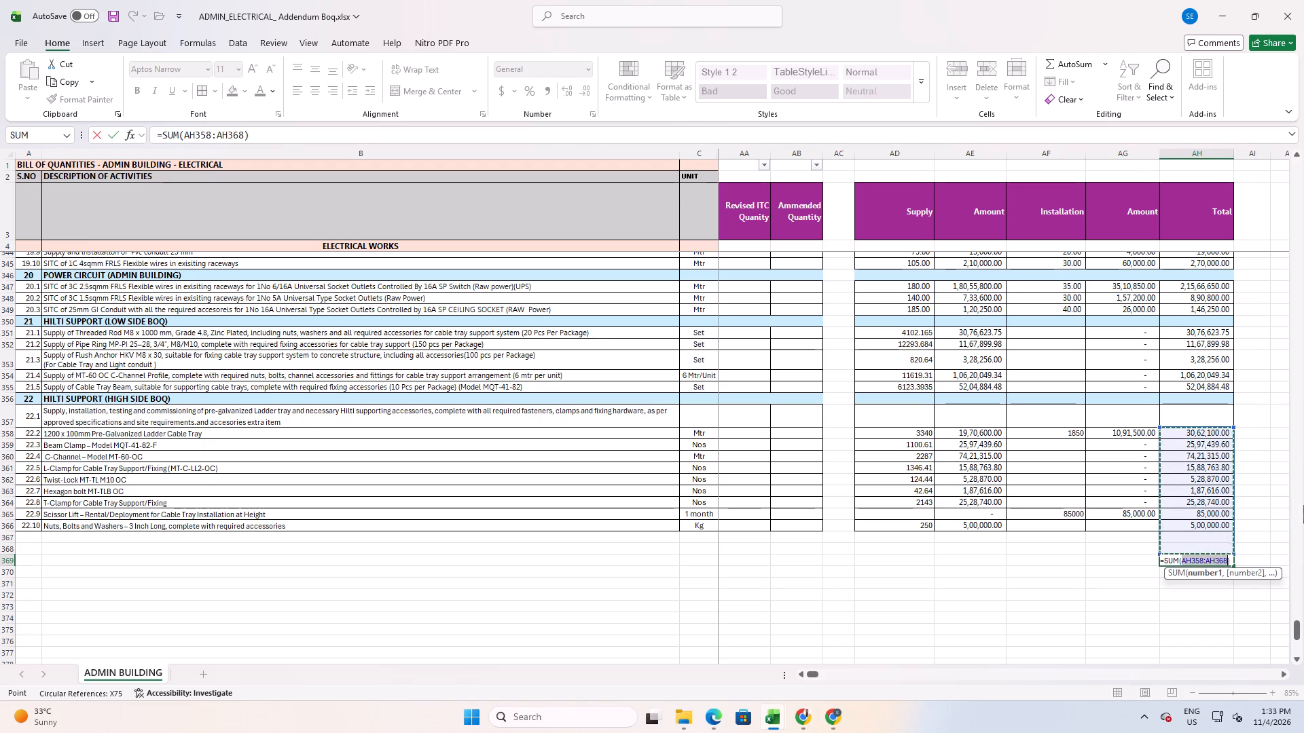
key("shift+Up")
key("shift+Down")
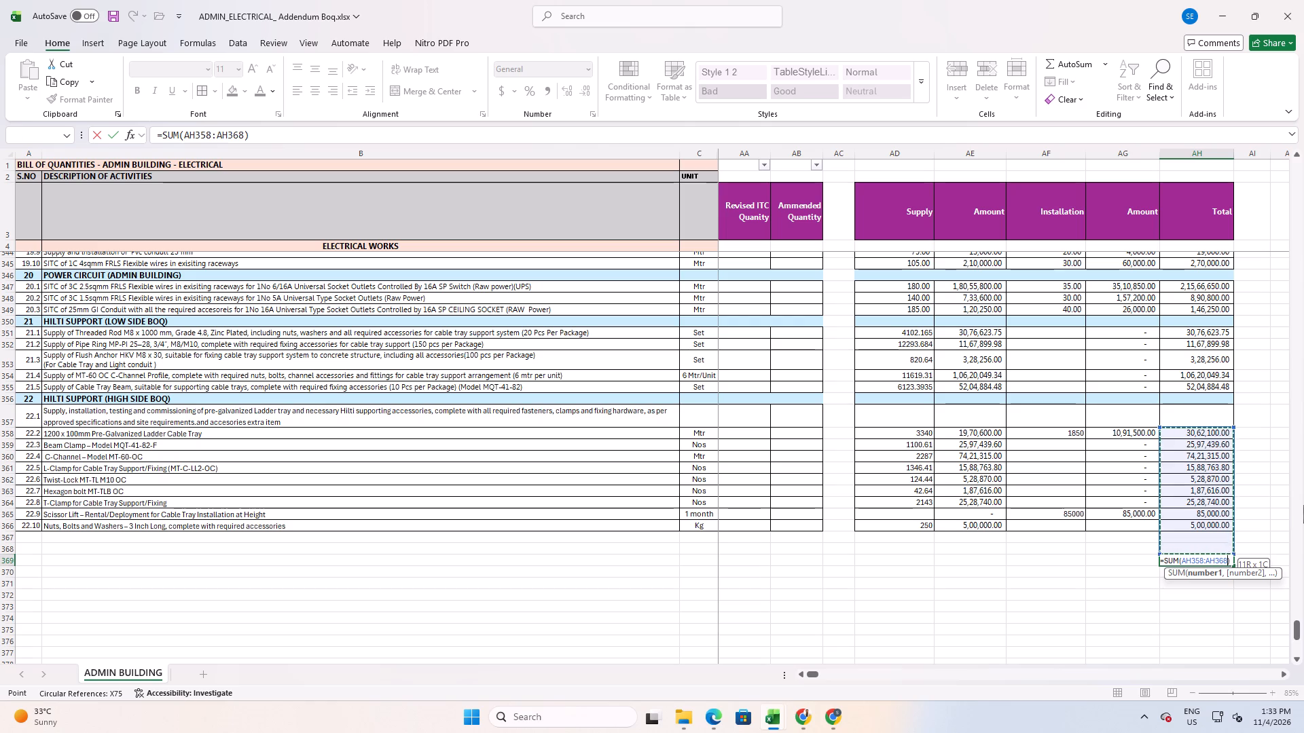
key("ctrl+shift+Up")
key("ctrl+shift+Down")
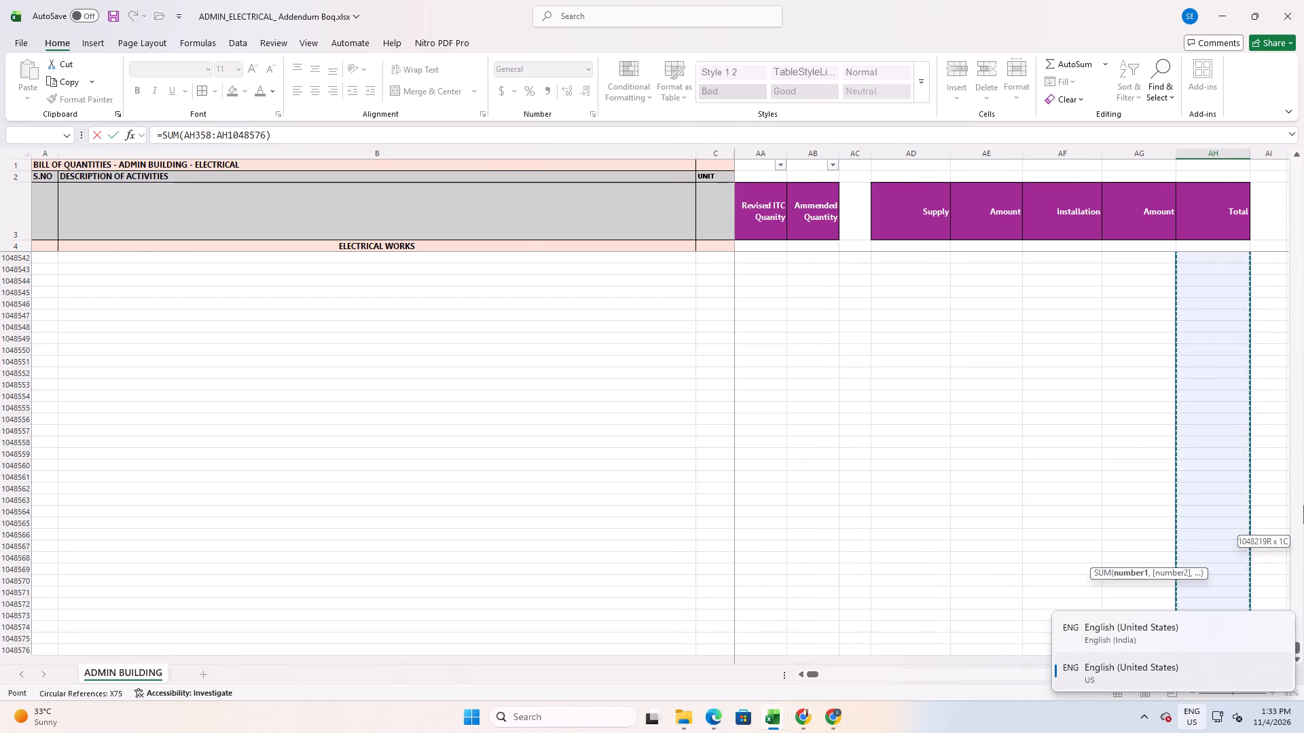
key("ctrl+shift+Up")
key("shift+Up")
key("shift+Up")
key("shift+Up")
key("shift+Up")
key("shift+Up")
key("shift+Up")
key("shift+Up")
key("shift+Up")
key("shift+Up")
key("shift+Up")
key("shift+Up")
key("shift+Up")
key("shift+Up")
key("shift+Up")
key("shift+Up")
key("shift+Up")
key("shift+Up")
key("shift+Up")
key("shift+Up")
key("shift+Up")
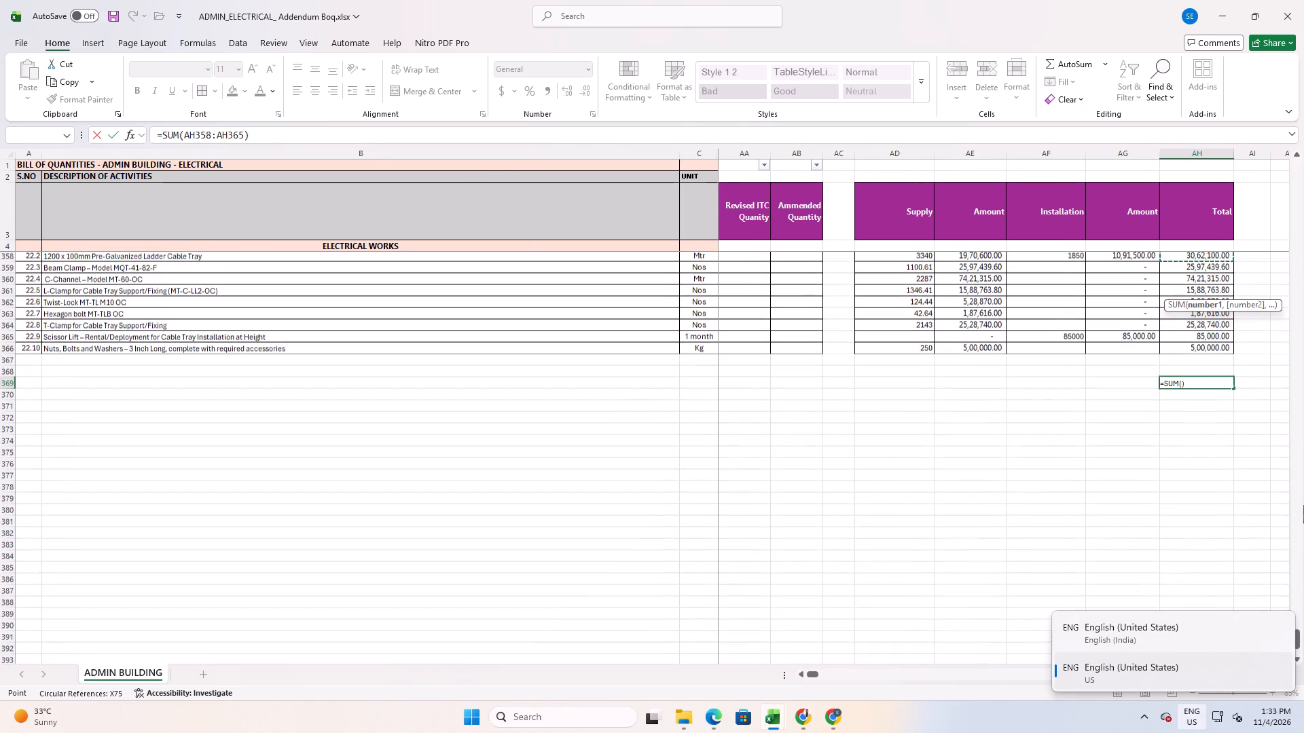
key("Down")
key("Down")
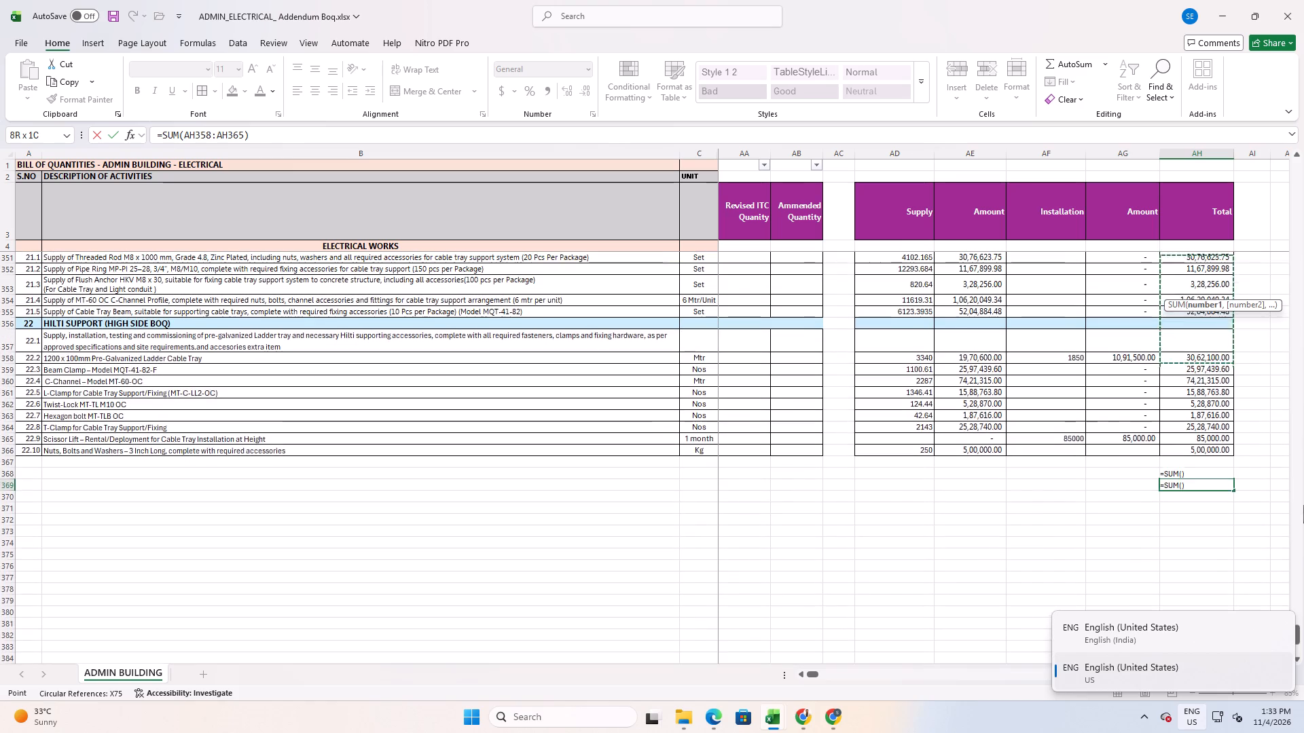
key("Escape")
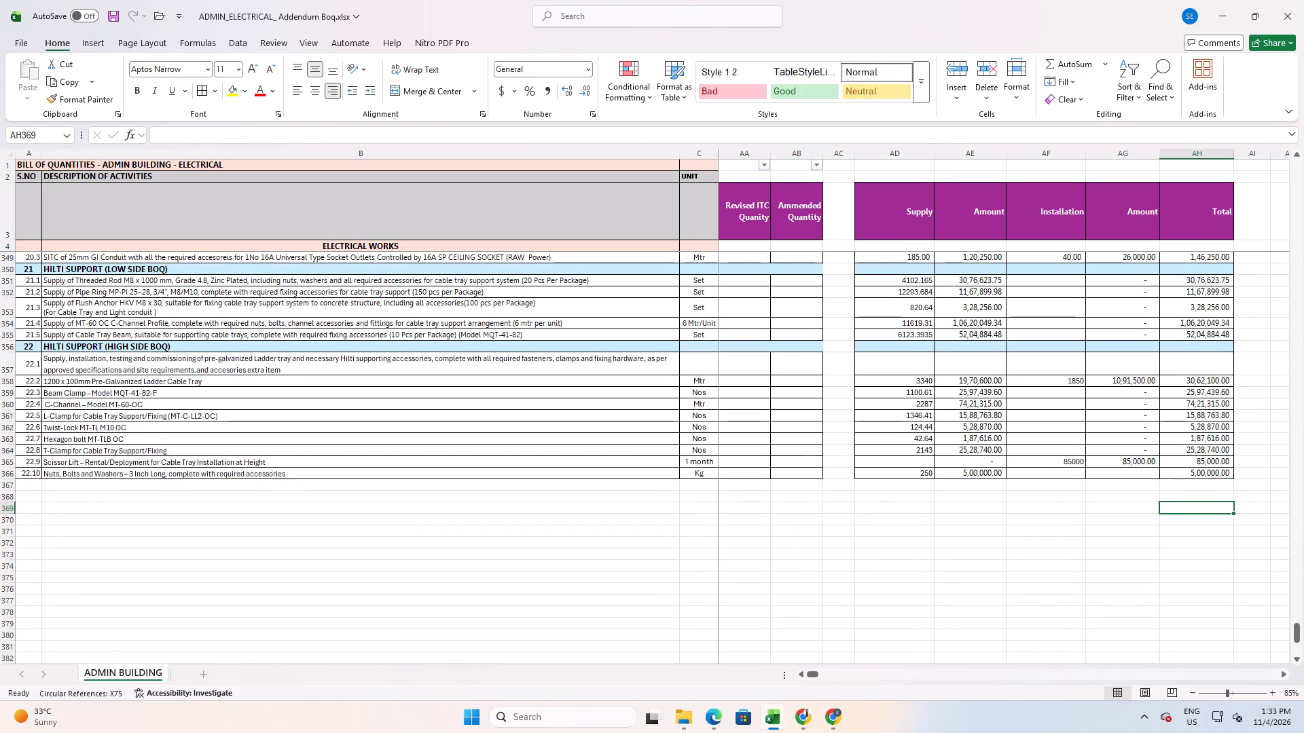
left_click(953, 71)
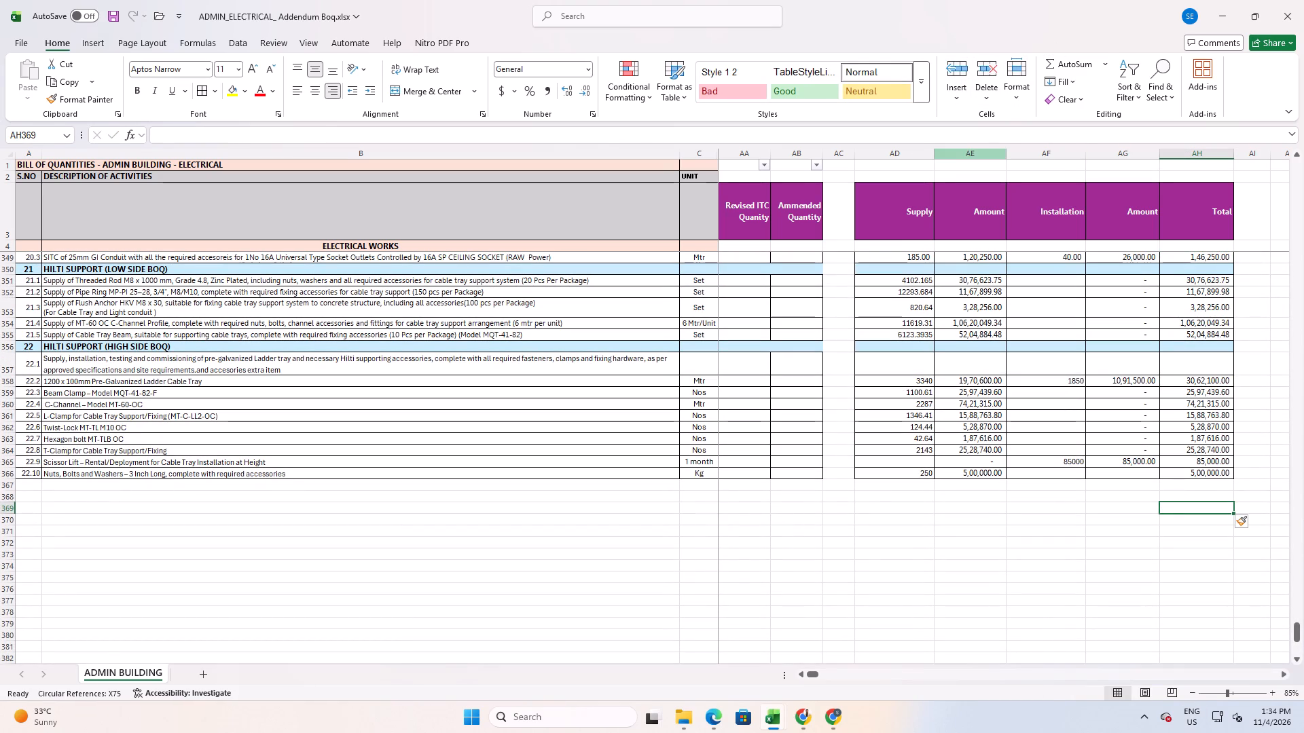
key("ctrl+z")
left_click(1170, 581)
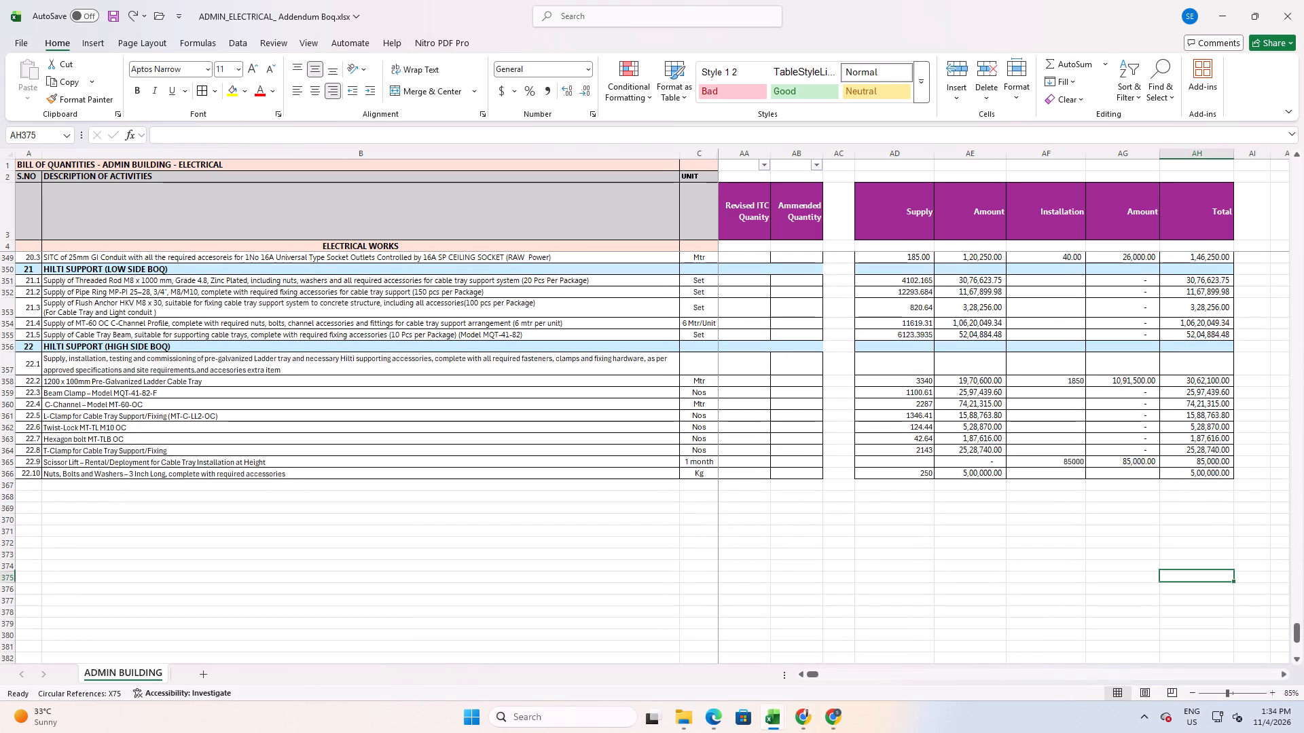
In AH369 below section 22, add a grand total of the Total column with the formula =SUM(AH8:AH368).
left_click(1206, 505)
left_click(1076, 64)
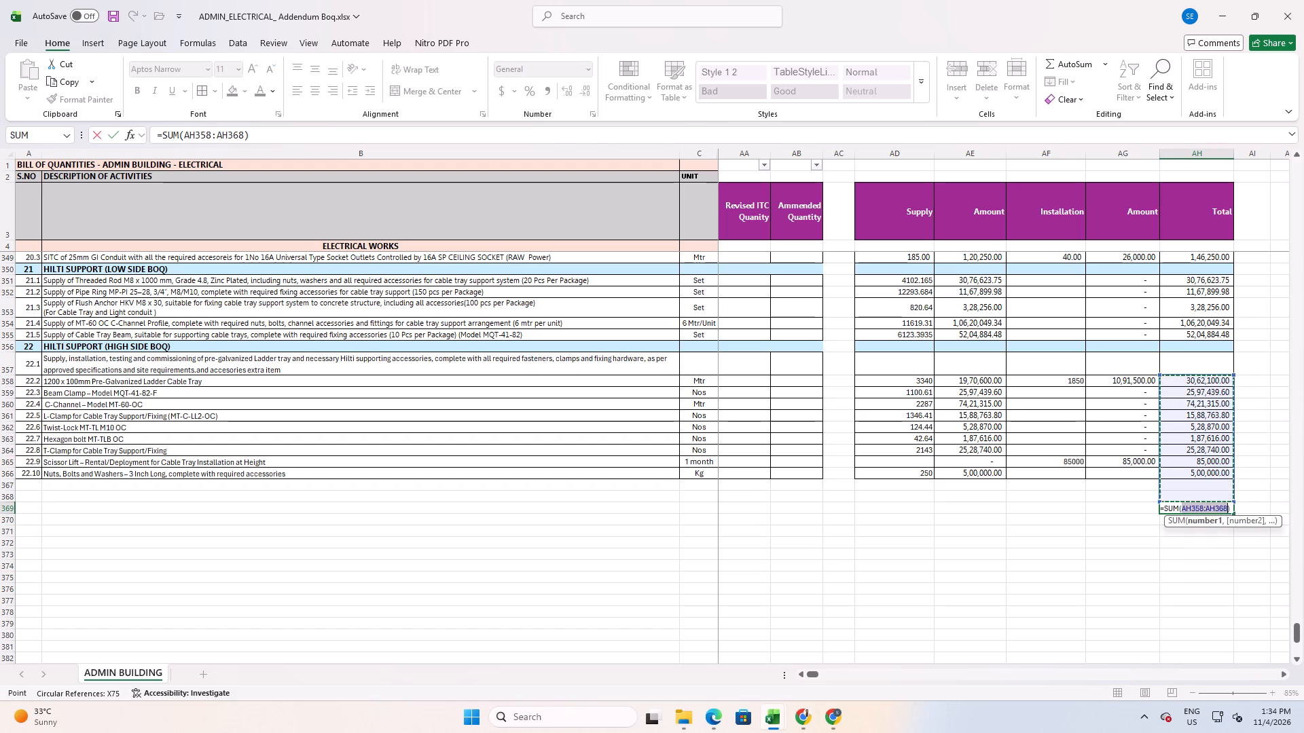
left_click_drag(1234, 375, 1223, 71)
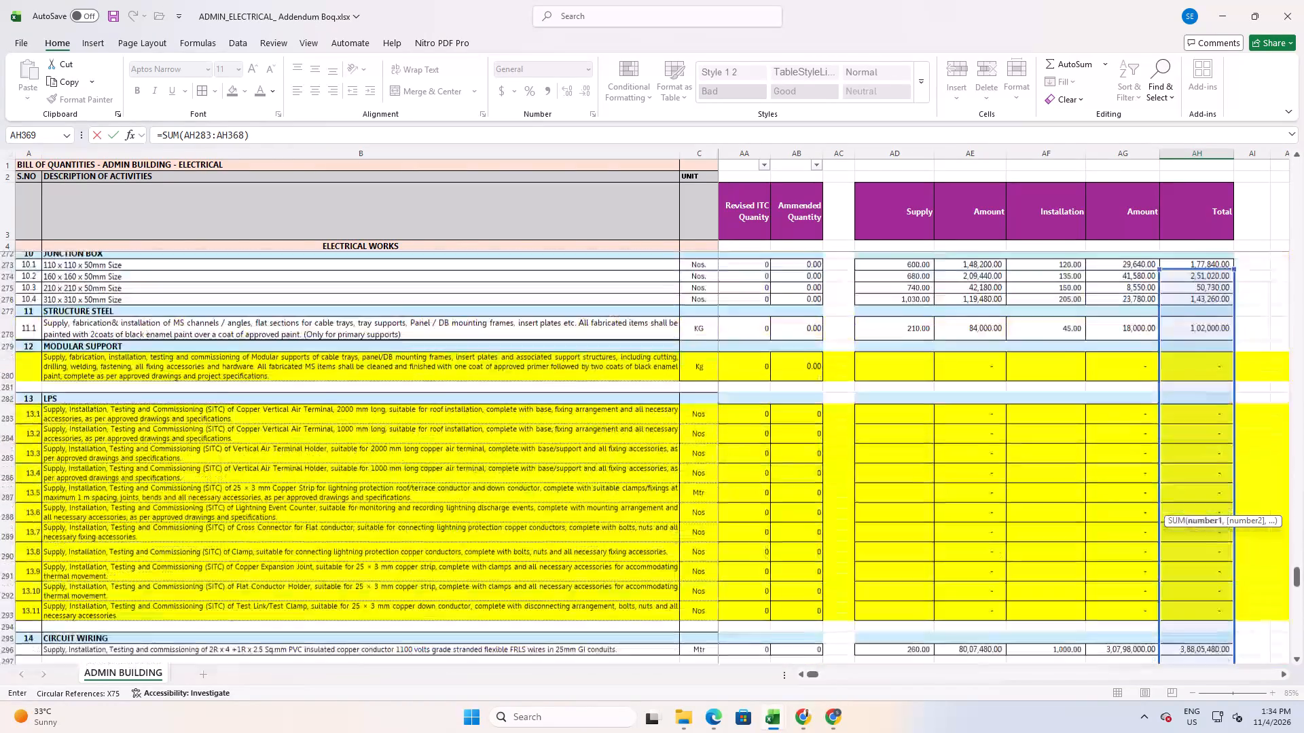
left_click_drag(1223, 71, 1220, 18)
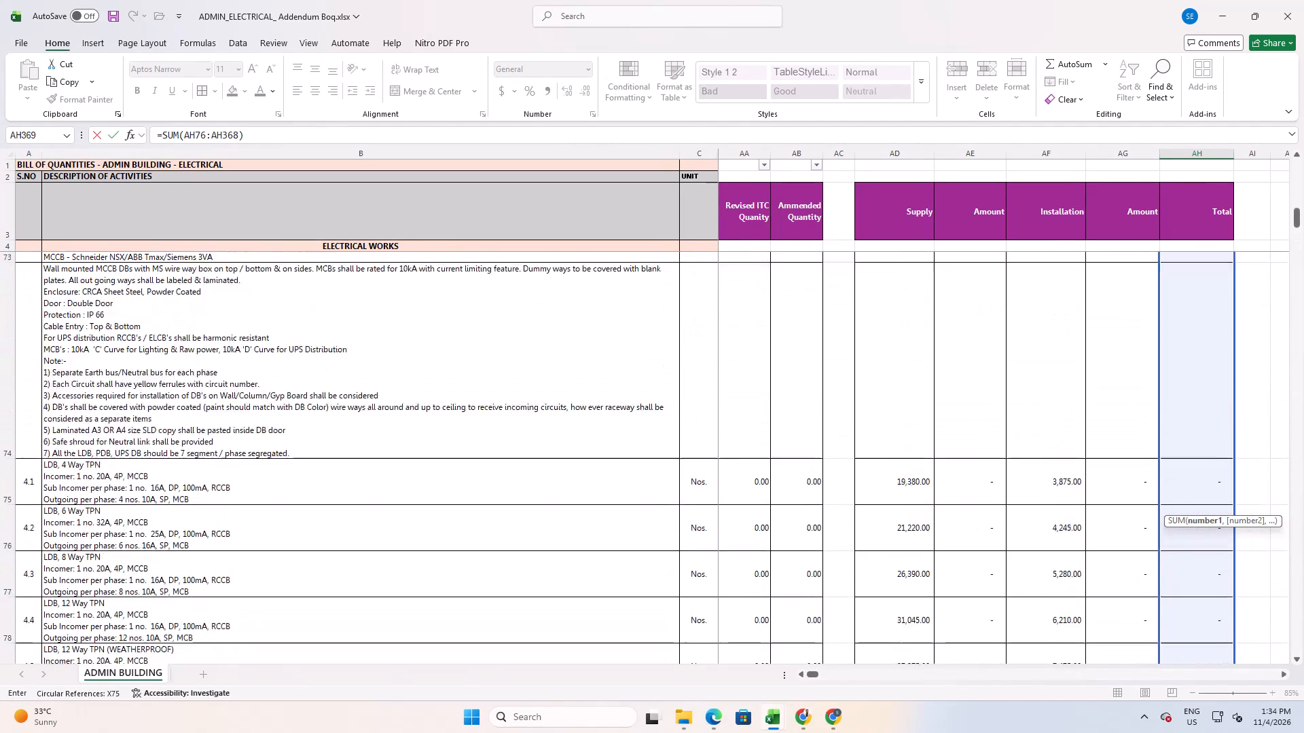
left_click_drag(1220, 18, 1211, 0)
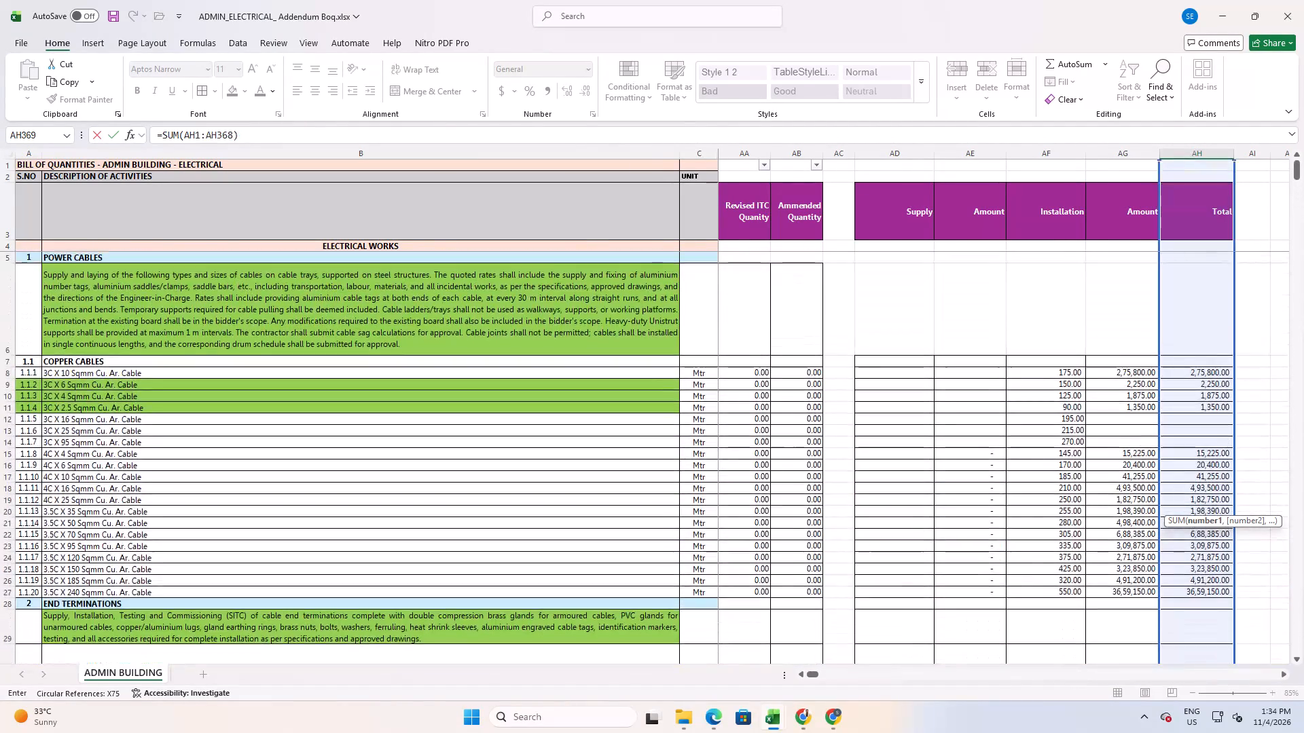
left_click_drag(1211, 0, 1227, 274)
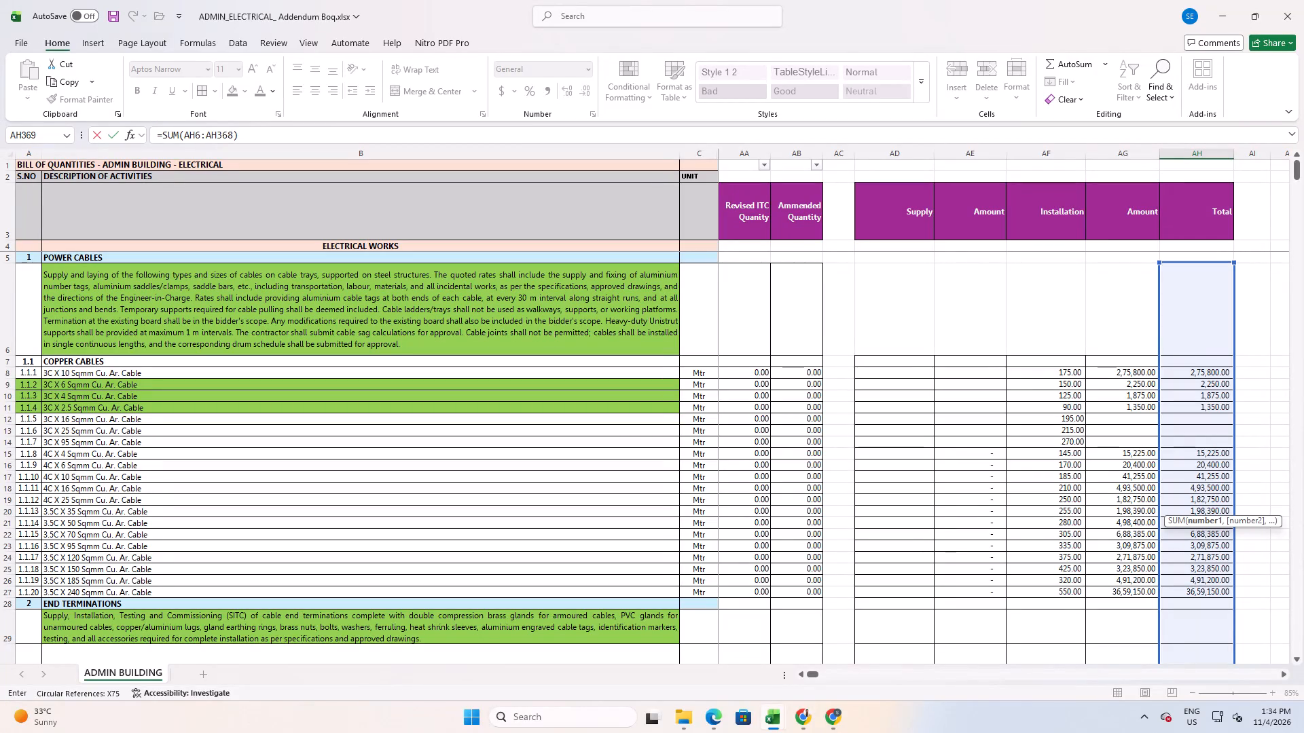
left_click_drag(1227, 274, 1231, 364)
key("Return")
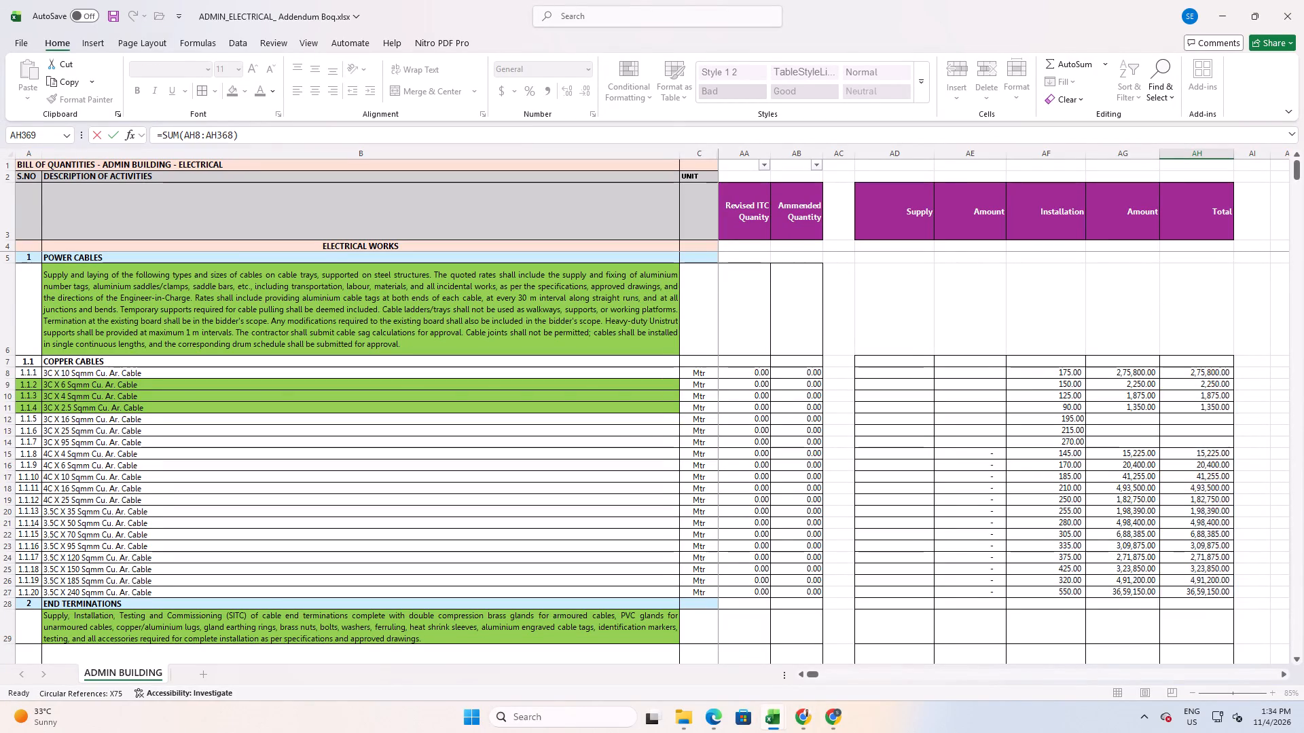
scroll(1197, 581, "down", 1)
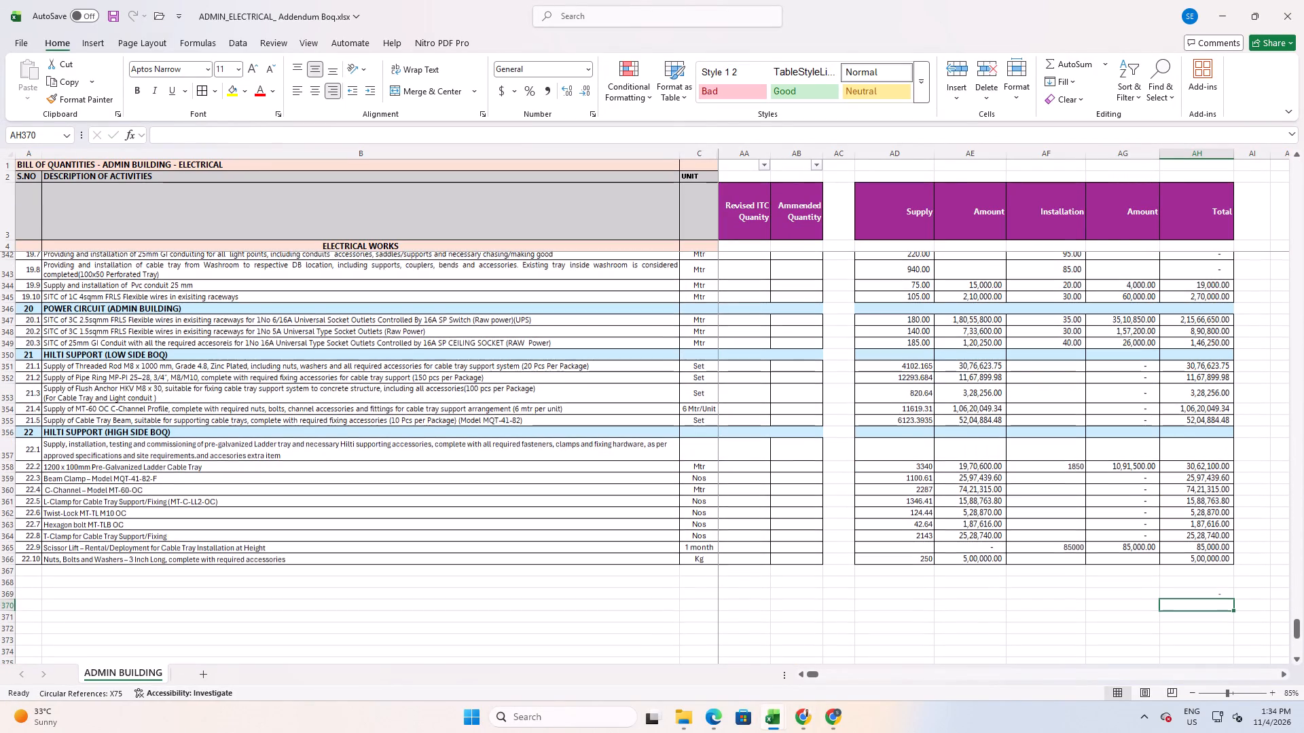
left_click(1201, 593)
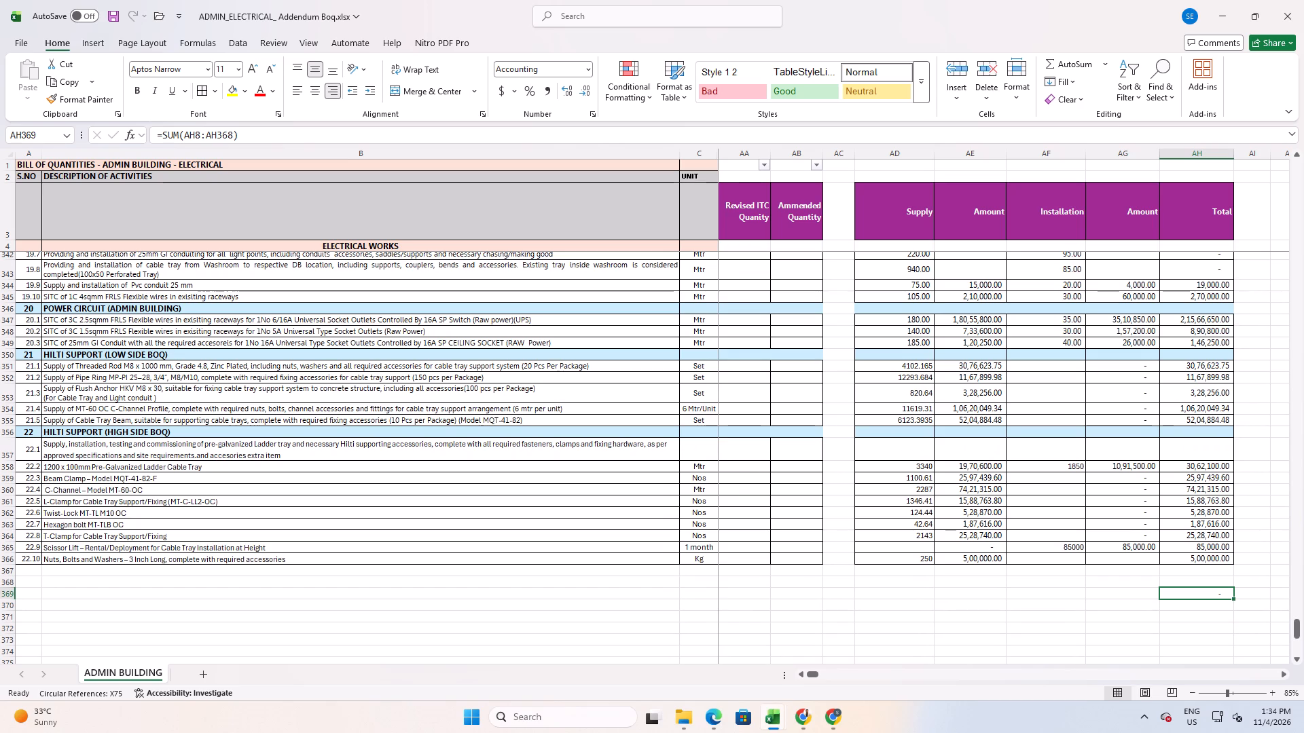
Inspect the grand total formula in AH369 and the line total formula in AH366 without changing them.
double_click(1197, 595)
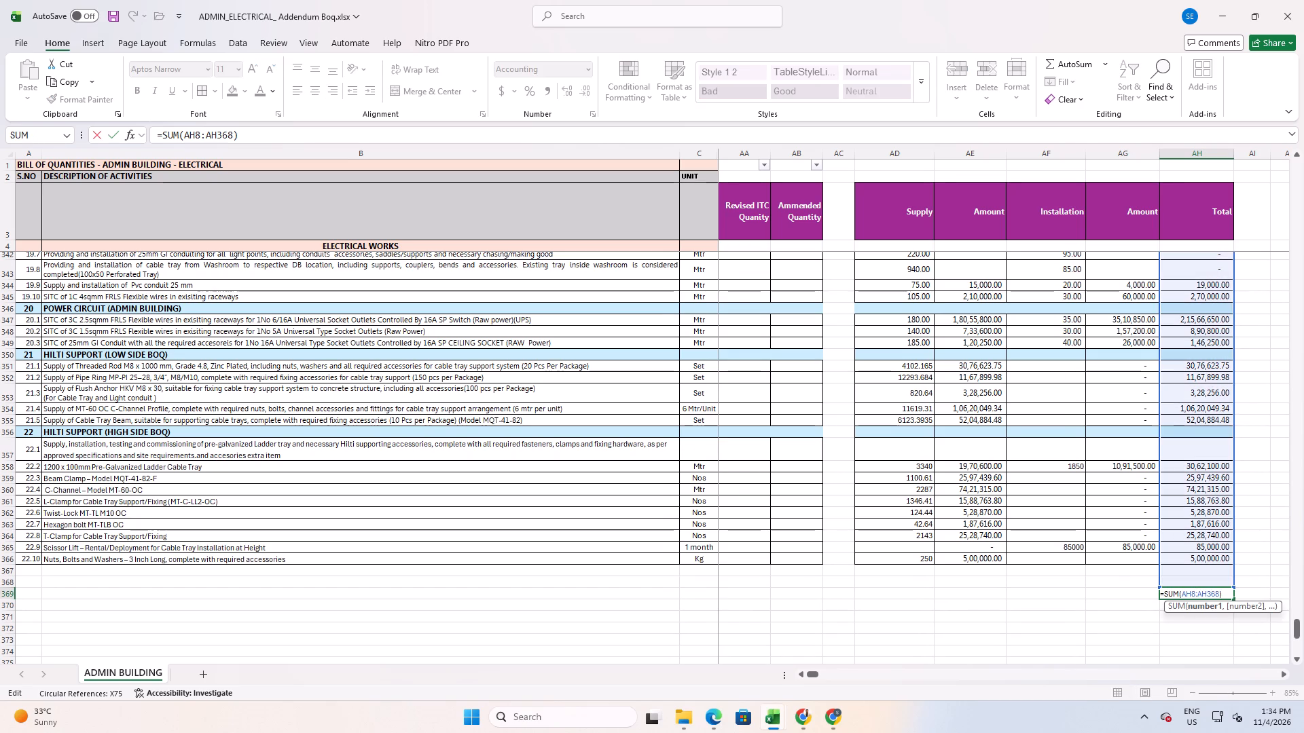
key("Escape")
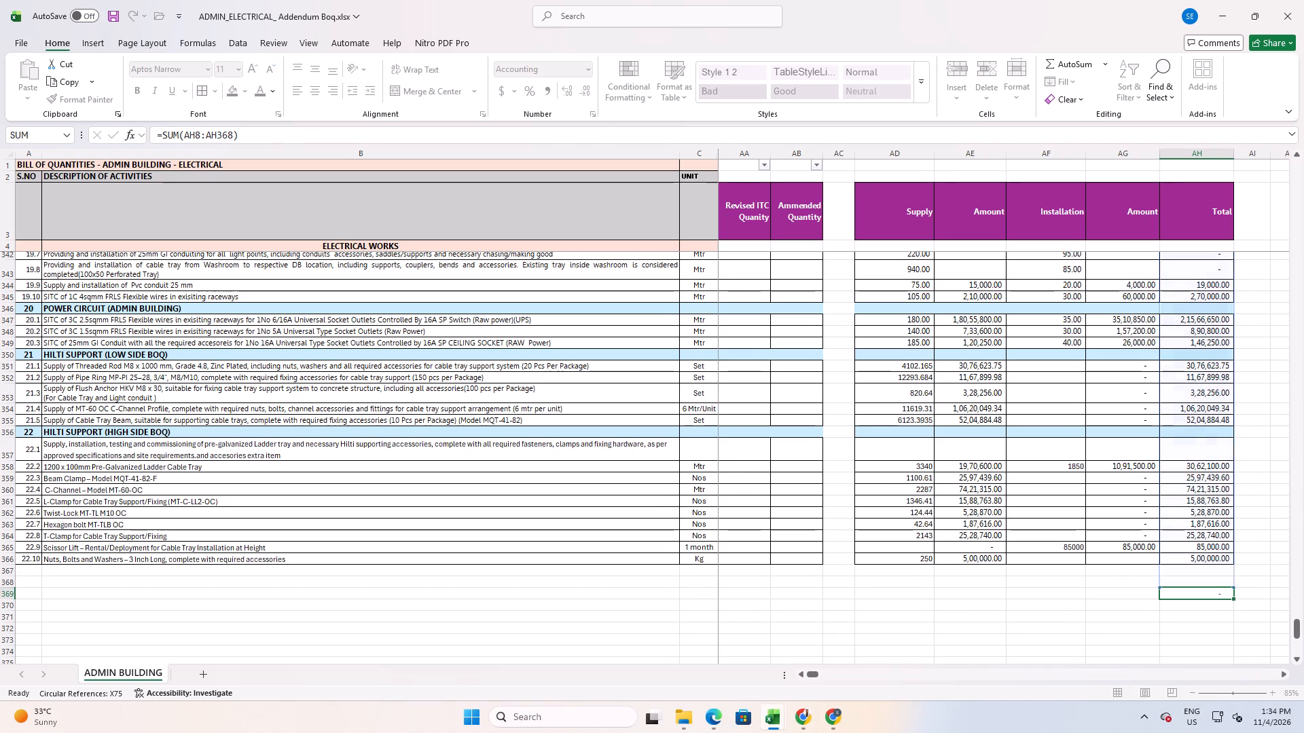
double_click(1203, 595)
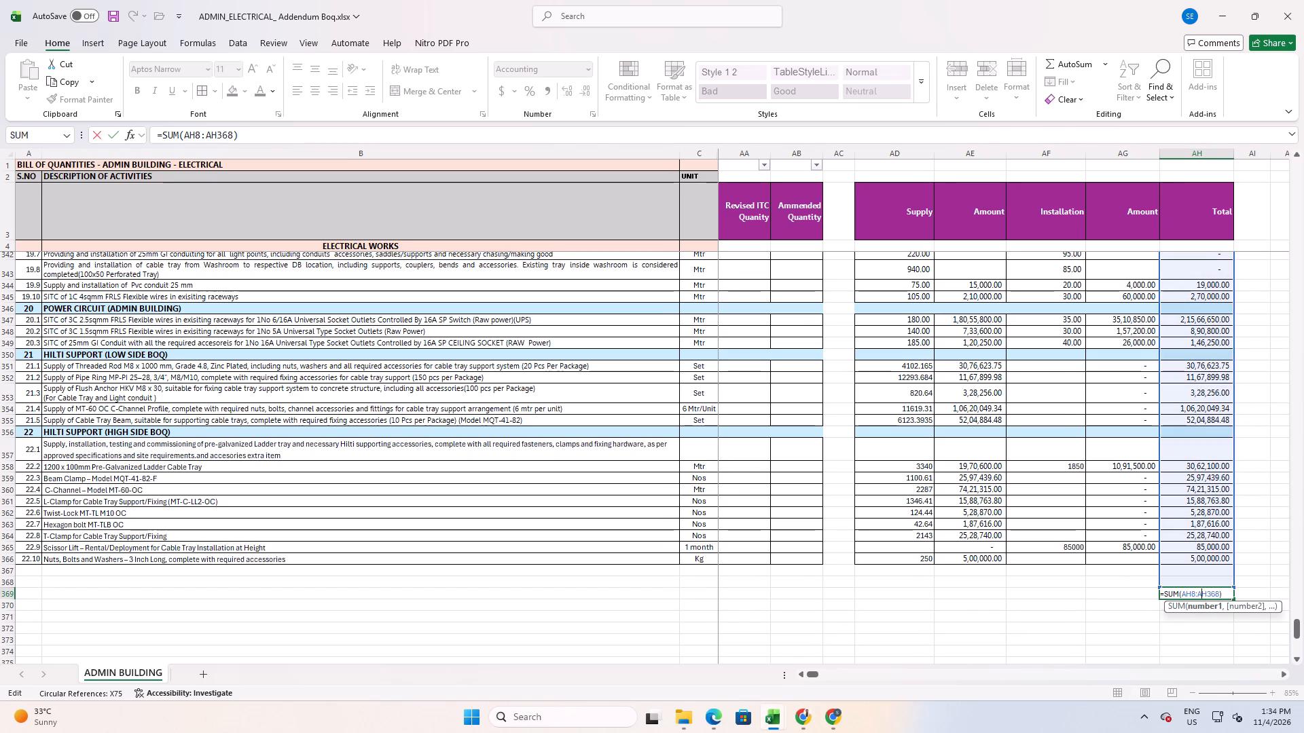
key("Escape")
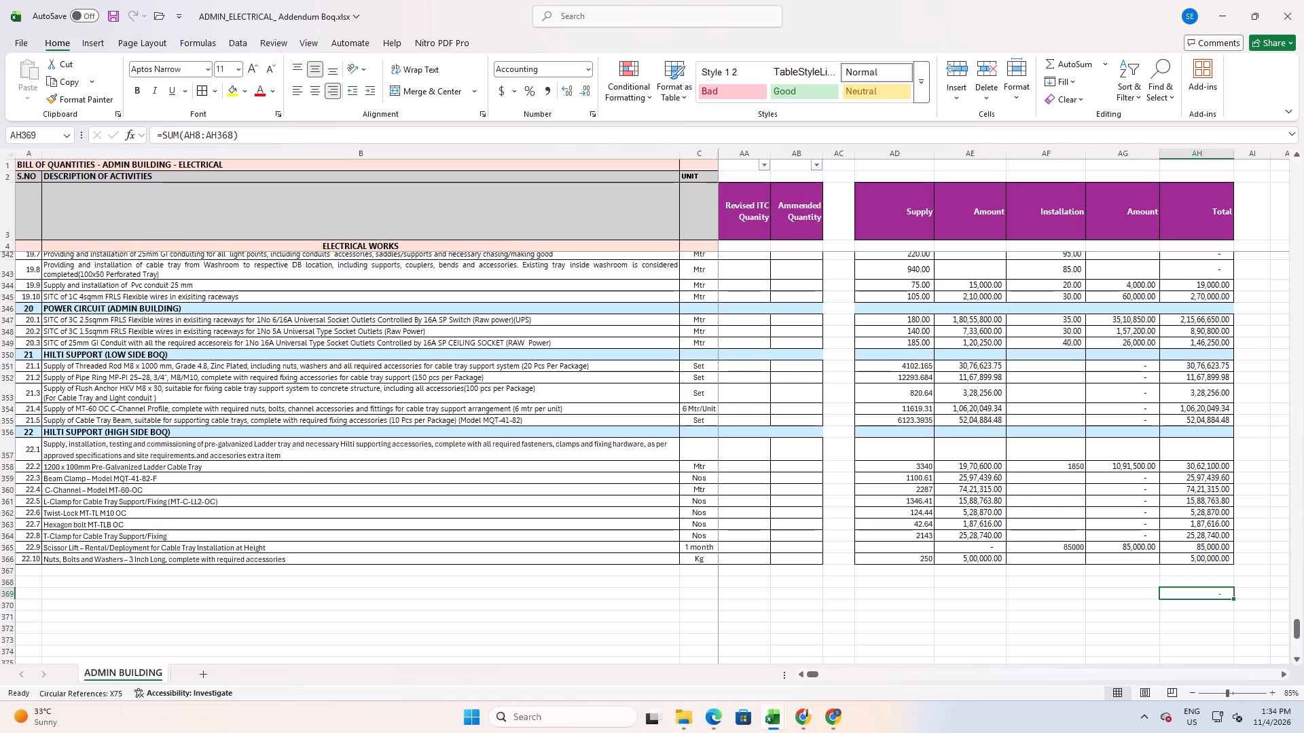
left_click(1184, 556)
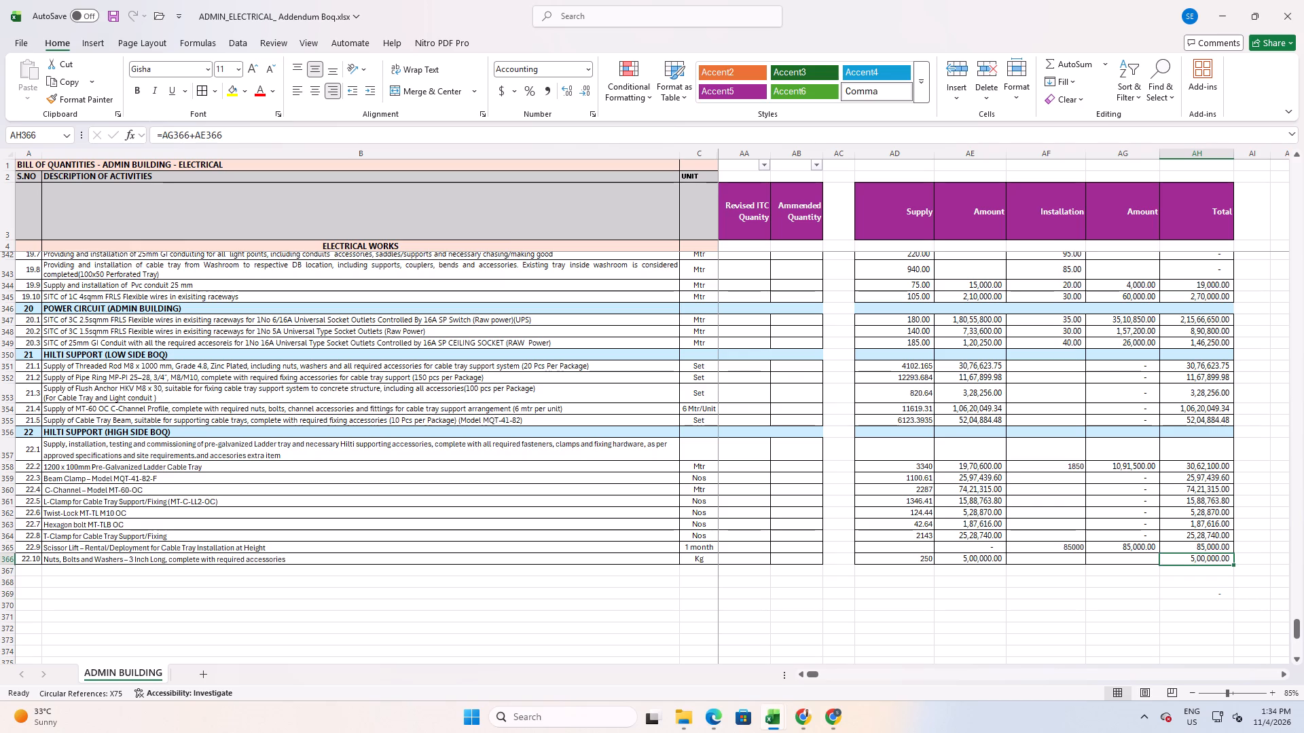
double_click(1180, 559)
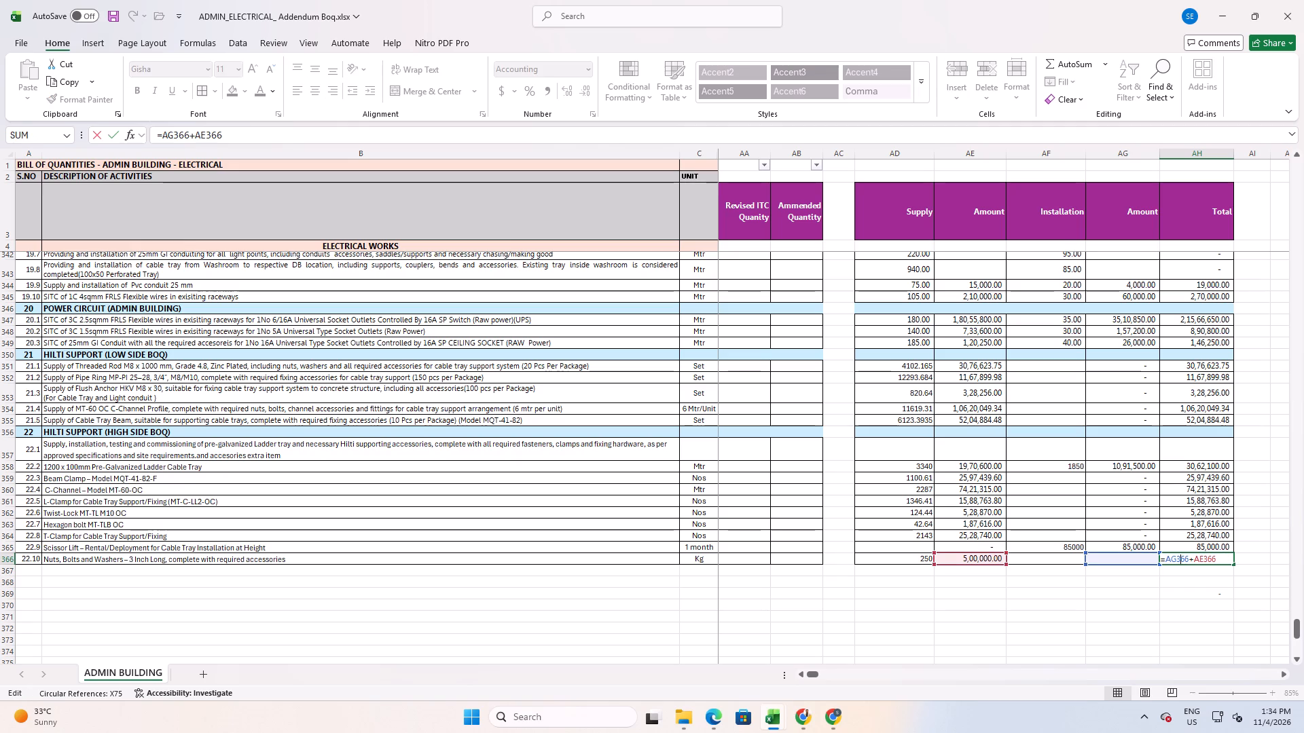
key("Escape")
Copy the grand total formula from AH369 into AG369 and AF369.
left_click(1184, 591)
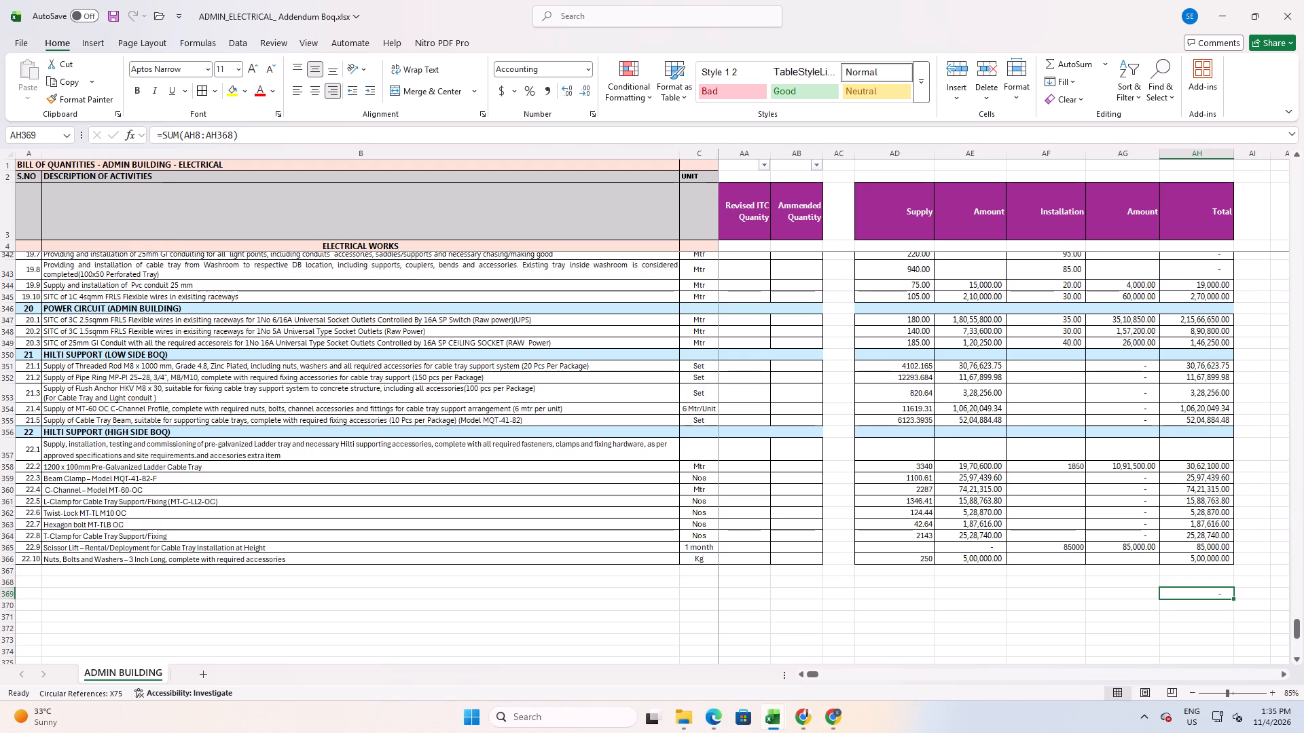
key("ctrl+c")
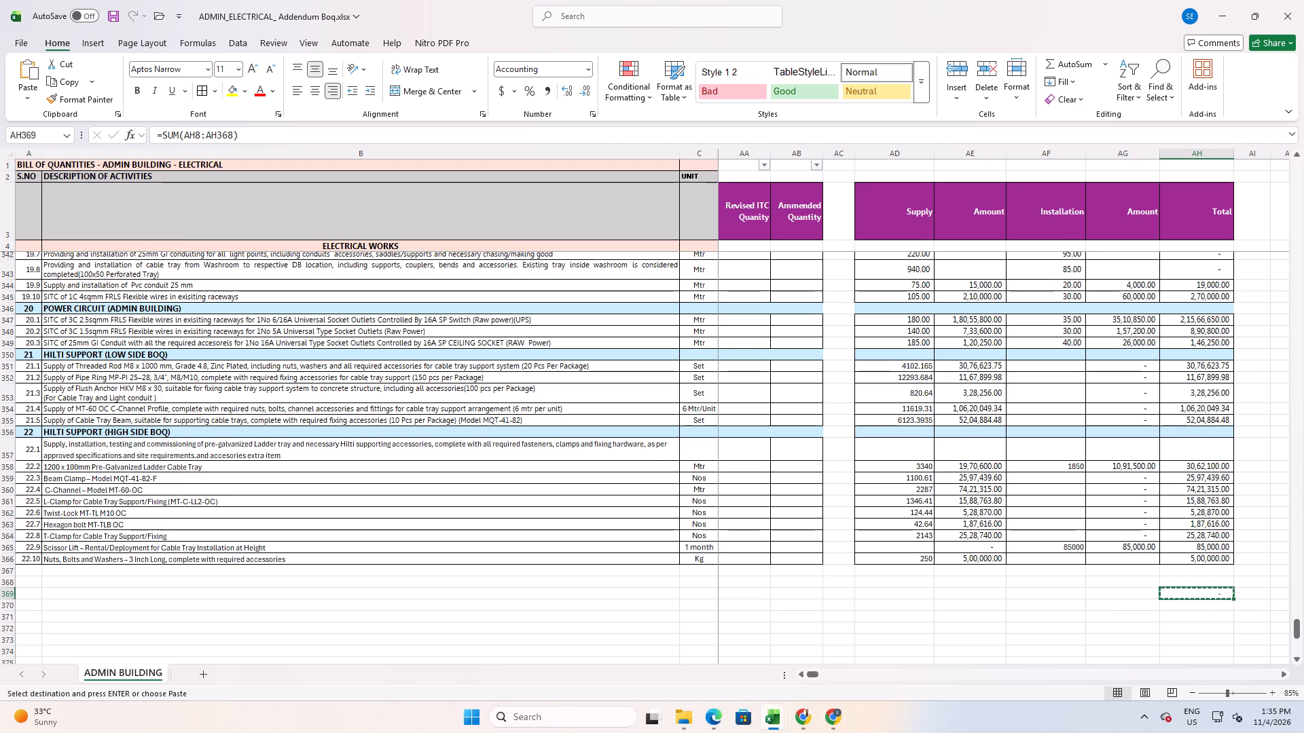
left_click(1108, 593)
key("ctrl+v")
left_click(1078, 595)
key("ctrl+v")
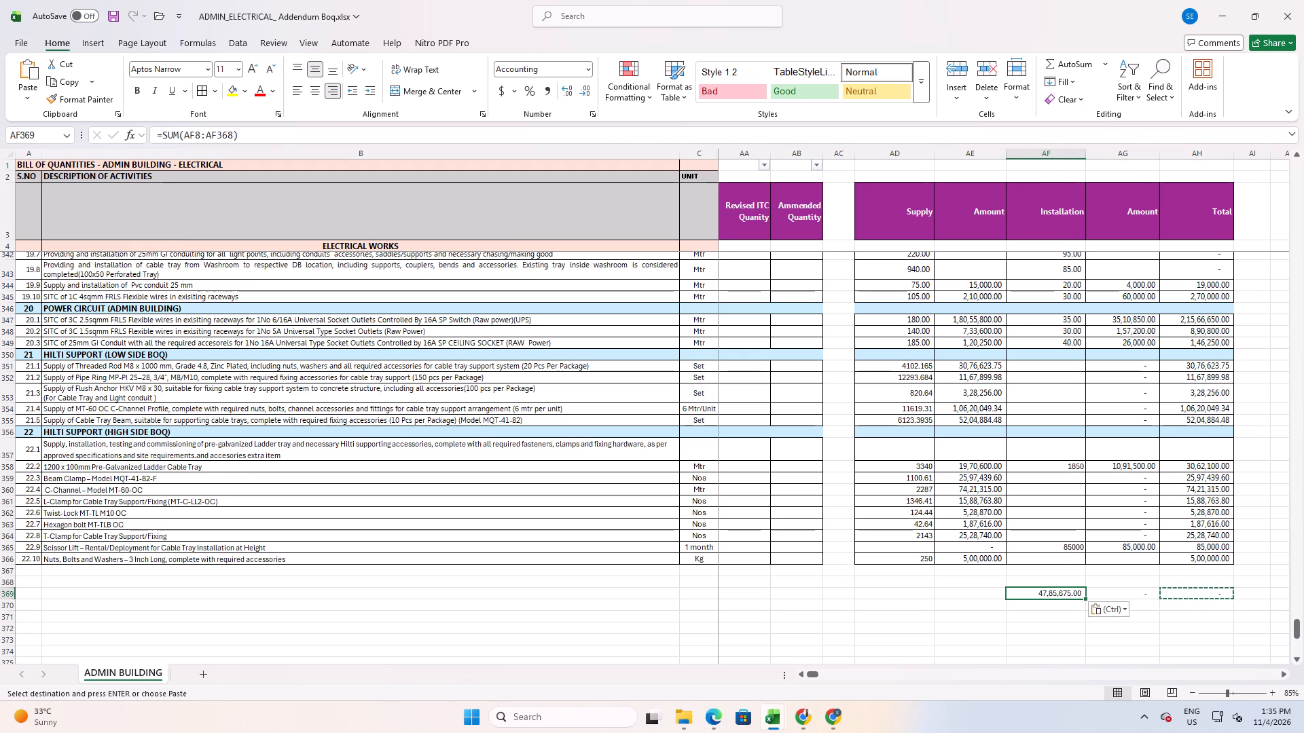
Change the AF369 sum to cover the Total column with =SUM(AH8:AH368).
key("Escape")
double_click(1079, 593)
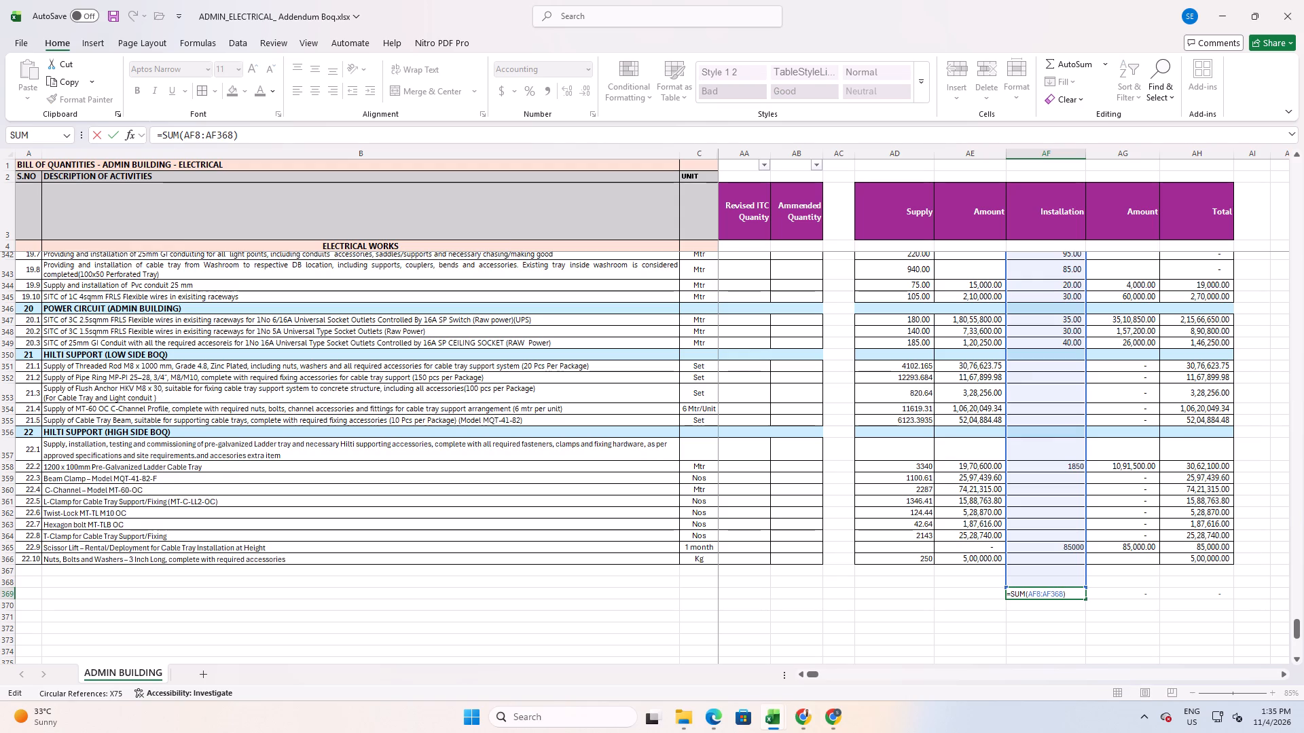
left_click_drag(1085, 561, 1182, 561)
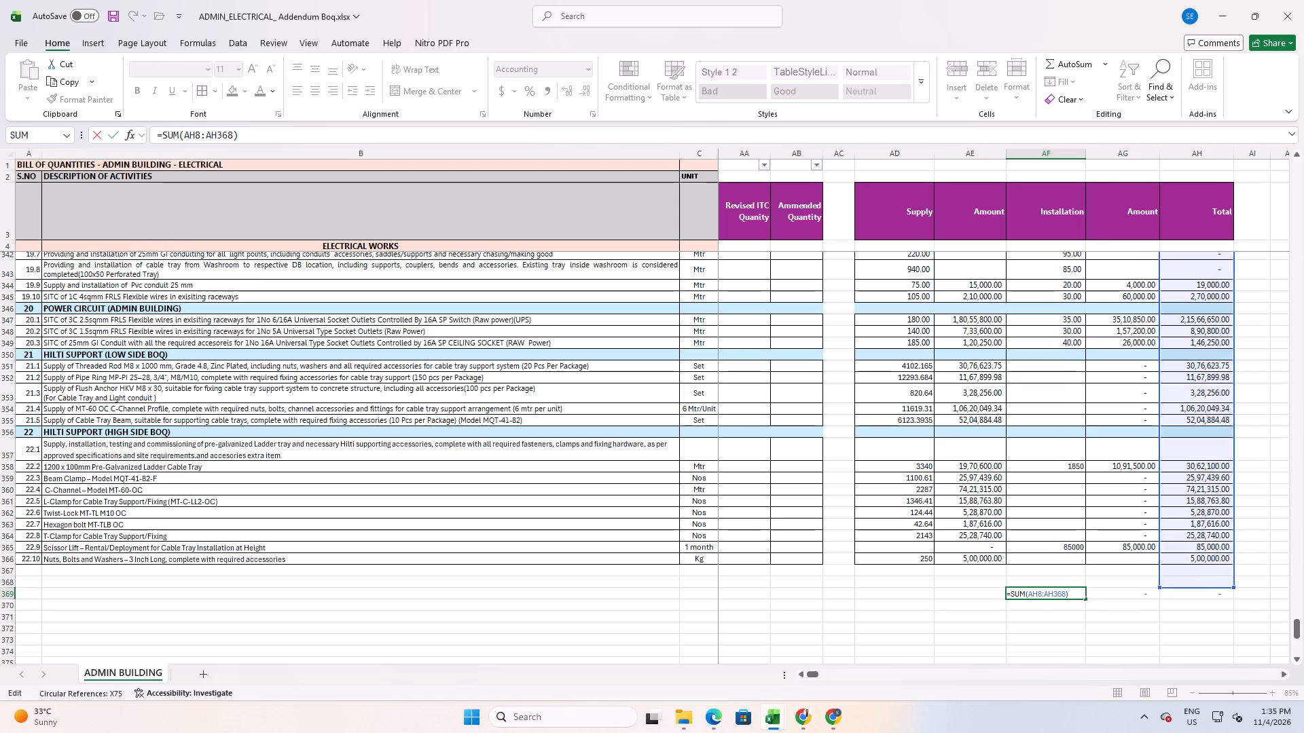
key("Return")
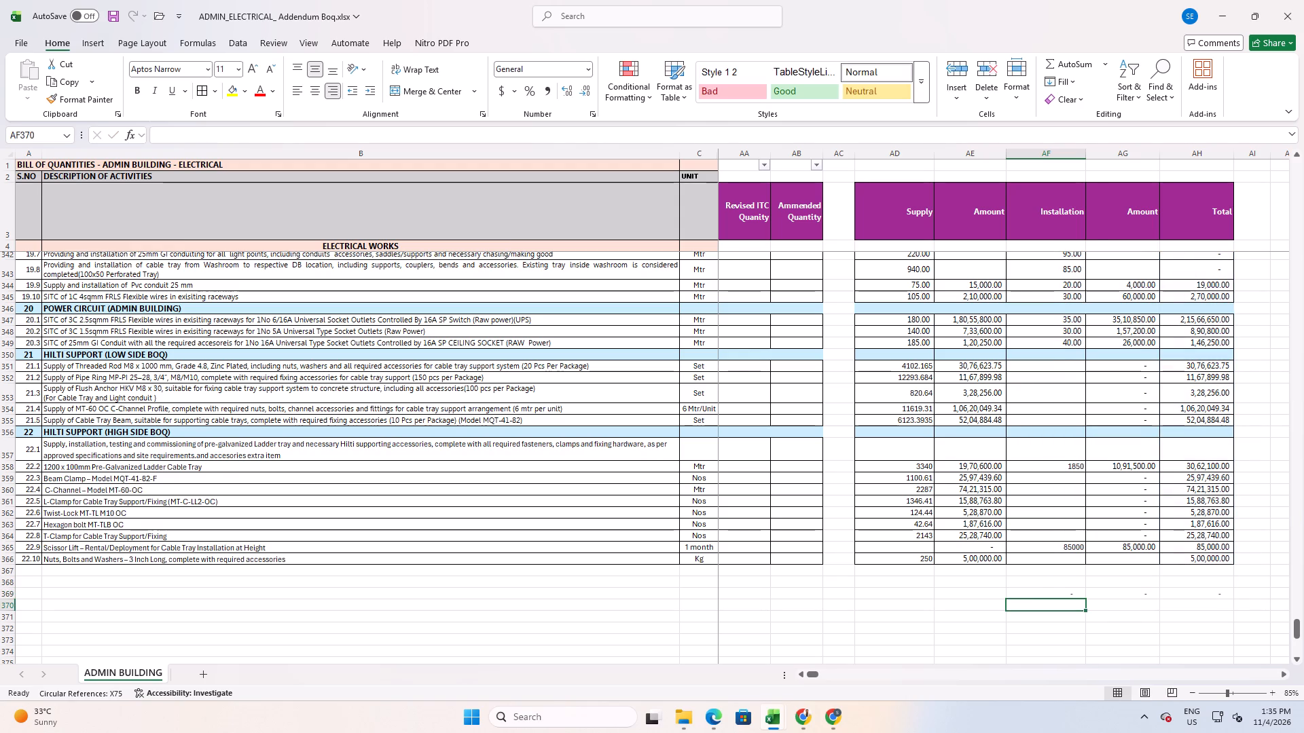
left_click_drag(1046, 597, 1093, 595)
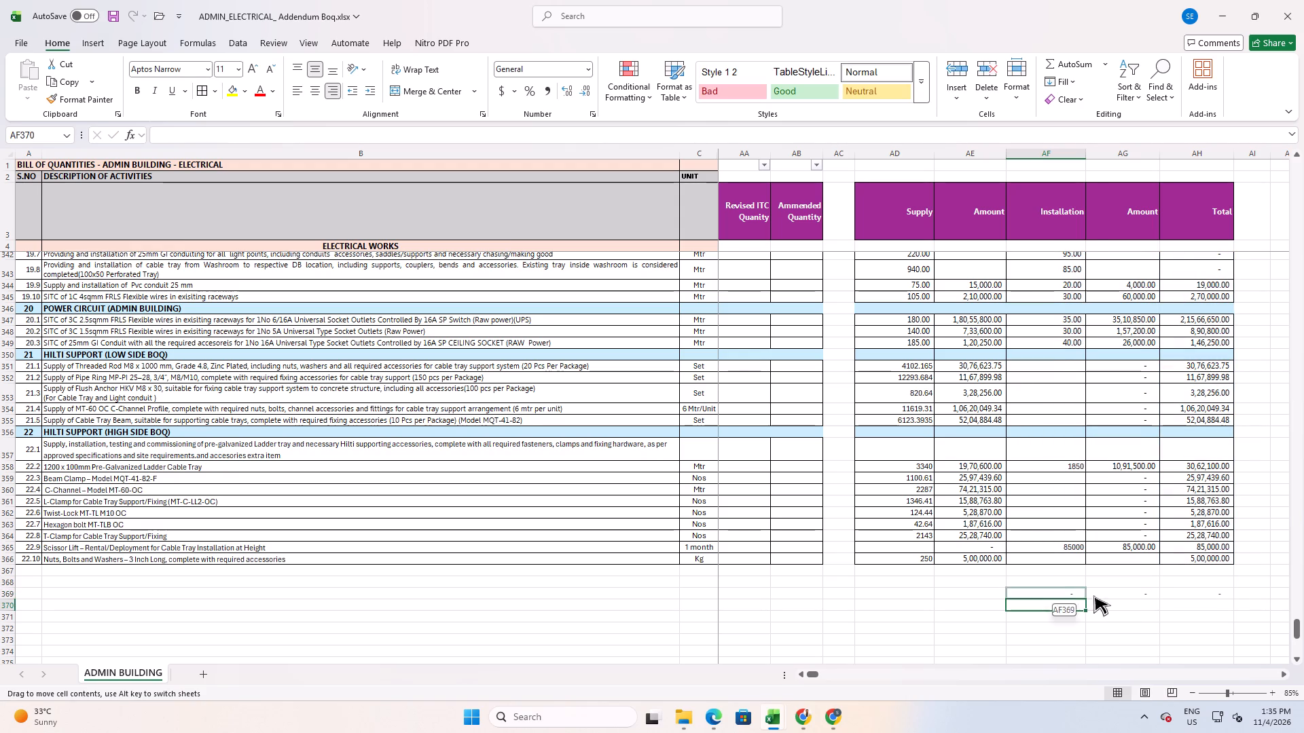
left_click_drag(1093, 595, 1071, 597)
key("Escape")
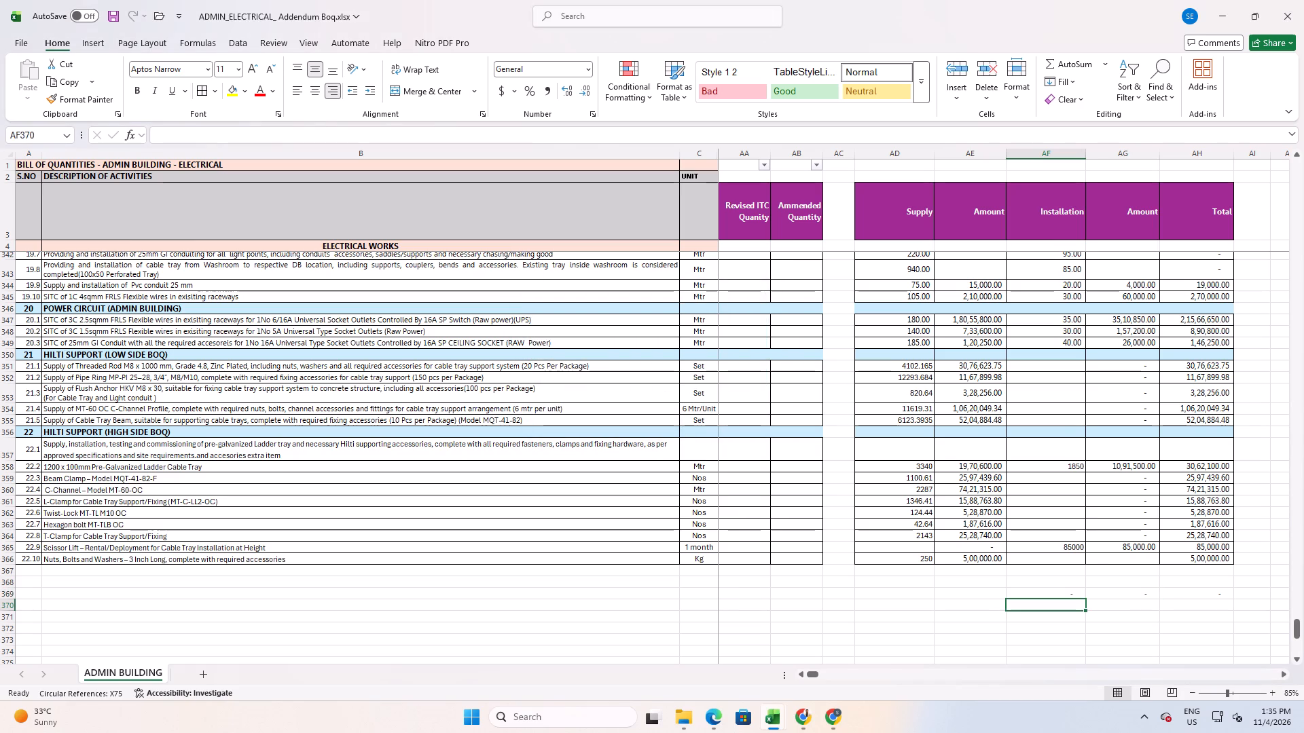
Clear the trial grand totals in row 369 below section 22, emptying AE368:AH371.
left_click_drag(1004, 579, 1227, 620)
key("Delete")
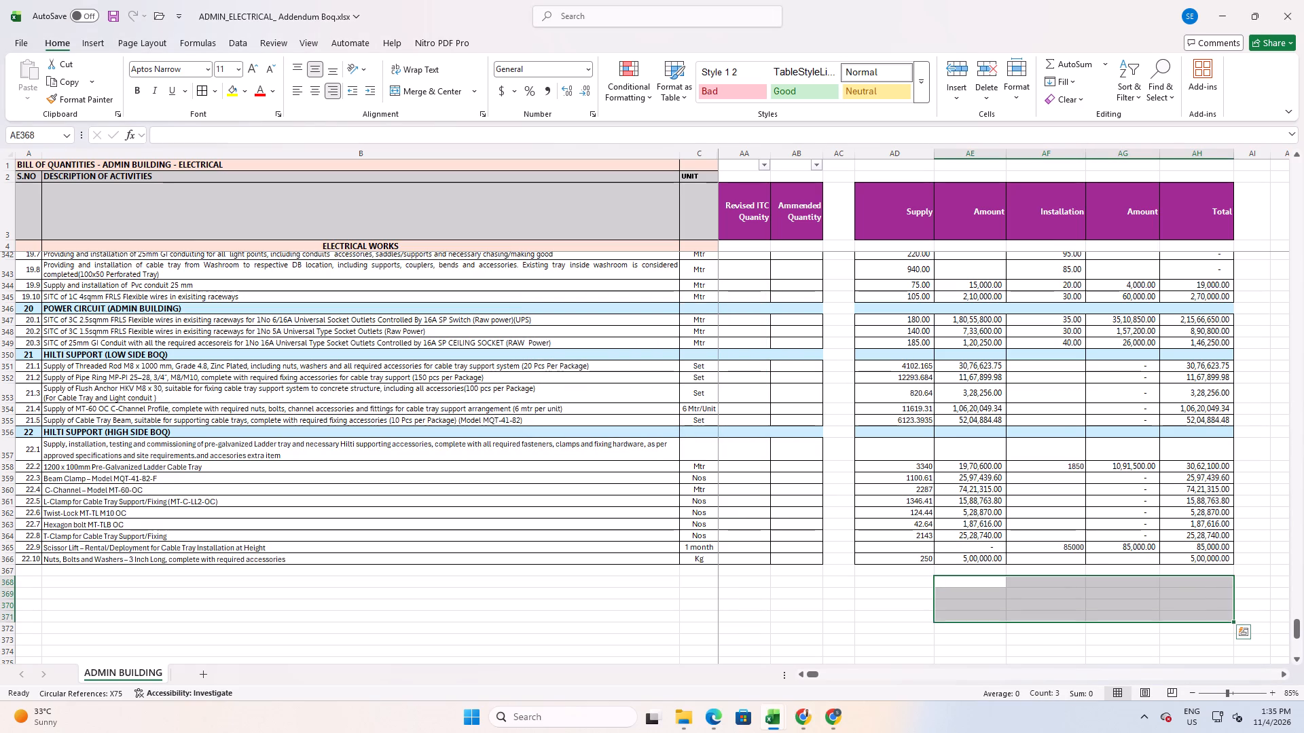
Check the sum of the whole Total column by selecting from AH366 up to the first cable item in row 8.
left_click(1214, 561)
key("shift+Up")
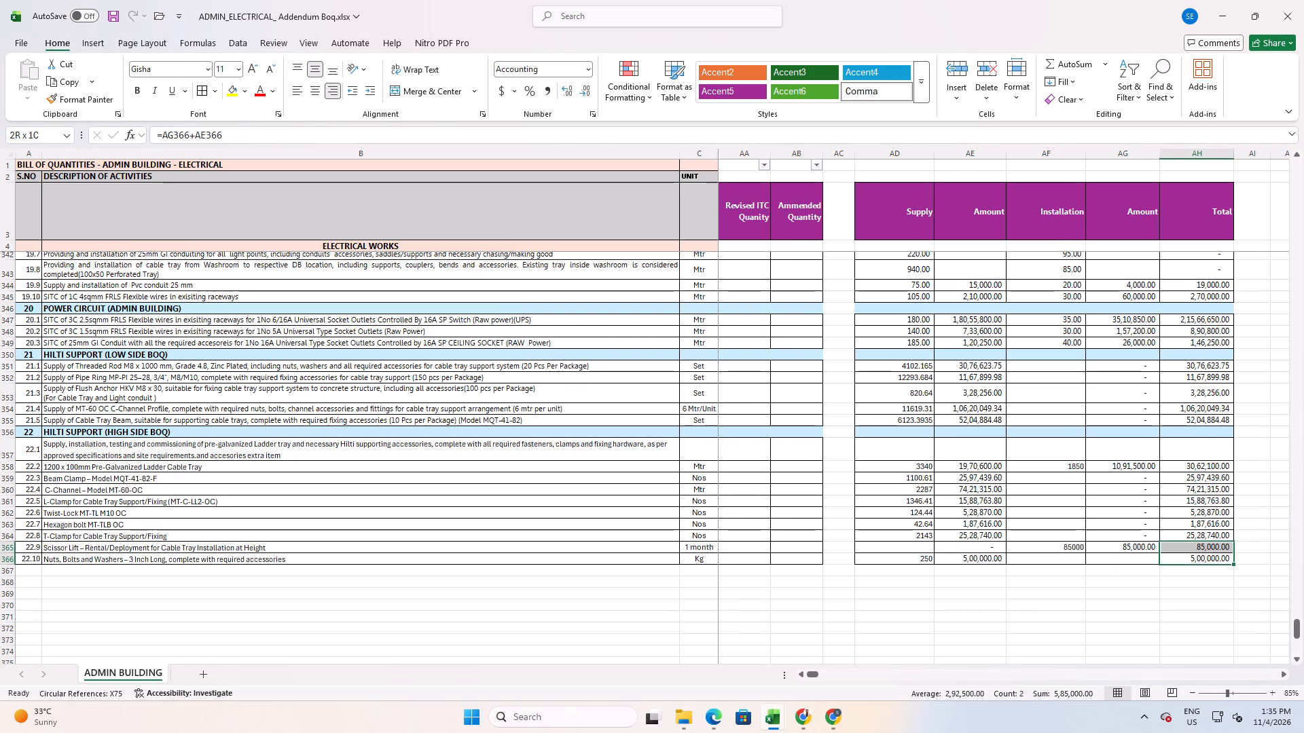
key("ctrl+shift+Up")
key("ctrl+shift+Up")
key("ctrl+shift+Up")
key("ctrl+shift+Up")
key("ctrl+shift+Up")
key("ctrl+shift+Up")
key("ctrl+shift+Up")
key("ctrl+shift+Up")
key("ctrl+shift+Up")
key("ctrl+shift+Up")
key("ctrl+shift+Up")
key("ctrl+shift+Up")
key("ctrl+shift+Up")
key("ctrl+shift+Up")
key("ctrl+shift+Up")
key("ctrl+shift+Up")
key("ctrl+shift+Up")
key("ctrl+shift+Up")
key("ctrl+shift+Up")
key("ctrl+shift+Up")
key("ctrl+shift+Up")
key("ctrl+shift+Up")
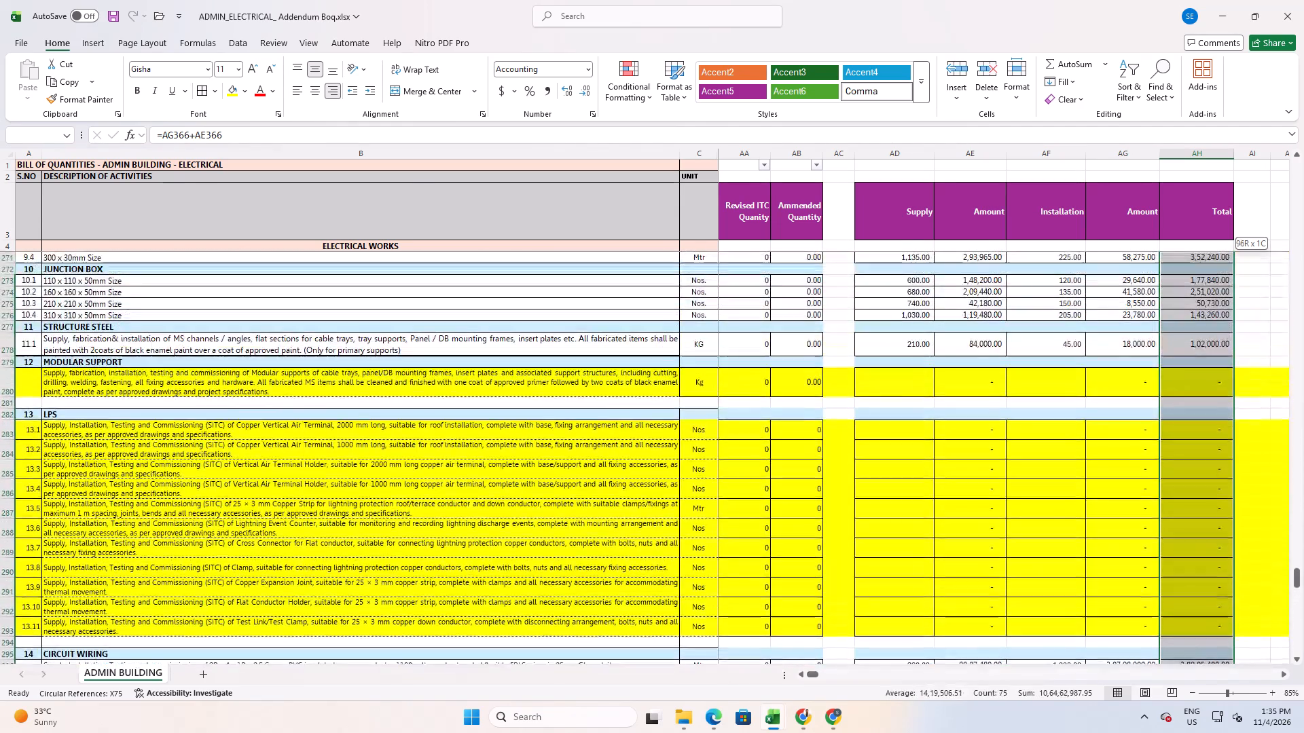
key("ctrl+shift+Up")
key("ctrl+shift+Up")
key("ctrl+shift+Up")
key("ctrl+shift+Up")
key("ctrl+shift+Up")
key("ctrl+shift+Up")
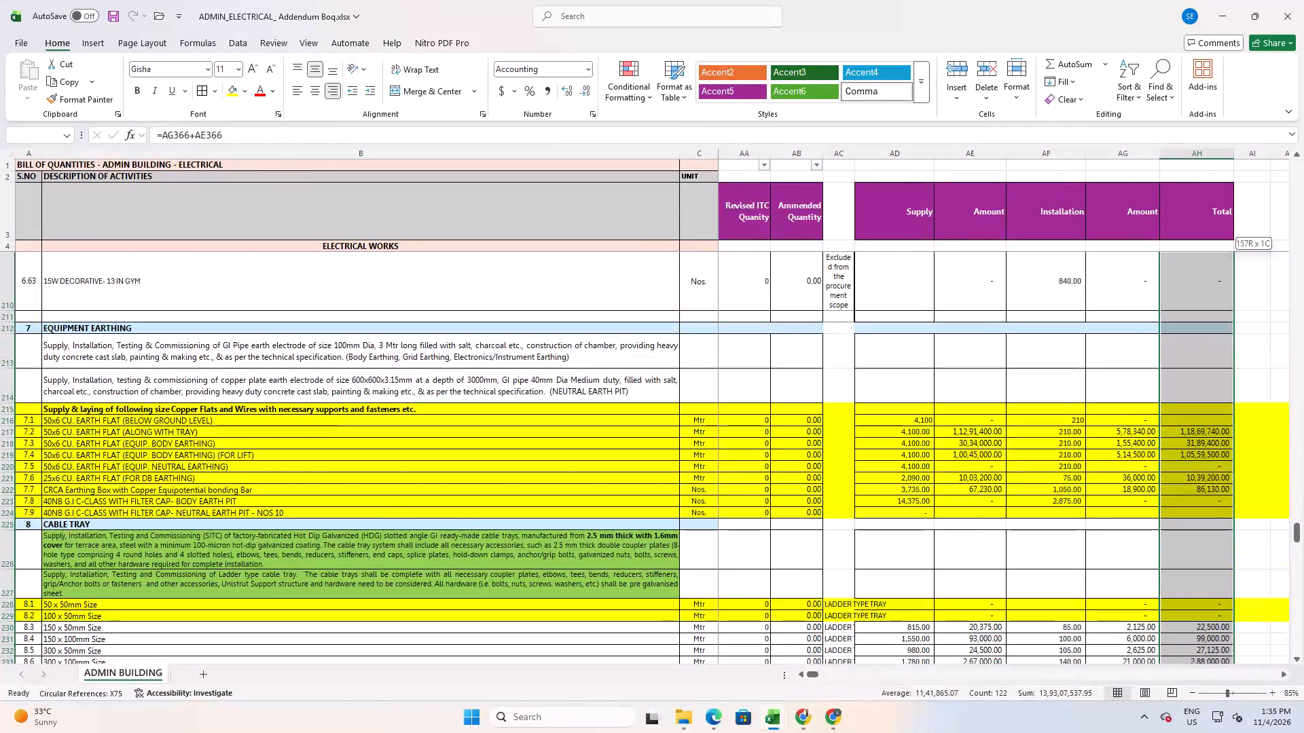
key("ctrl+shift+Up")
key("ctrl+shift+Up")
key("ctrl+shift+Up")
key("ctrl+shift+Up")
key("ctrl+shift+Up")
key("ctrl+shift+Up")
key("ctrl+shift+Up")
key("ctrl+shift+Up")
key("ctrl+shift+Up")
key("ctrl+shift+Up")
key("ctrl+shift+Up")
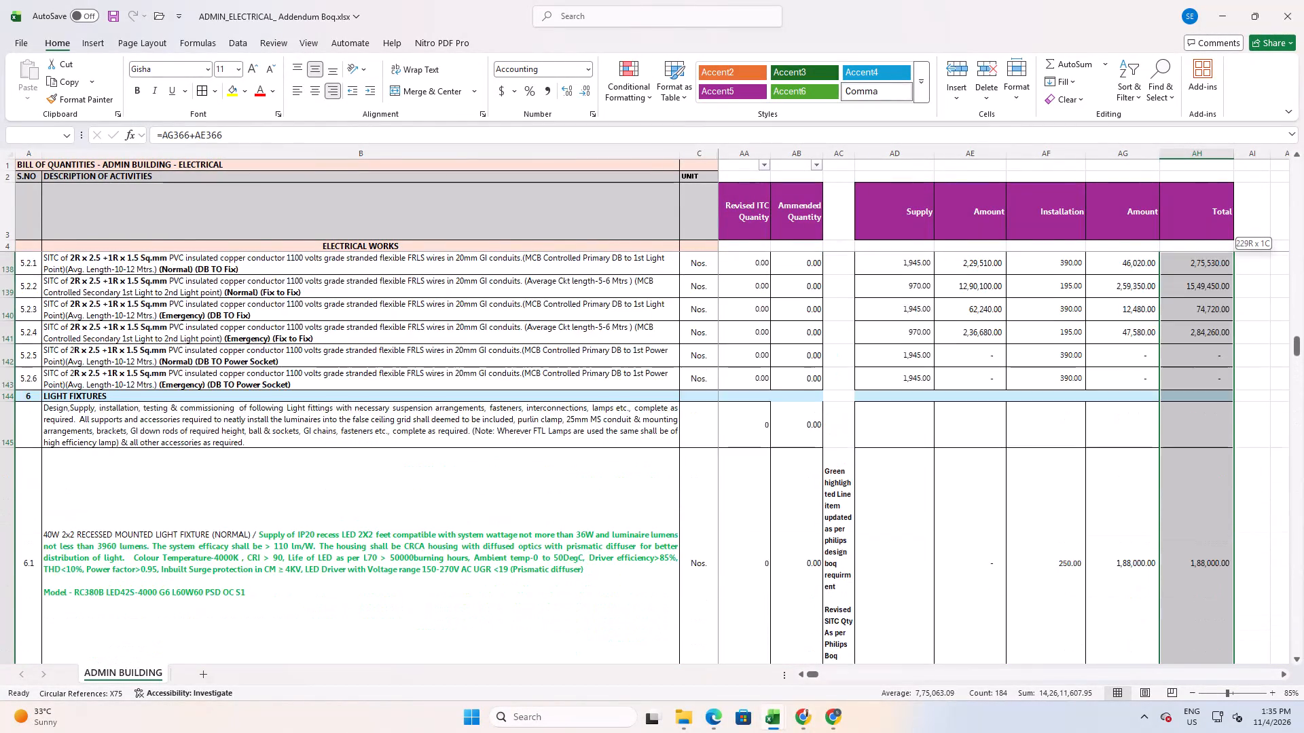
key("ctrl+shift+Up")
key("ctrl+shift+Up")
key("ctrl+shift+Up")
key("ctrl+shift+Up")
key("ctrl+shift+Up")
key("ctrl+shift+Up")
key("ctrl+shift+Up")
key("ctrl+shift+Up")
key("ctrl+shift+Up")
key("ctrl+shift+Up")
key("ctrl+shift+Up")
key("ctrl+shift+Up")
key("ctrl+shift+Up")
key("ctrl+shift+Up")
key("ctrl+shift+Up")
key("ctrl+shift+Up")
key("ctrl+shift+Up")
key("ctrl+shift+Up")
key("ctrl+shift+Up")
key("ctrl+shift+Up")
key("ctrl+shift+Up")
key("ctrl+shift+Up")
key("ctrl+shift+Up")
key("ctrl+shift+Up")
key("ctrl+shift+Up")
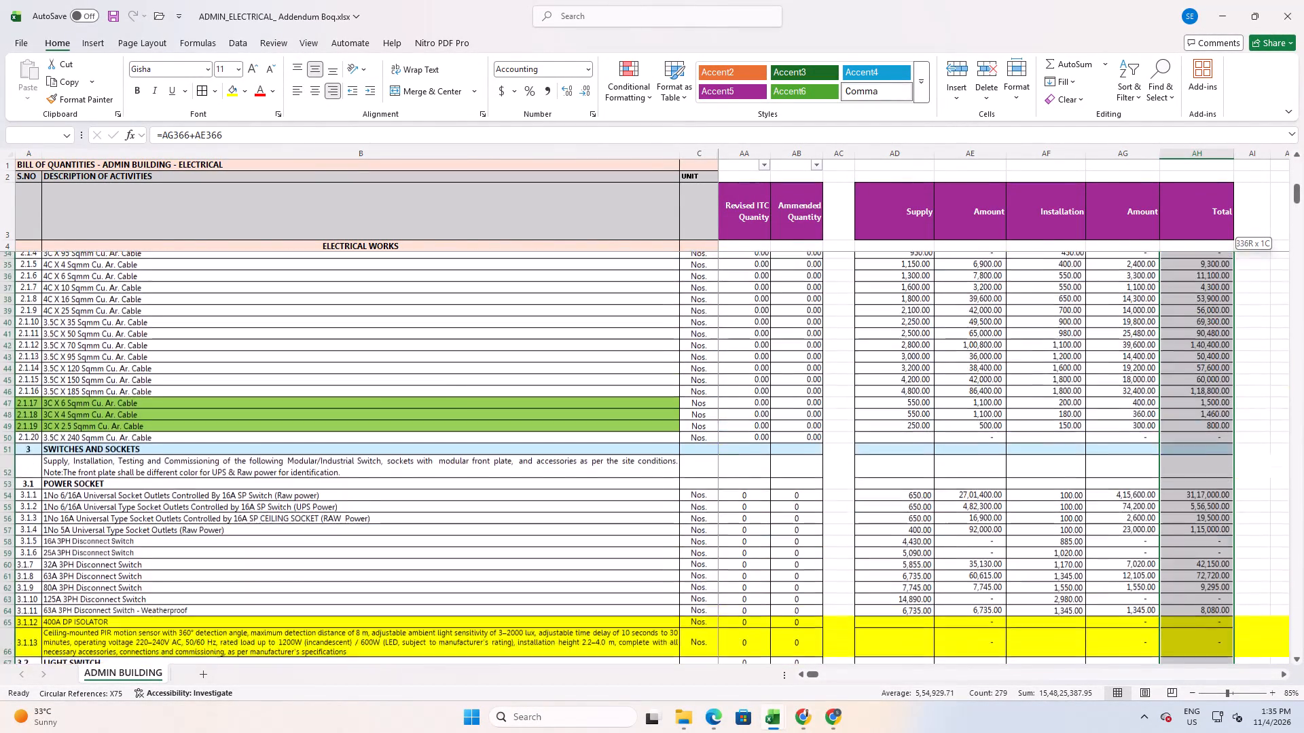
key("ctrl+shift+Up")
key("ctrl+shift+Up")
key("ctrl+shift+Up")
key("ctrl+shift+Up")
key("ctrl+shift+Up")
key("ctrl+shift+Up")
key("ctrl+shift+Up")
key("ctrl+shift+Down")
key("ctrl+shift+Down")
key("ctrl+shift+Down")
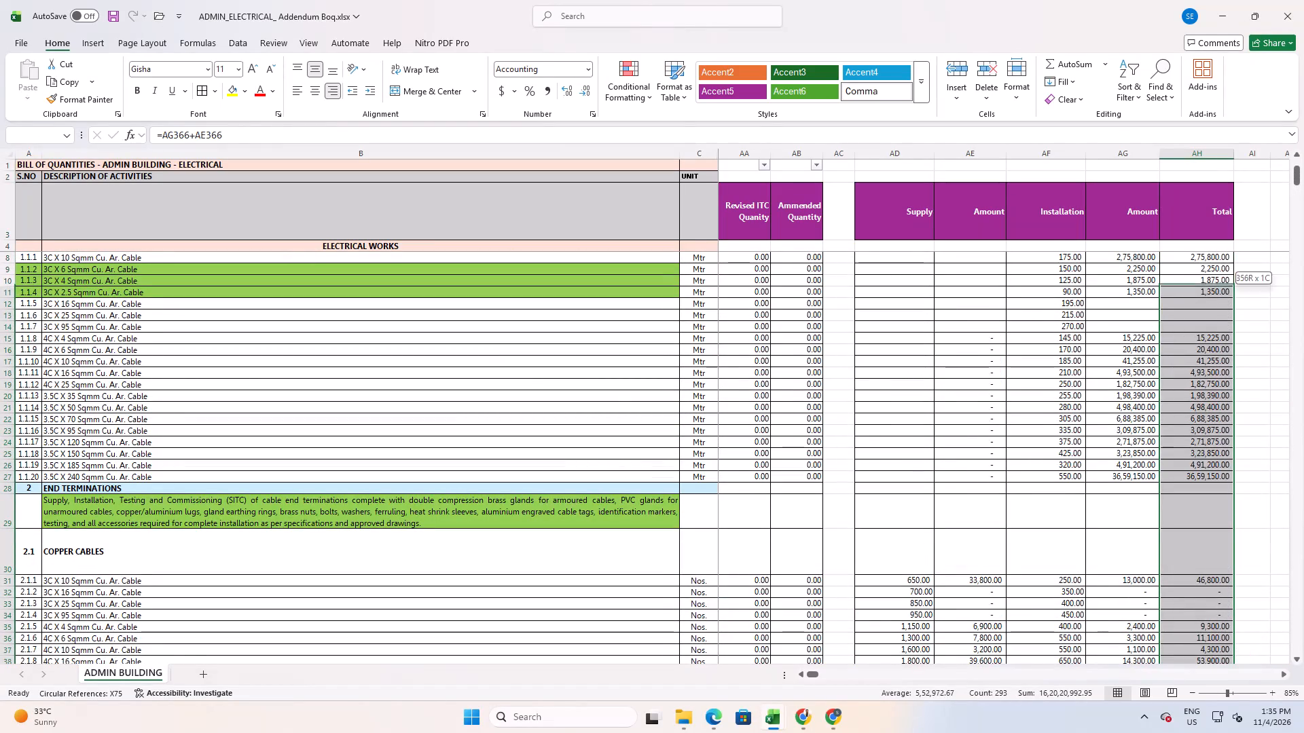
key("ctrl+shift+Down")
key("ctrl+shift+Up")
key("ctrl+shift+Up")
key("ctrl+shift+Up")
key("ctrl+shift+Down")
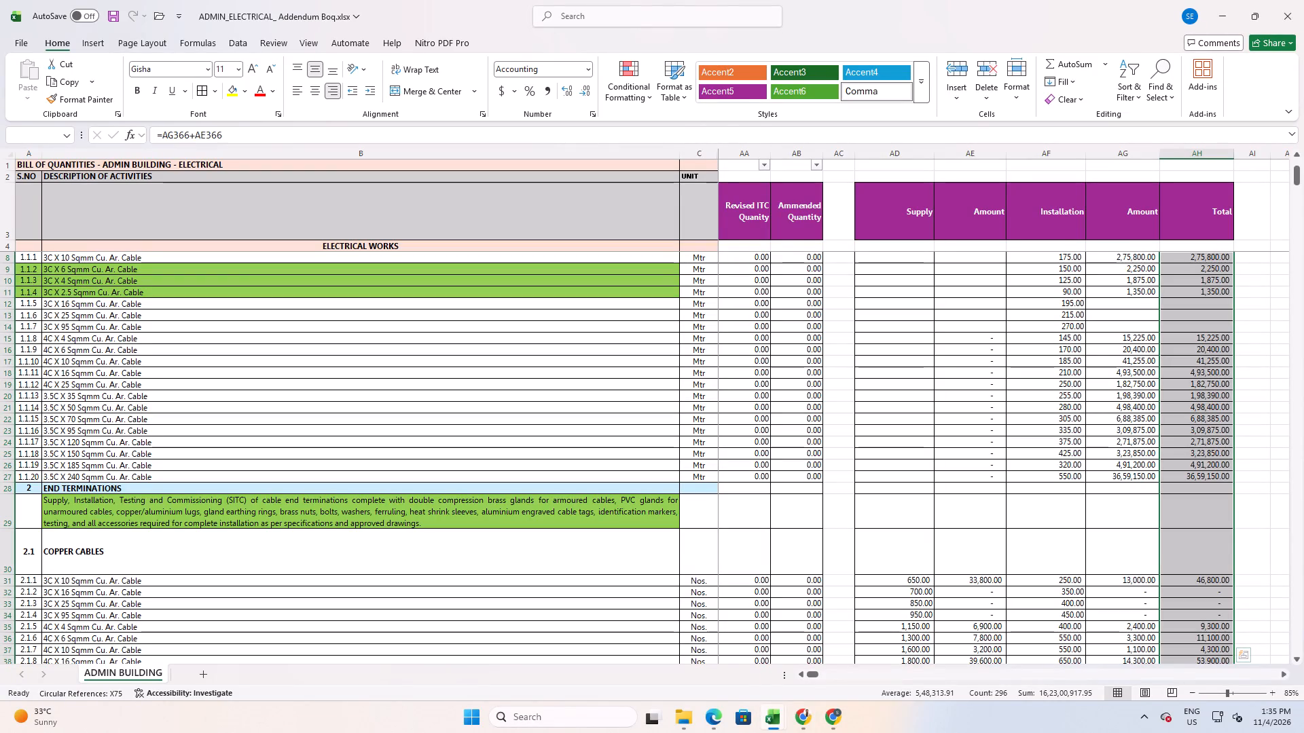
Review the addendum's line items and totals from the cable sections through the light fixtures in section 6.
scroll(1103, 588, "down", 7)
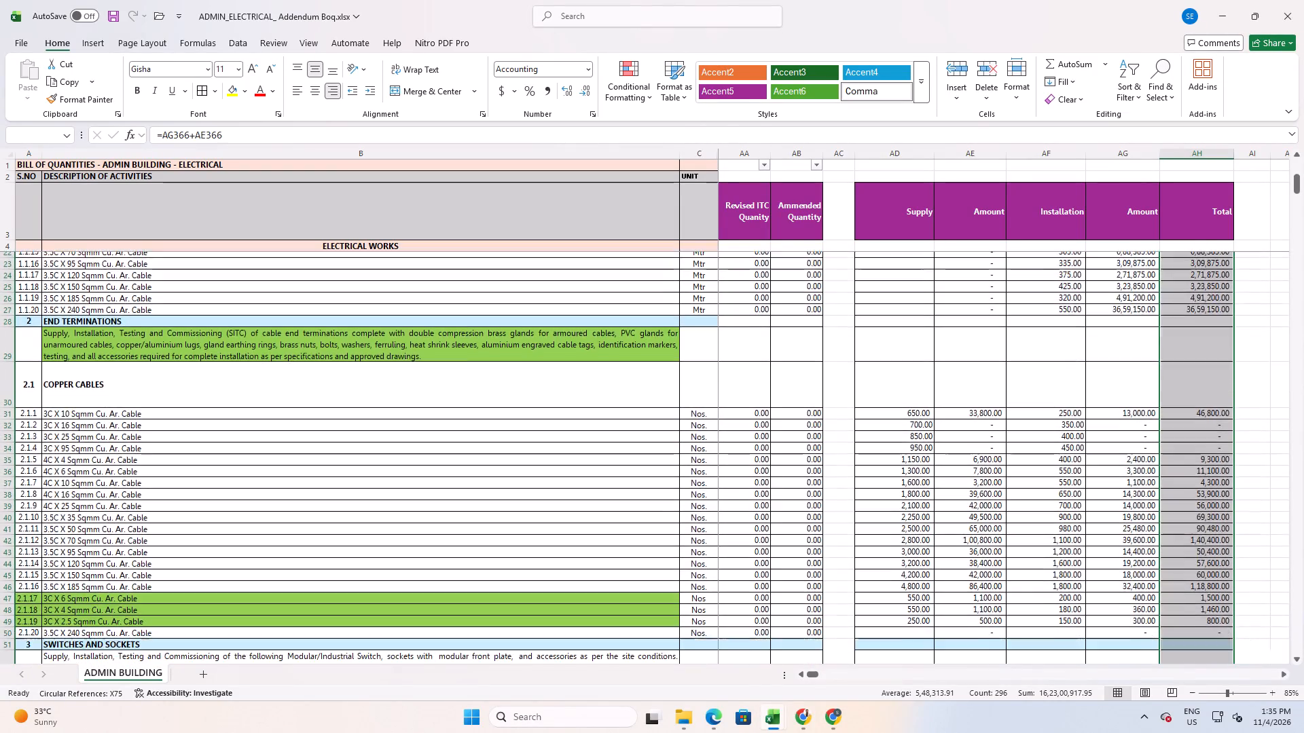
scroll(1110, 610, "down", 20)
scroll(1110, 610, "down", 10)
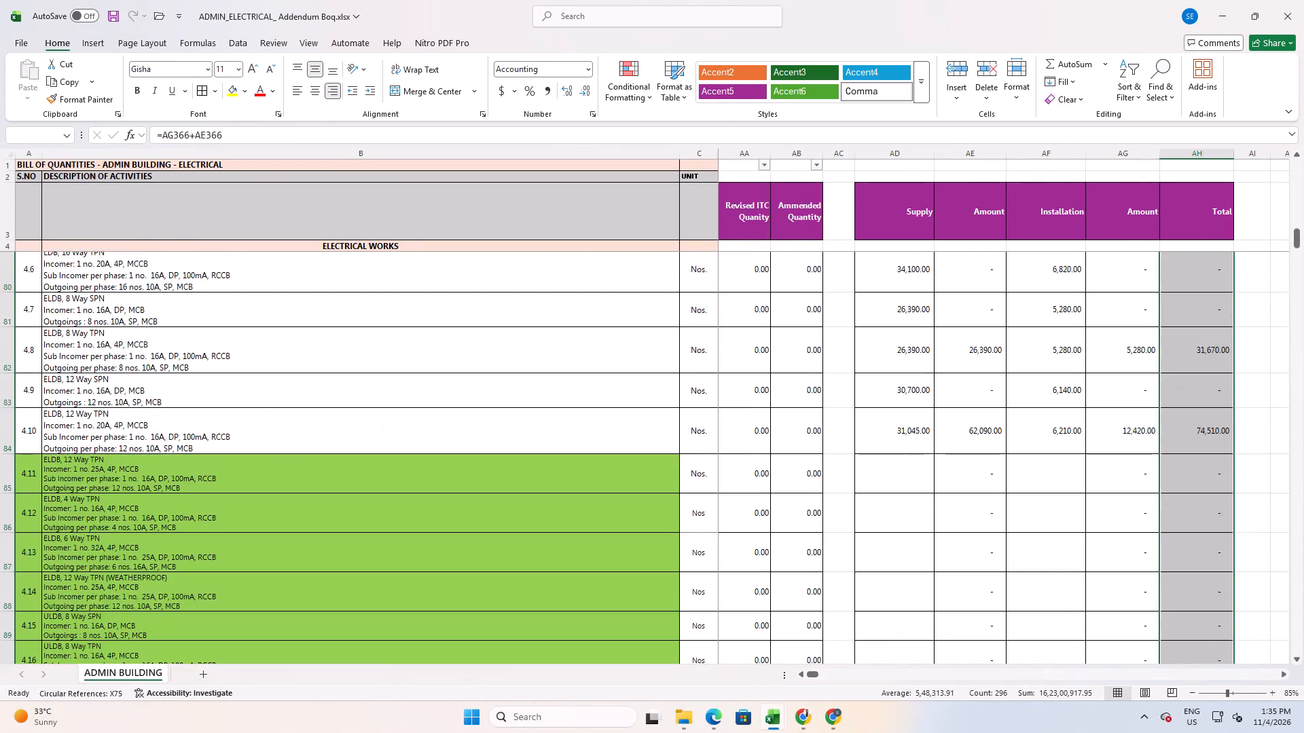
scroll(1159, 626, "down", 20)
scroll(1159, 626, "down", 13)
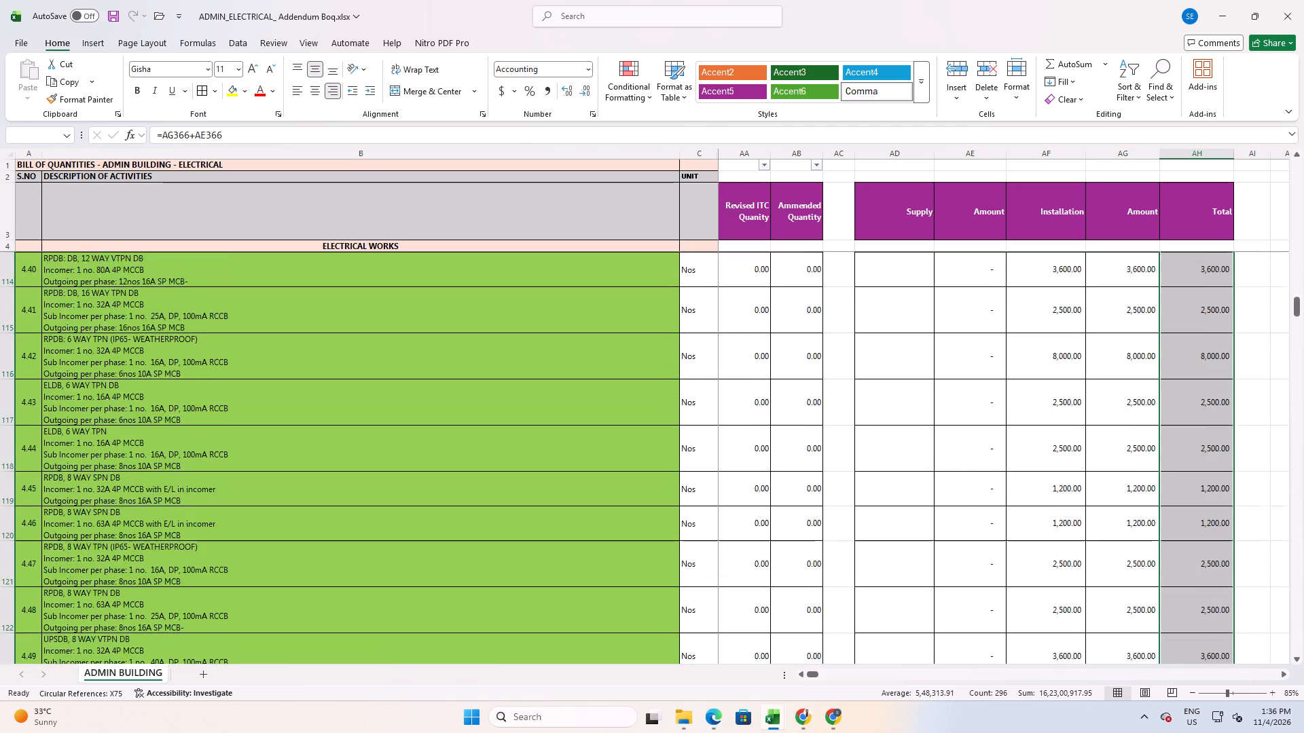
scroll(1151, 599, "down", 20)
scroll(1151, 599, "down", 13)
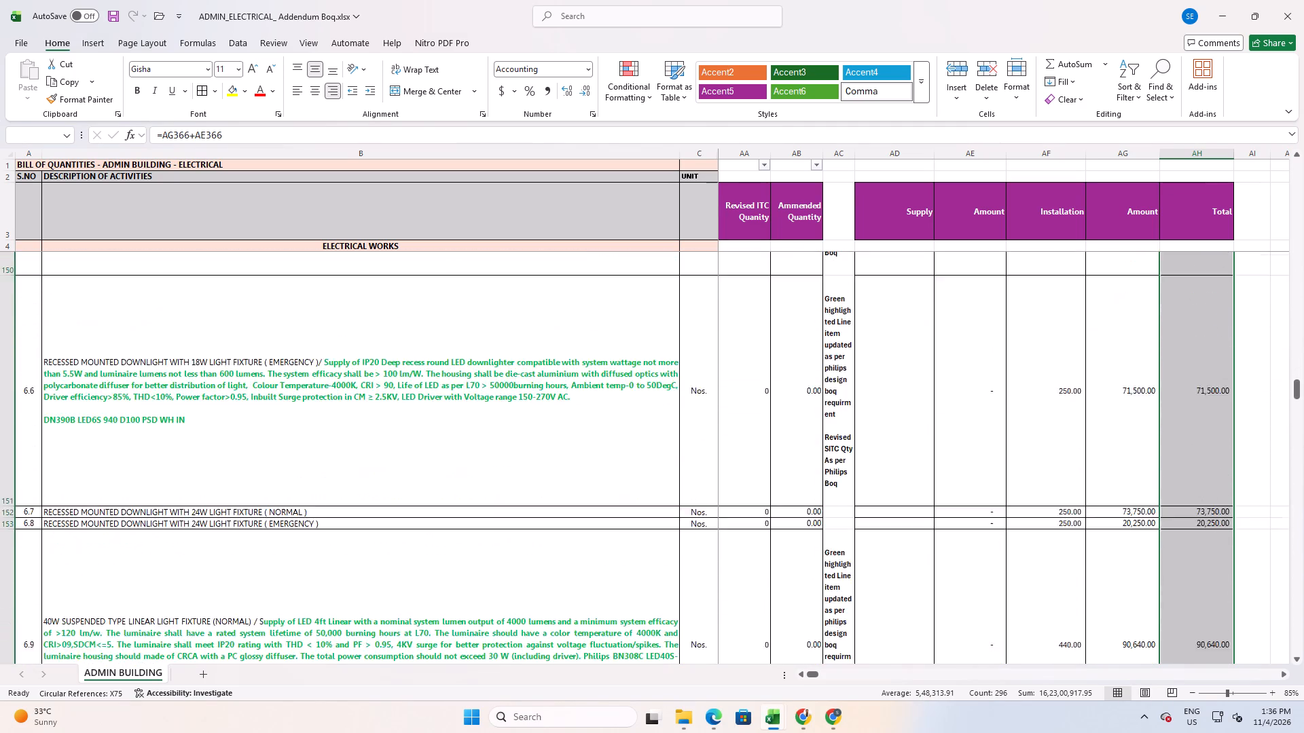
scroll(1127, 610, "down", 20)
scroll(1127, 610, "down", 4)
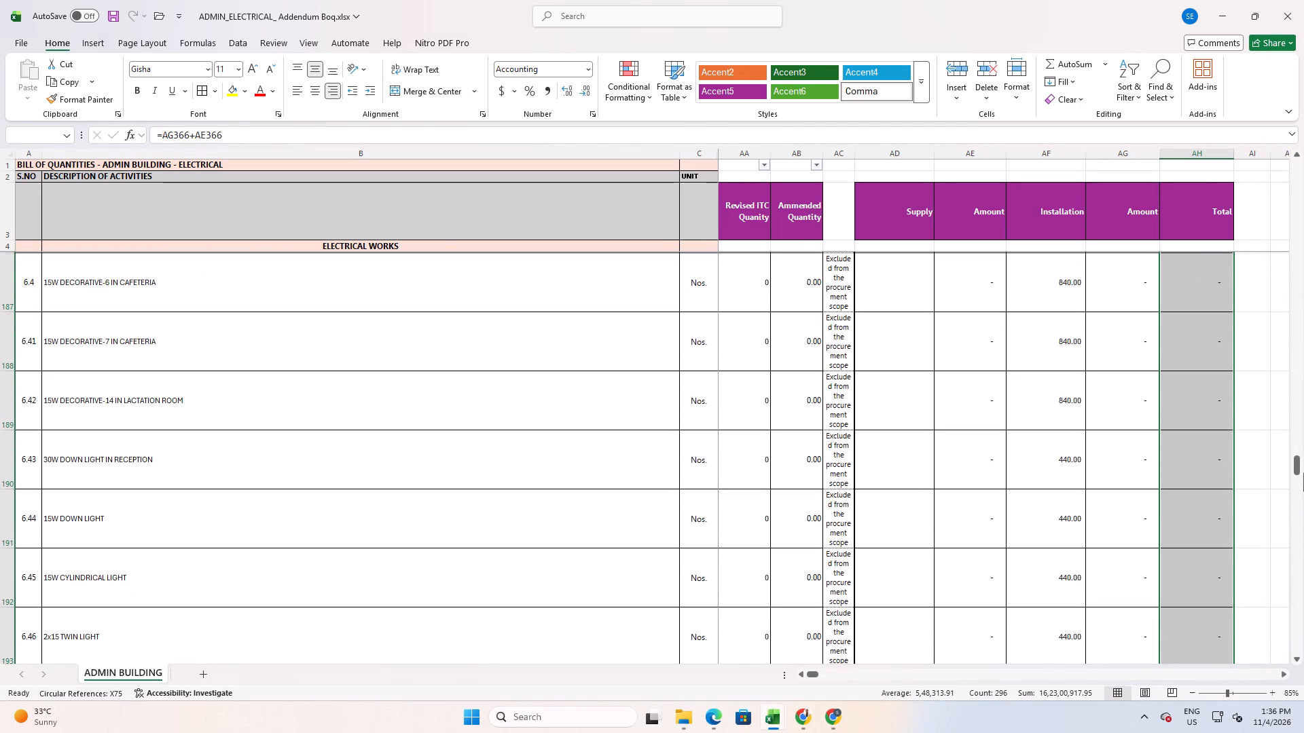
scroll(907, 523, "down", 9)
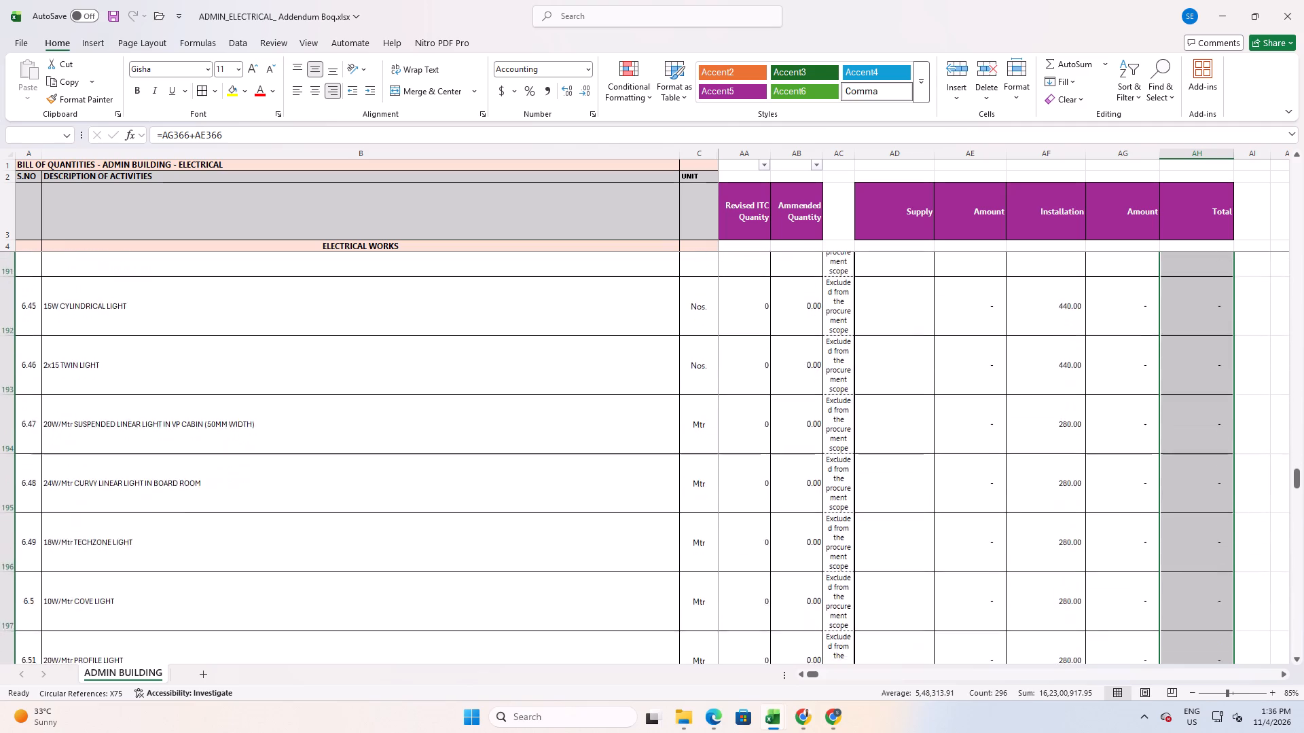
scroll(645, 518, "up", 1)
left_click(635, 515)
scroll(469, 554, "up", 20)
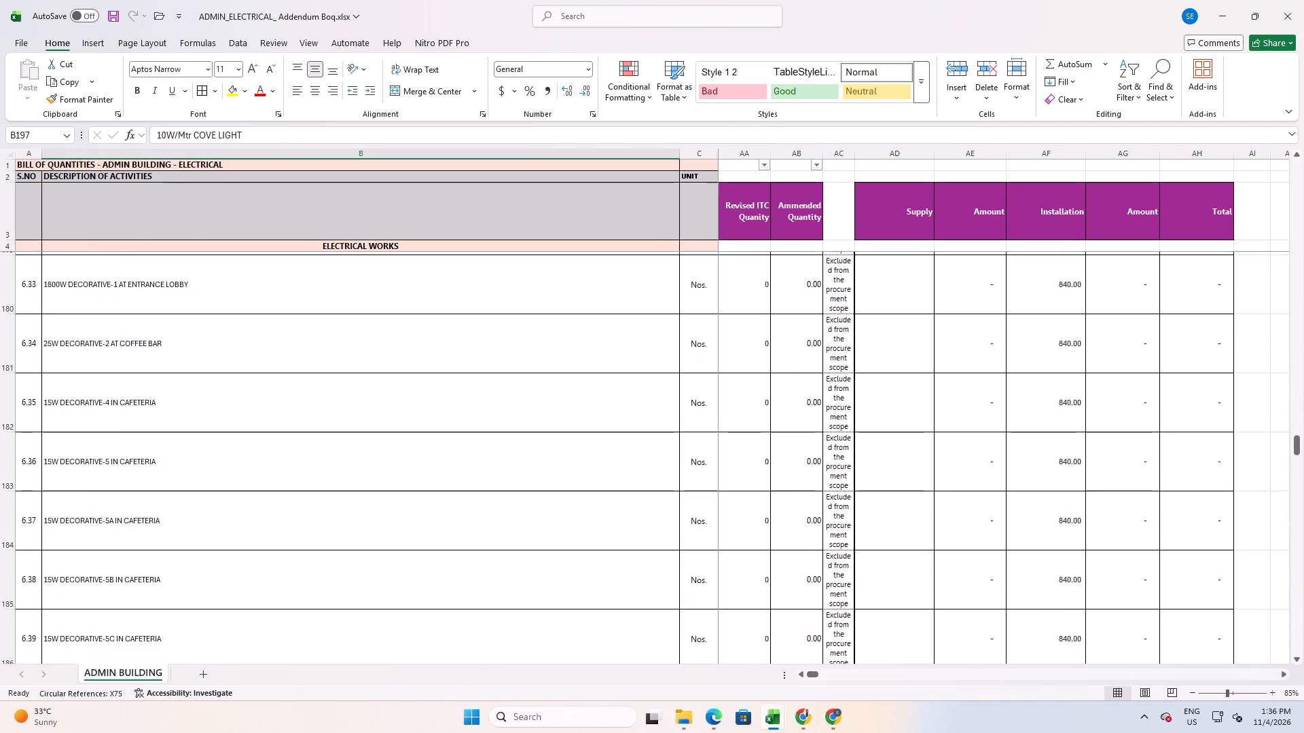
scroll(585, 561, "up", 4)
scroll(638, 561, "up", 18)
scroll(642, 561, "down", 1)
scroll(642, 561, "up", 5)
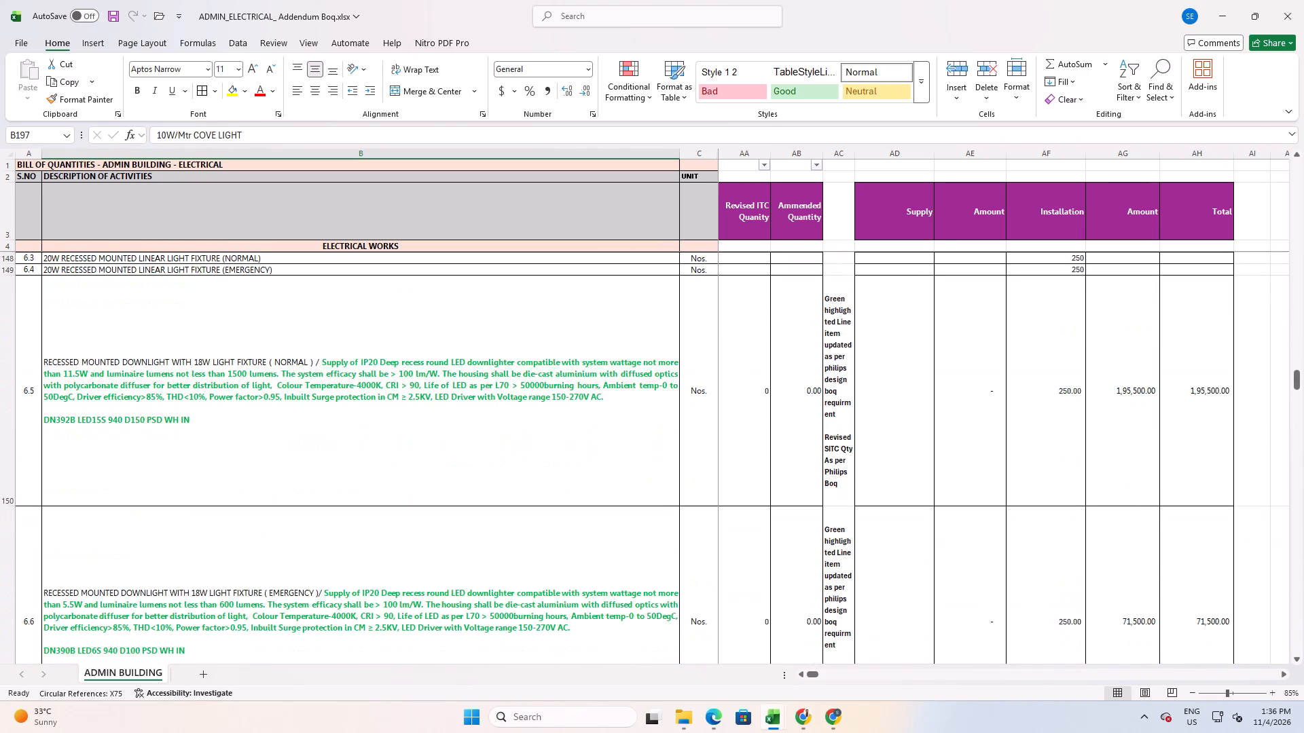
scroll(642, 561, "up", 18)
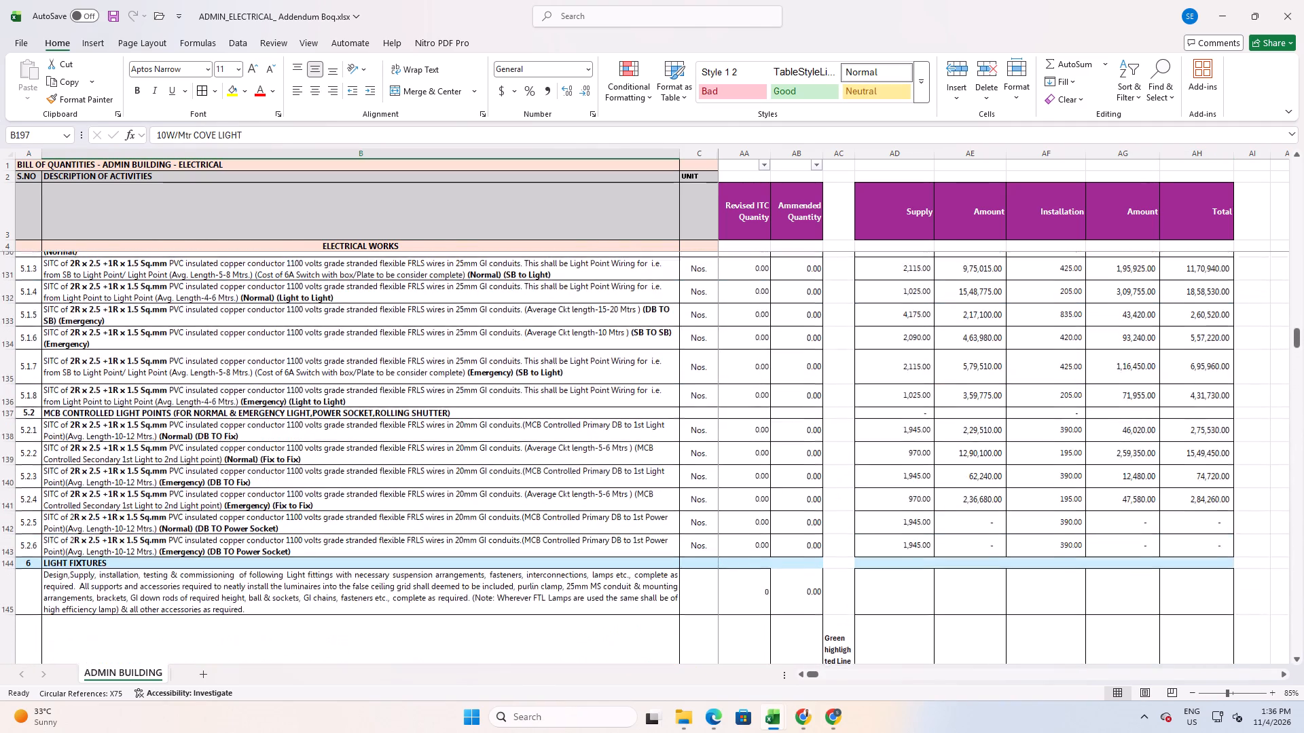
Save the addendum workbook.
key("ctrl+s")
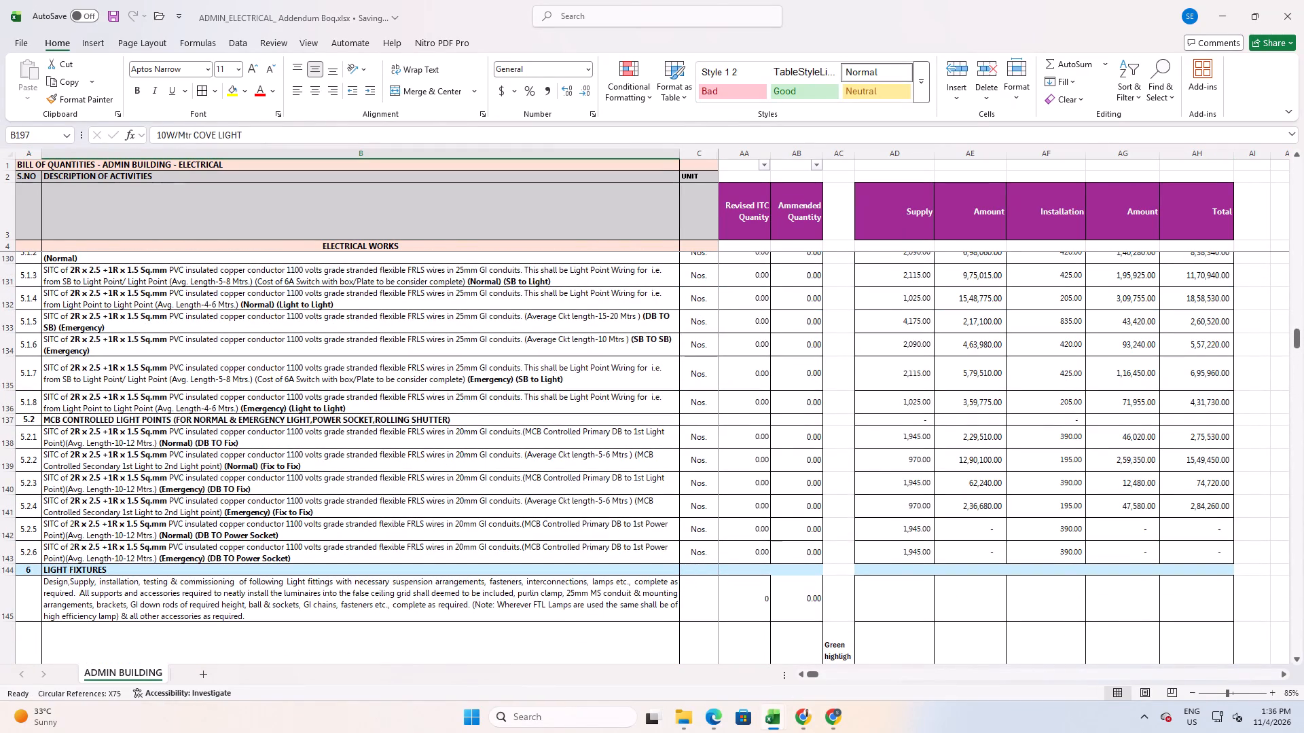